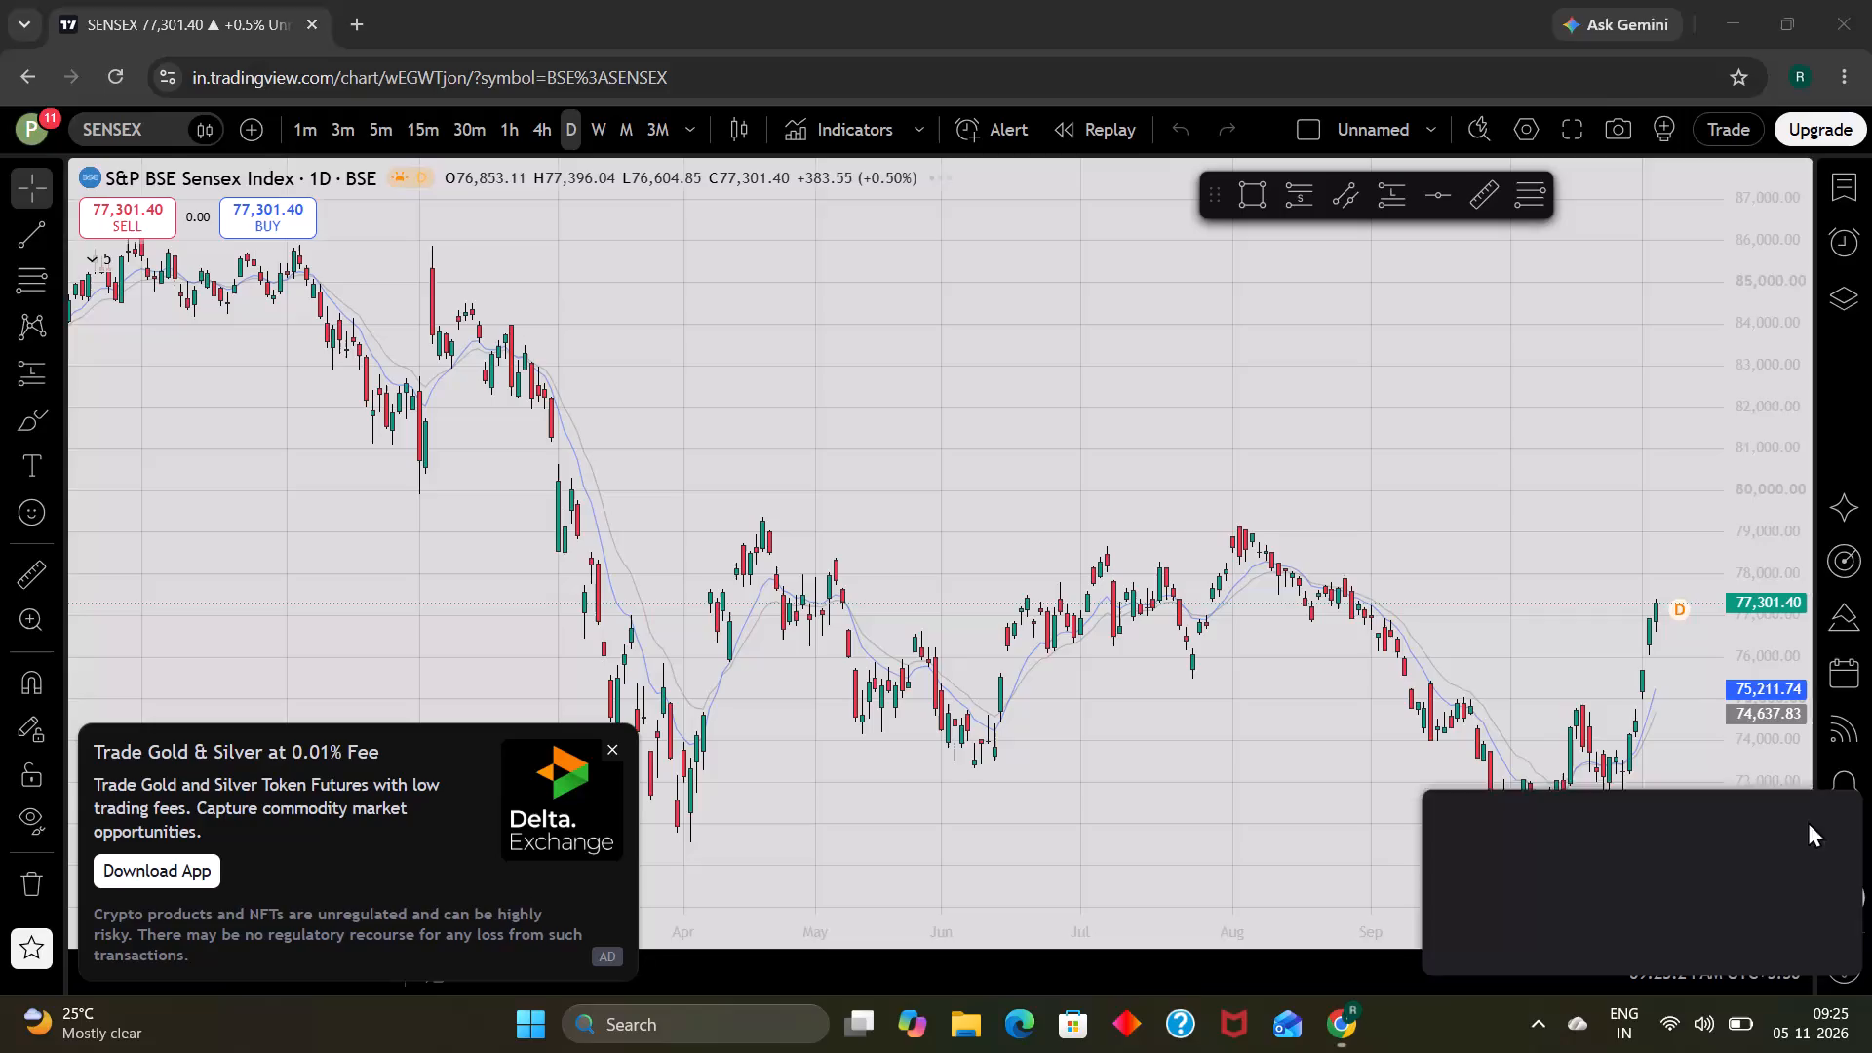
Minimize the browser window with the SENSEX chart and launch the Karo app from the desktop.
left_click(1735, 11)
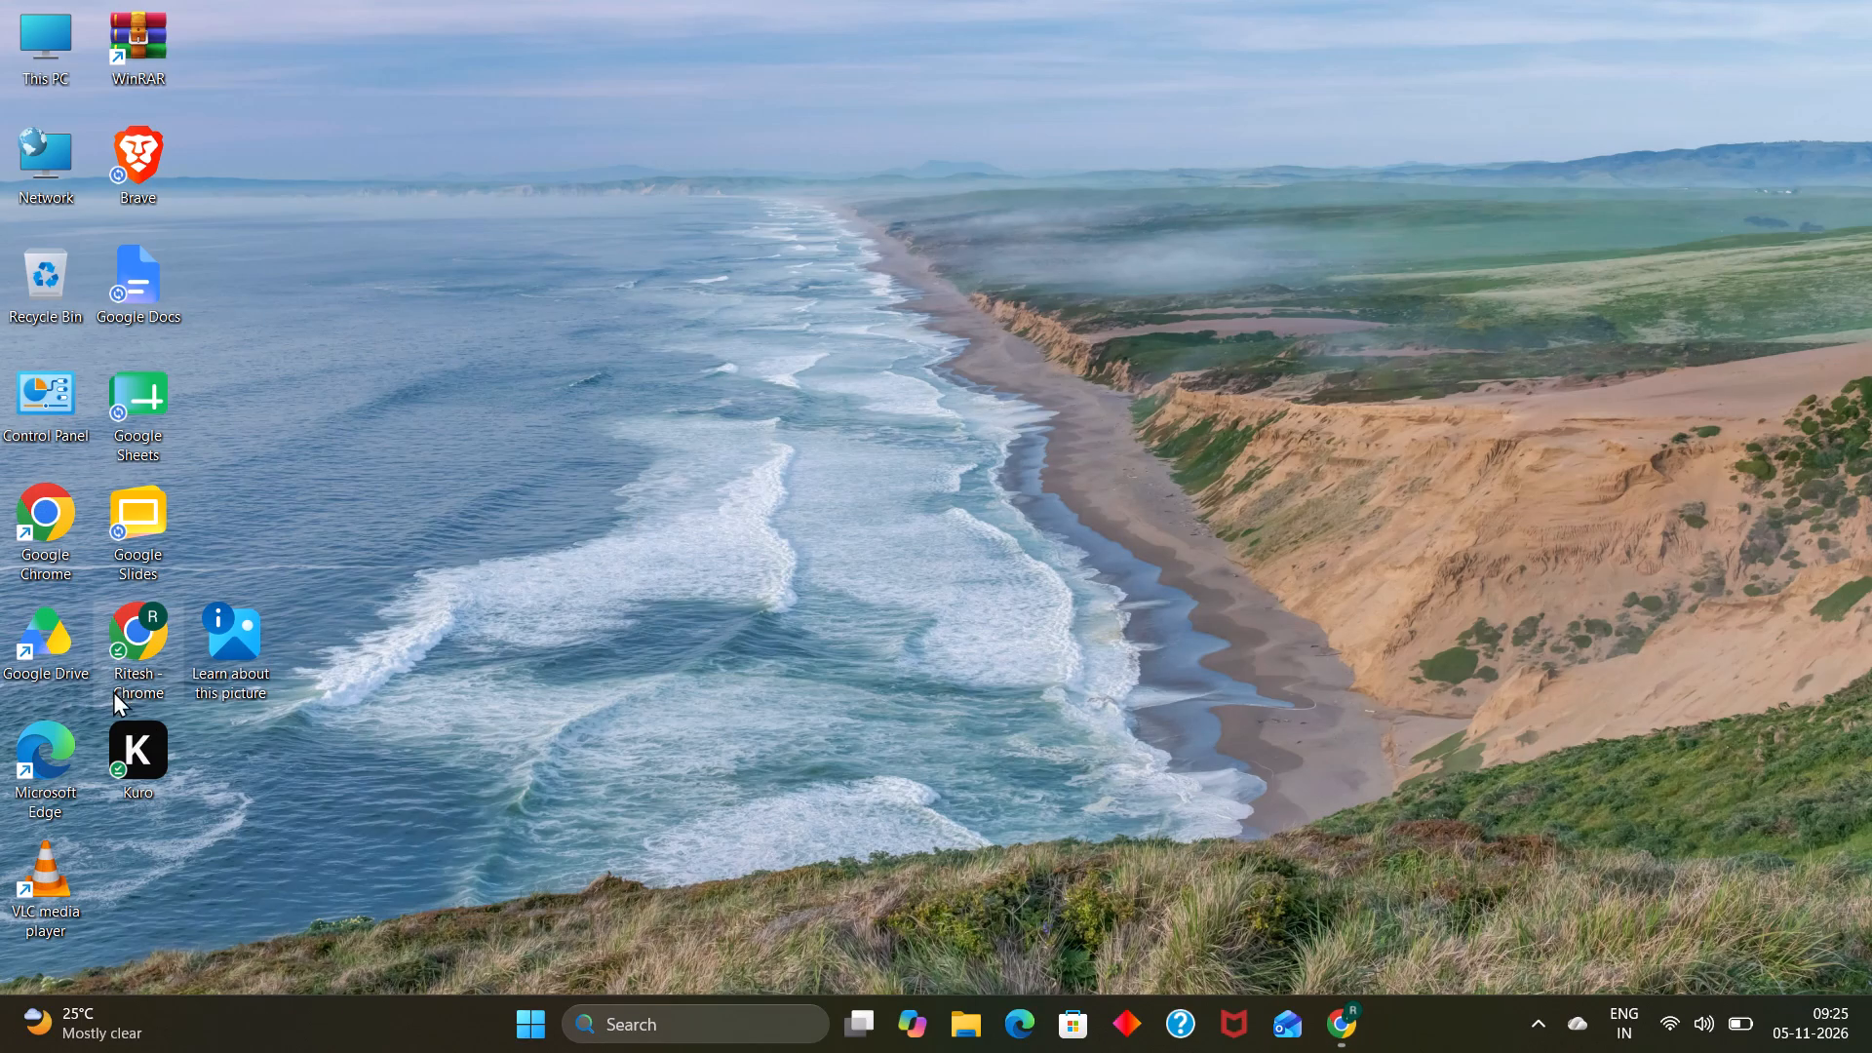
double_click(173, 766)
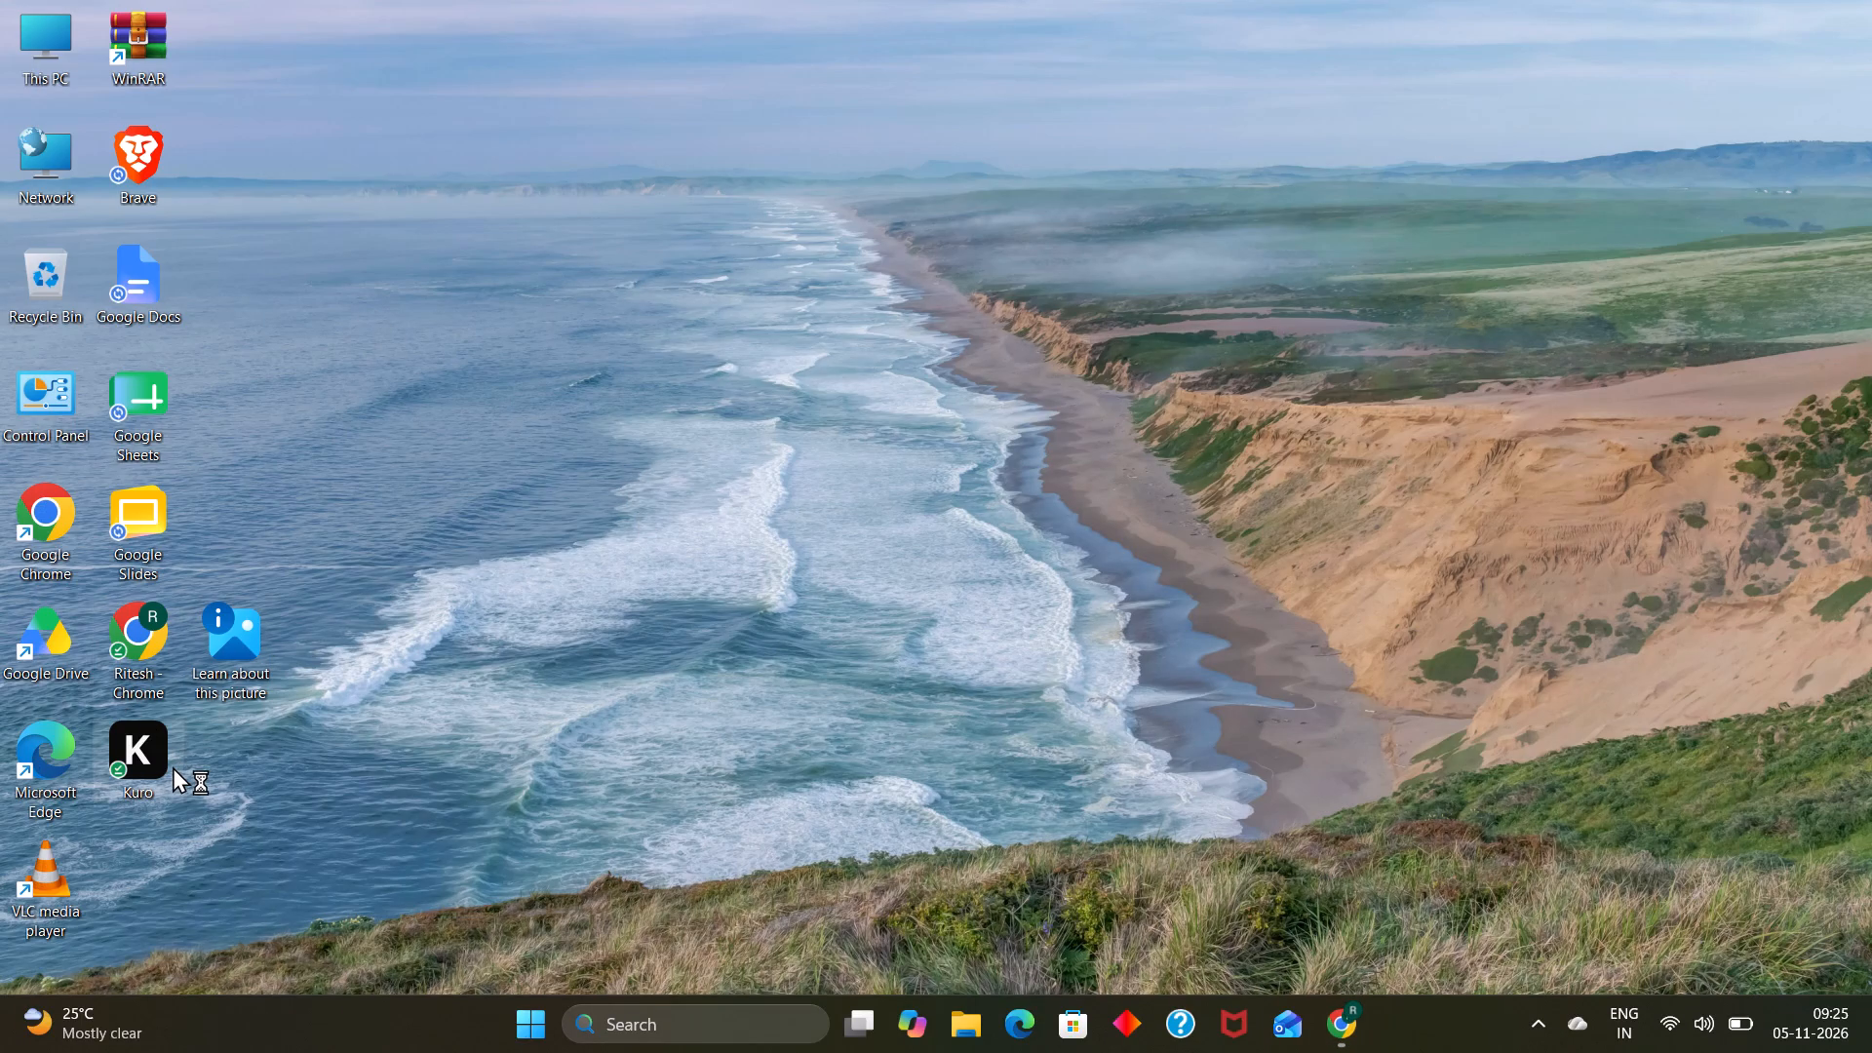
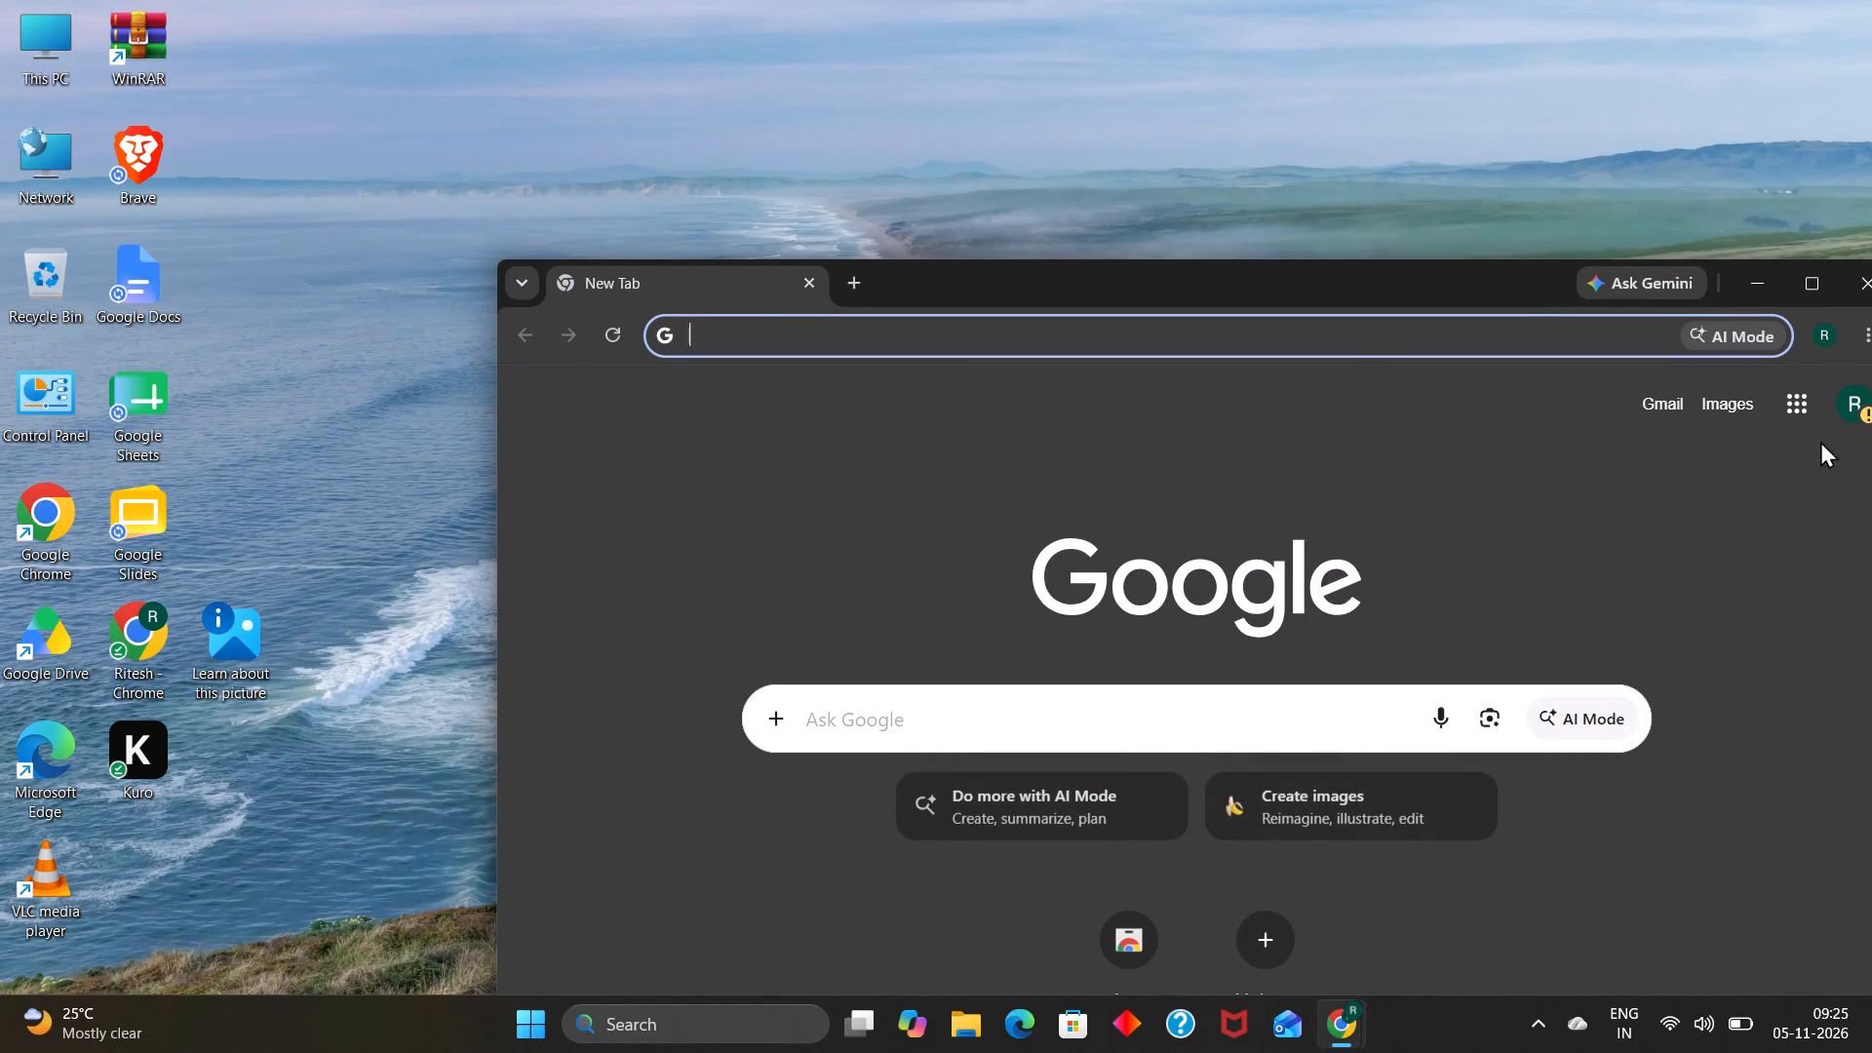
Close the empty new-tab window and return to the TradingView SENSEX chart, dismissing the advertisement over it.
left_click(1868, 273)
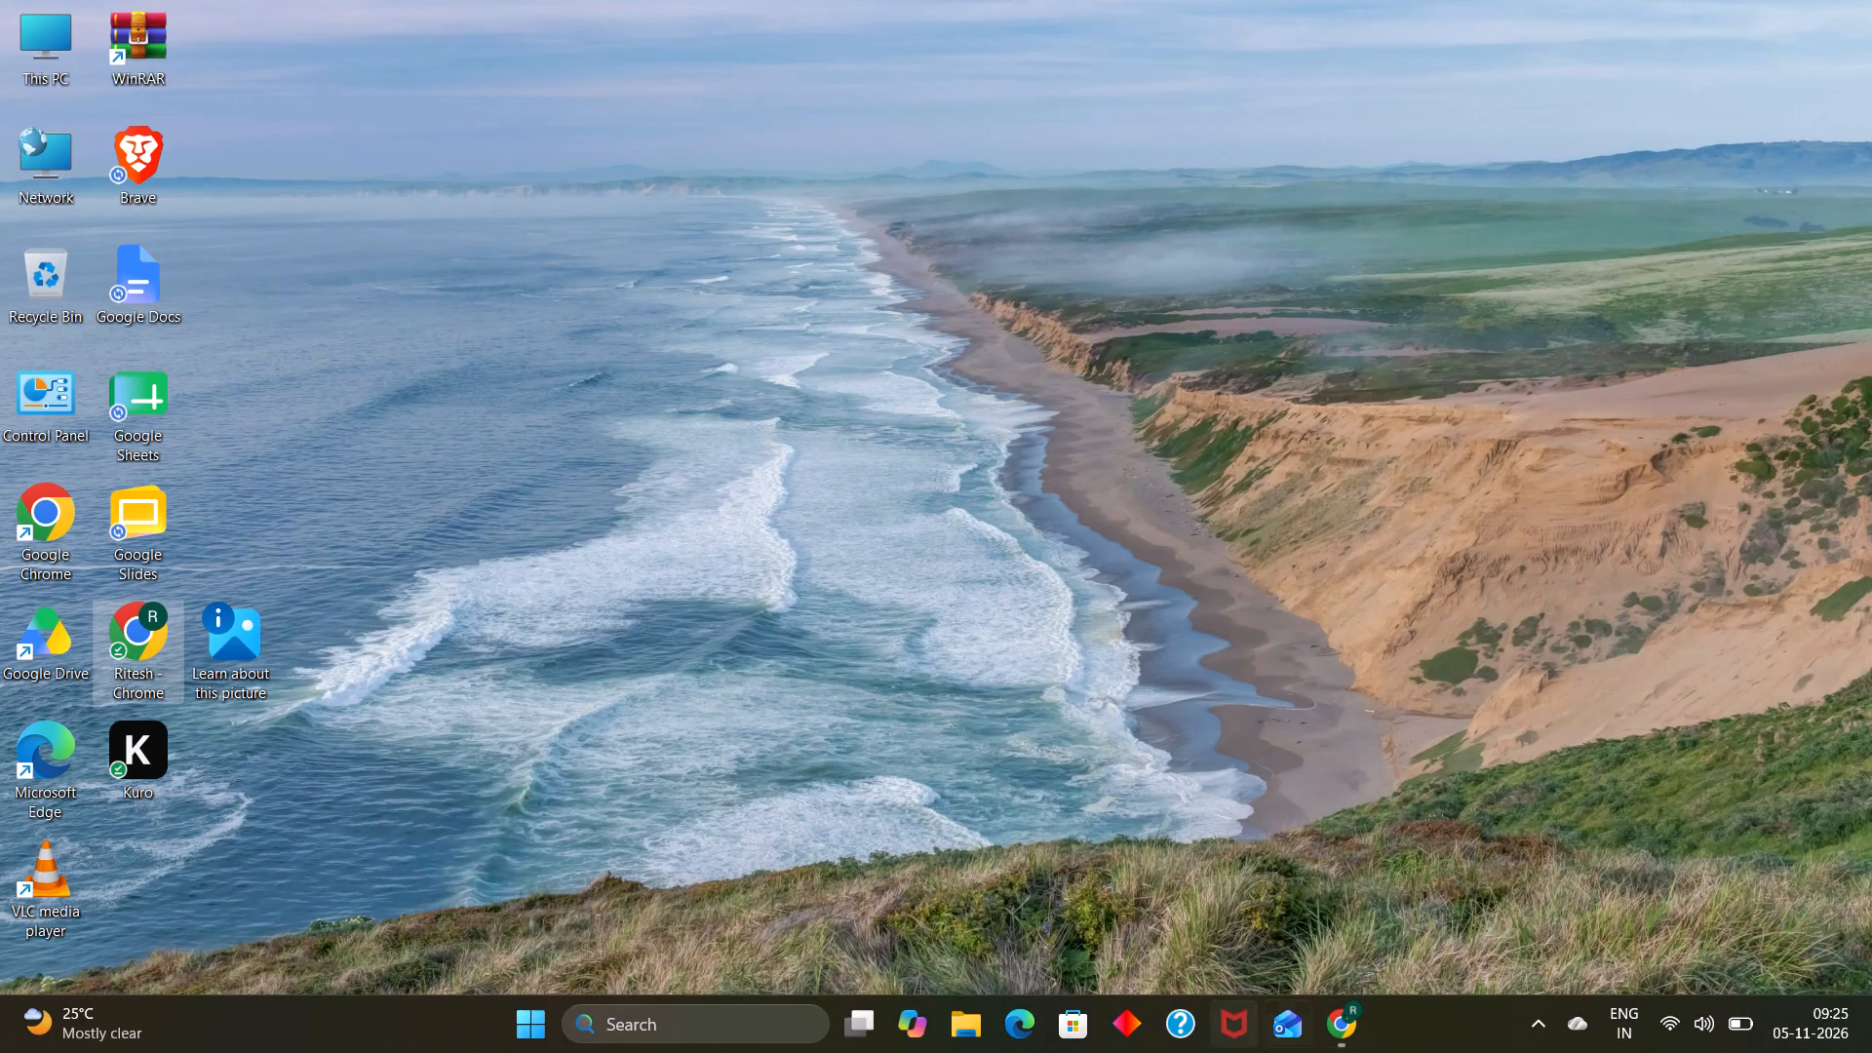
left_click(1361, 1051)
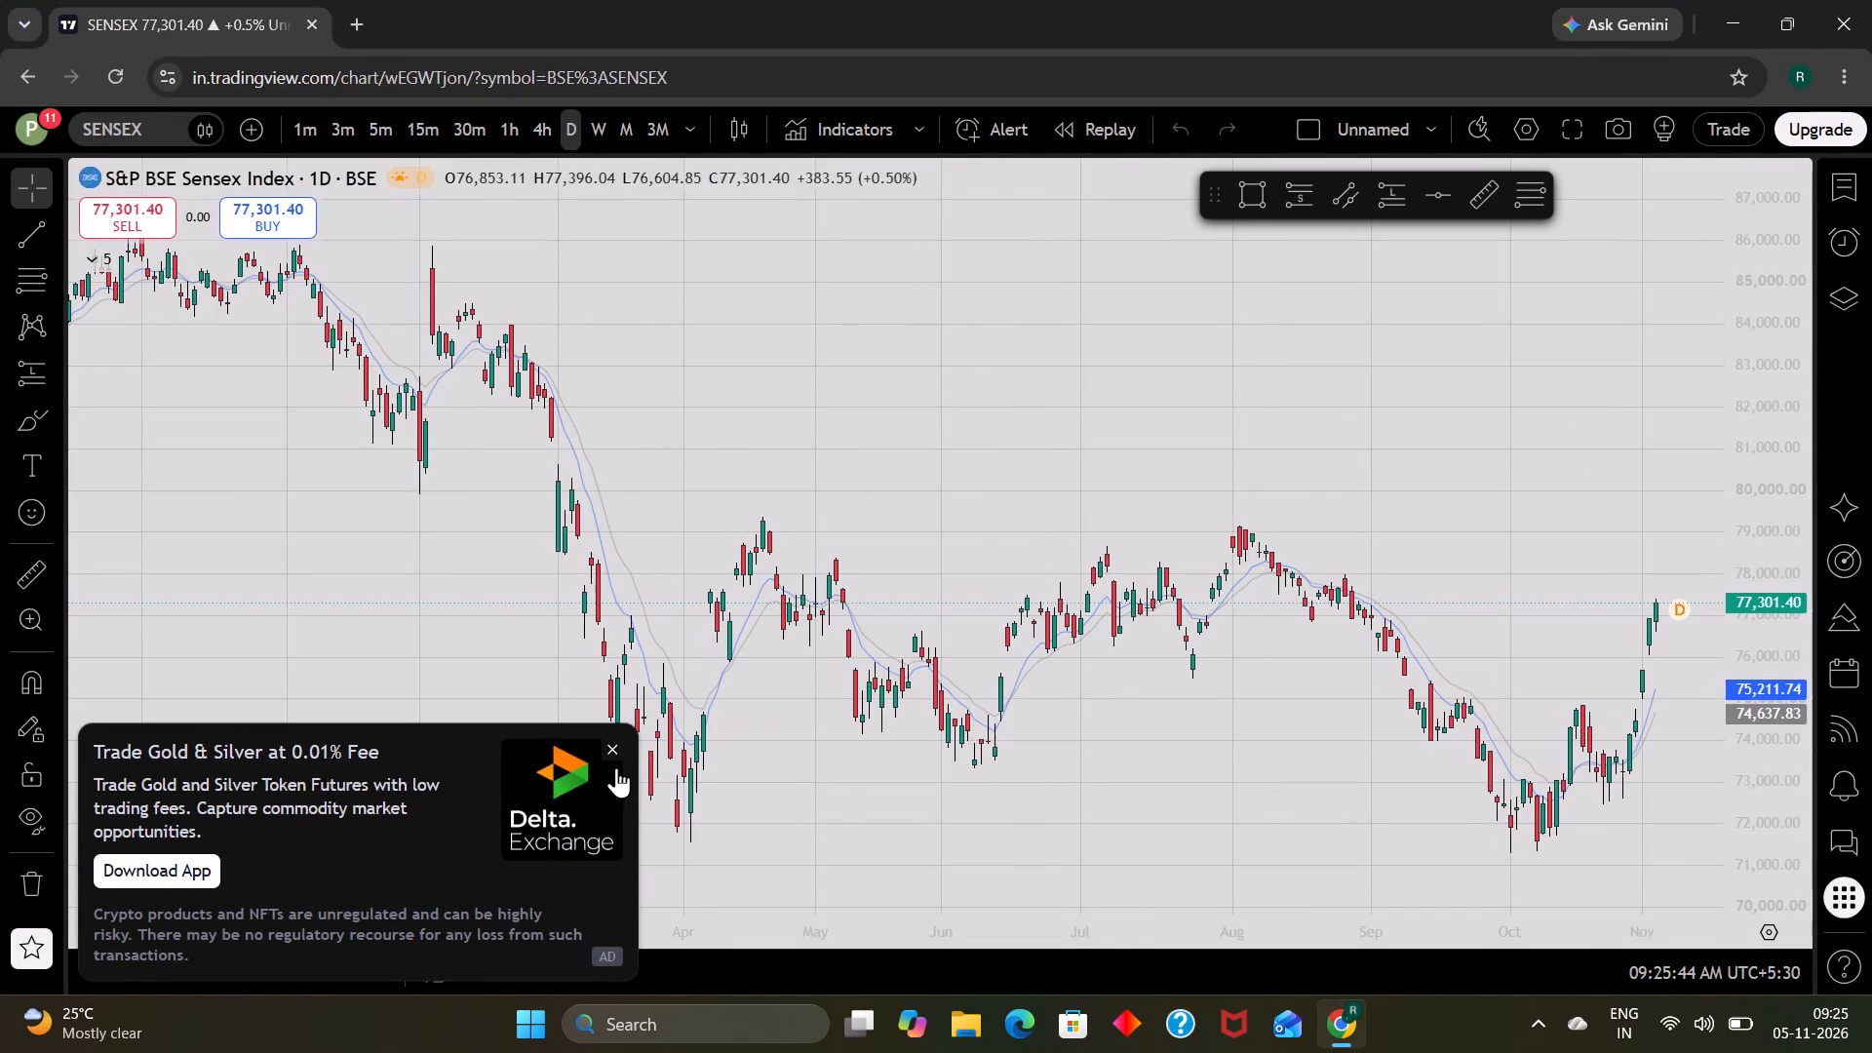
left_click(605, 744)
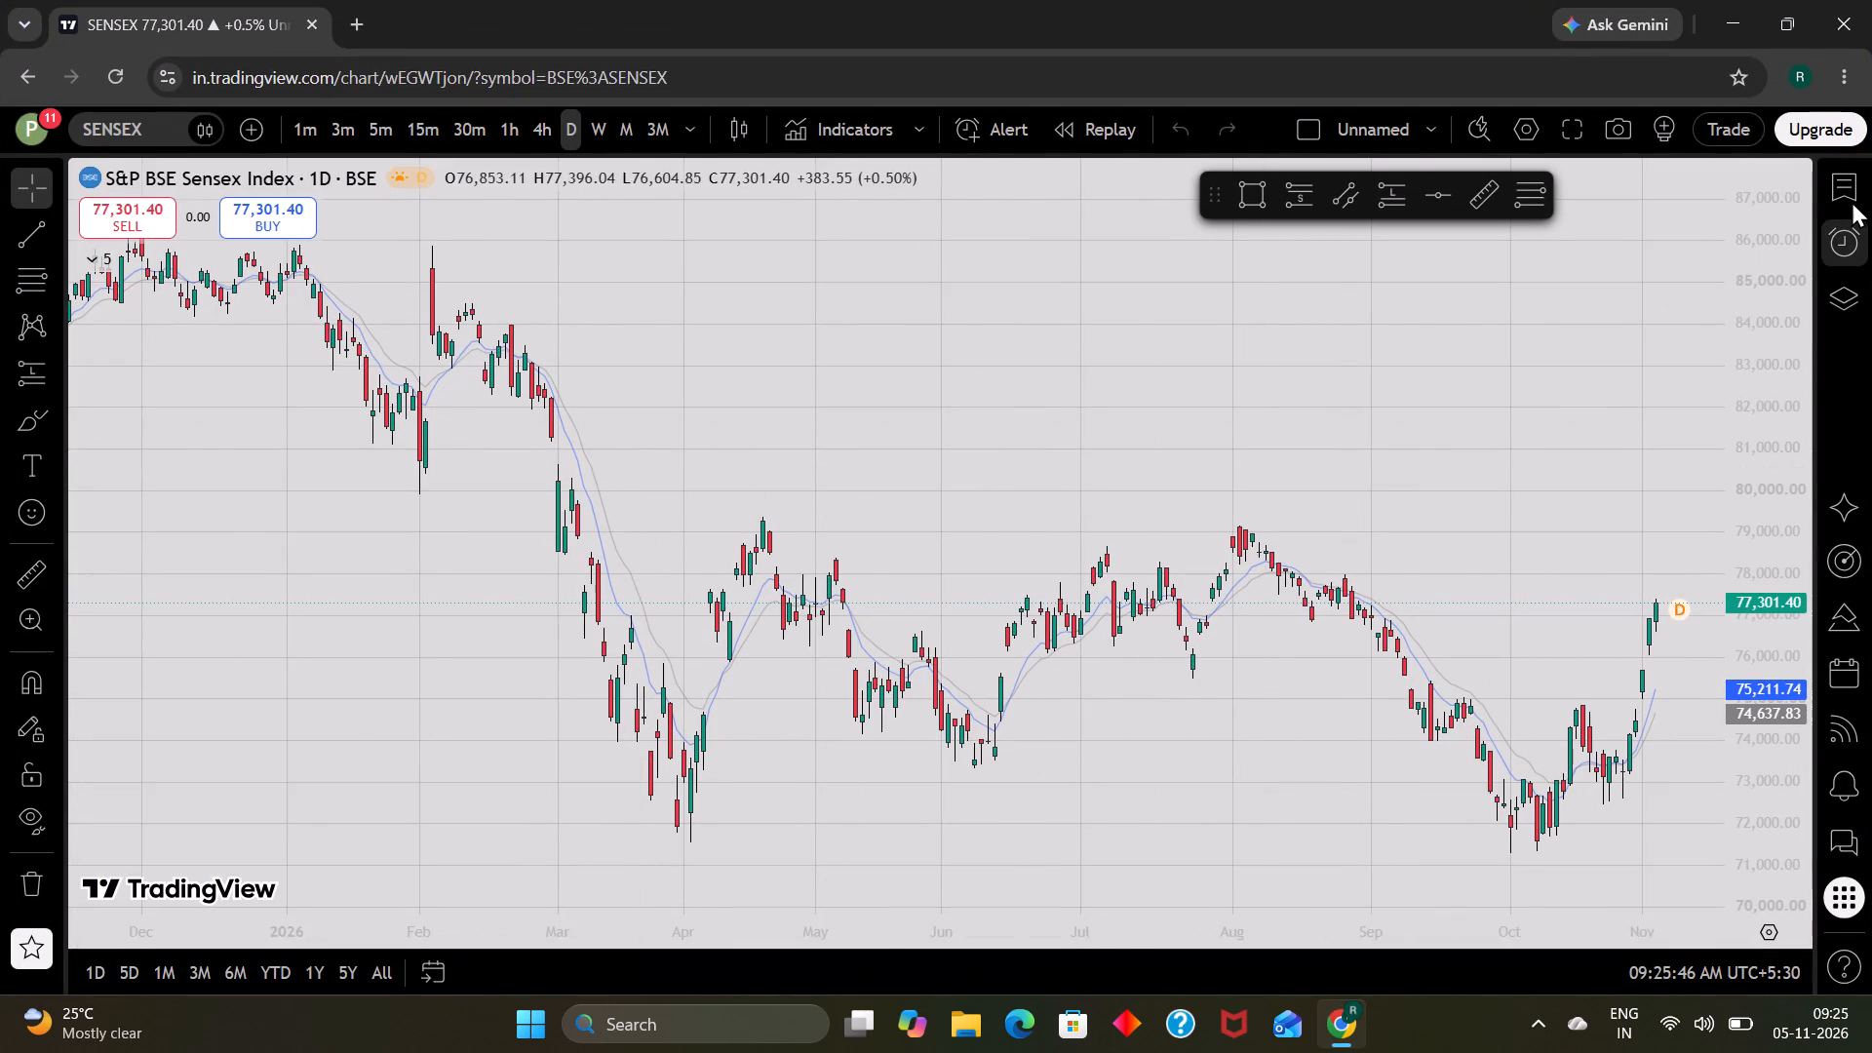
Load the BTCUSD chart from the watchlist, then hide the watchlist again.
left_click(1852, 201)
left_click(1603, 273)
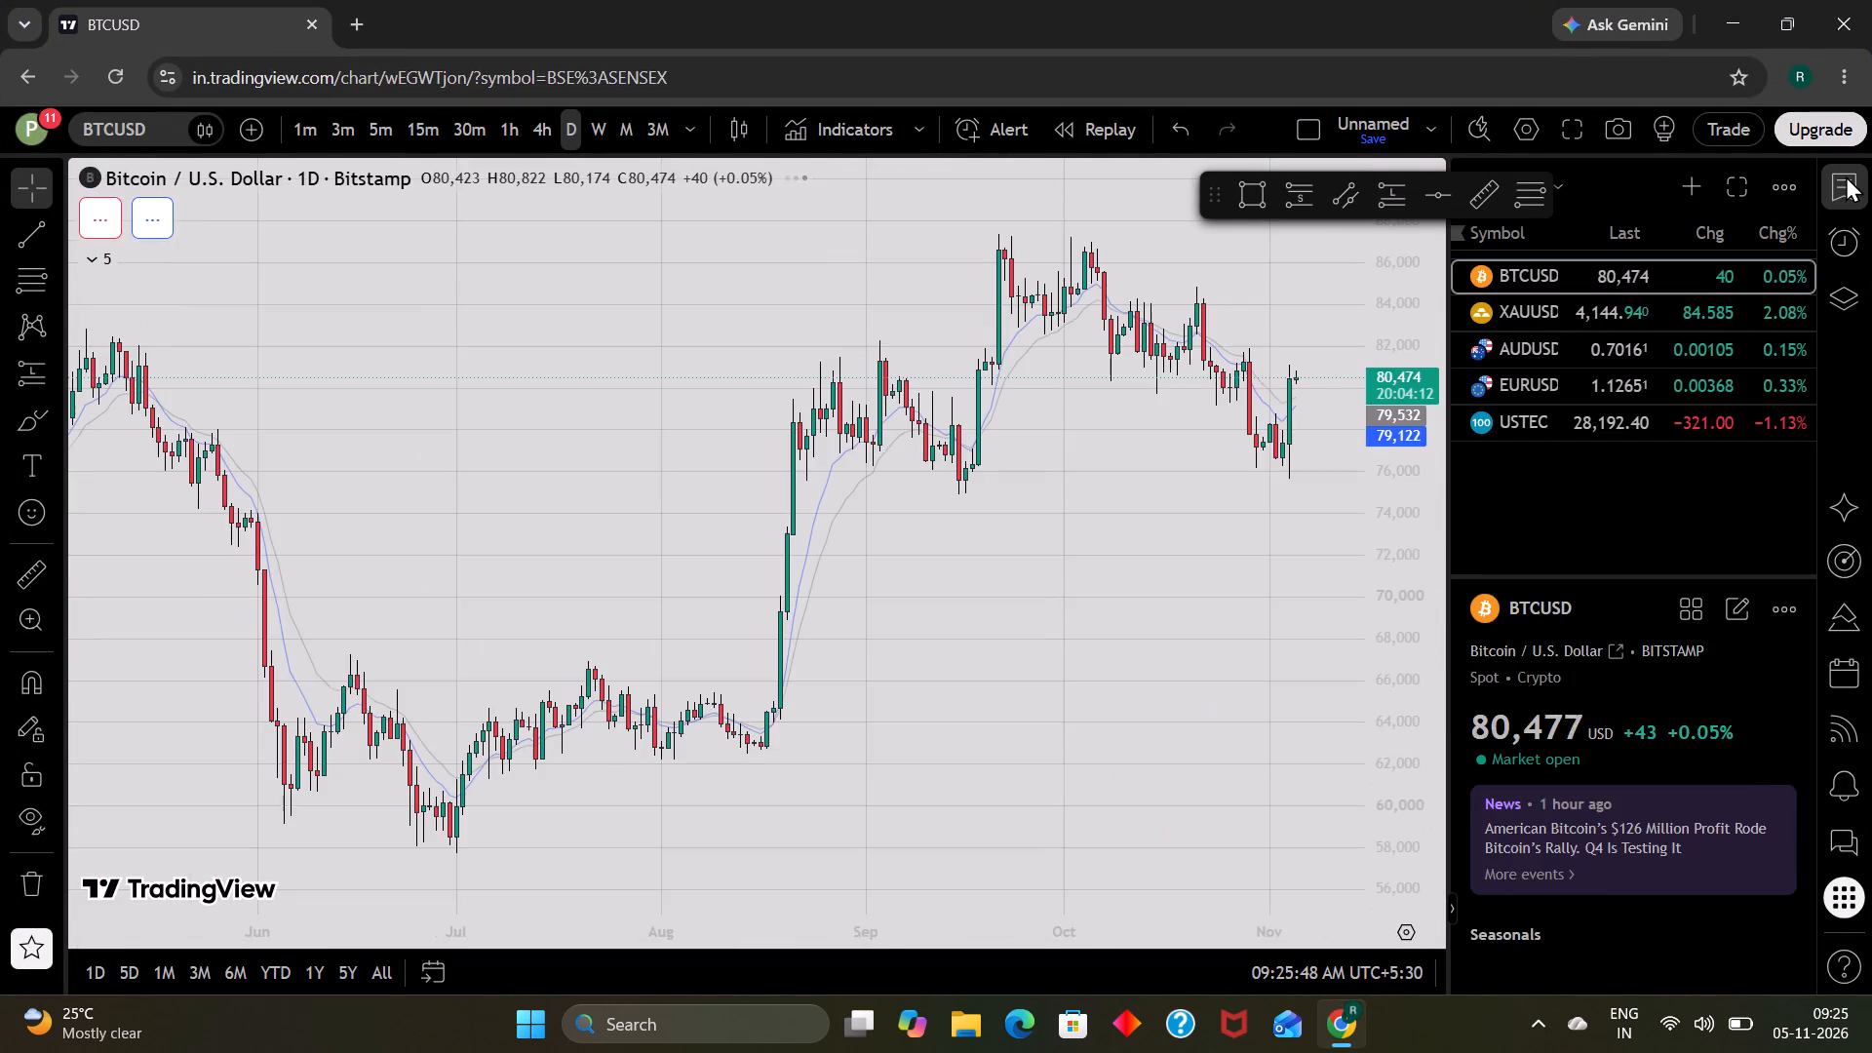
left_click(1840, 178)
Examine the recent BTCUSD daily candles around the two pink price zones.
left_click_drag(1528, 524, 1319, 676)
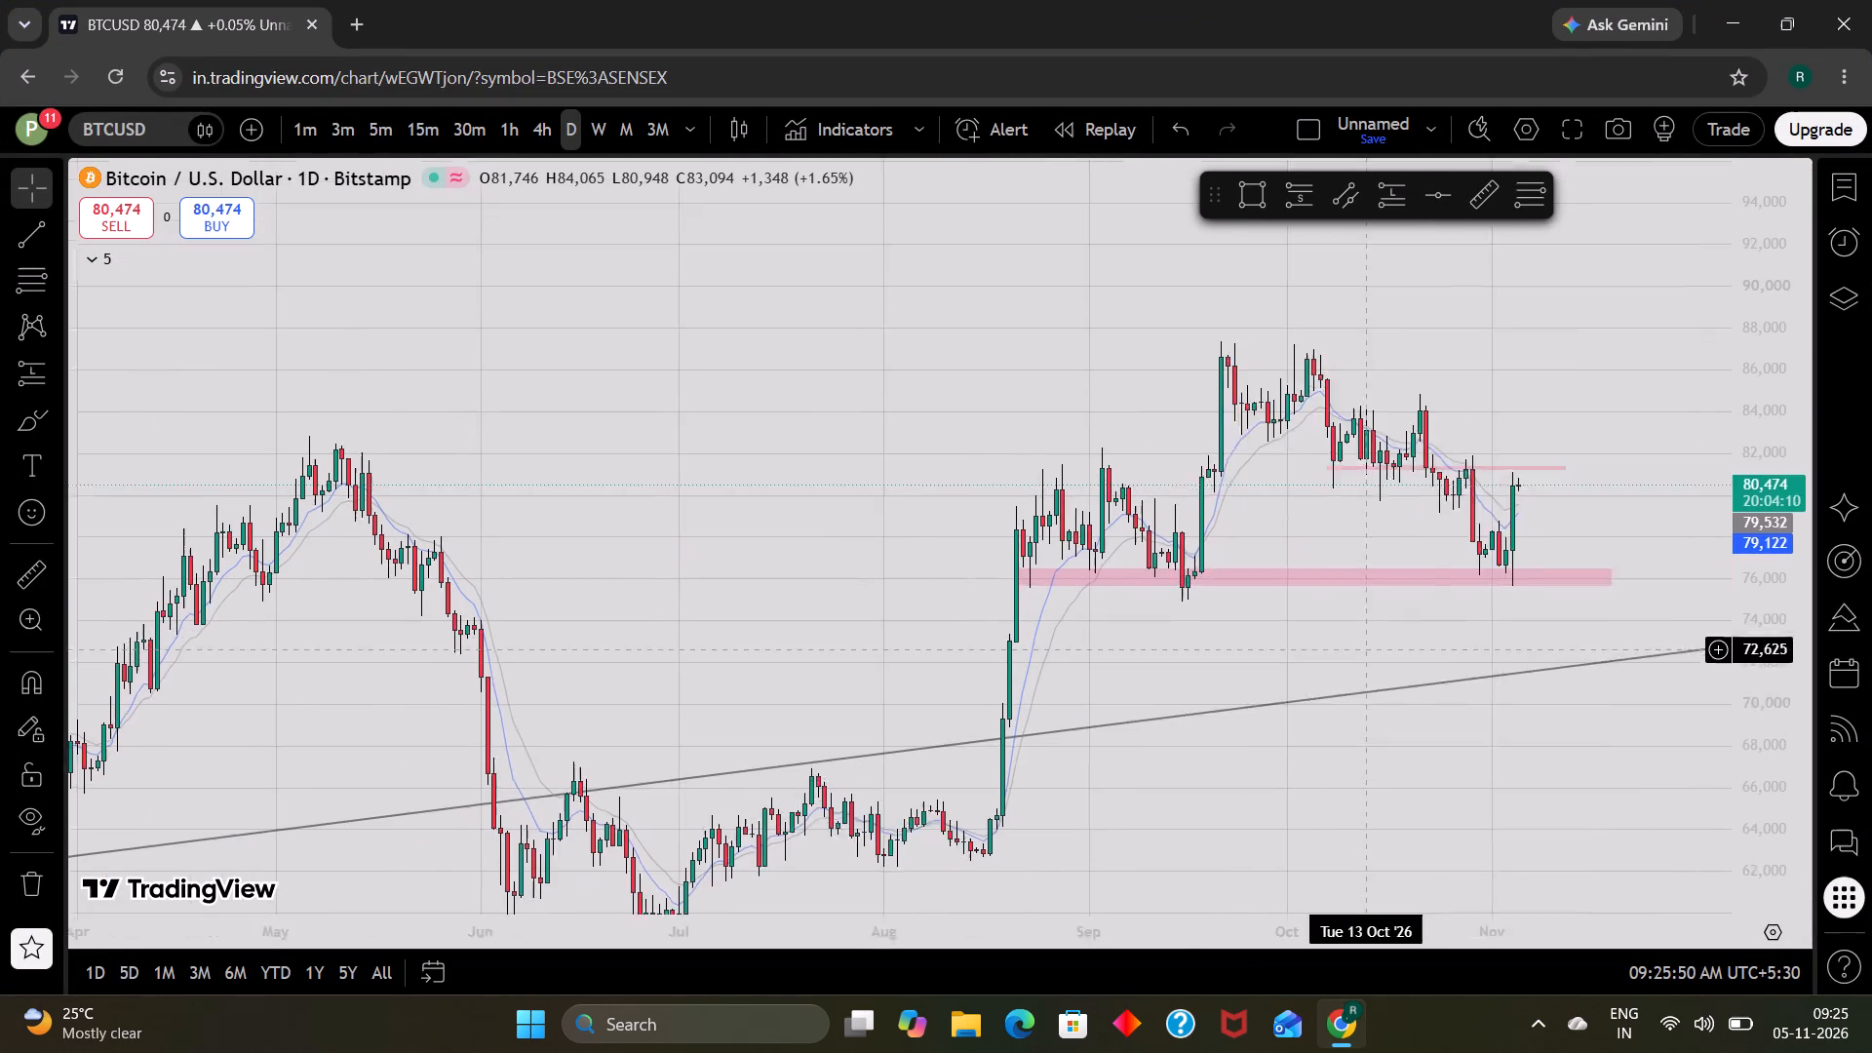
left_click_drag(1319, 676, 1293, 683)
scroll(1775, 629, "up", 8)
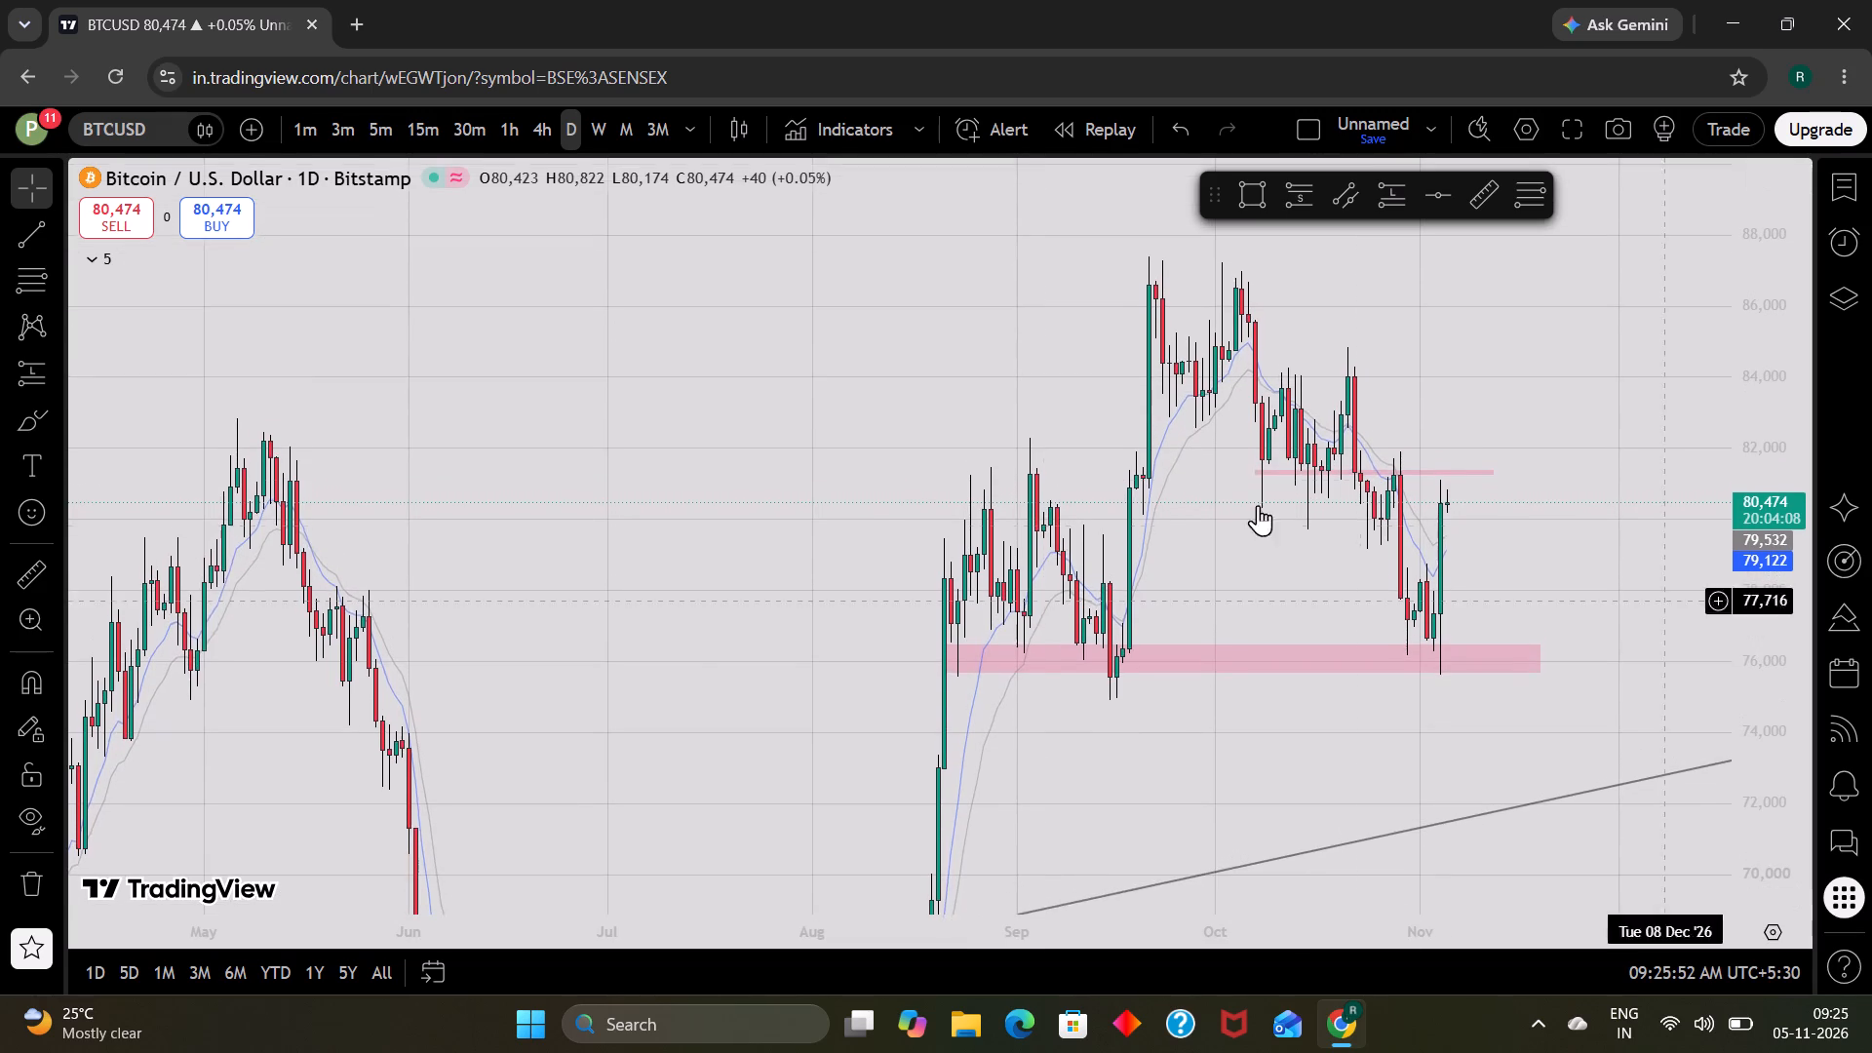
scroll(1023, 477, "up", 3)
left_click_drag(633, 463, 642, 542)
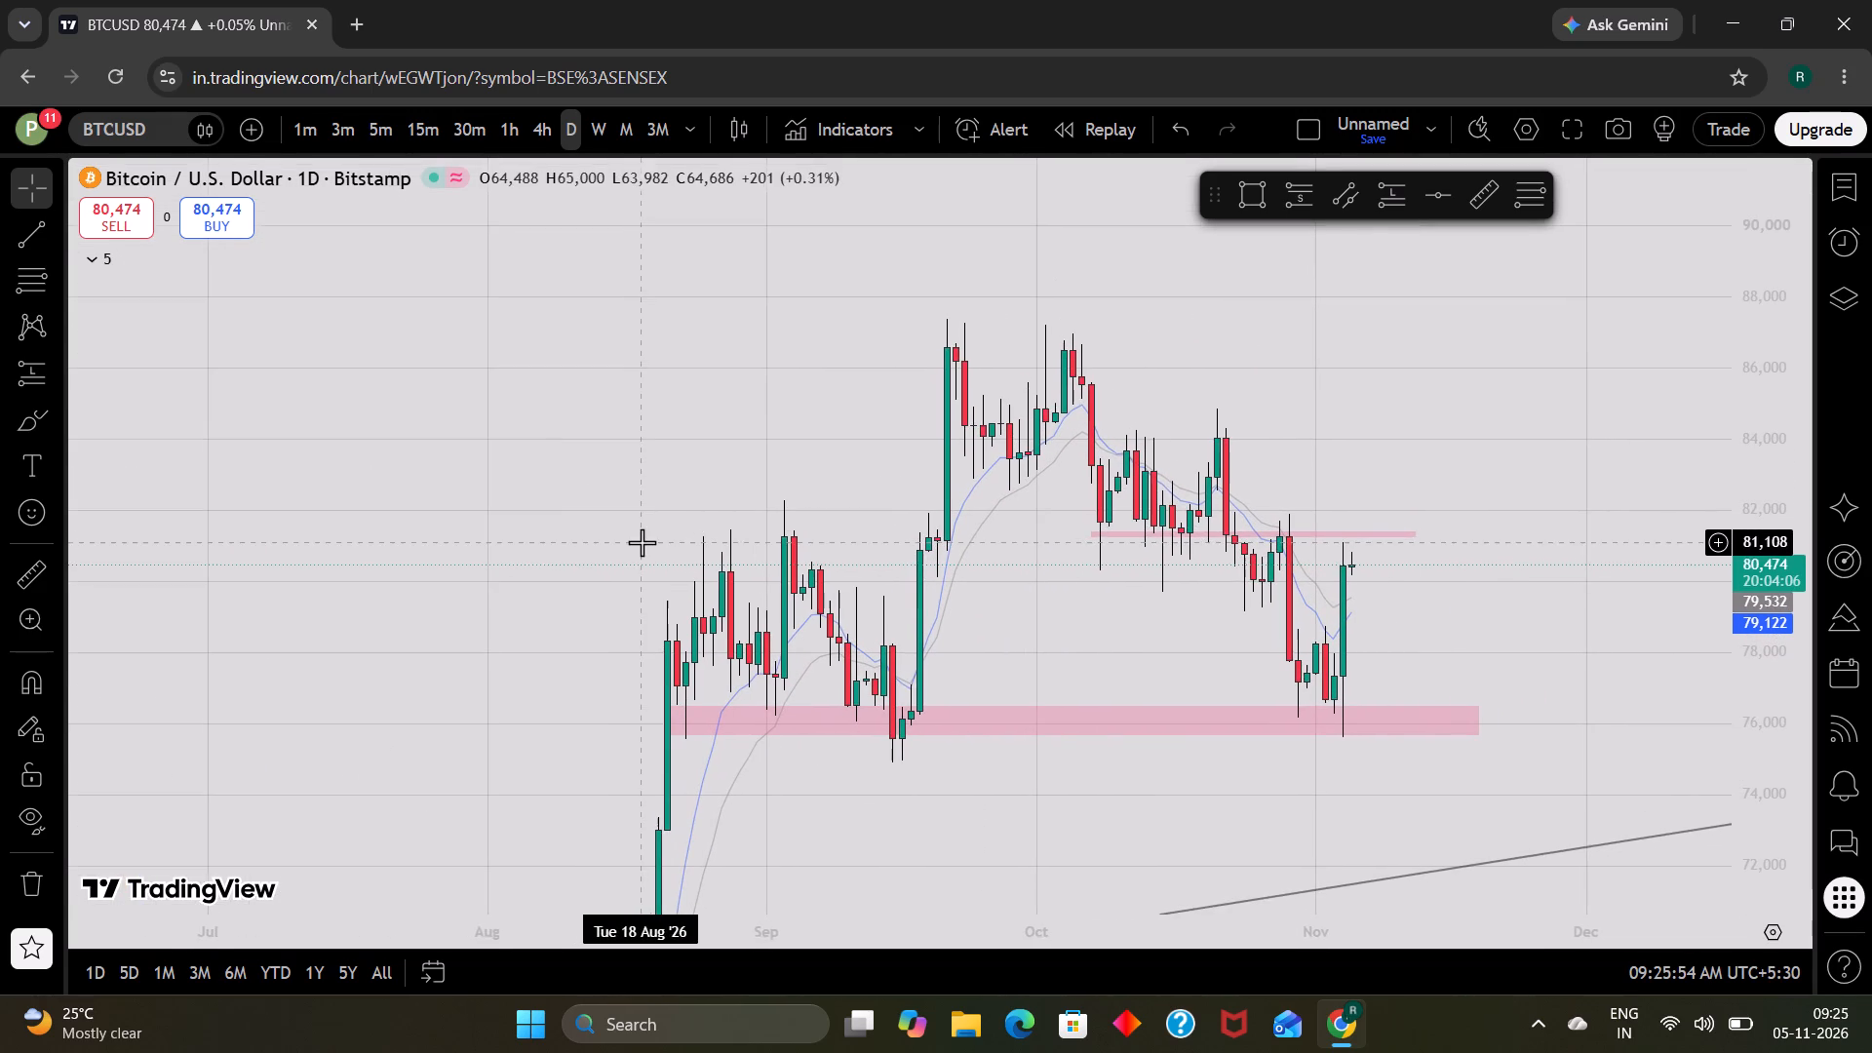
Review recent BTCUSD price action against the upper pink zone on the 4-hour, 1-hour and 30-minute timeframes.
left_click(533, 127)
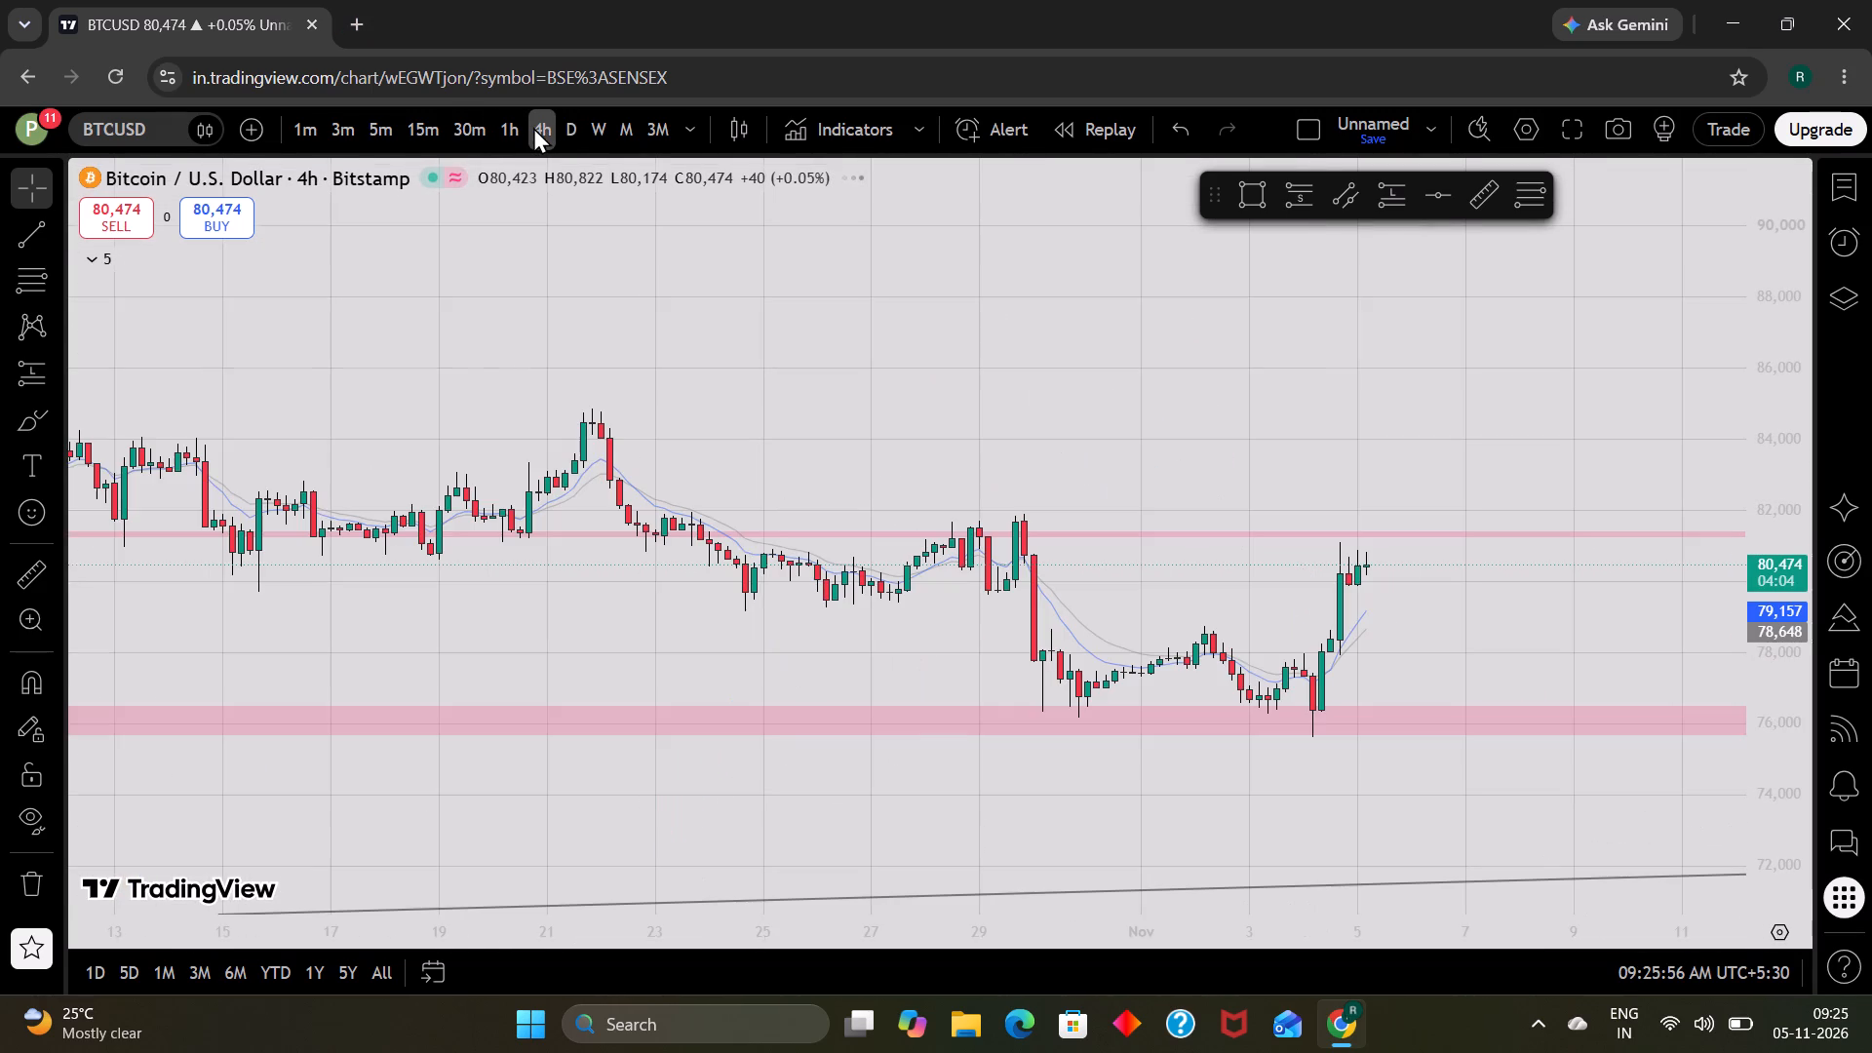
scroll(1783, 708, "up", 6)
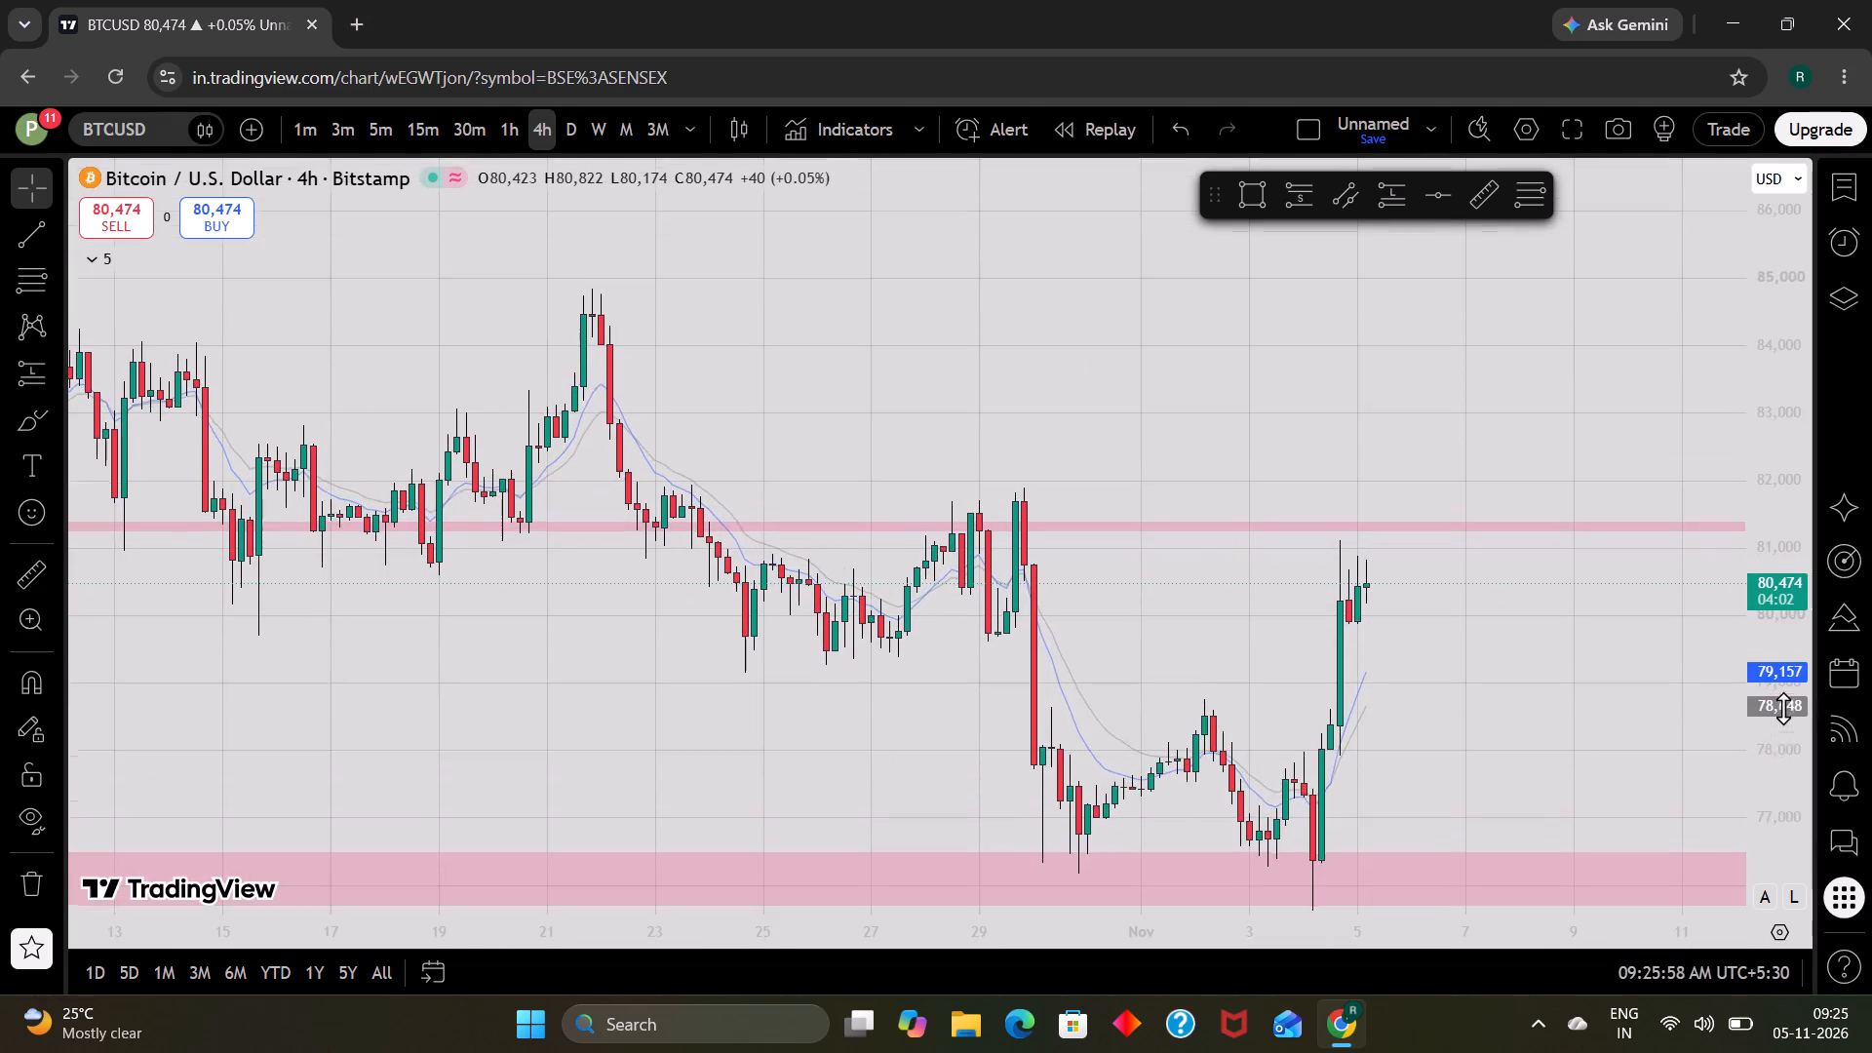
left_click(508, 129)
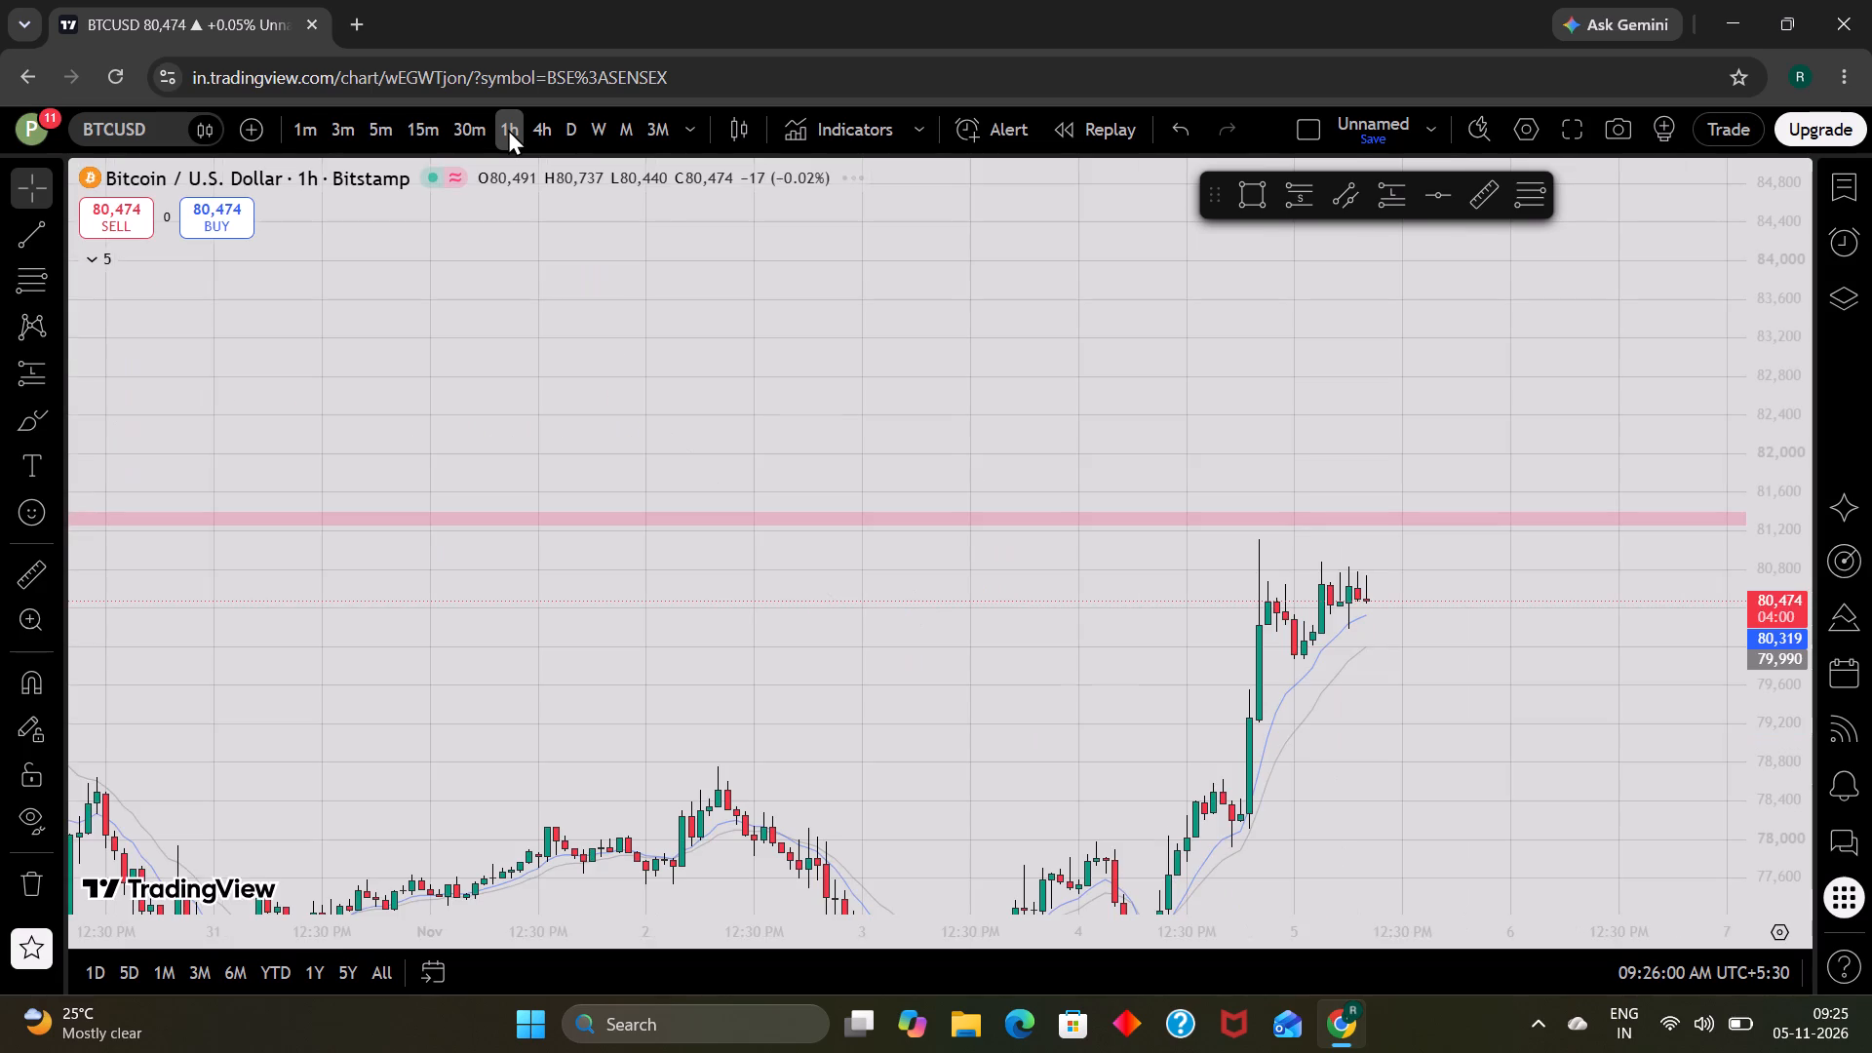
left_click_drag(1536, 703, 1436, 620)
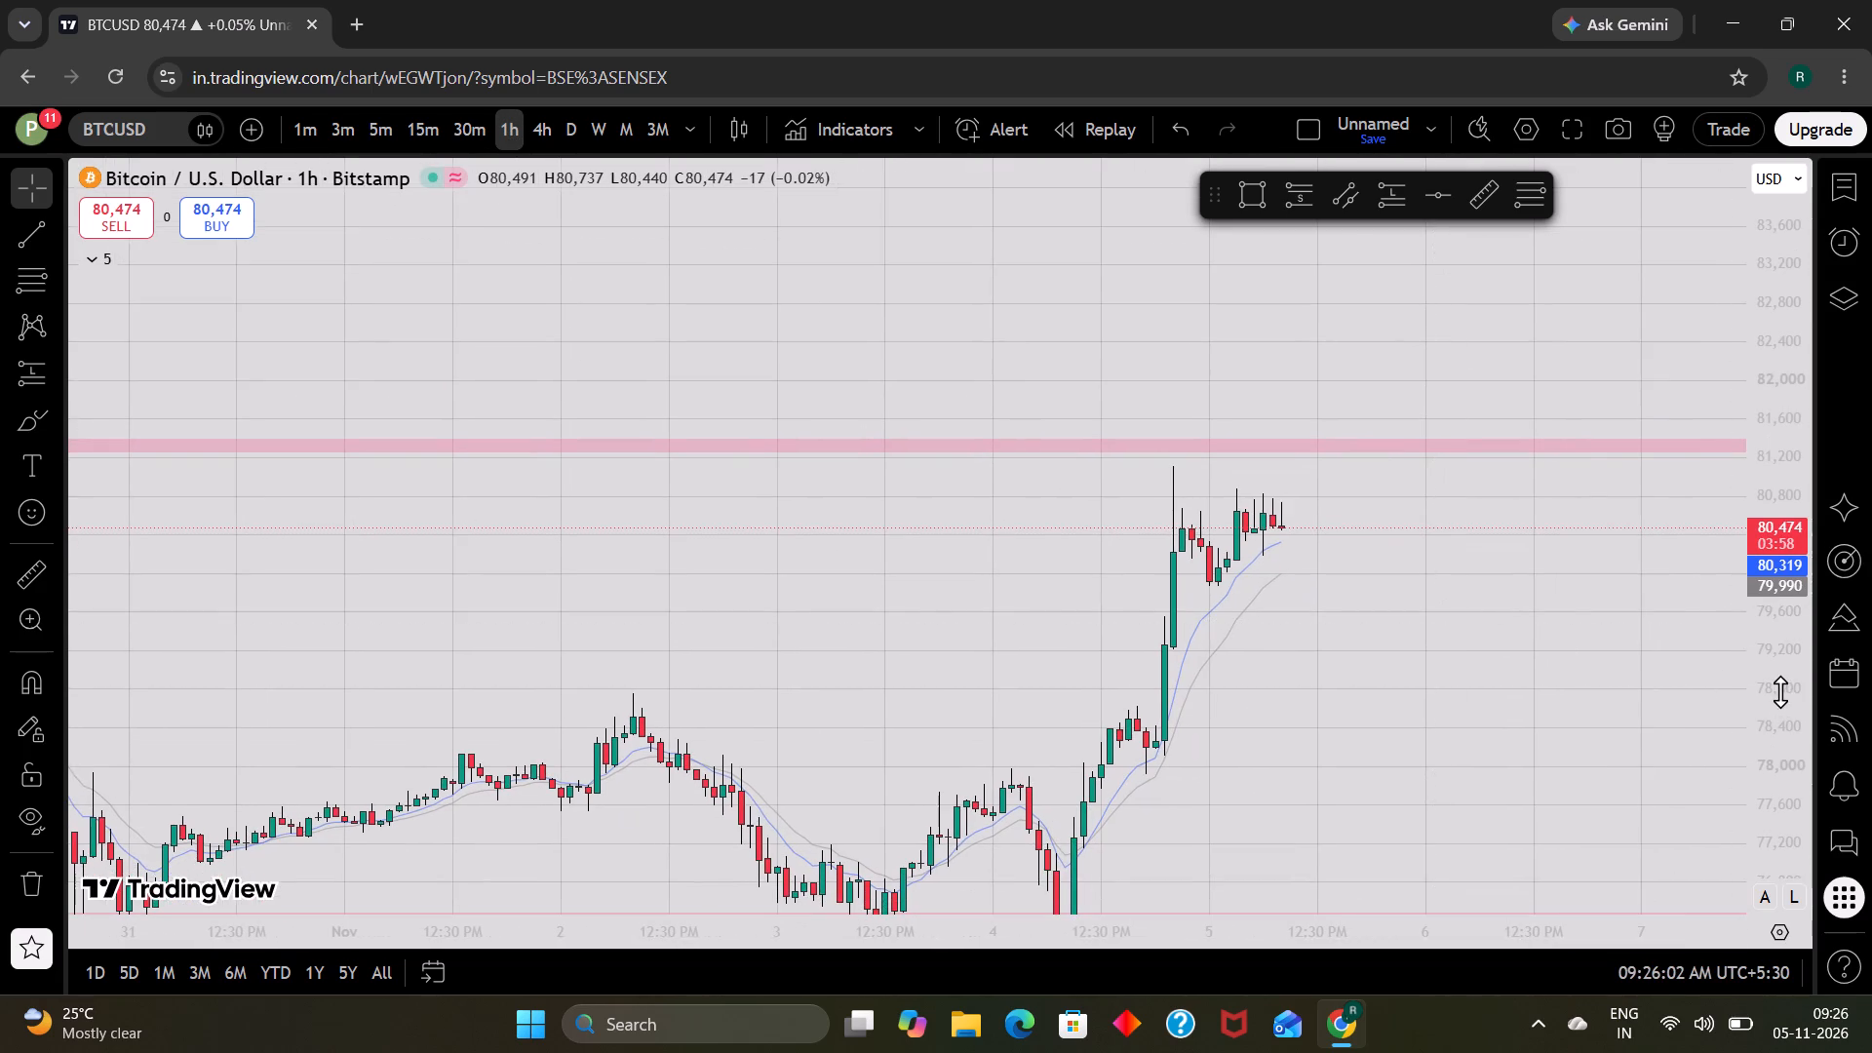
scroll(1780, 691, "up", 5)
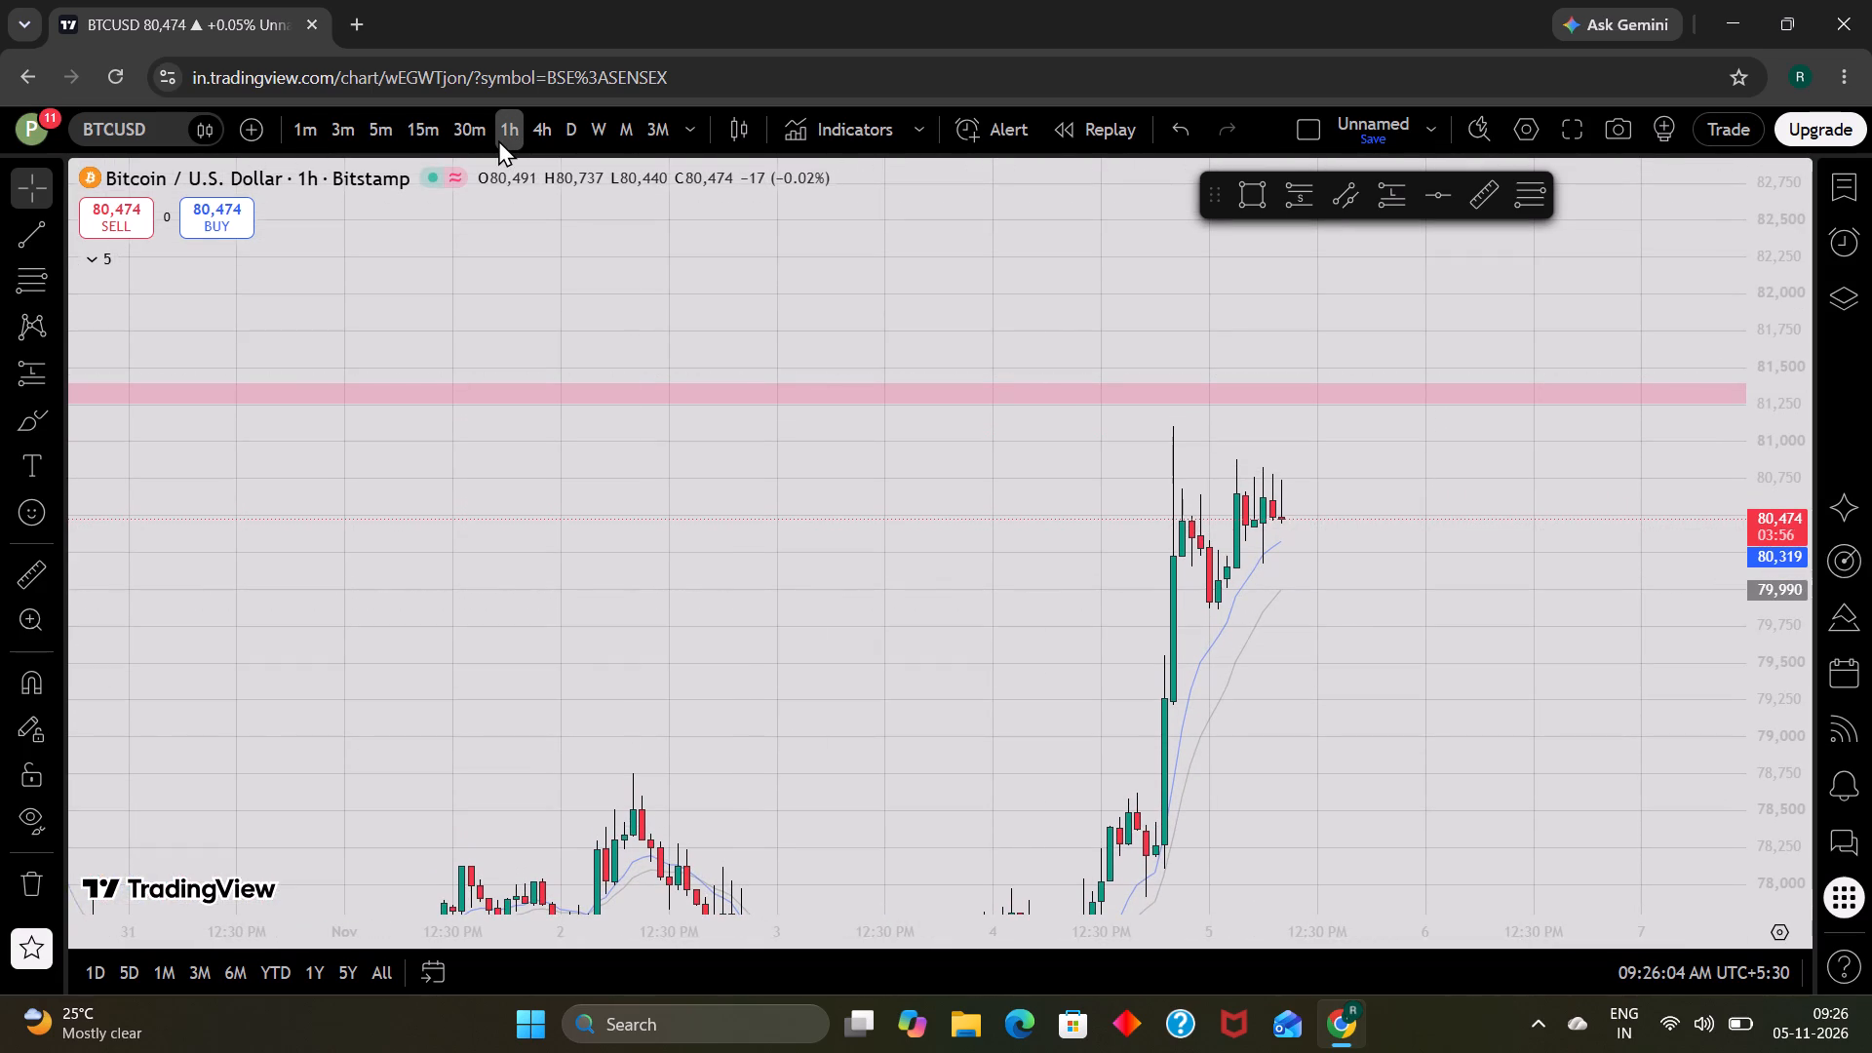
left_click(487, 138)
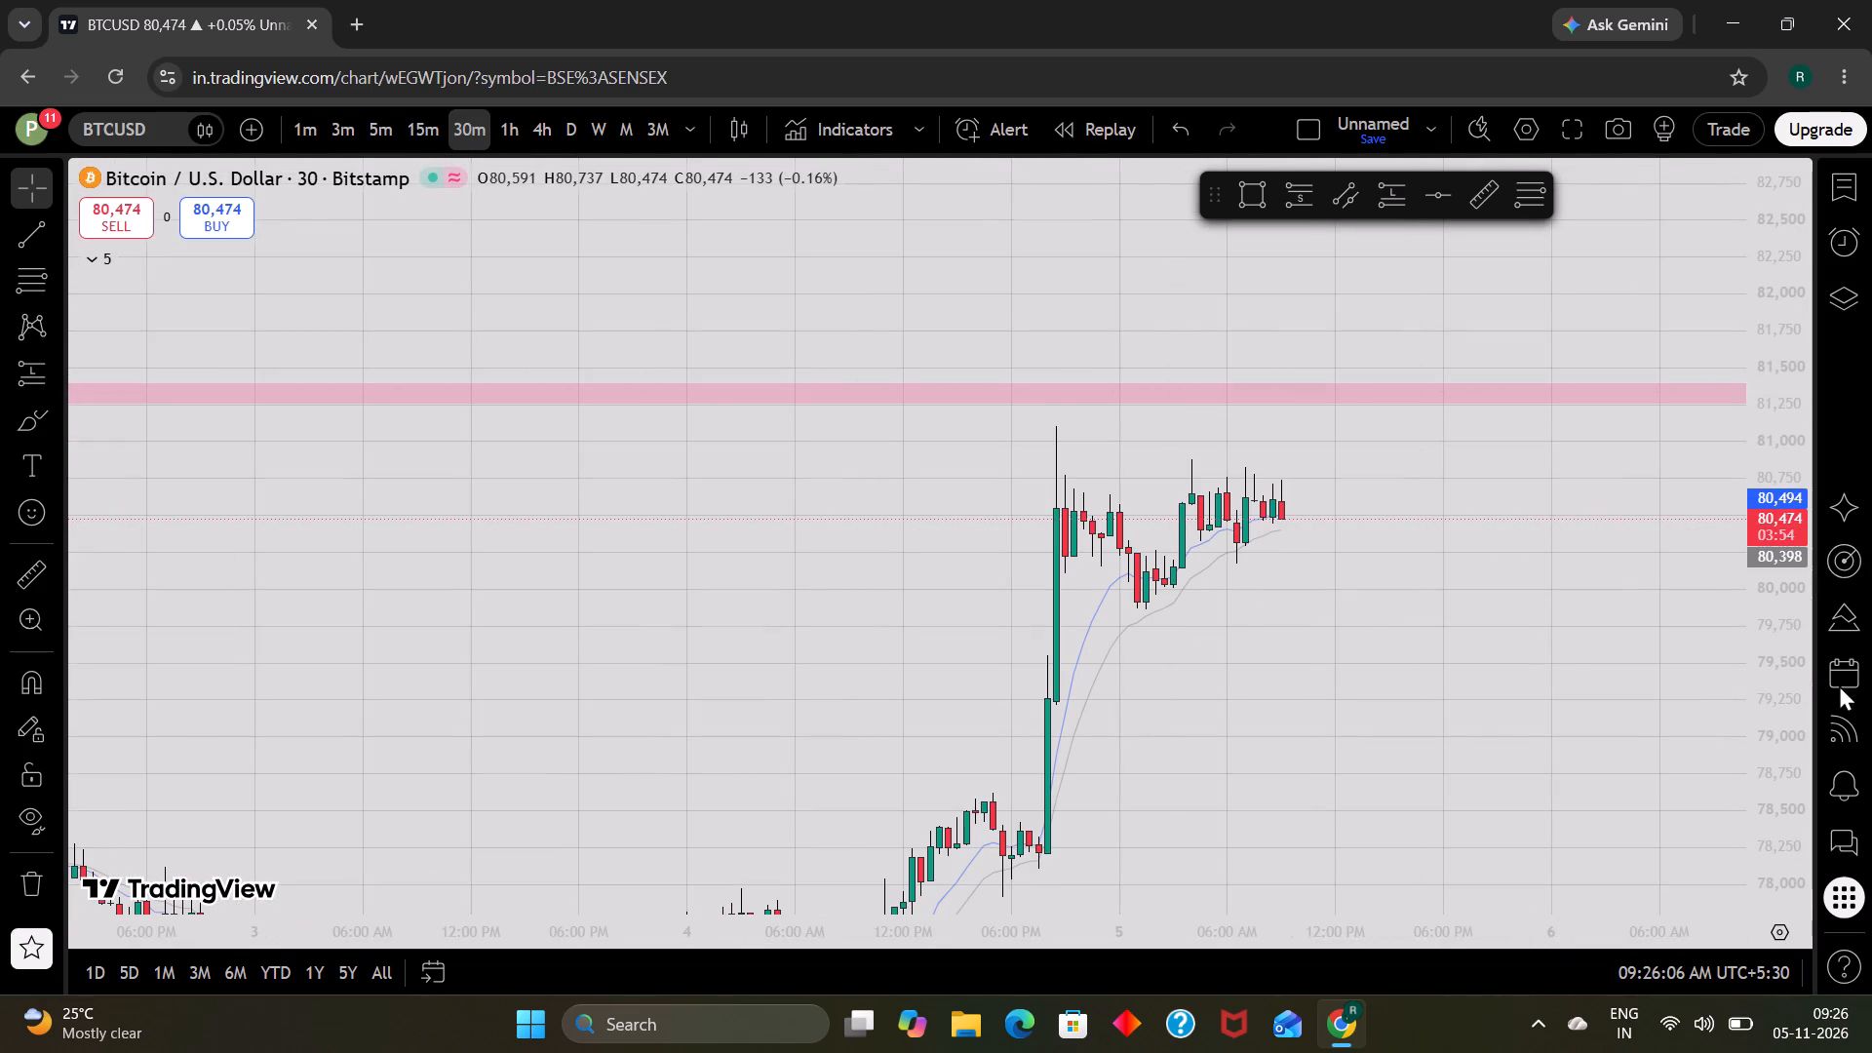
scroll(1759, 677, "up", 2)
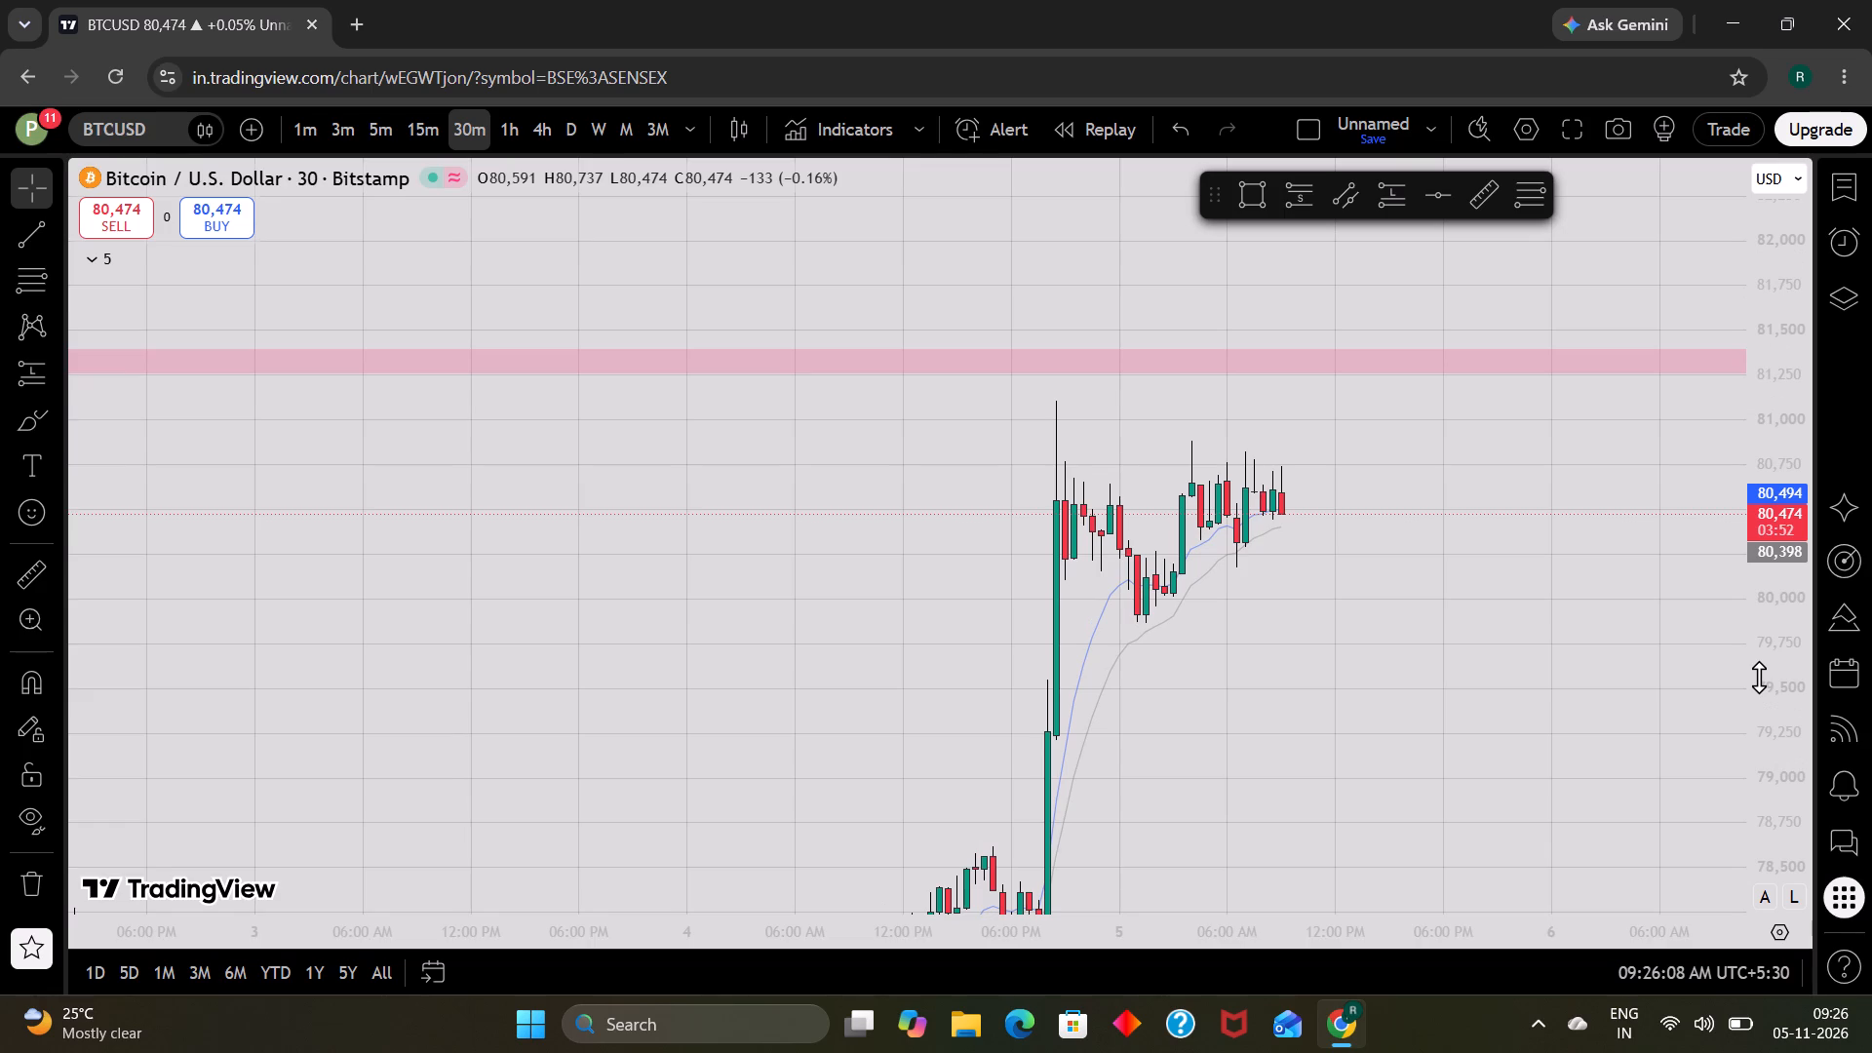
Switch the chart to the USTEC symbol on the daily timeframe.
key("Up")
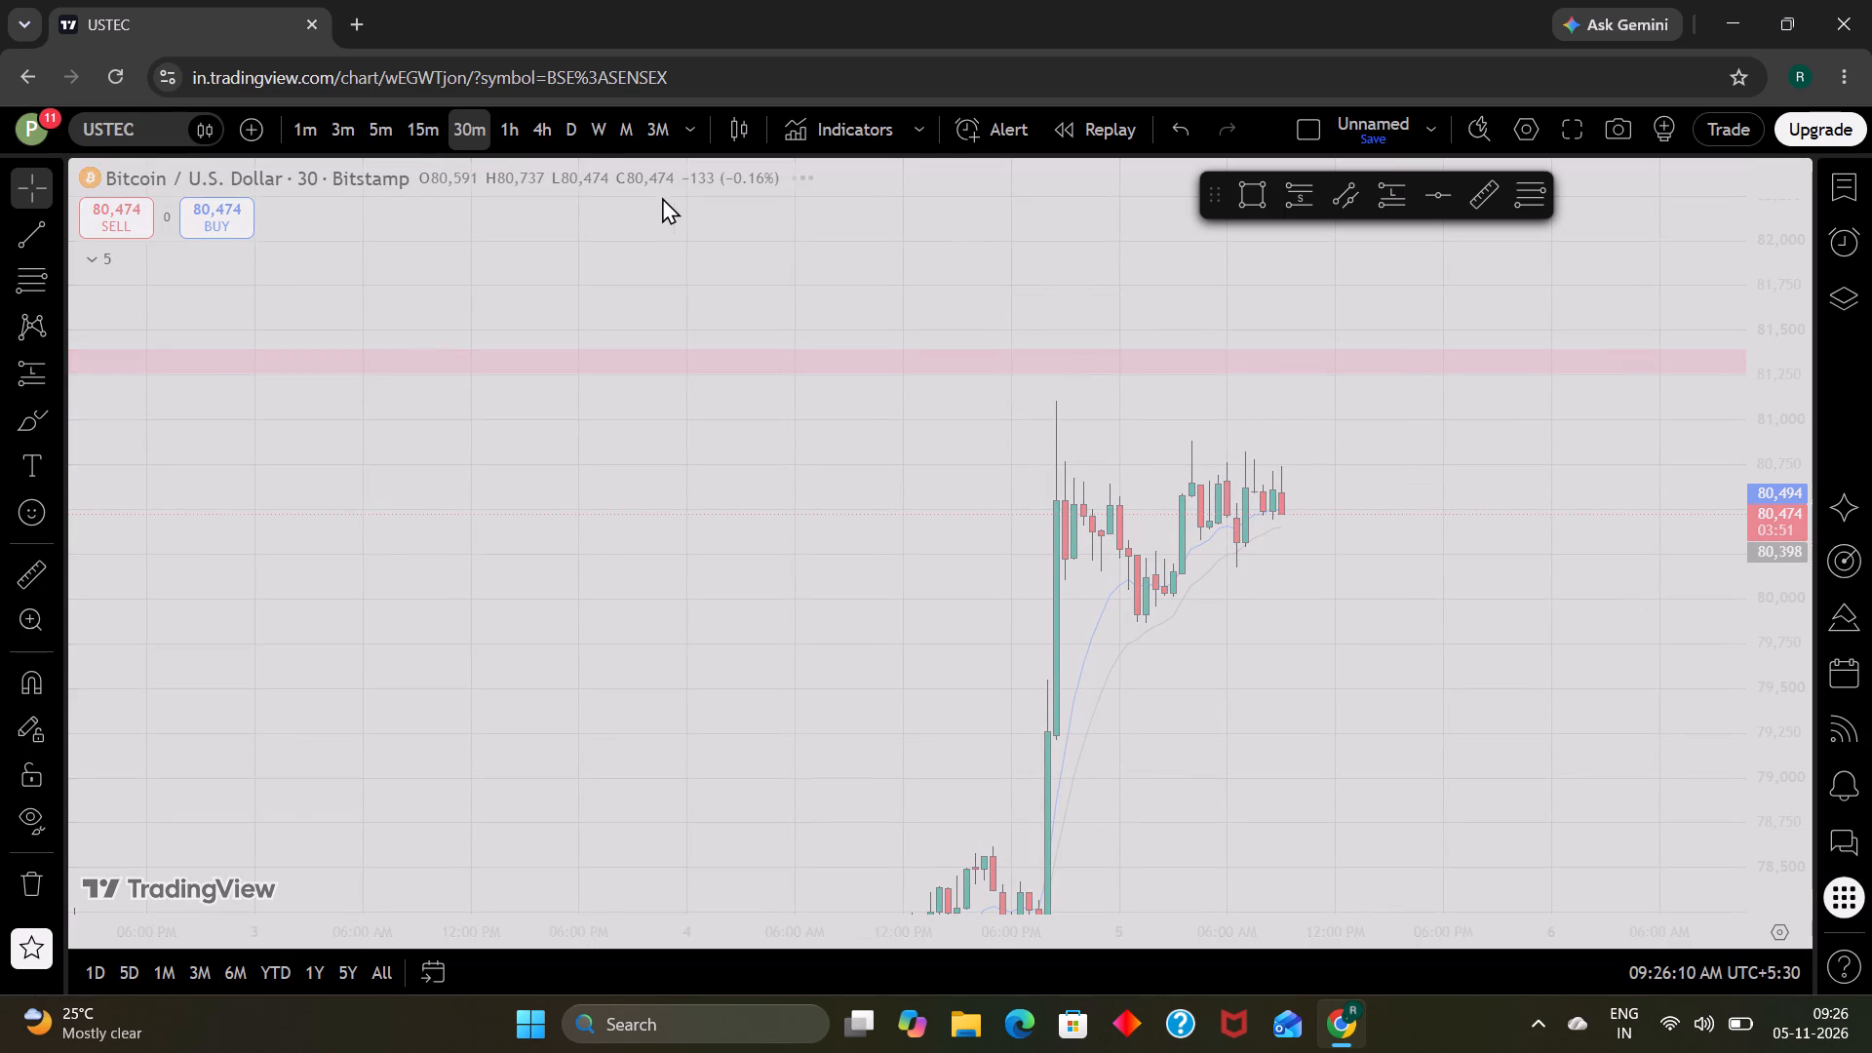
left_click(573, 139)
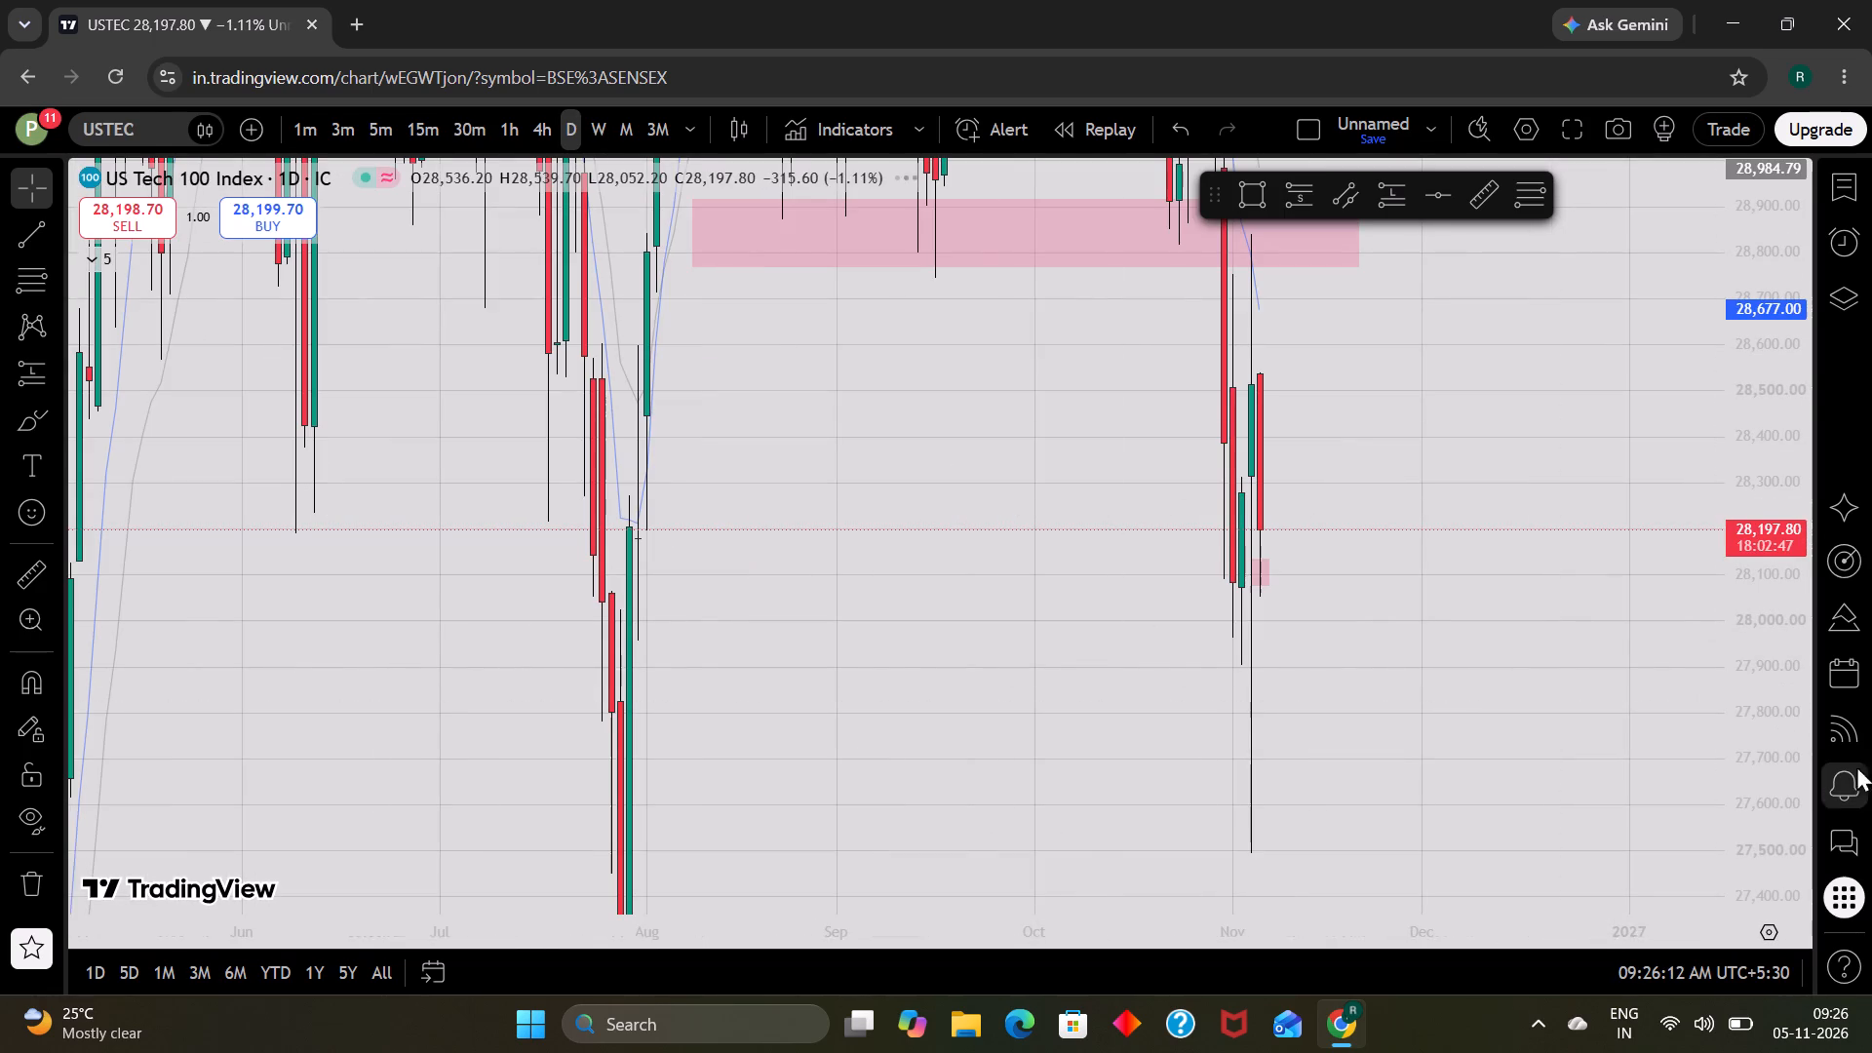
Examine the USTEC daily candles from June to November around the marked pink zones.
scroll(1755, 730, "down", 11)
scroll(1755, 730, "up", 2)
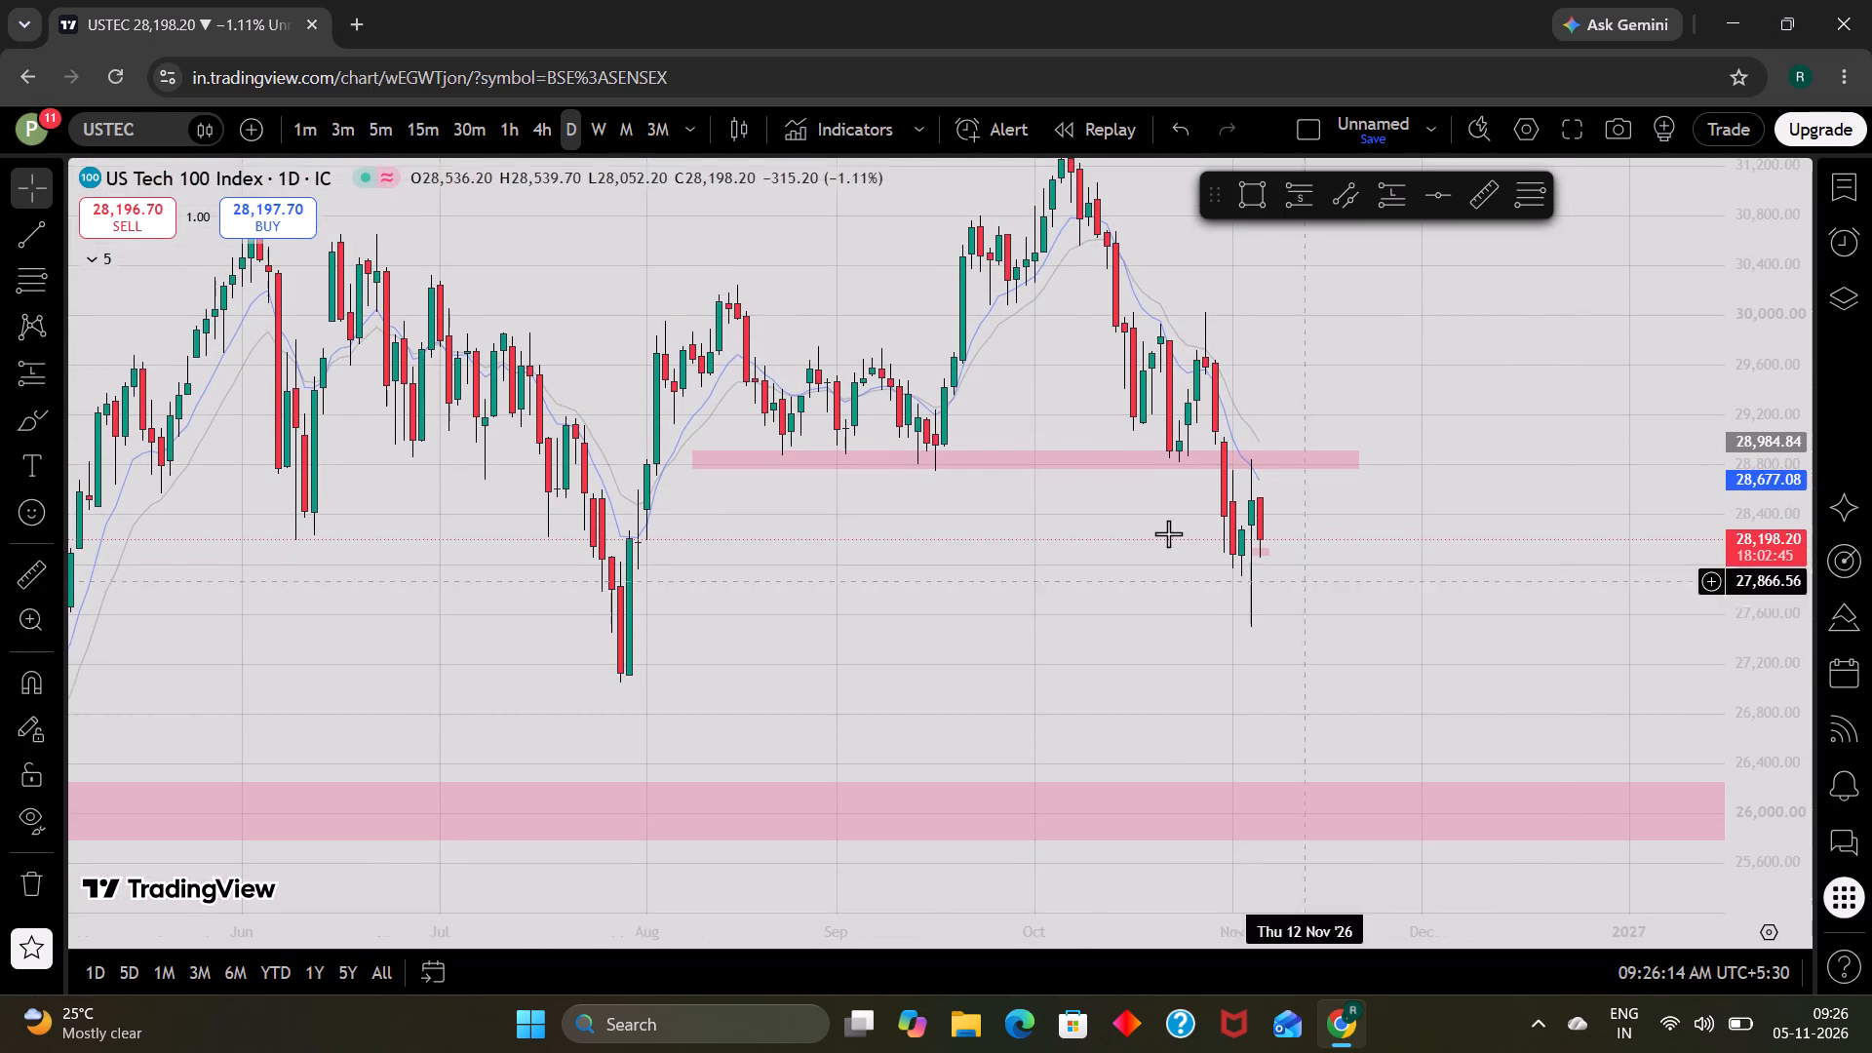
scroll(1017, 497, "up", 1)
left_click_drag(1007, 589, 995, 634)
scroll(995, 634, "up", 1)
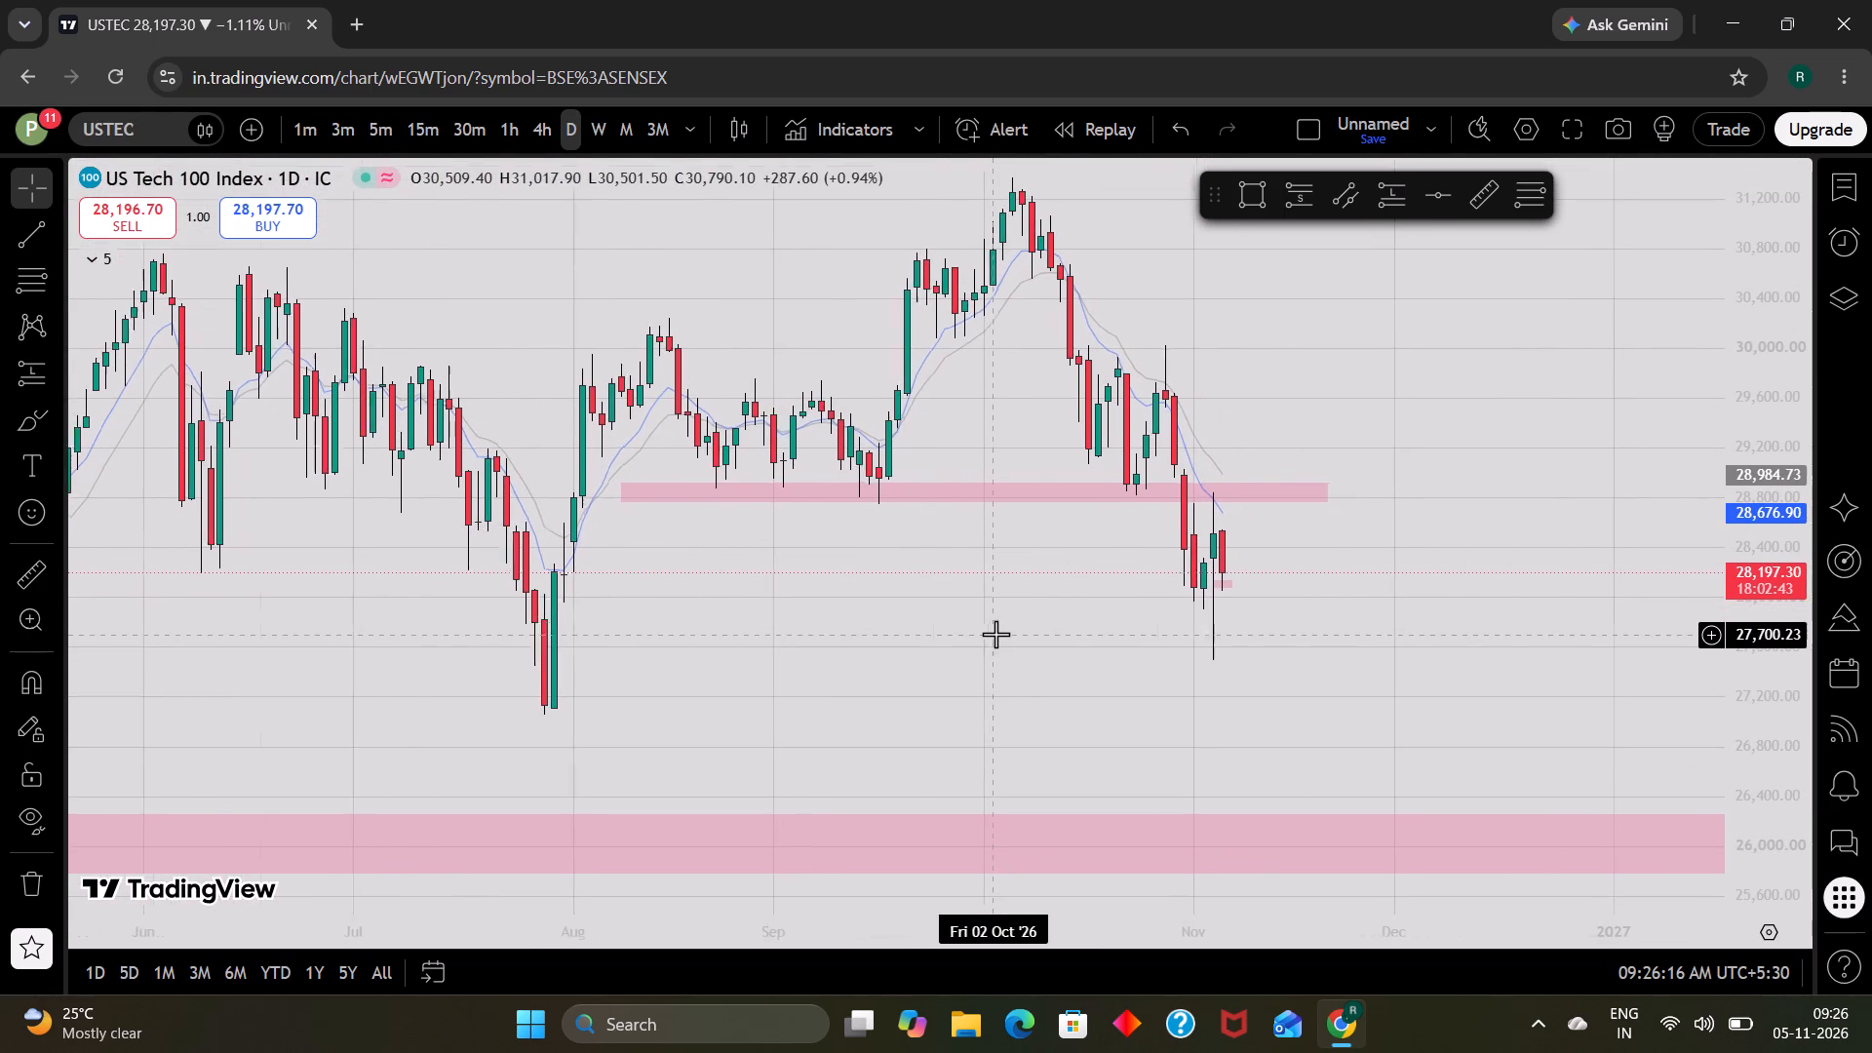
scroll(995, 634, "up", 2)
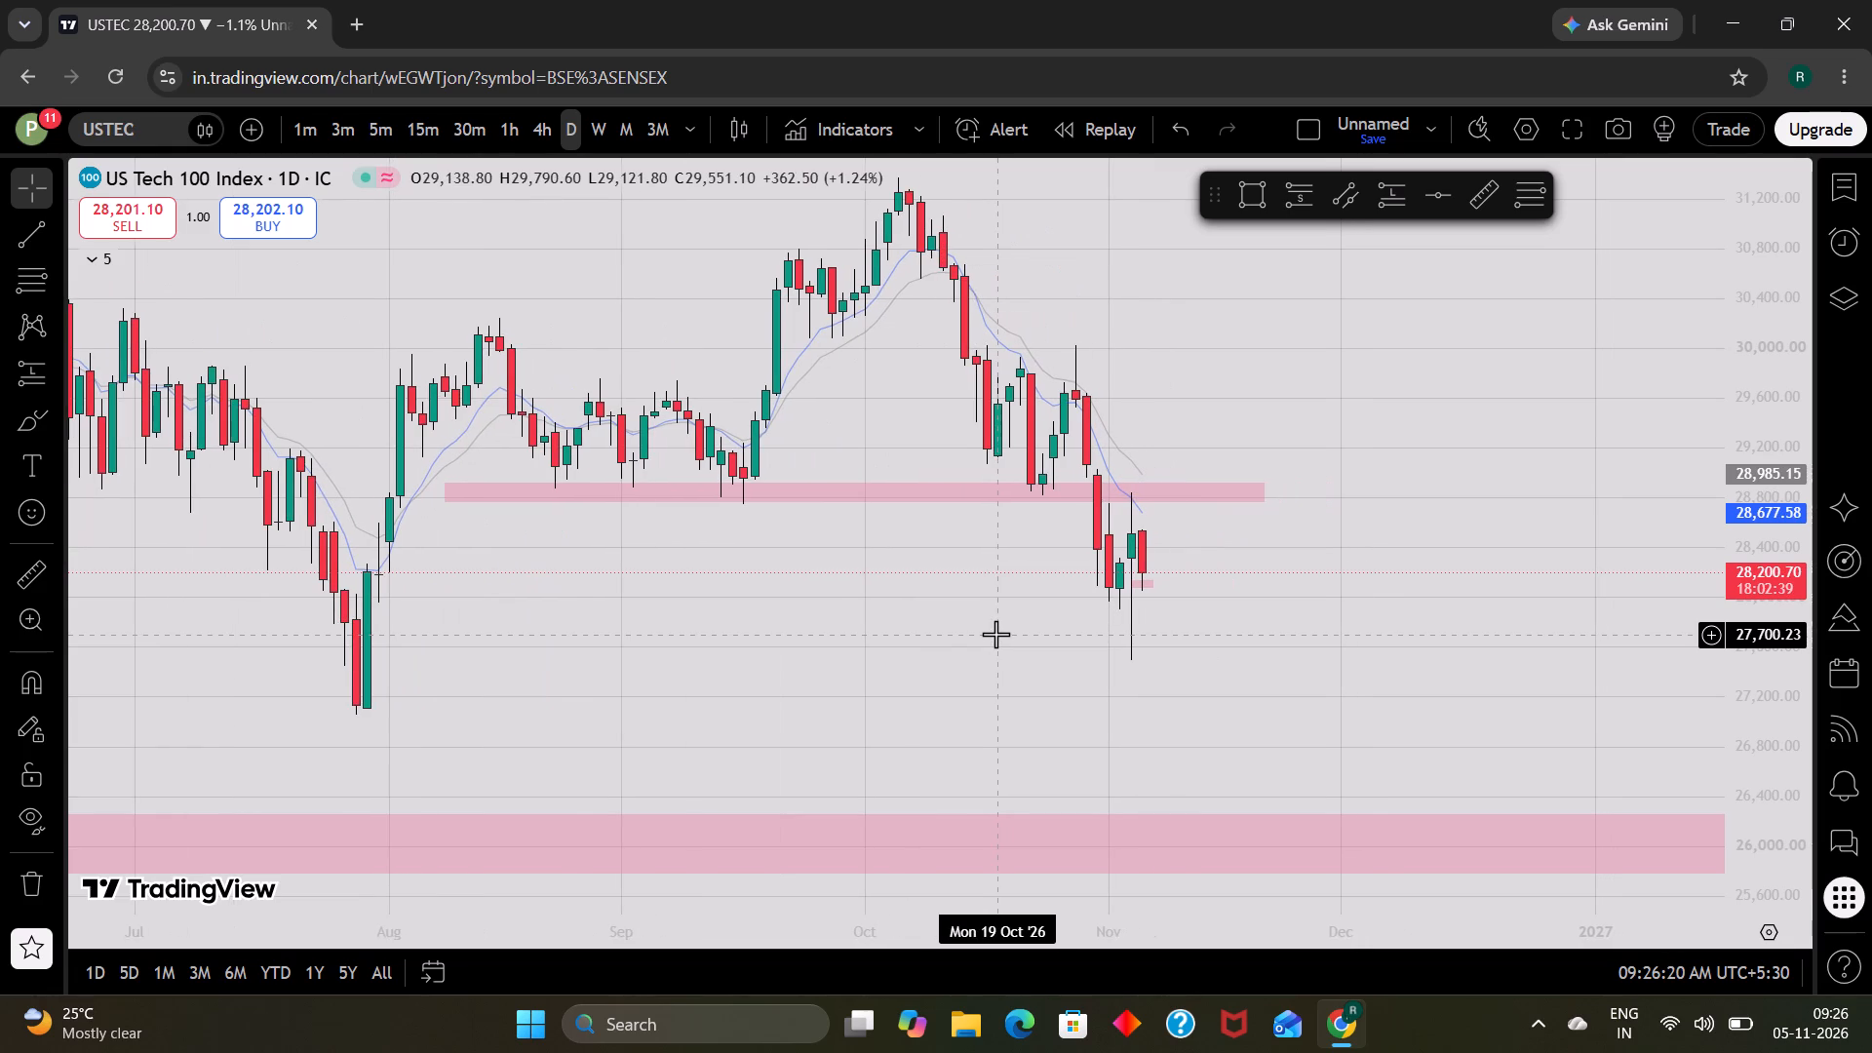
scroll(995, 634, "up", 1)
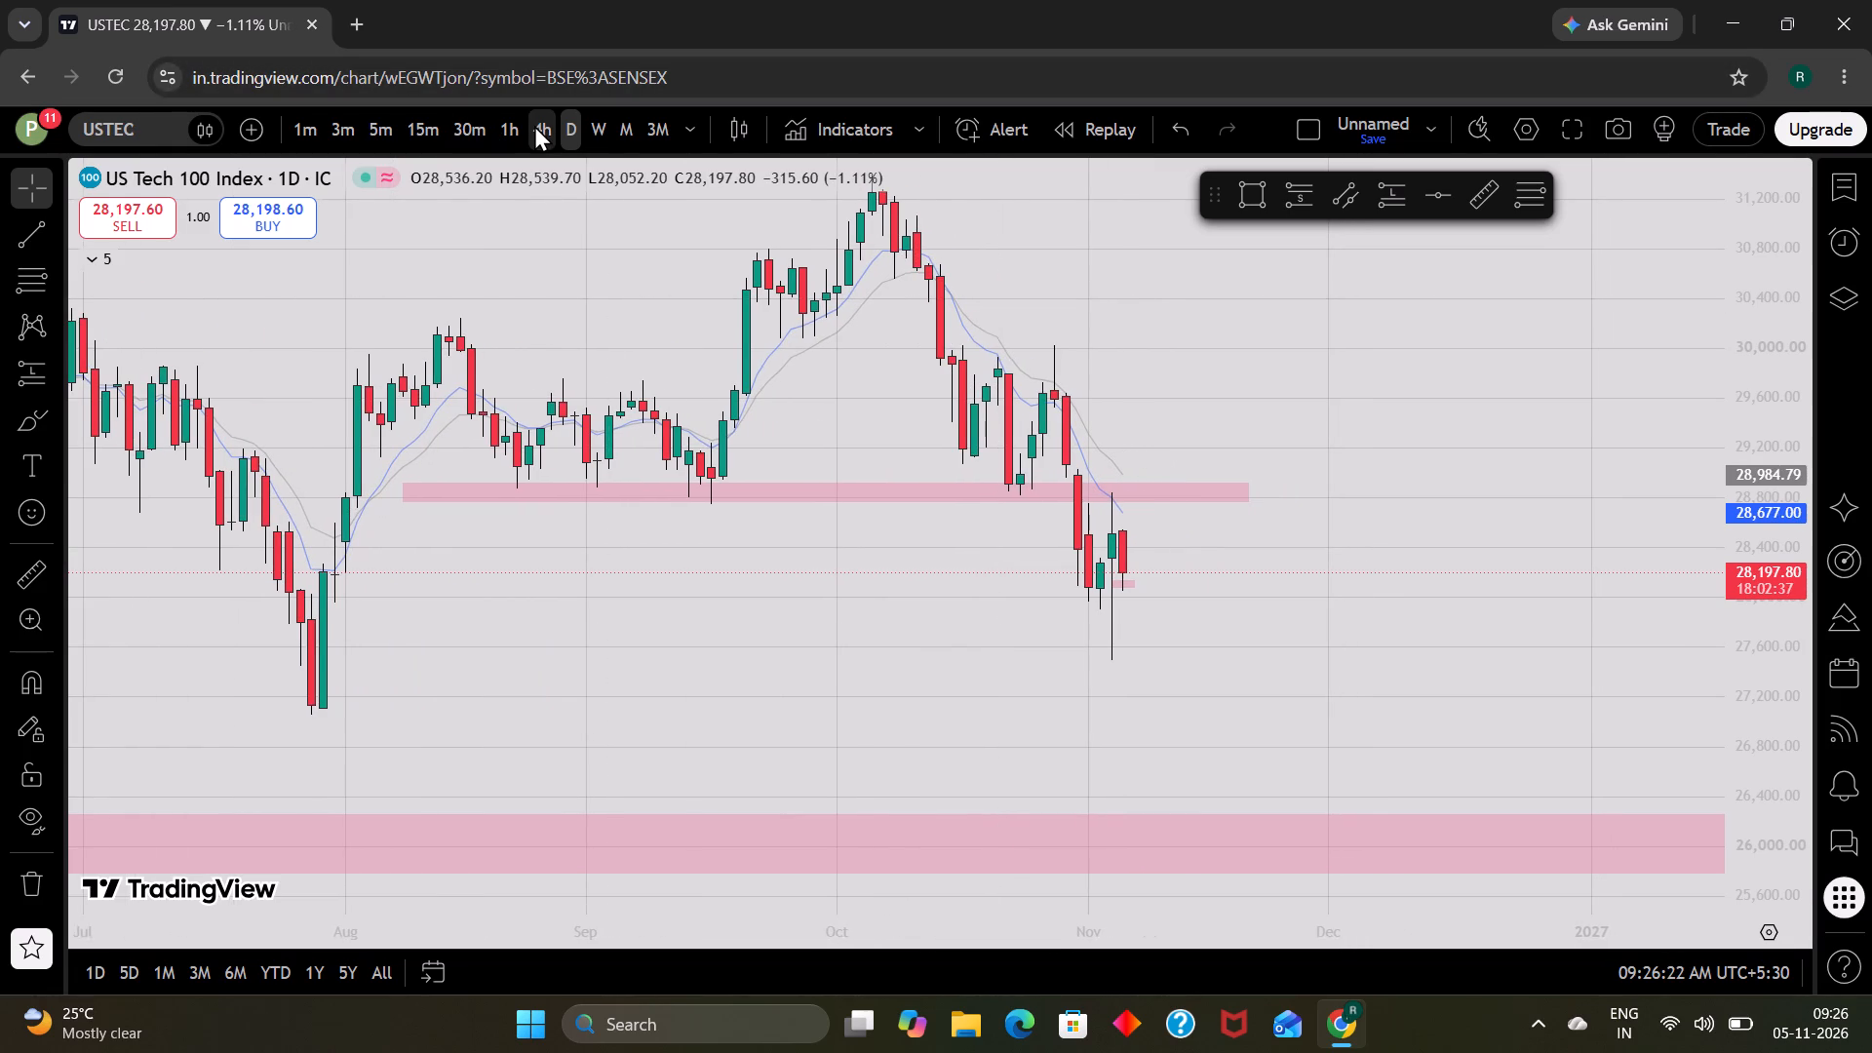
Review USTEC on the 4-hour timeframe, comparing the latest candles with earlier price action and the pink zones.
left_click(534, 125)
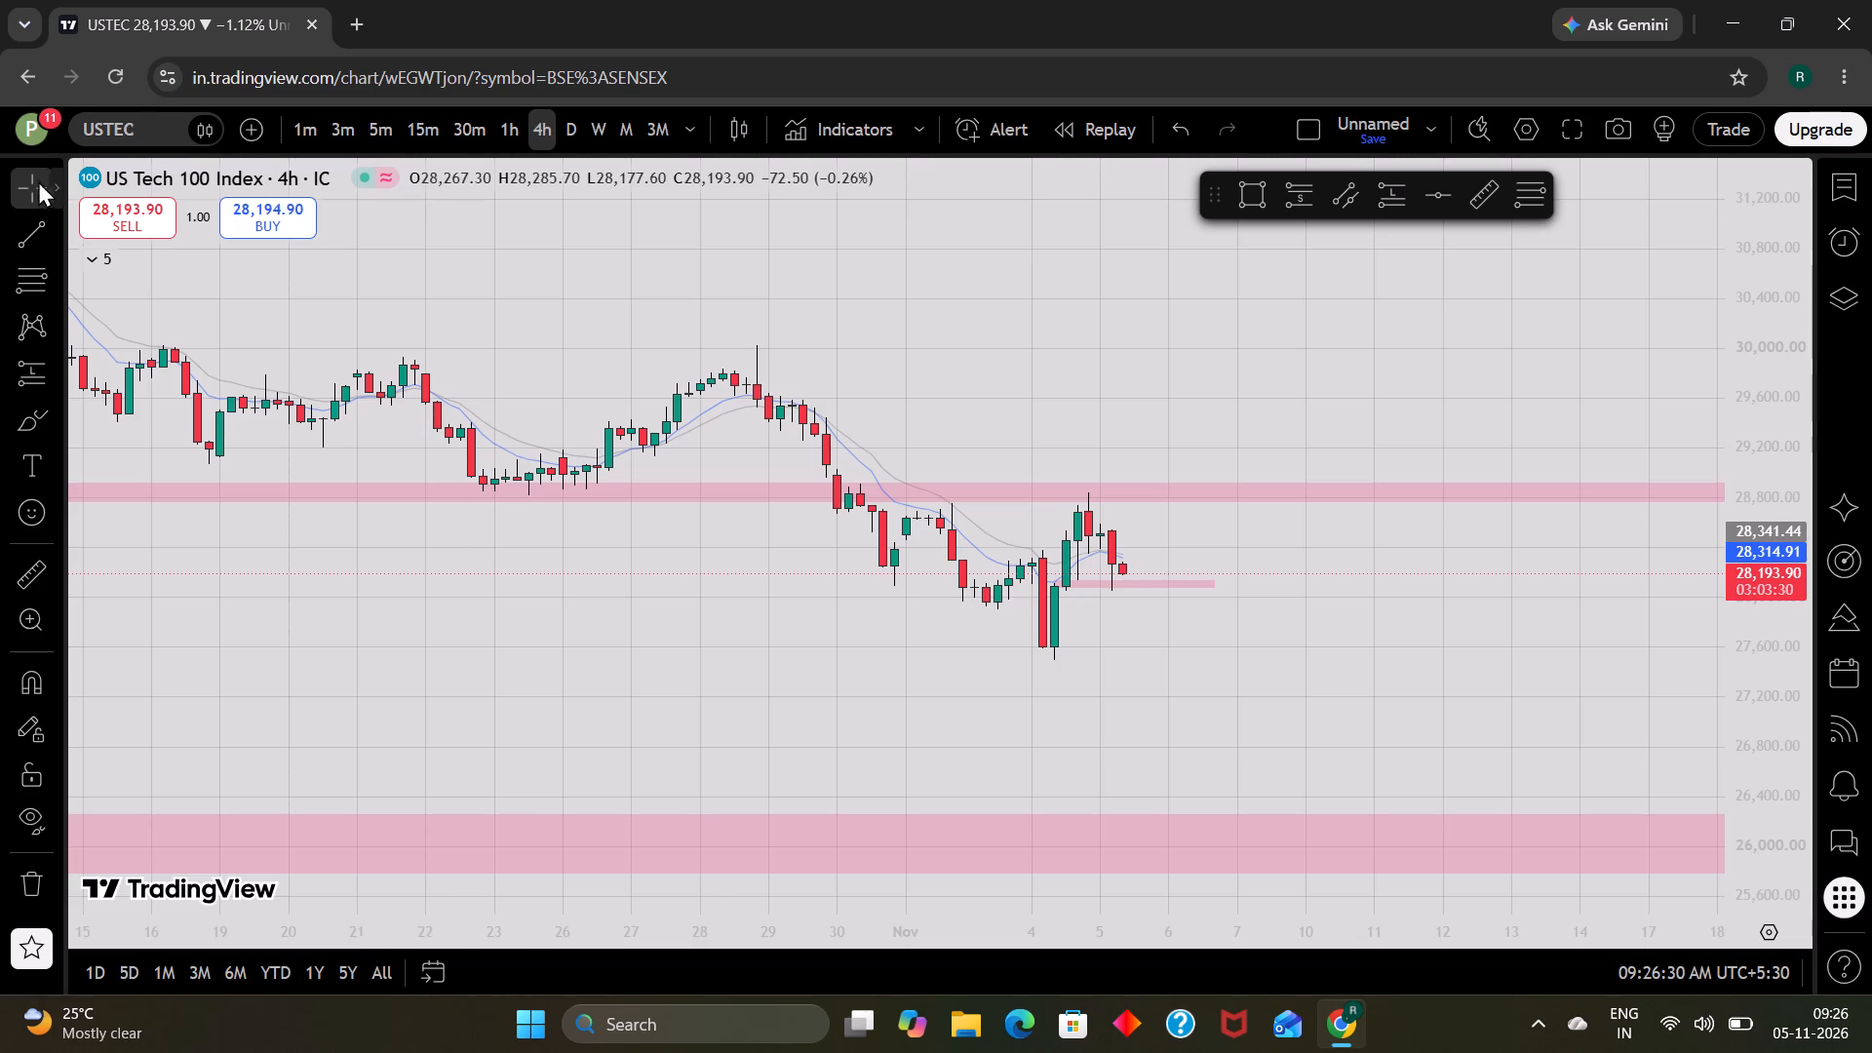
scroll(1411, 630, "down", 4)
scroll(1189, 644, "up", 1)
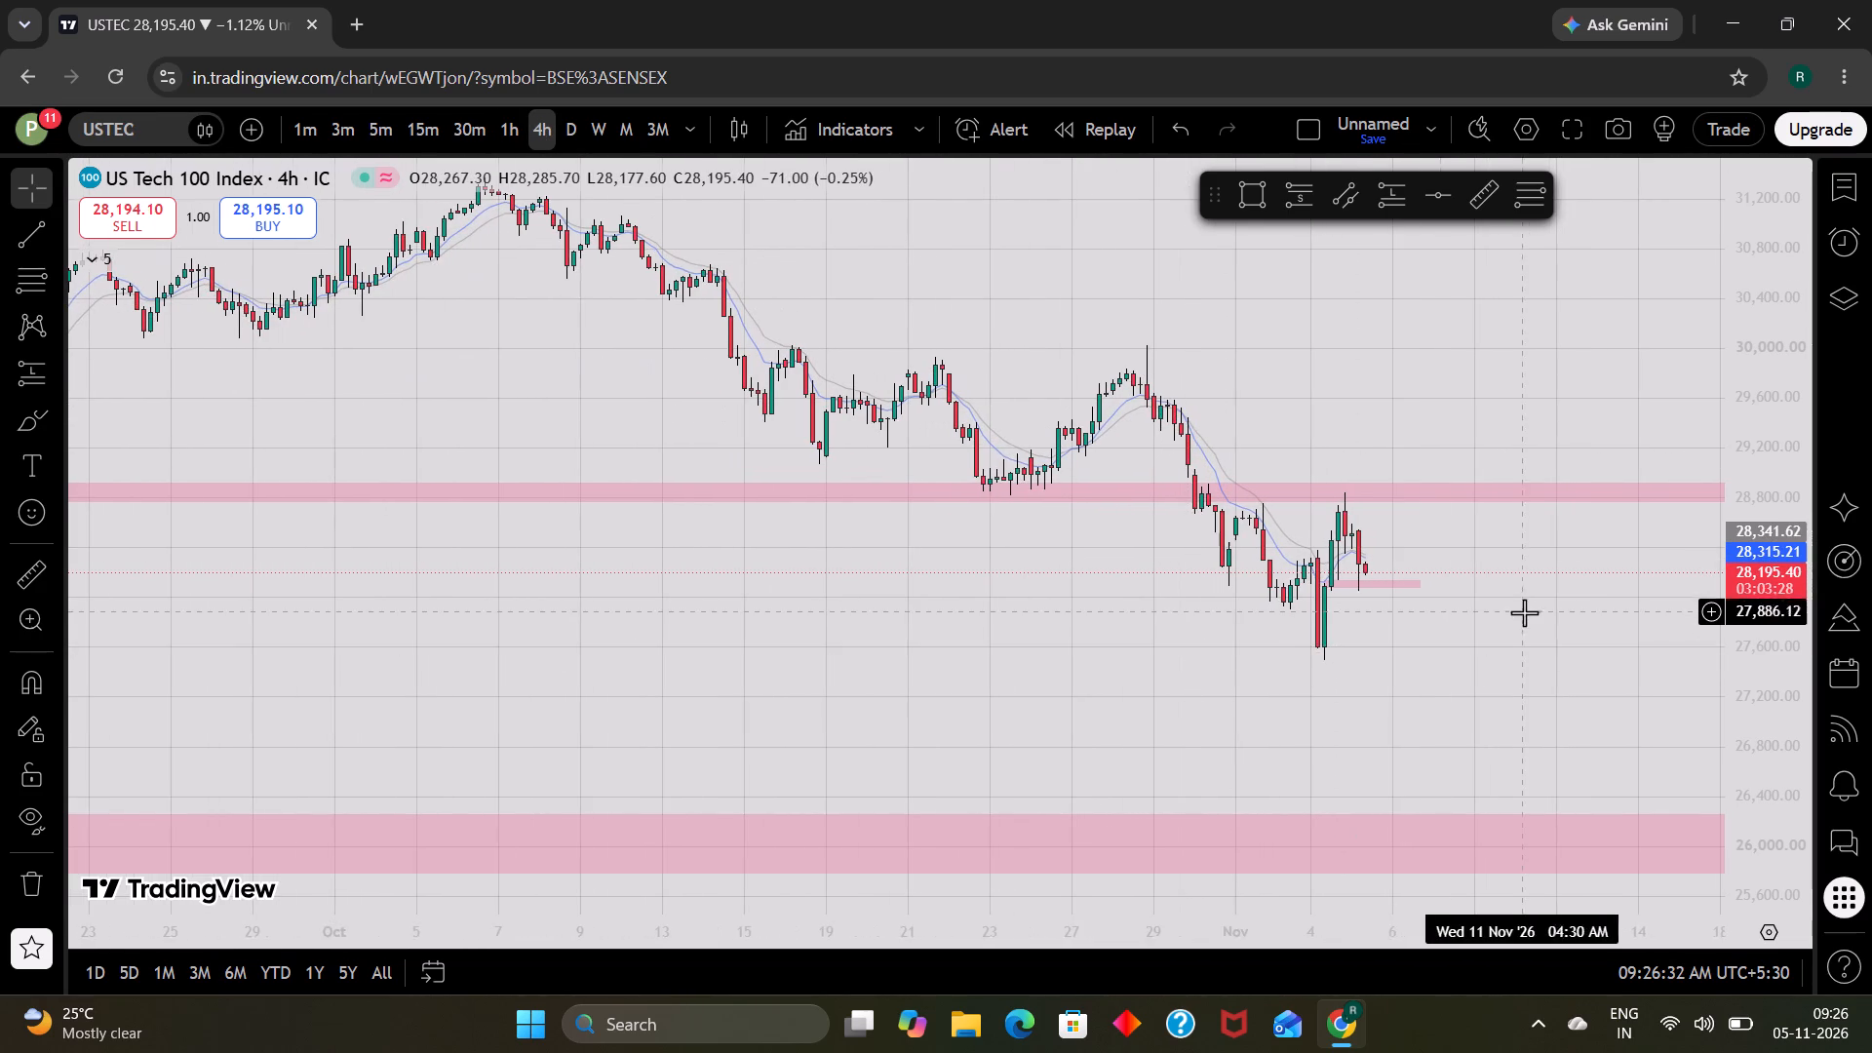
left_click_drag(1524, 613, 1443, 690)
scroll(1443, 690, "up", 2)
left_click(1443, 690)
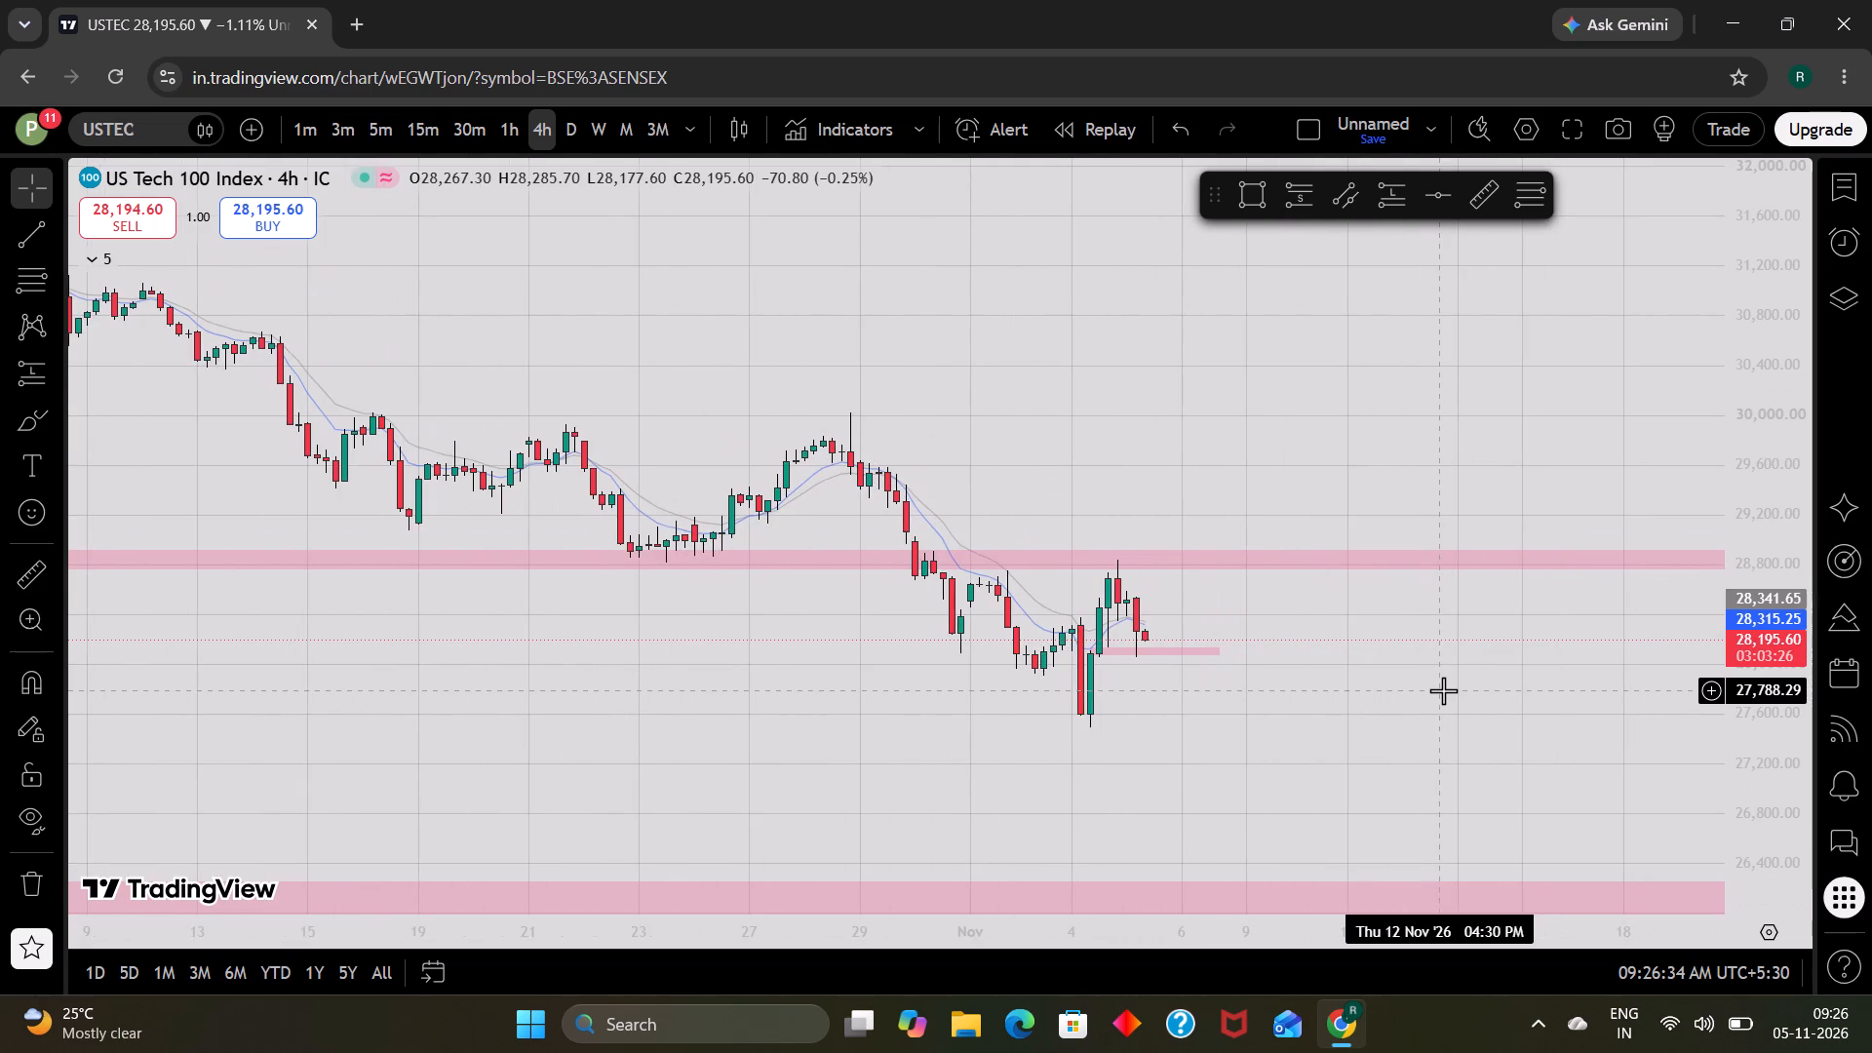
left_click_drag(1443, 690, 1444, 581)
scroll(1753, 615, "up", 5)
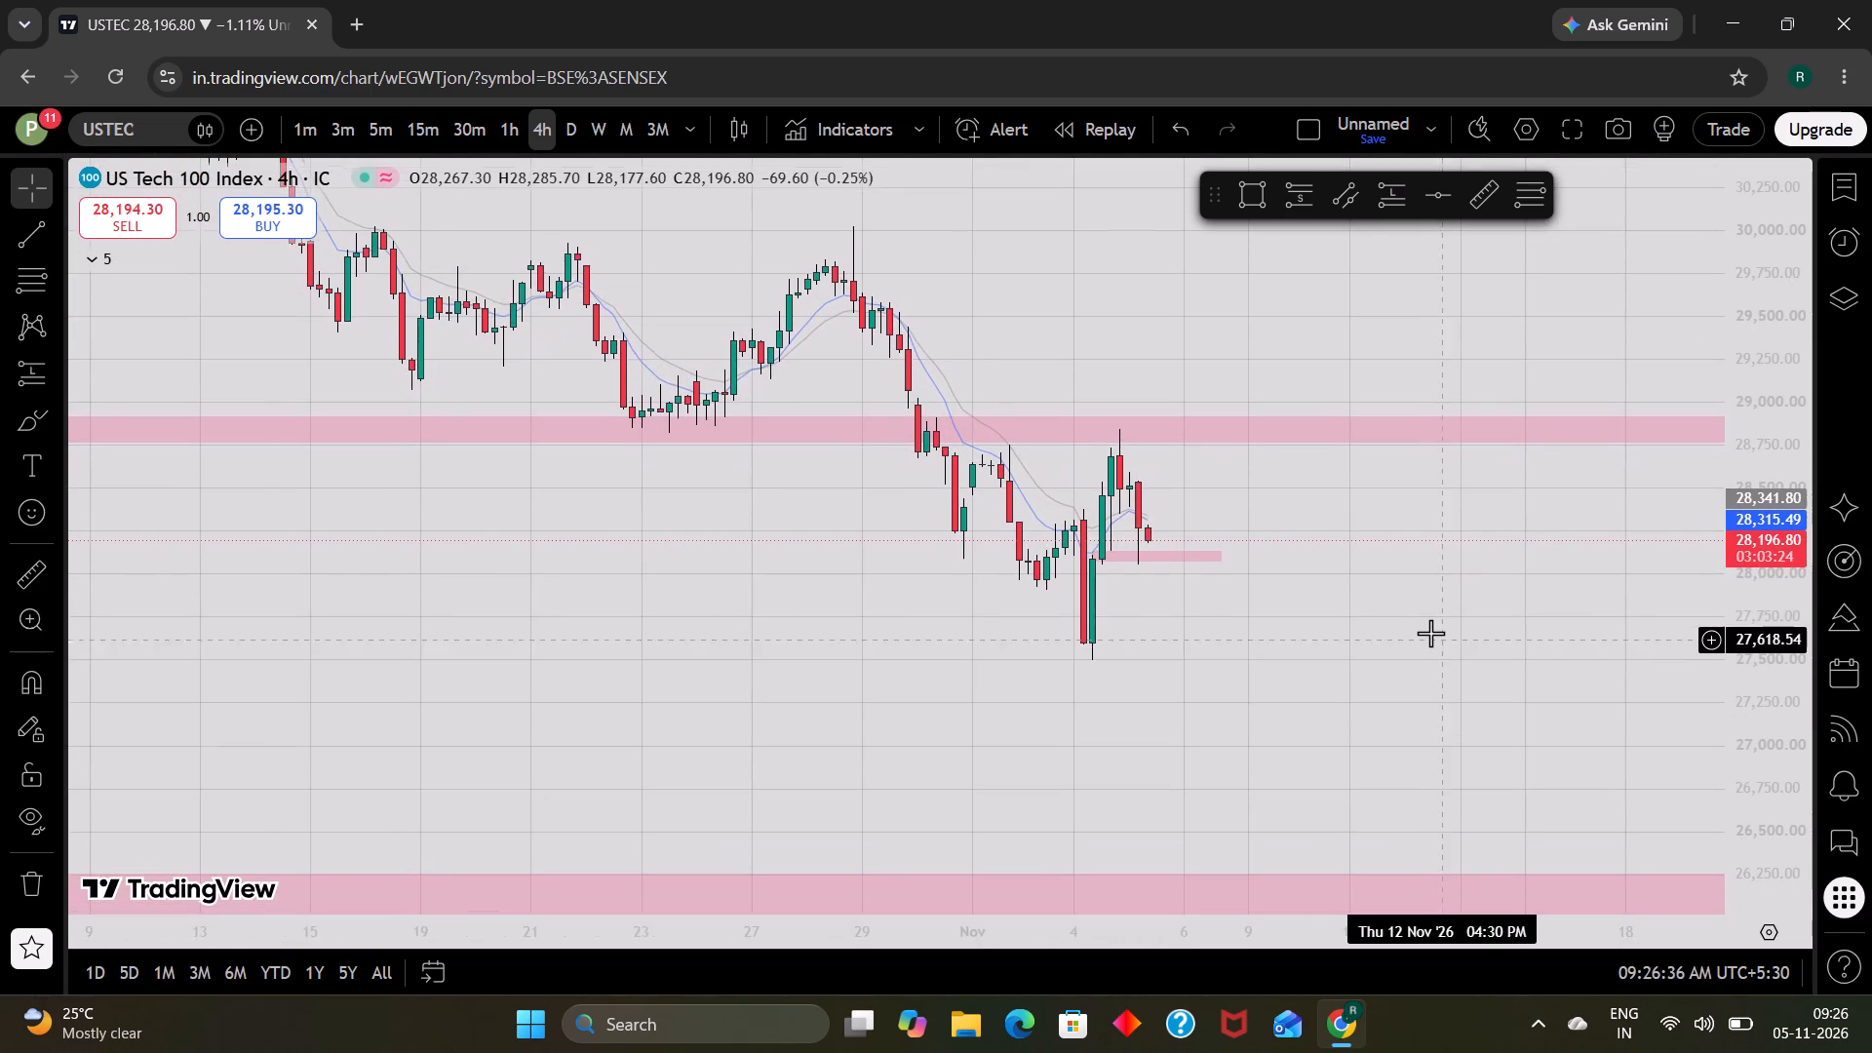
scroll(1425, 628, "up", 1)
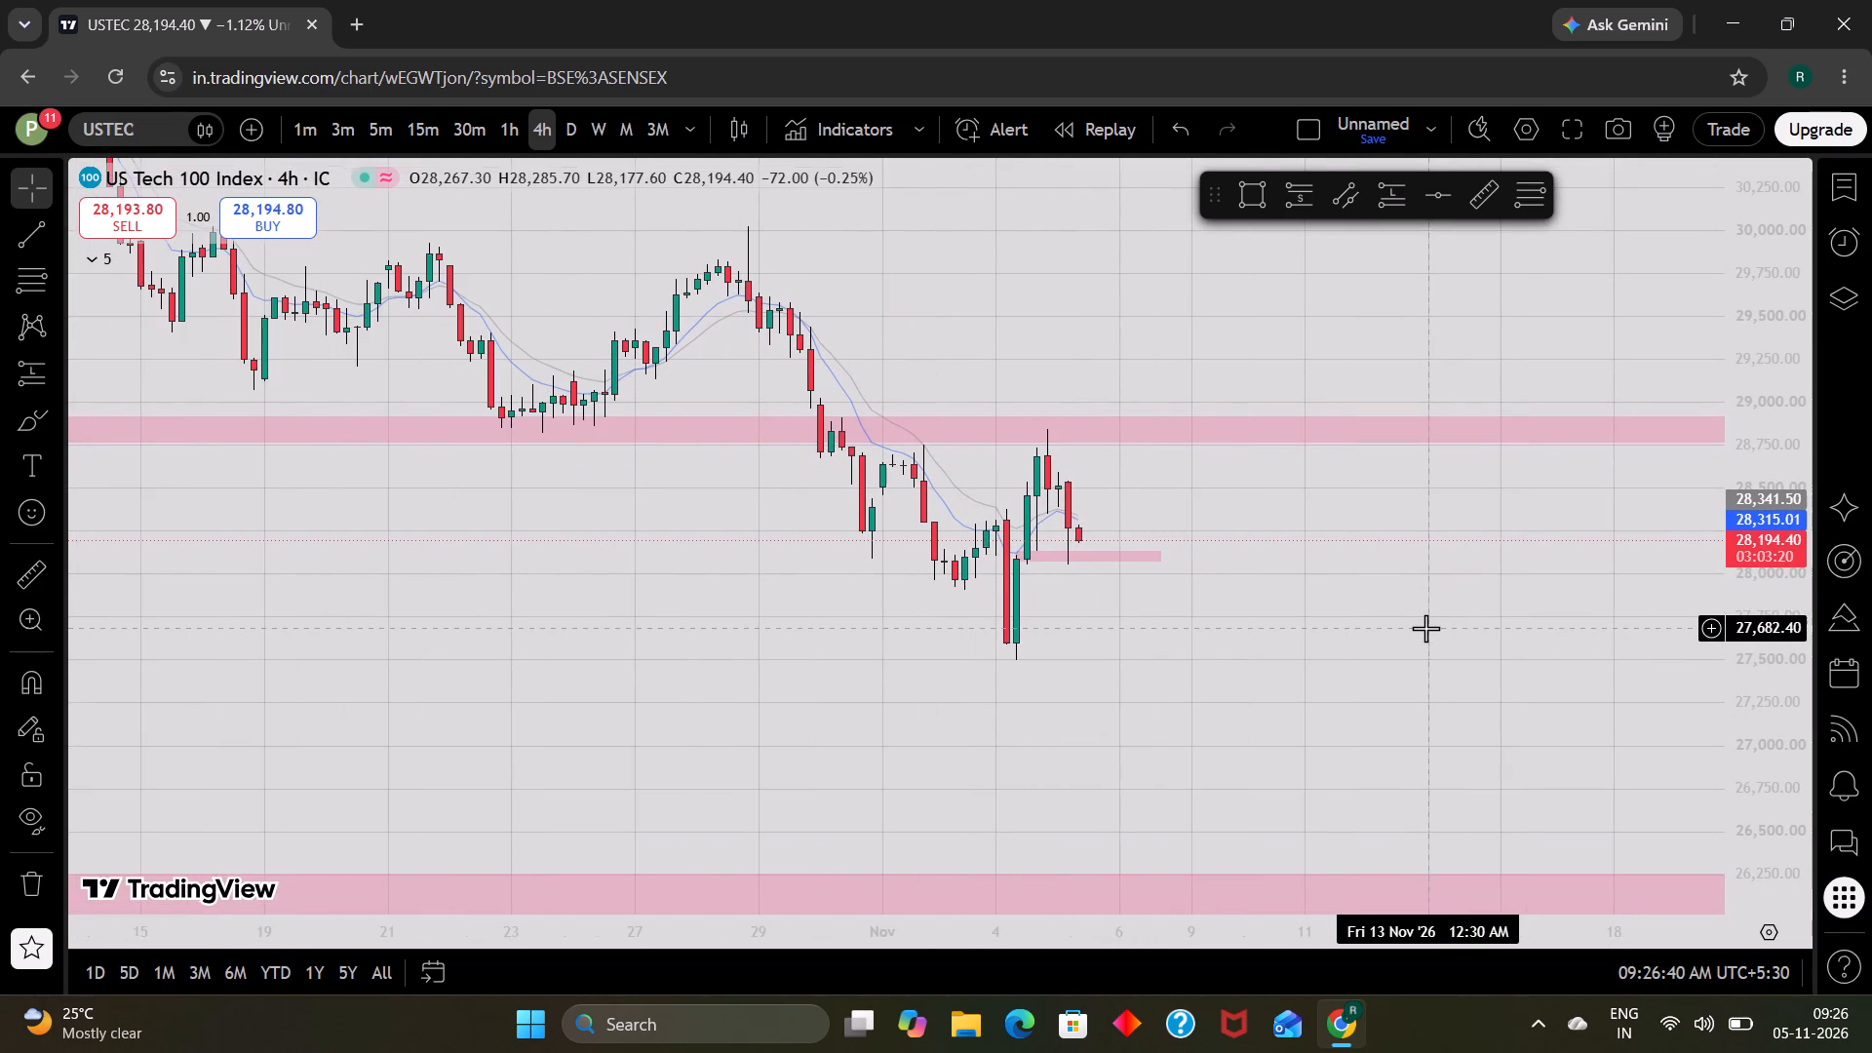
scroll(1289, 686, "down", 8)
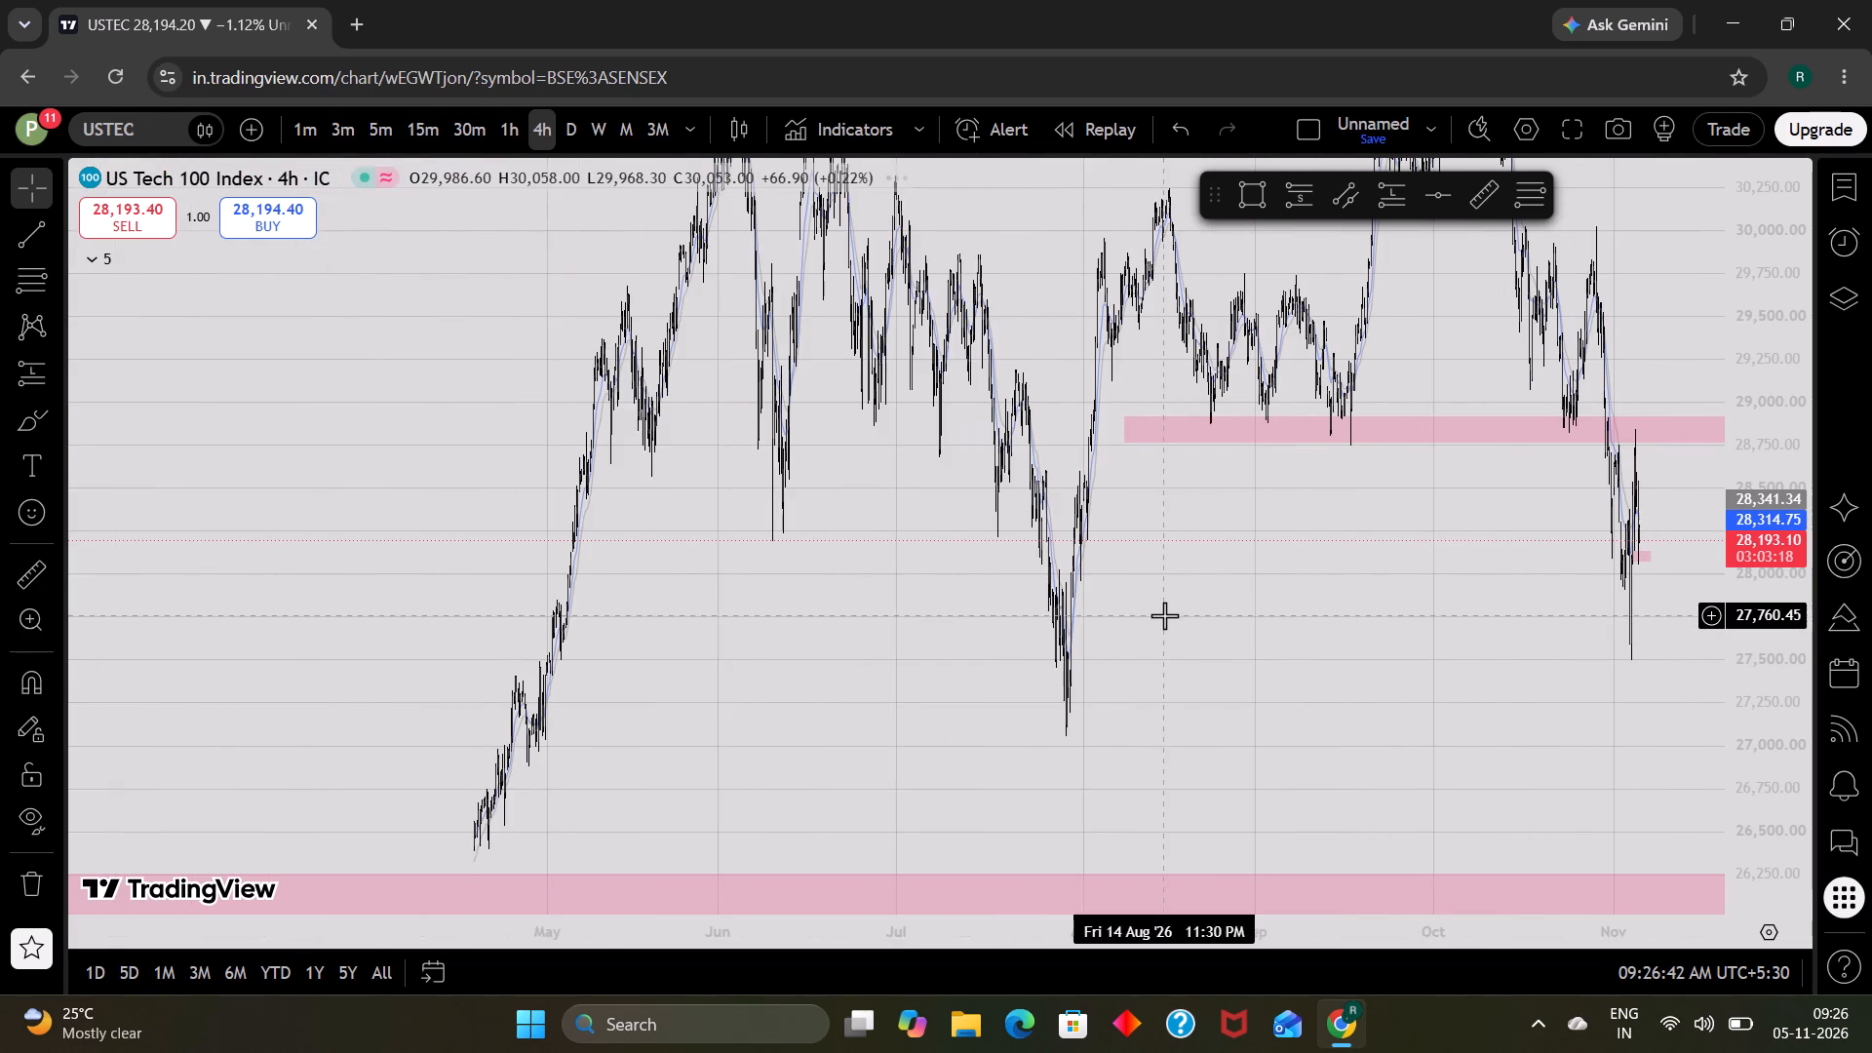
scroll(1404, 665, "up", 5)
scroll(1404, 665, "down", 3)
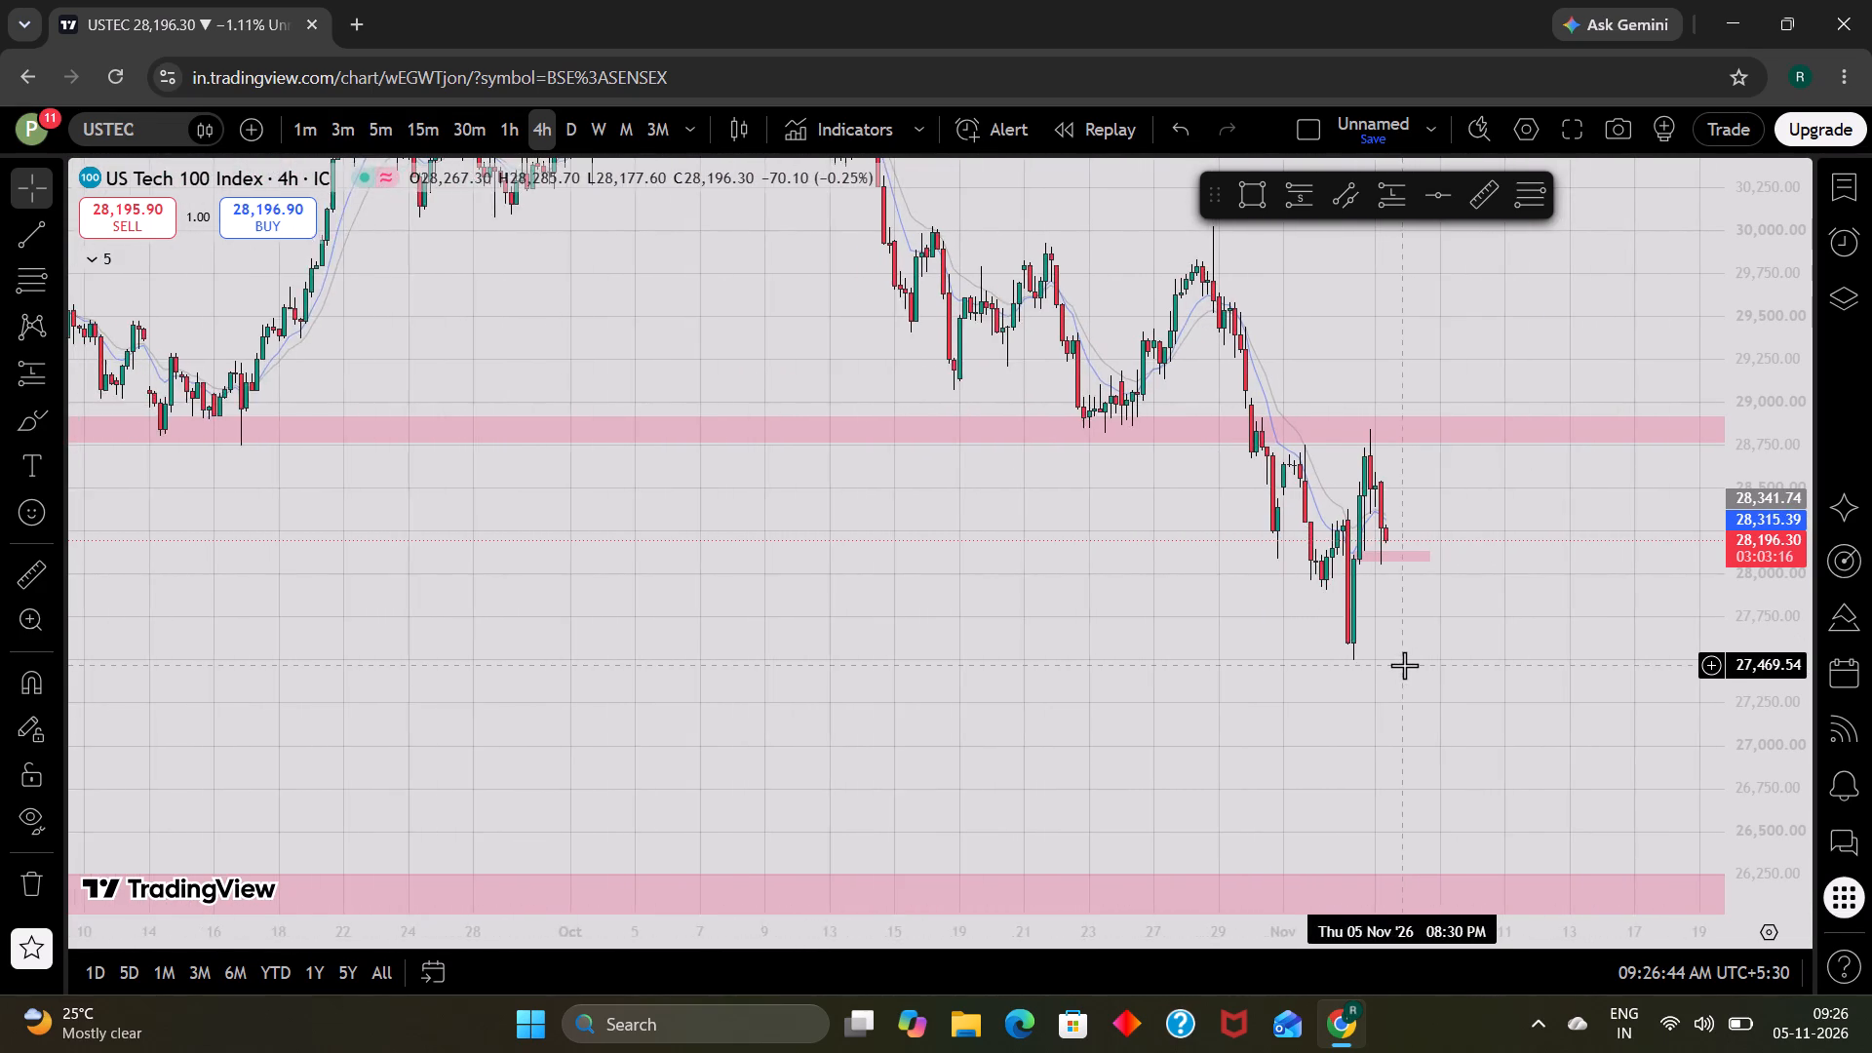
scroll(1404, 665, "up", 1)
Return USTEC to the daily timeframe and examine the recent decline between the upper and lower pink zones.
left_click(573, 122)
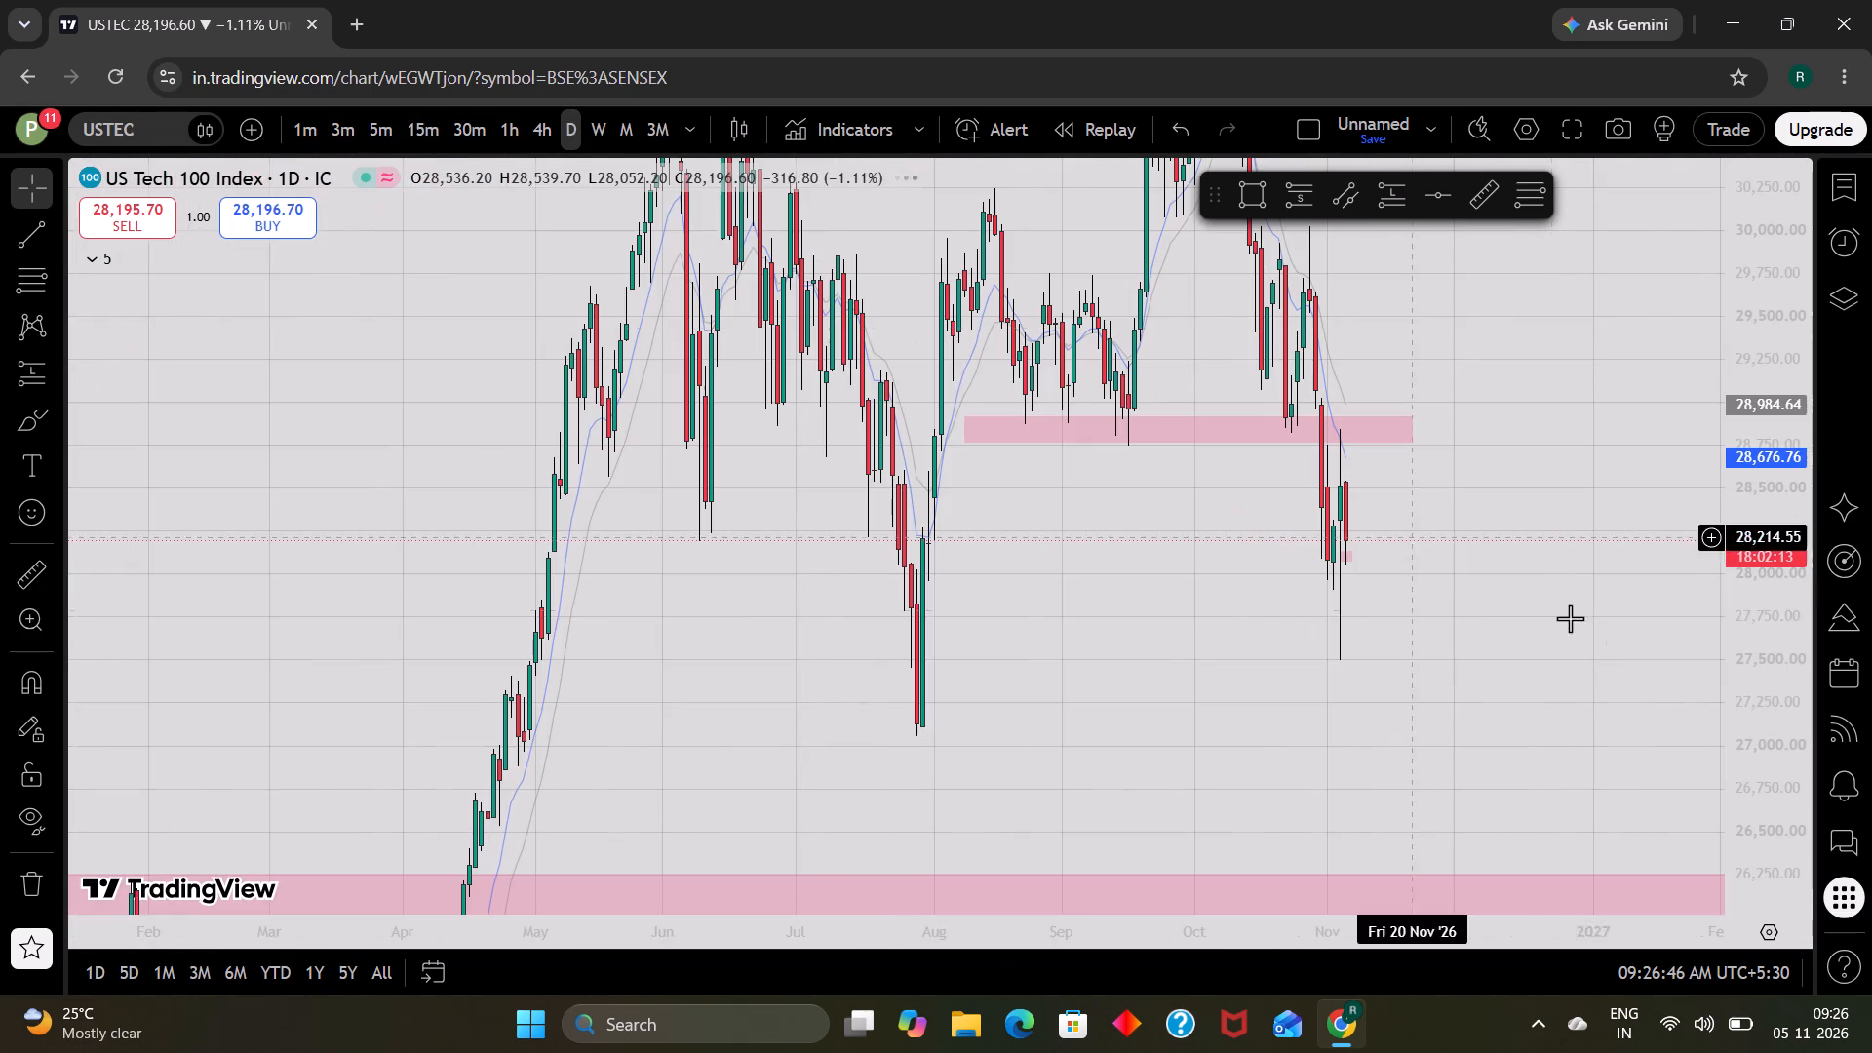
scroll(1772, 701, "down", 9)
scroll(1452, 661, "up", 1)
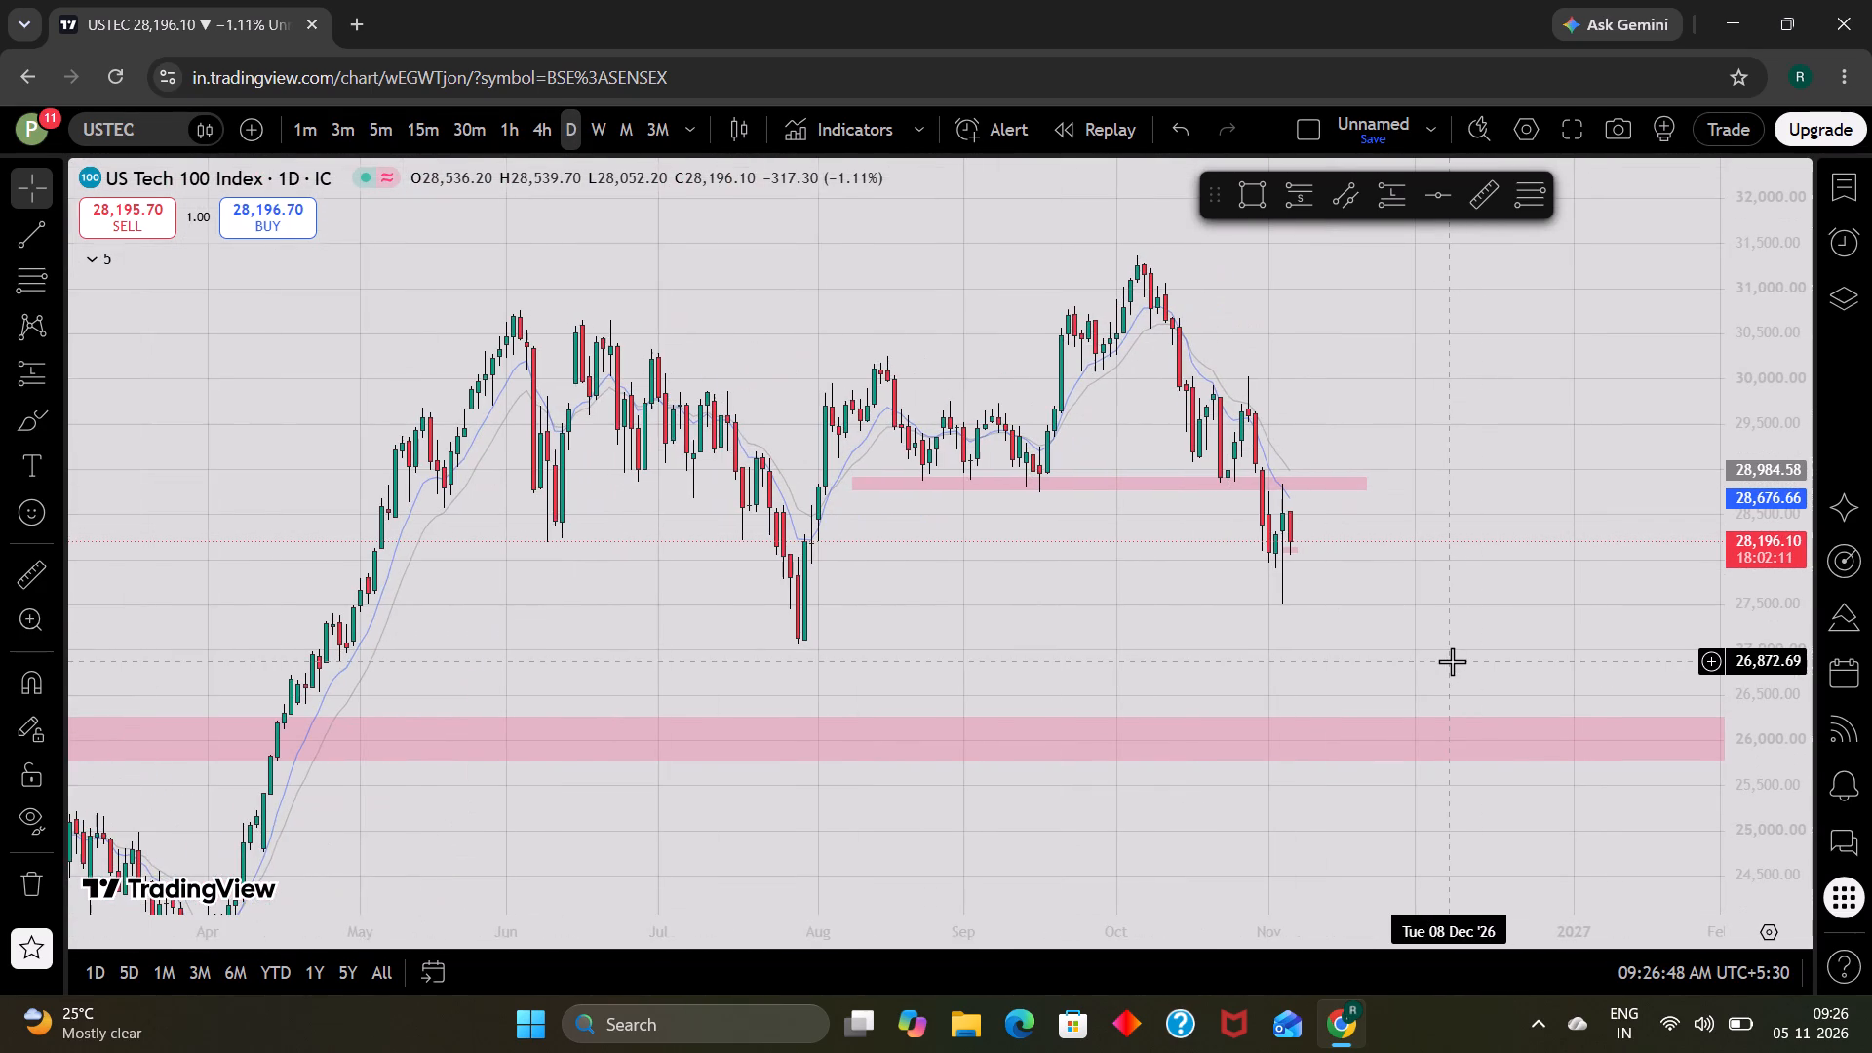
scroll(1452, 661, "up", 1)
scroll(1341, 575, "up", 1)
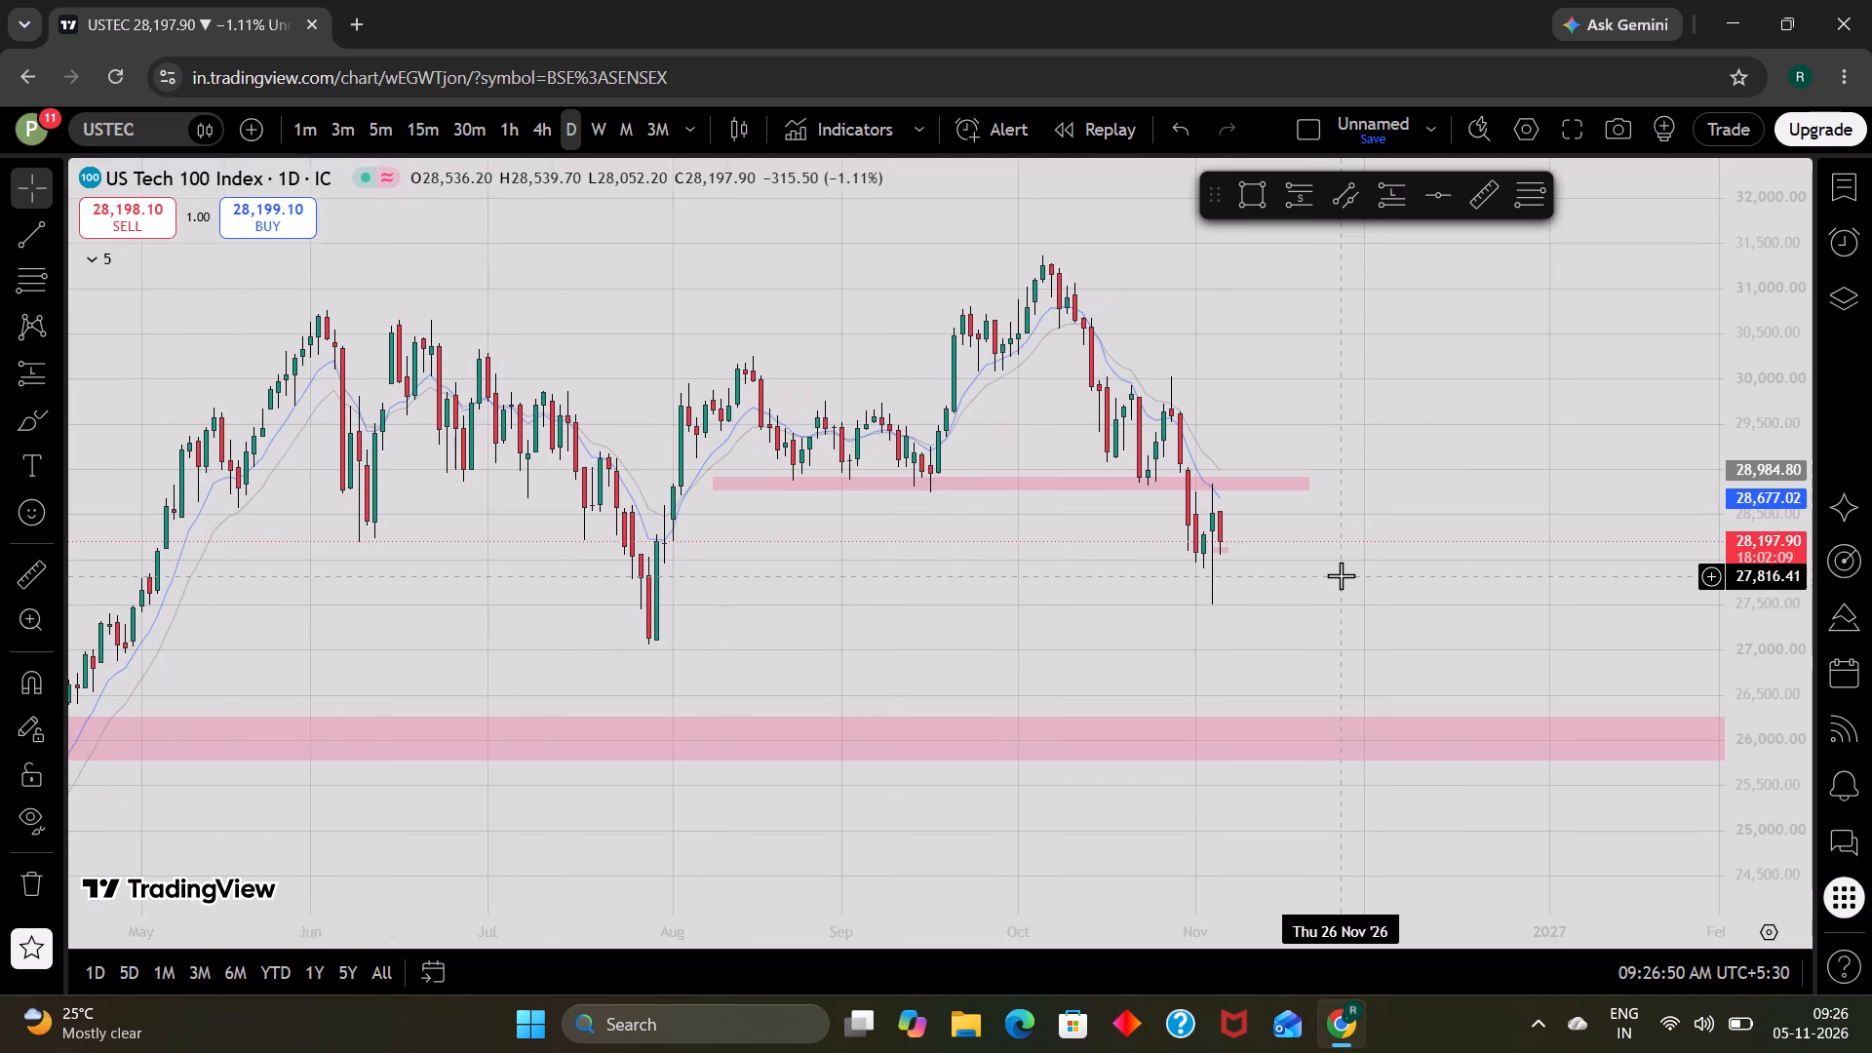
scroll(1341, 575, "up", 1)
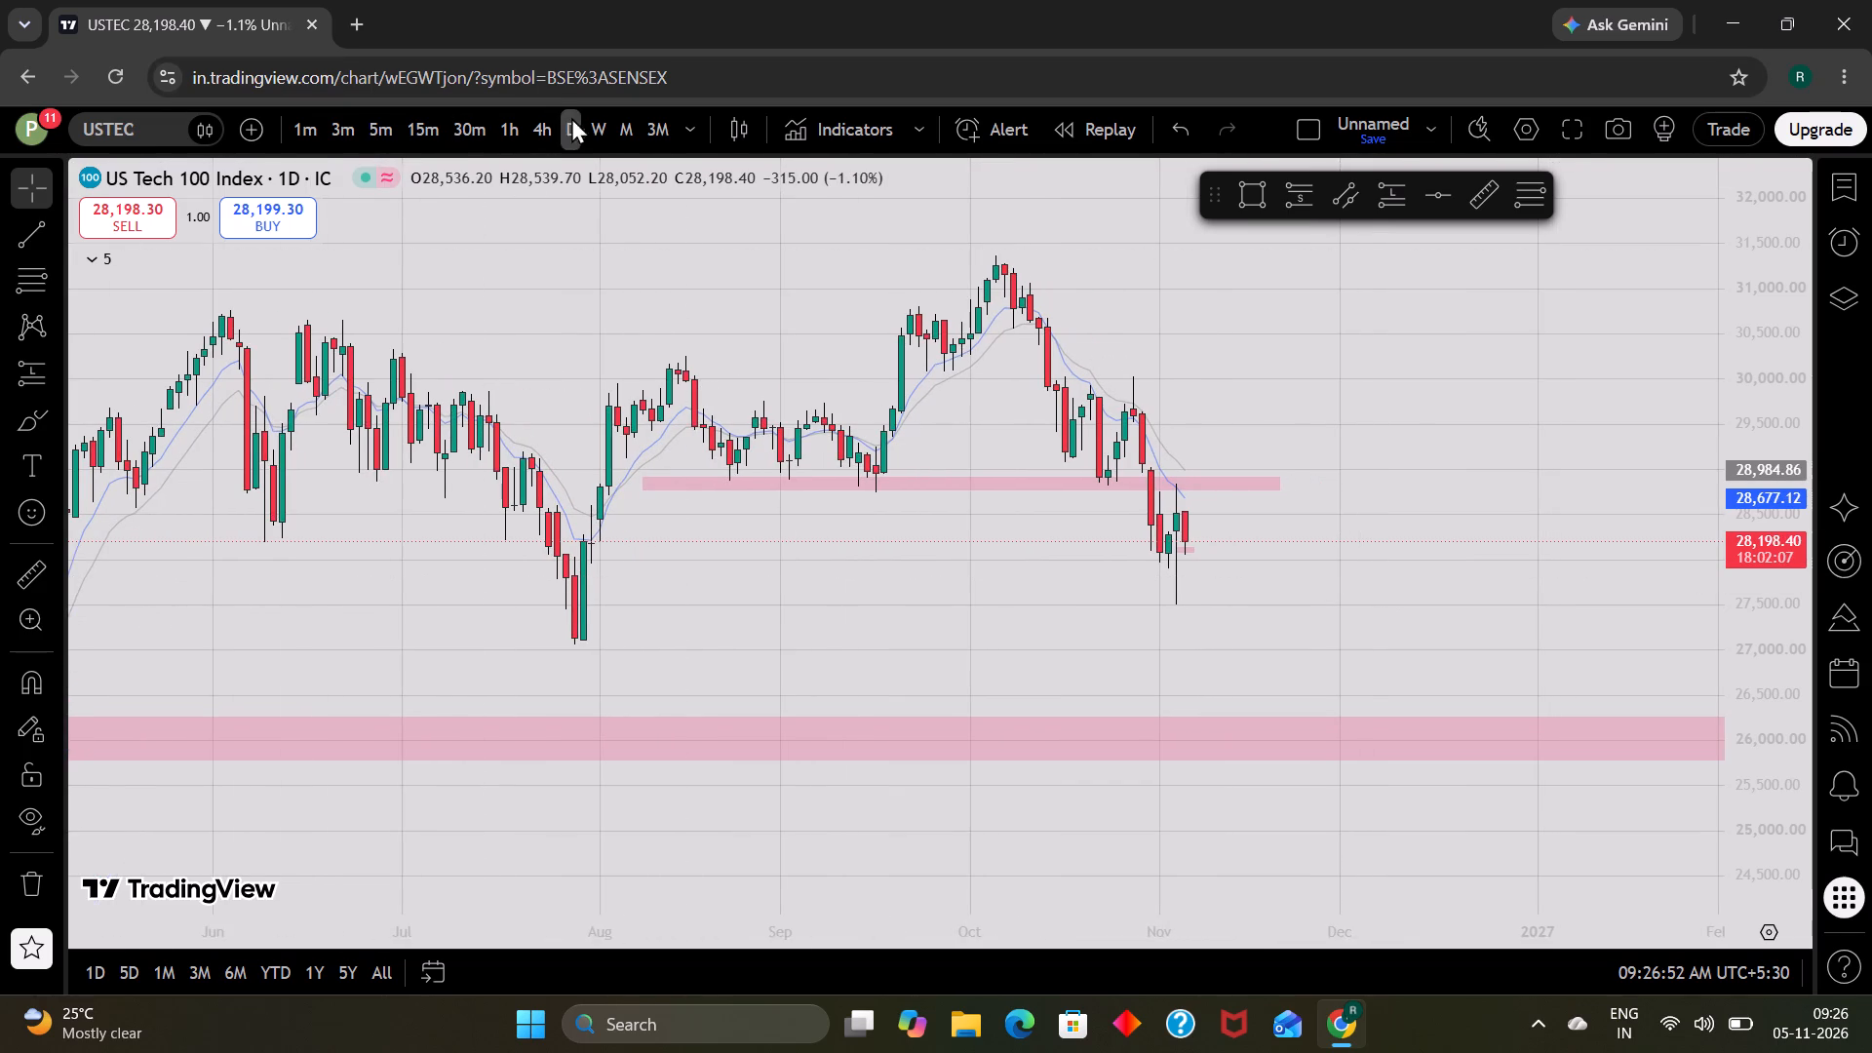
Switch USTEC to the weekly timeframe and examine the 2026 candles relative to the two pink zones.
left_click(608, 133)
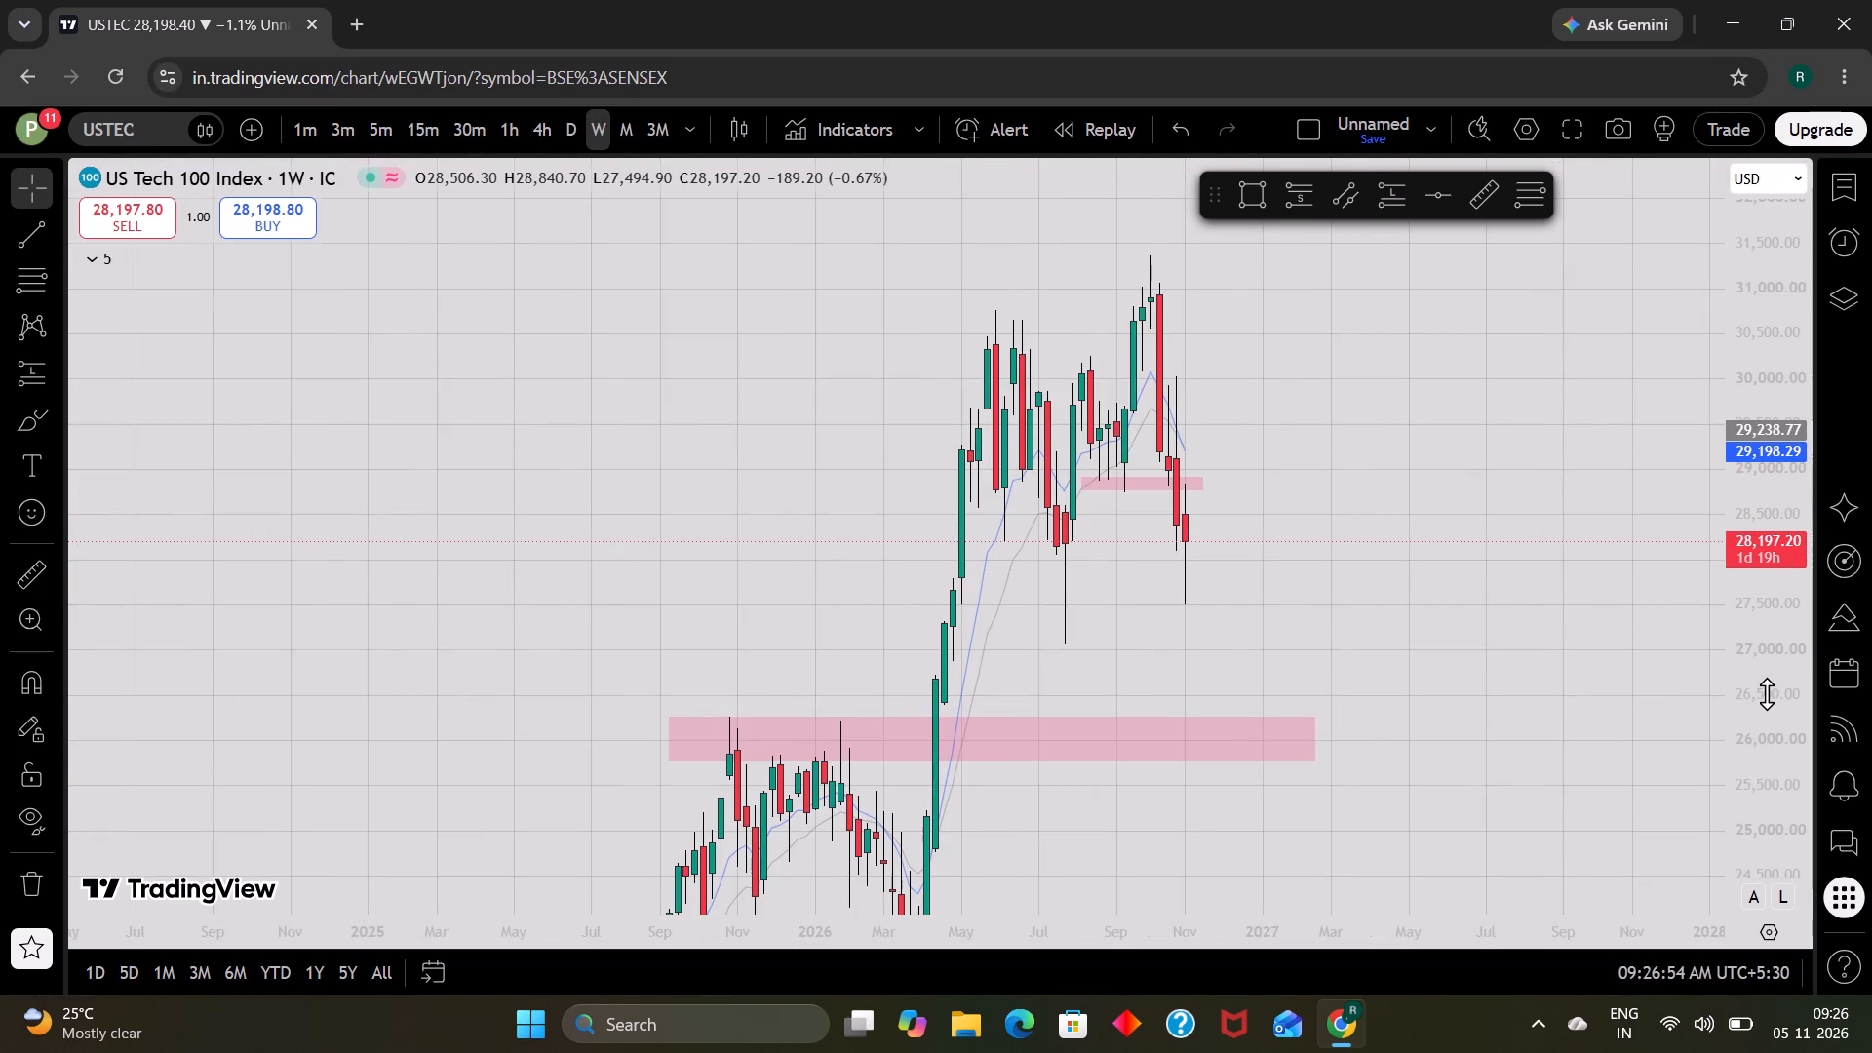
scroll(1767, 693, "down", 5)
scroll(1362, 594, "up", 1)
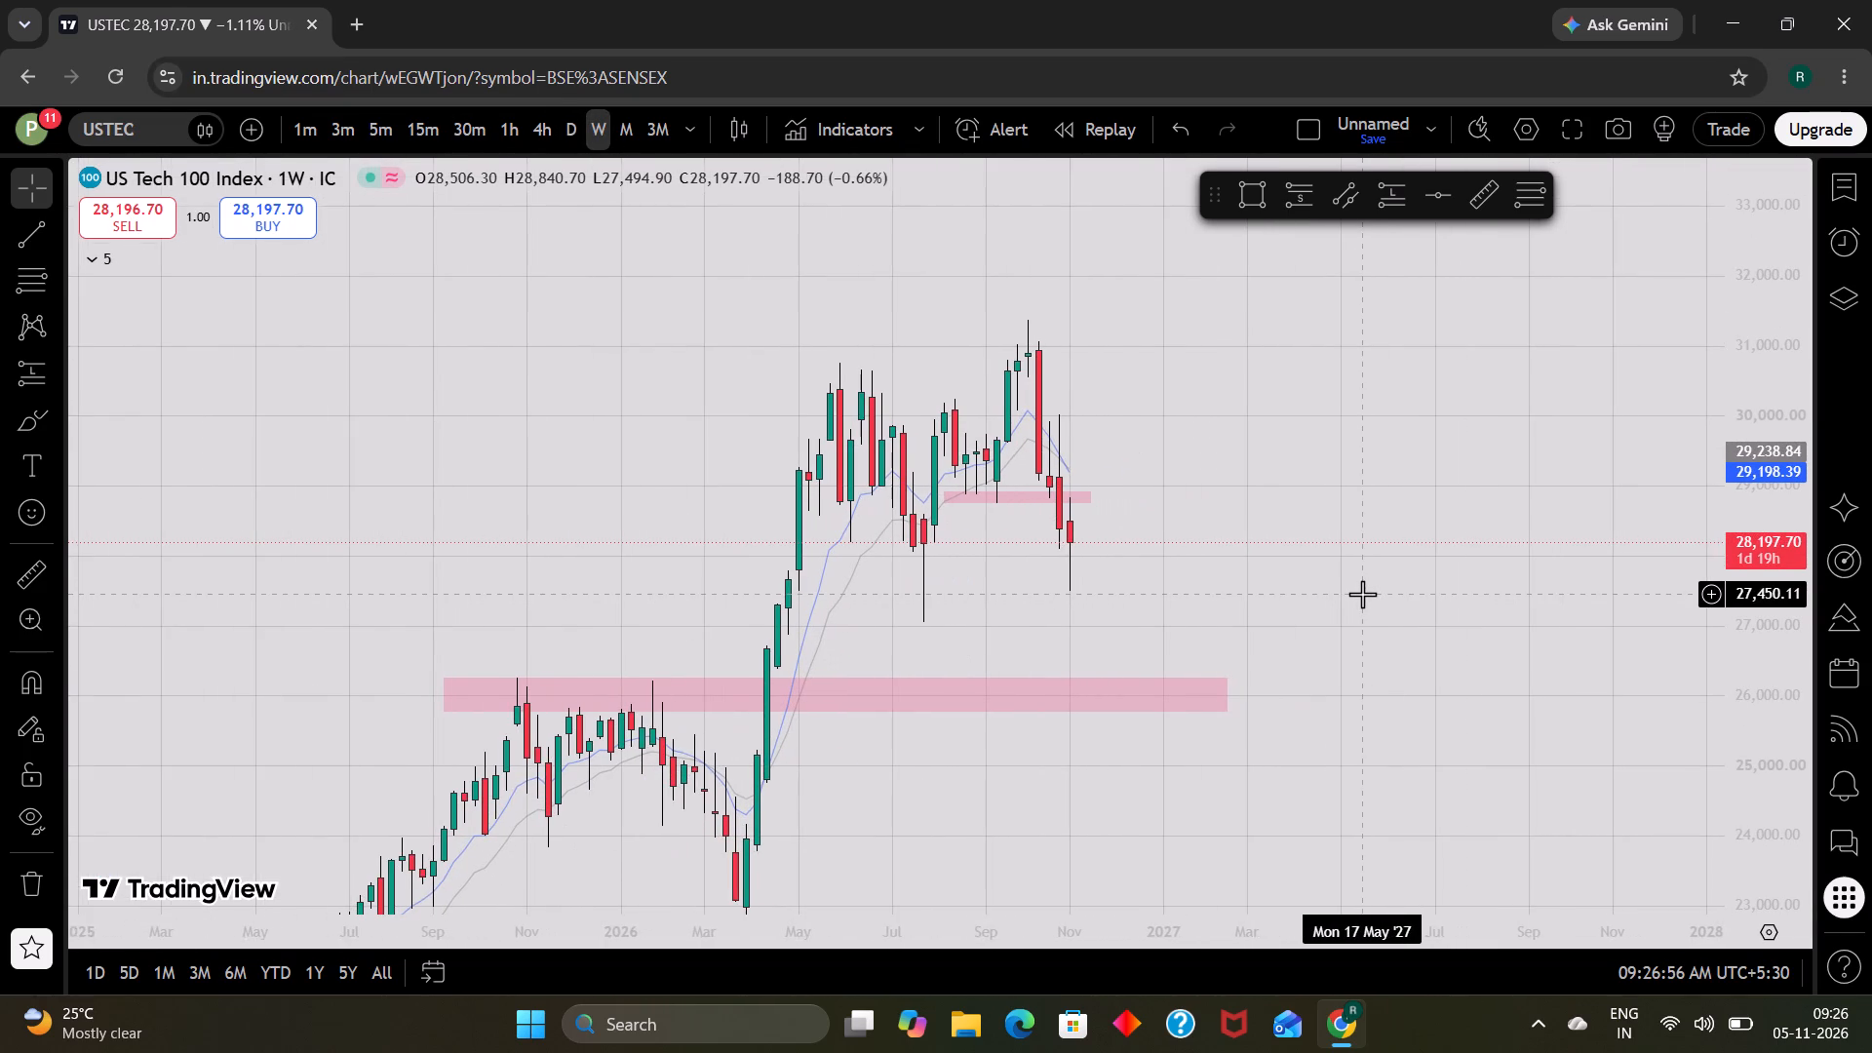
scroll(1362, 594, "up", 2)
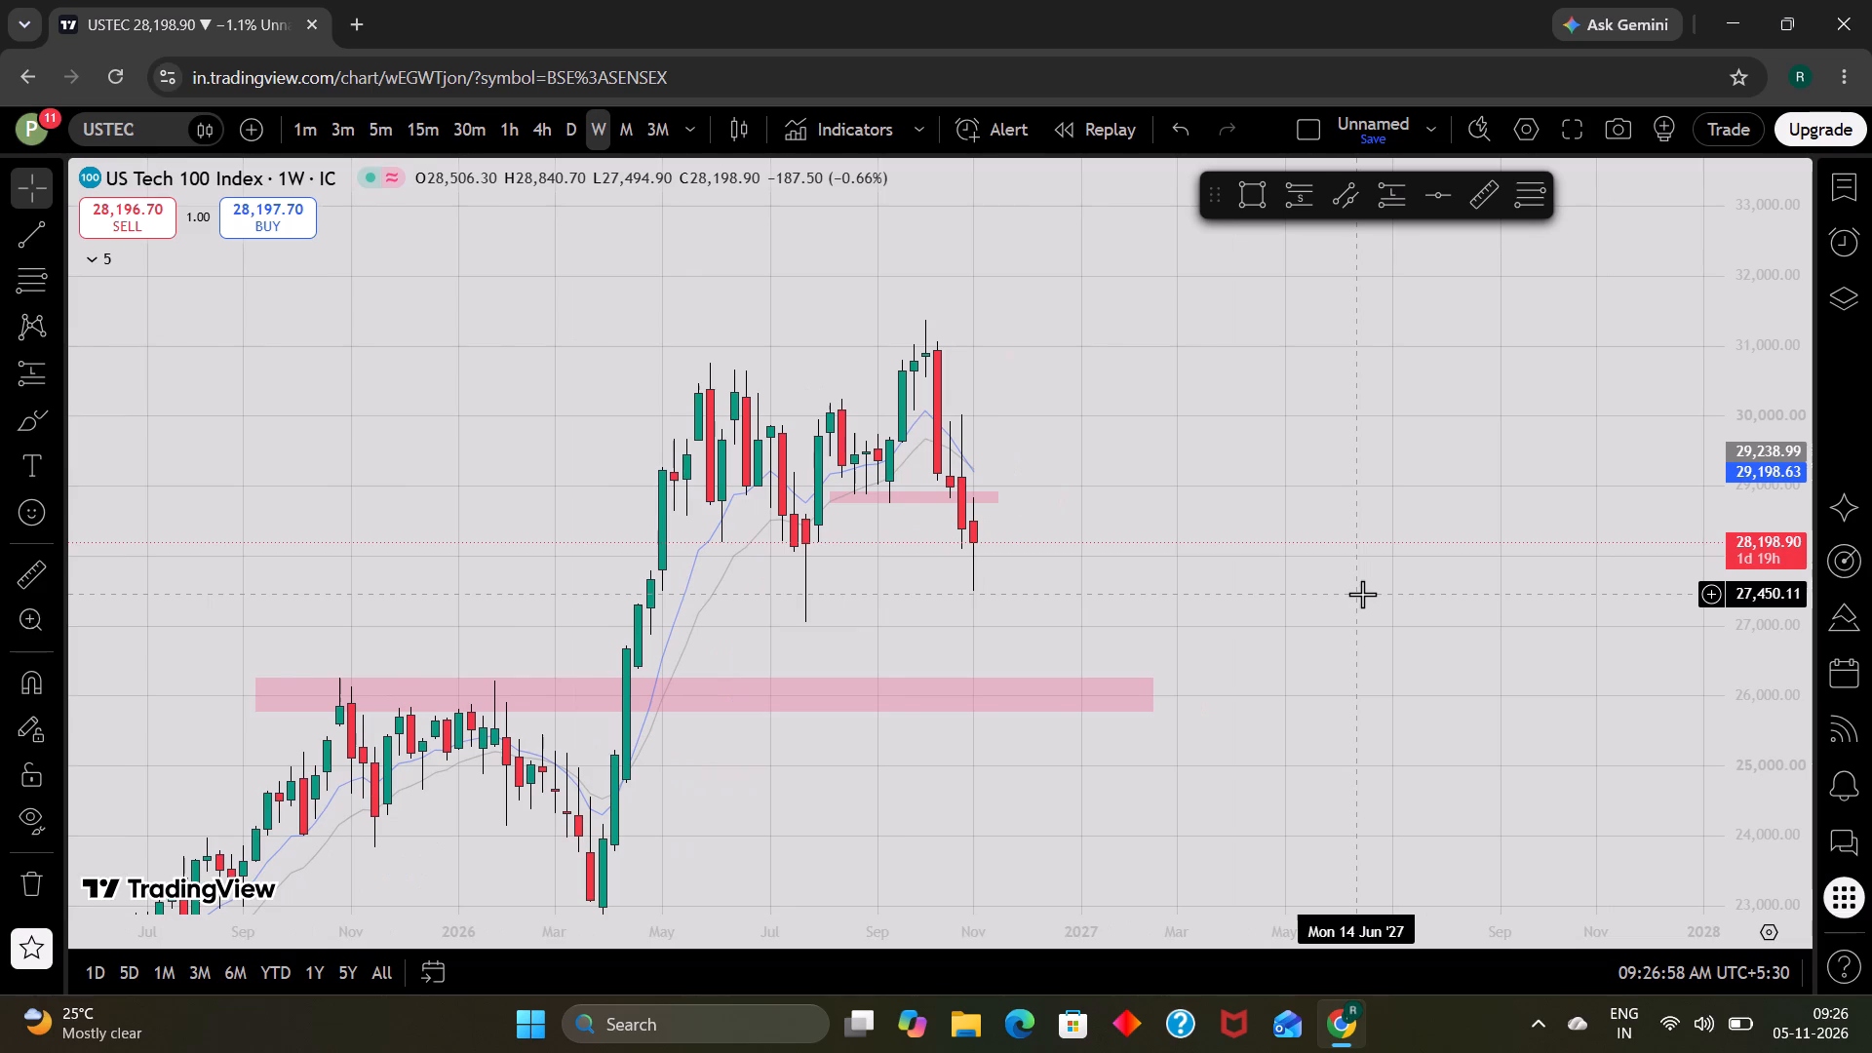
scroll(1362, 594, "up", 1)
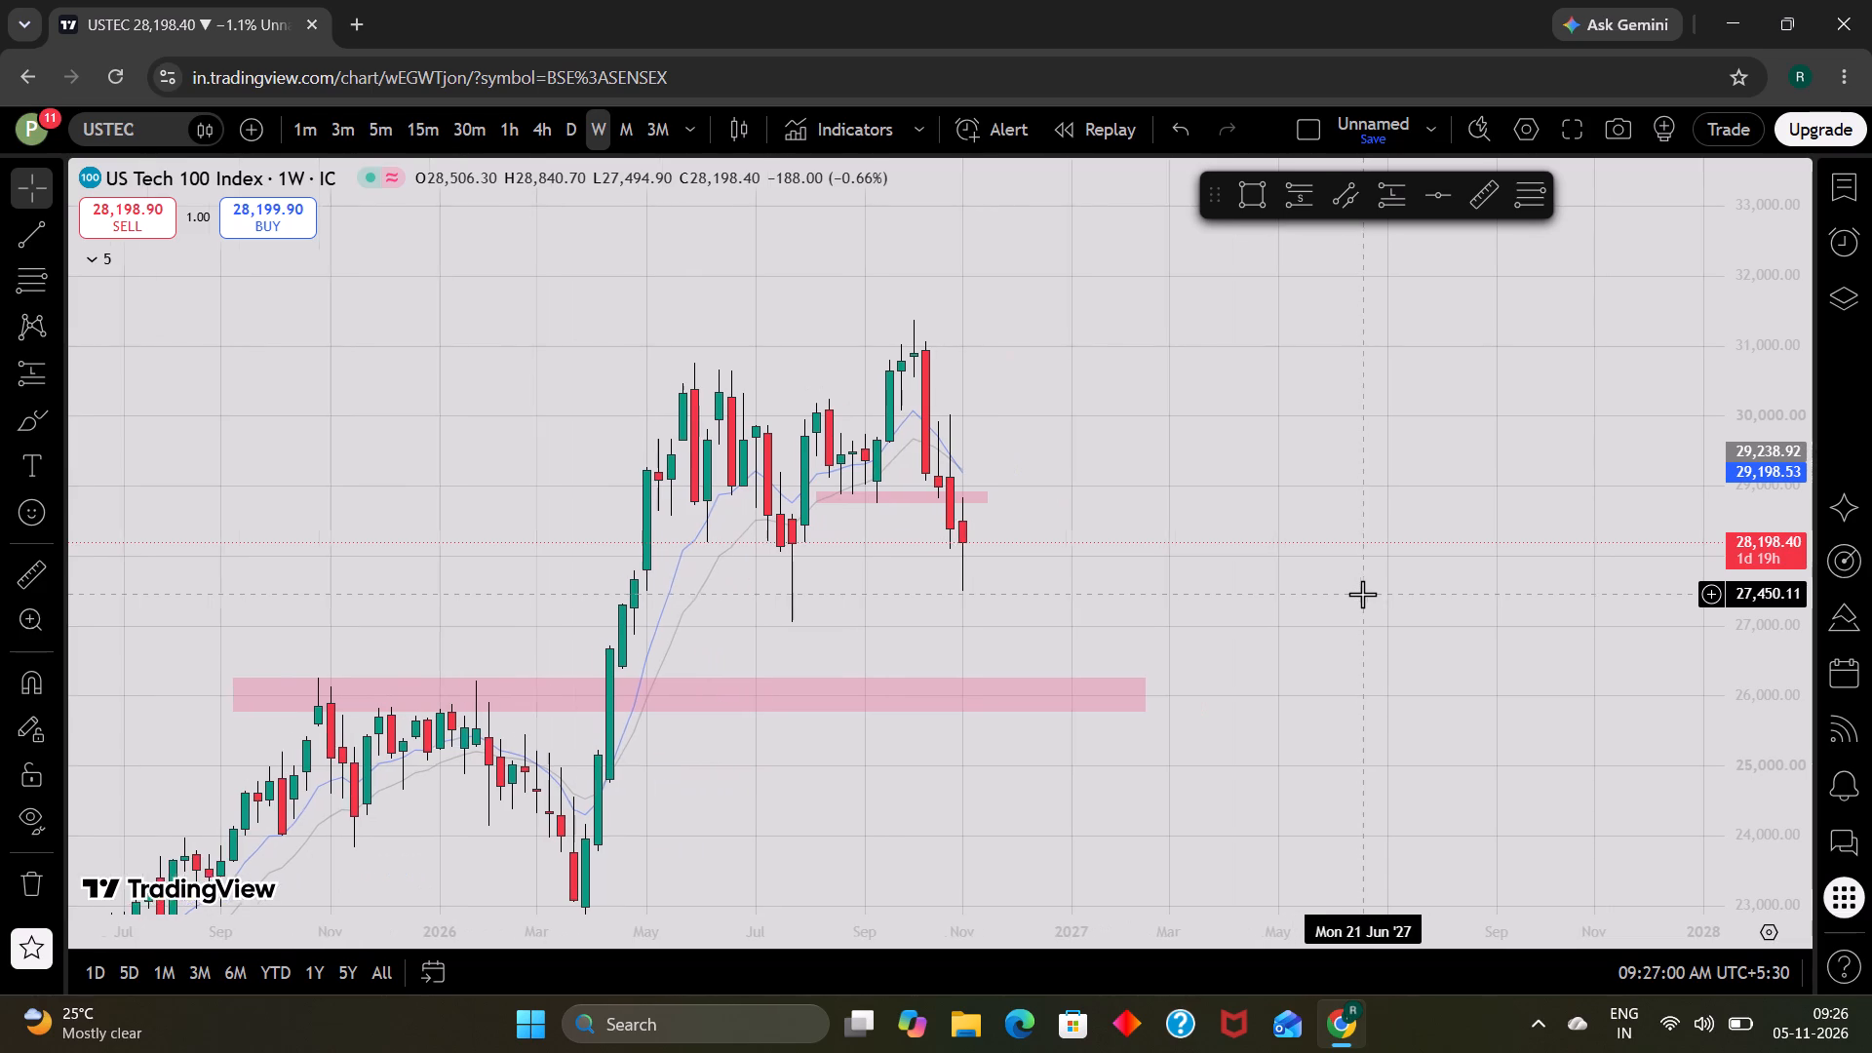
Switch to BTCUSD on the daily timeframe and examine the September to November candles between the two pink zones.
key("Down")
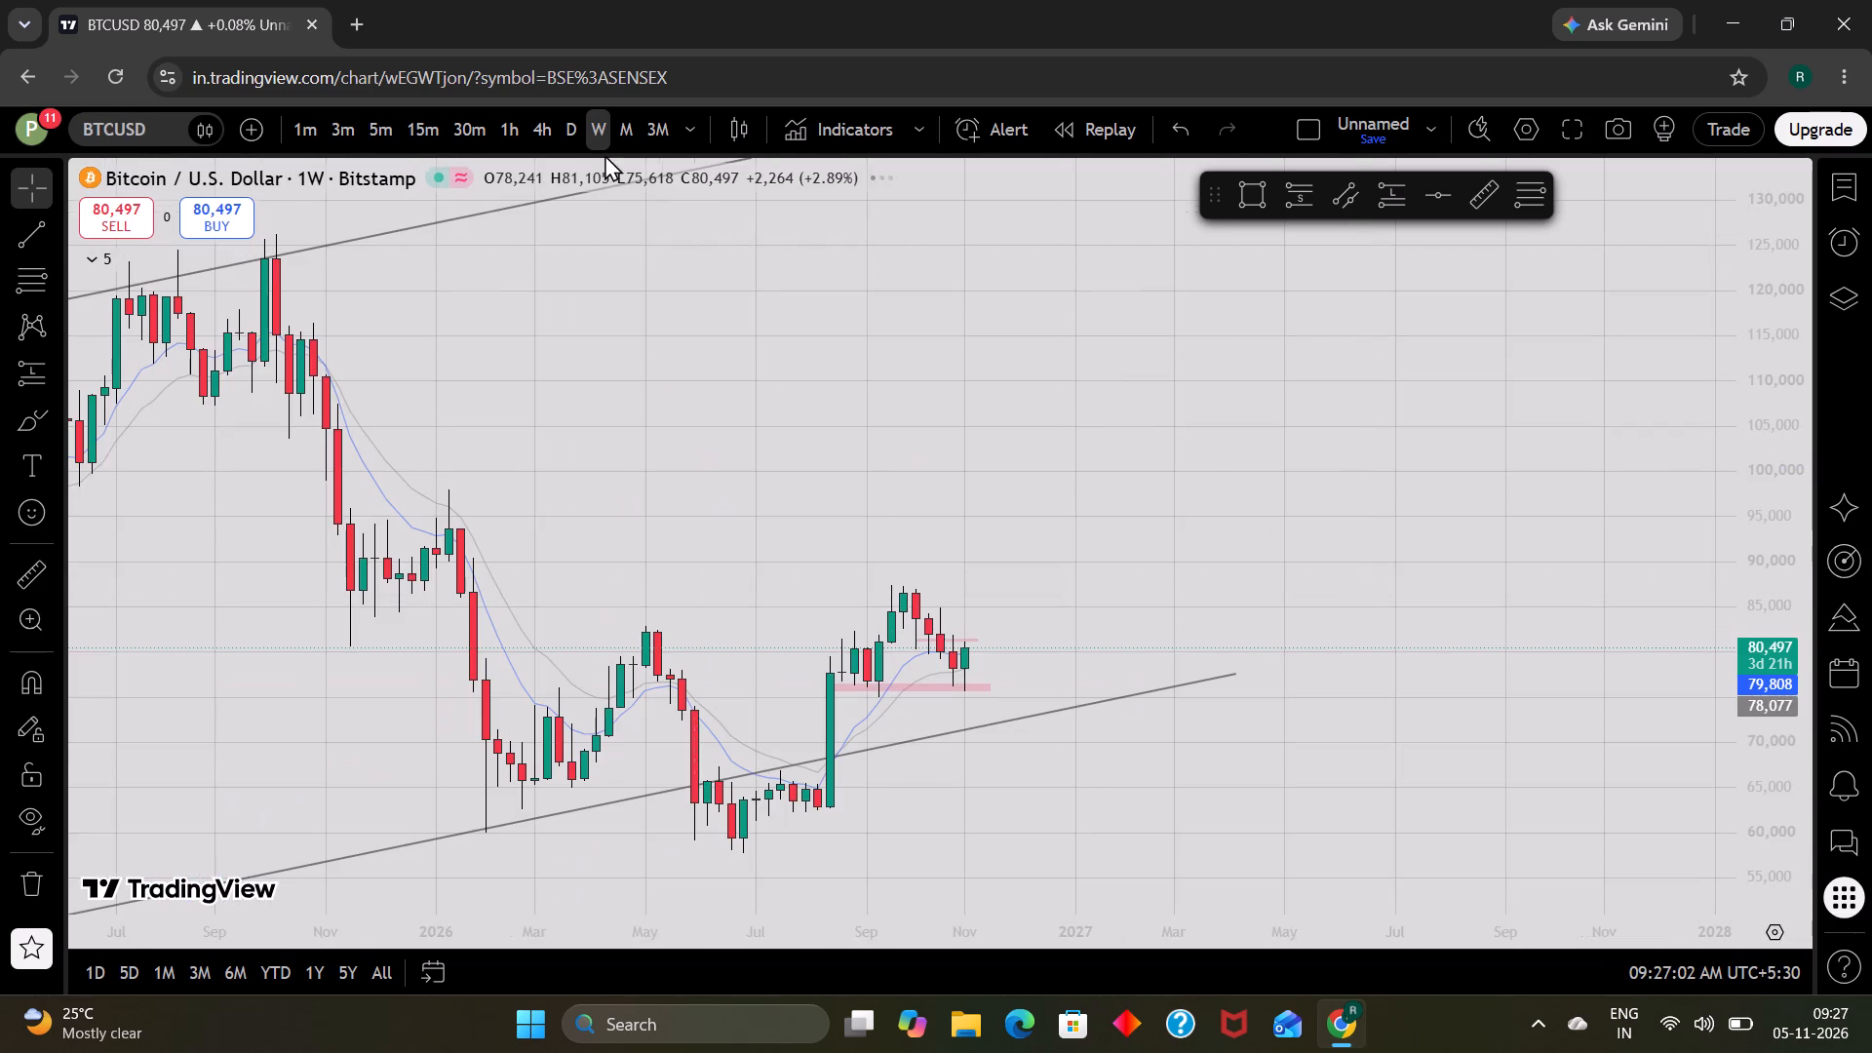
left_click(565, 136)
left_click_drag(1012, 474, 1342, 384)
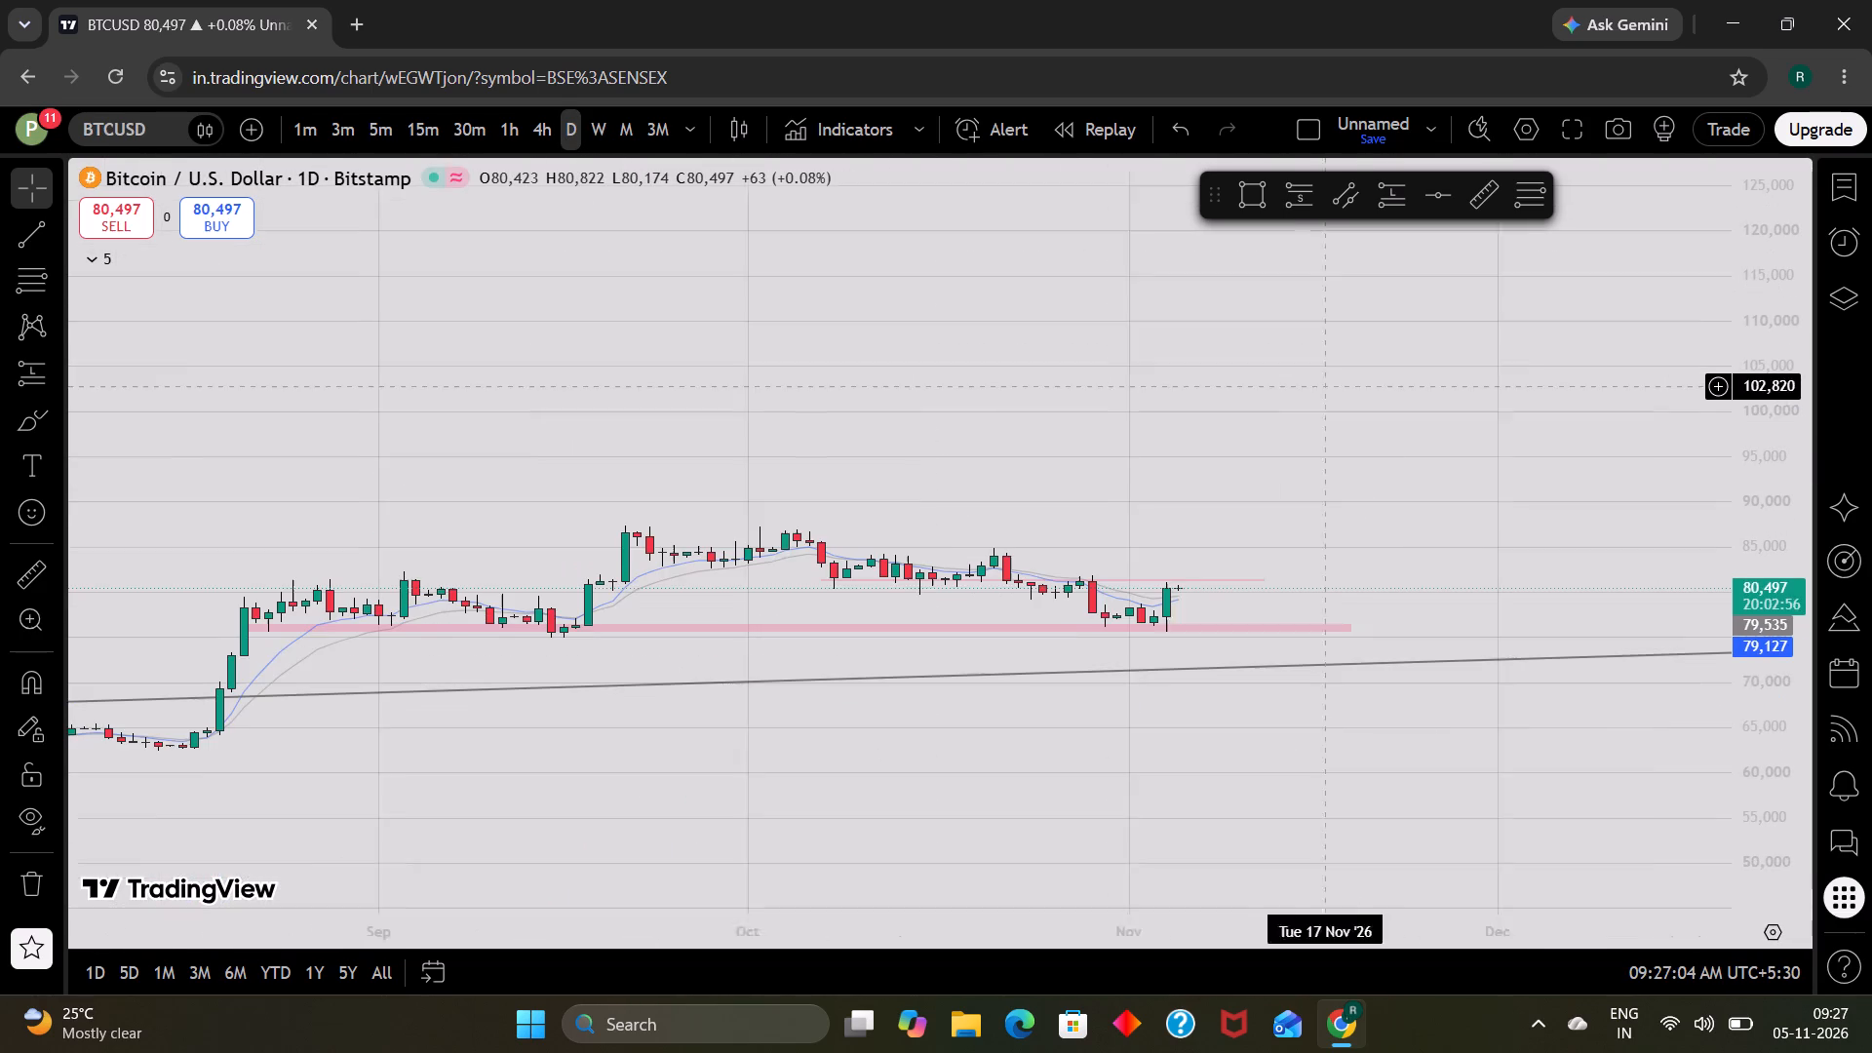
left_click_drag(1342, 384, 1346, 382)
scroll(1792, 691, "up", 11)
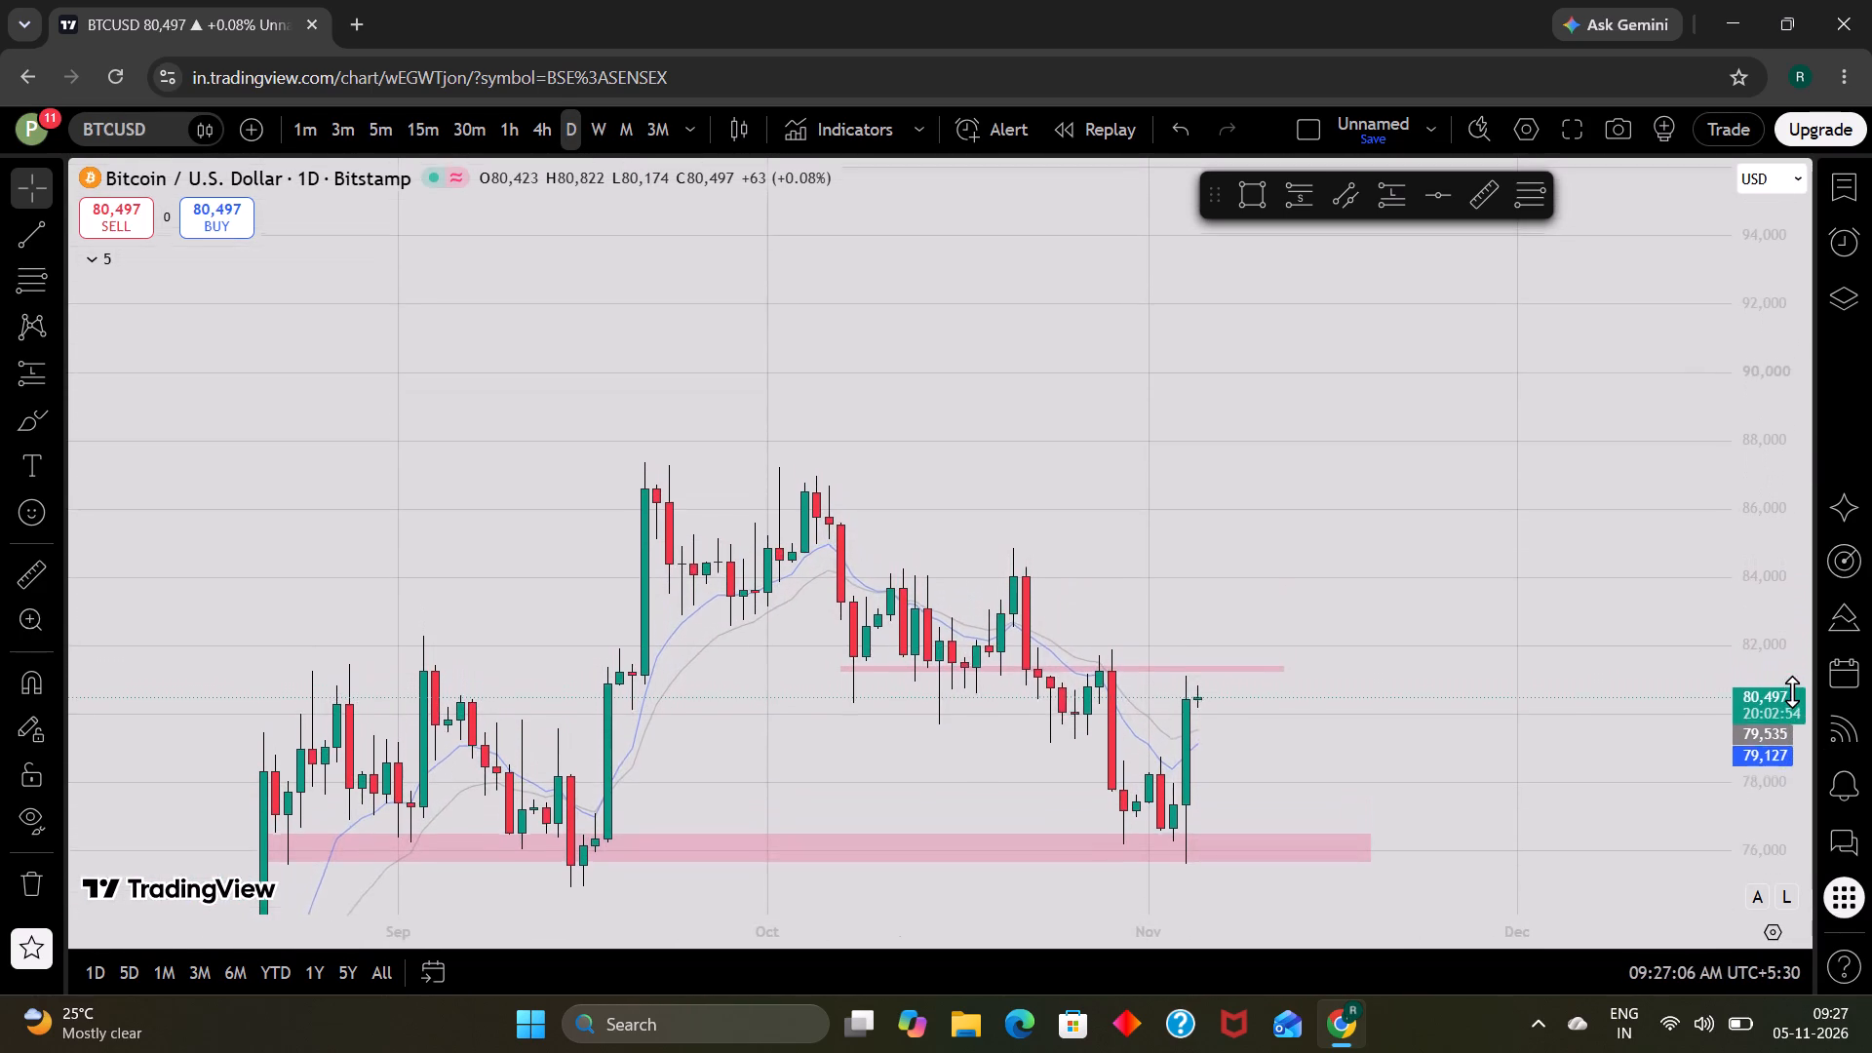
scroll(1421, 573, "down", 2)
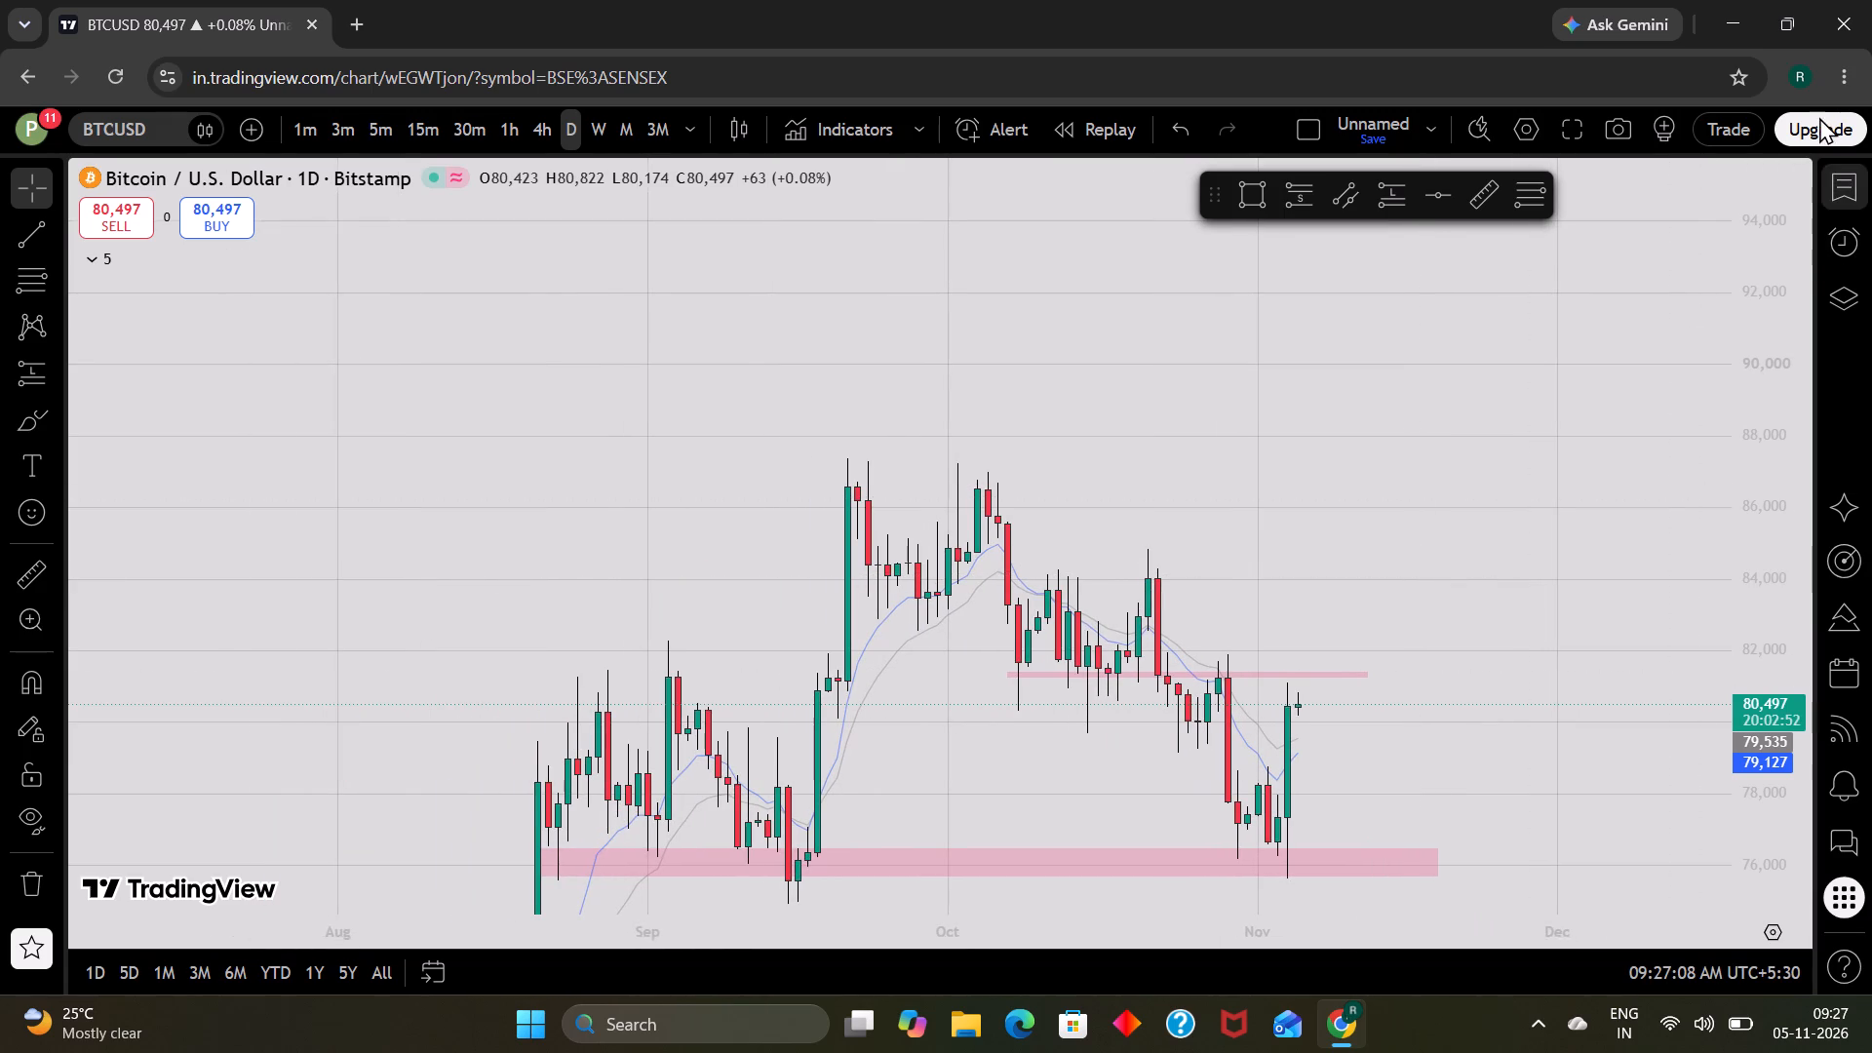
left_click(1833, 175)
left_click(1833, 175)
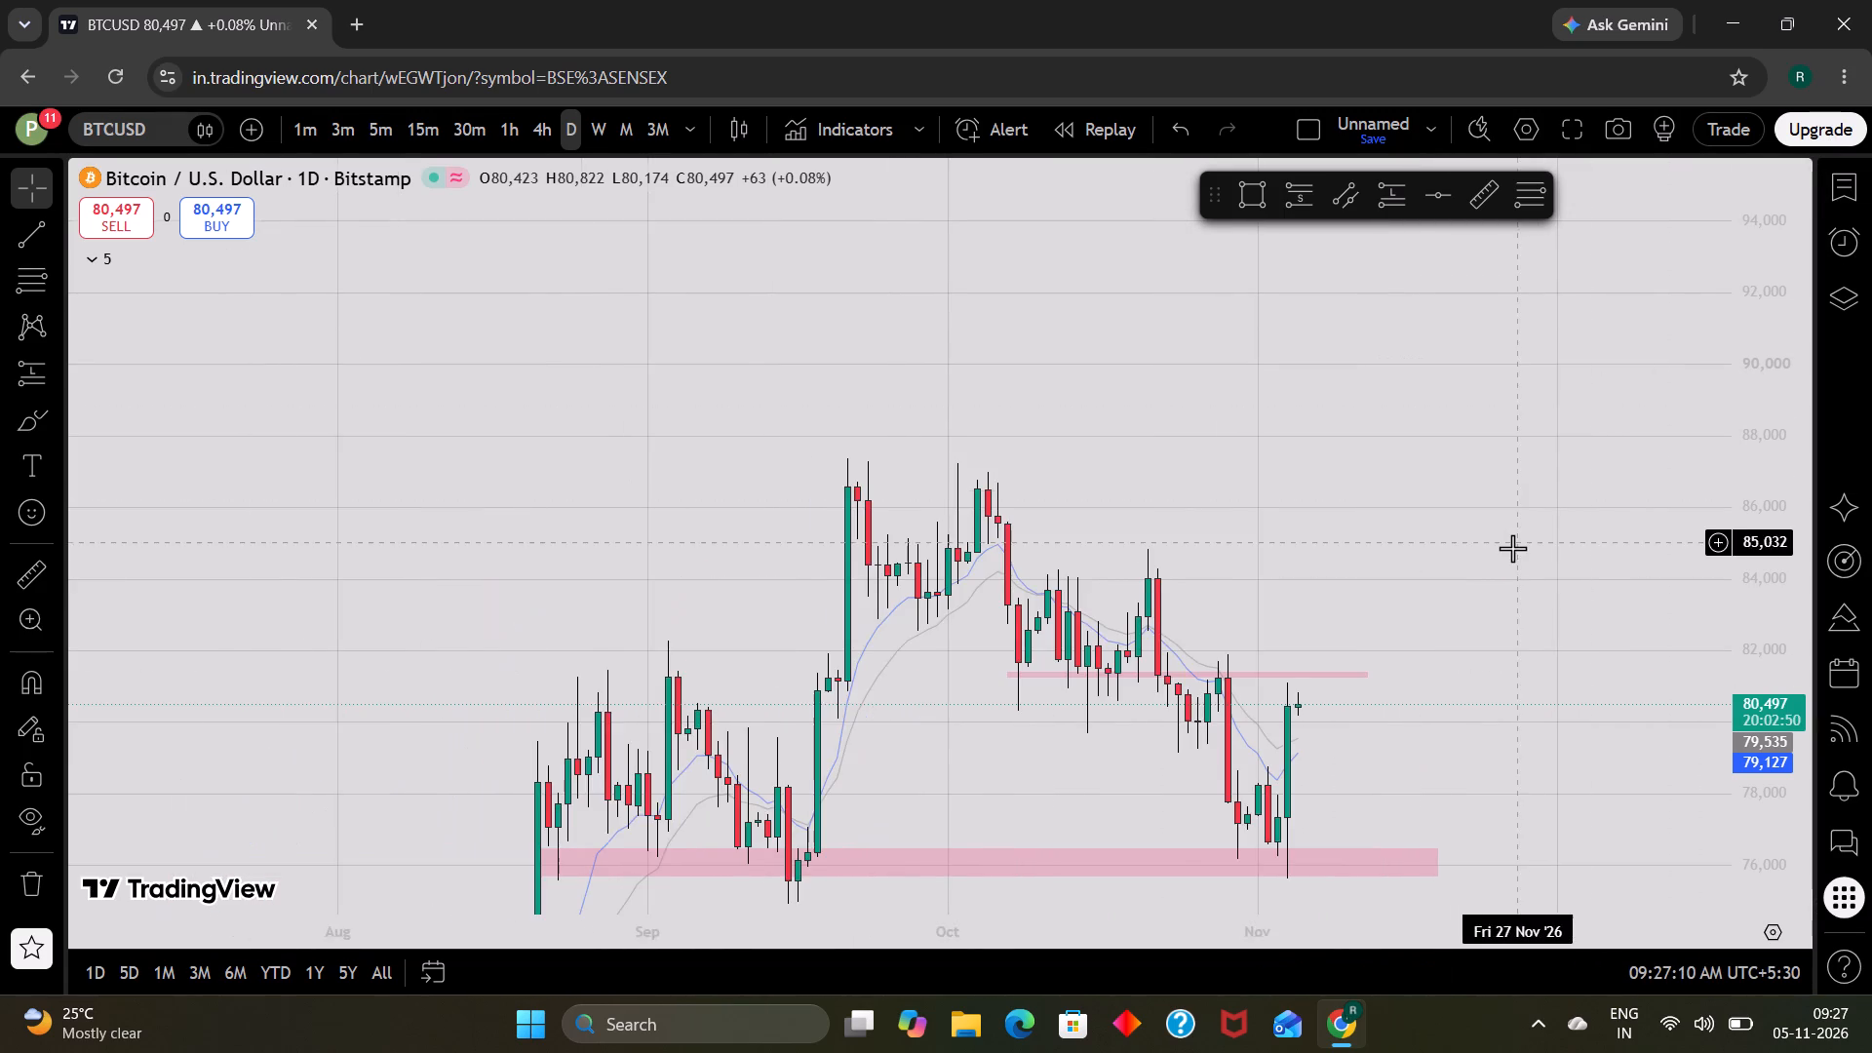
scroll(1512, 548, "up", 1)
left_click_drag(1458, 719, 1451, 688)
scroll(1451, 688, "up", 1)
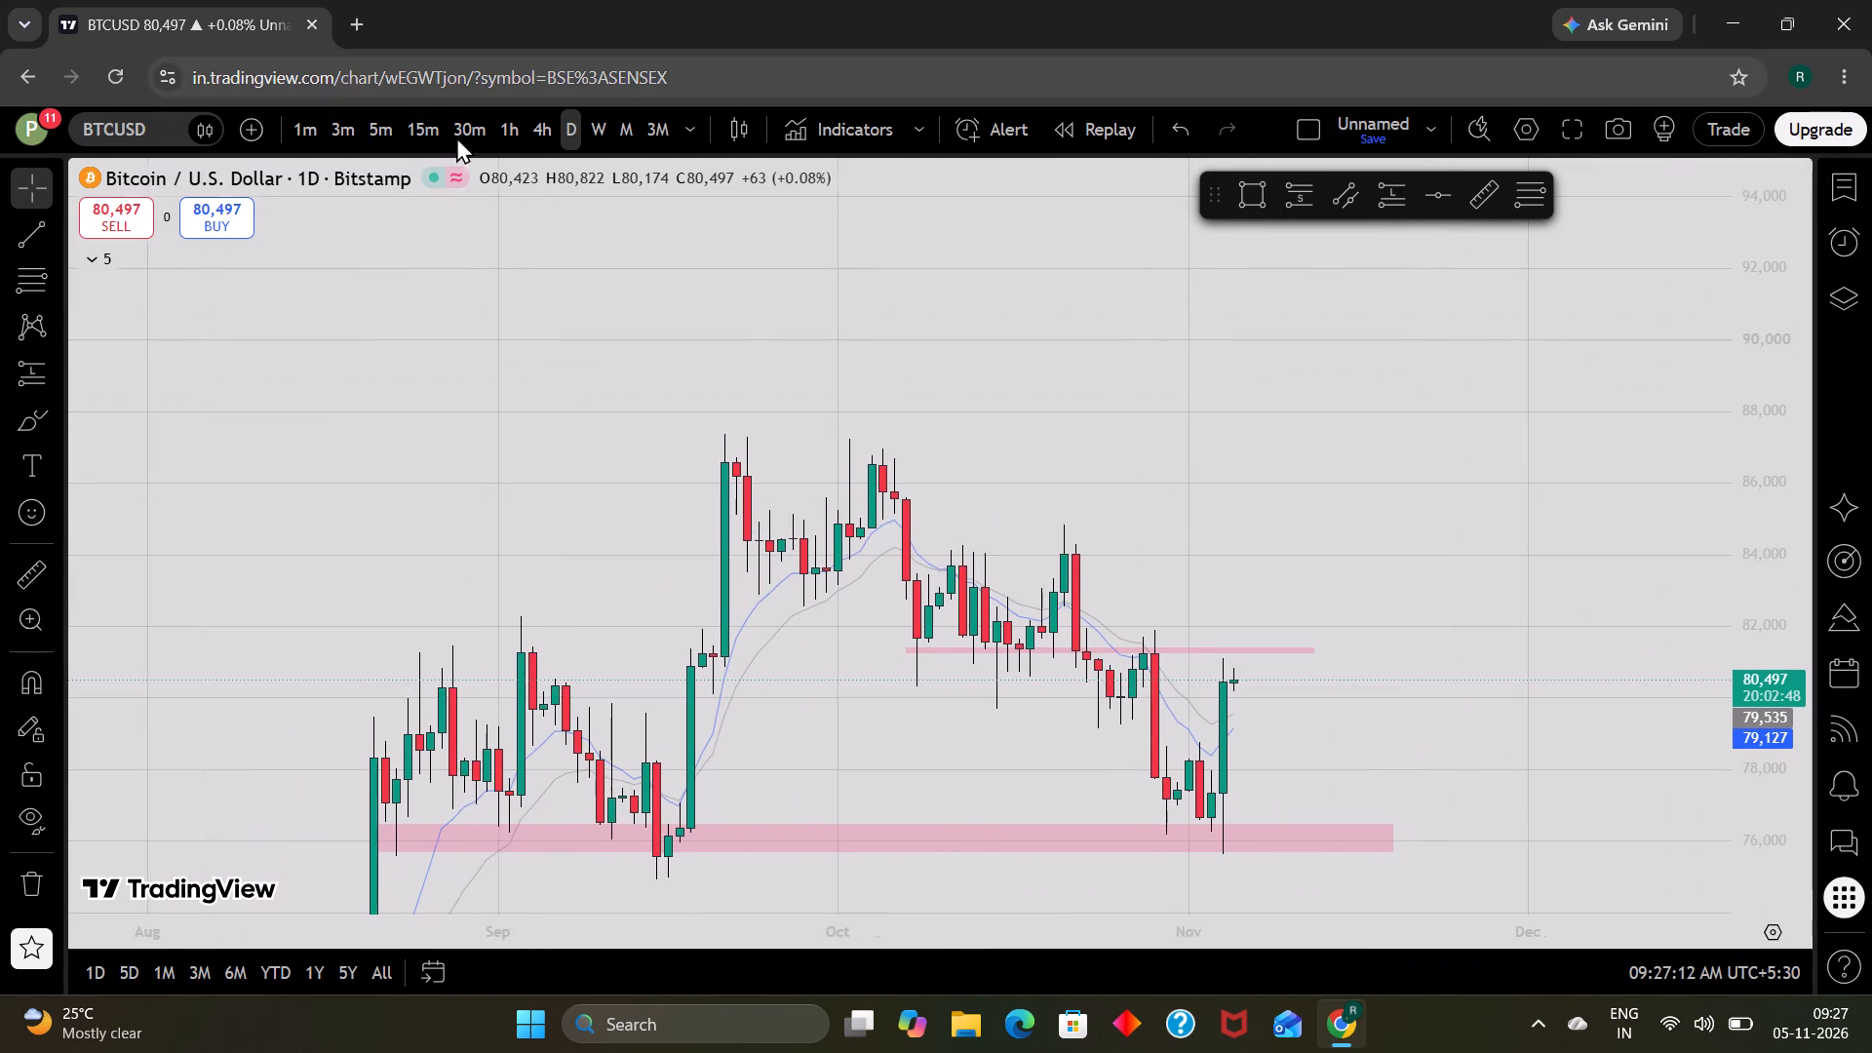
Switch BTCUSD to the 1-hour timeframe and examine the price swings between the lower and upper pink zones.
left_click(505, 142)
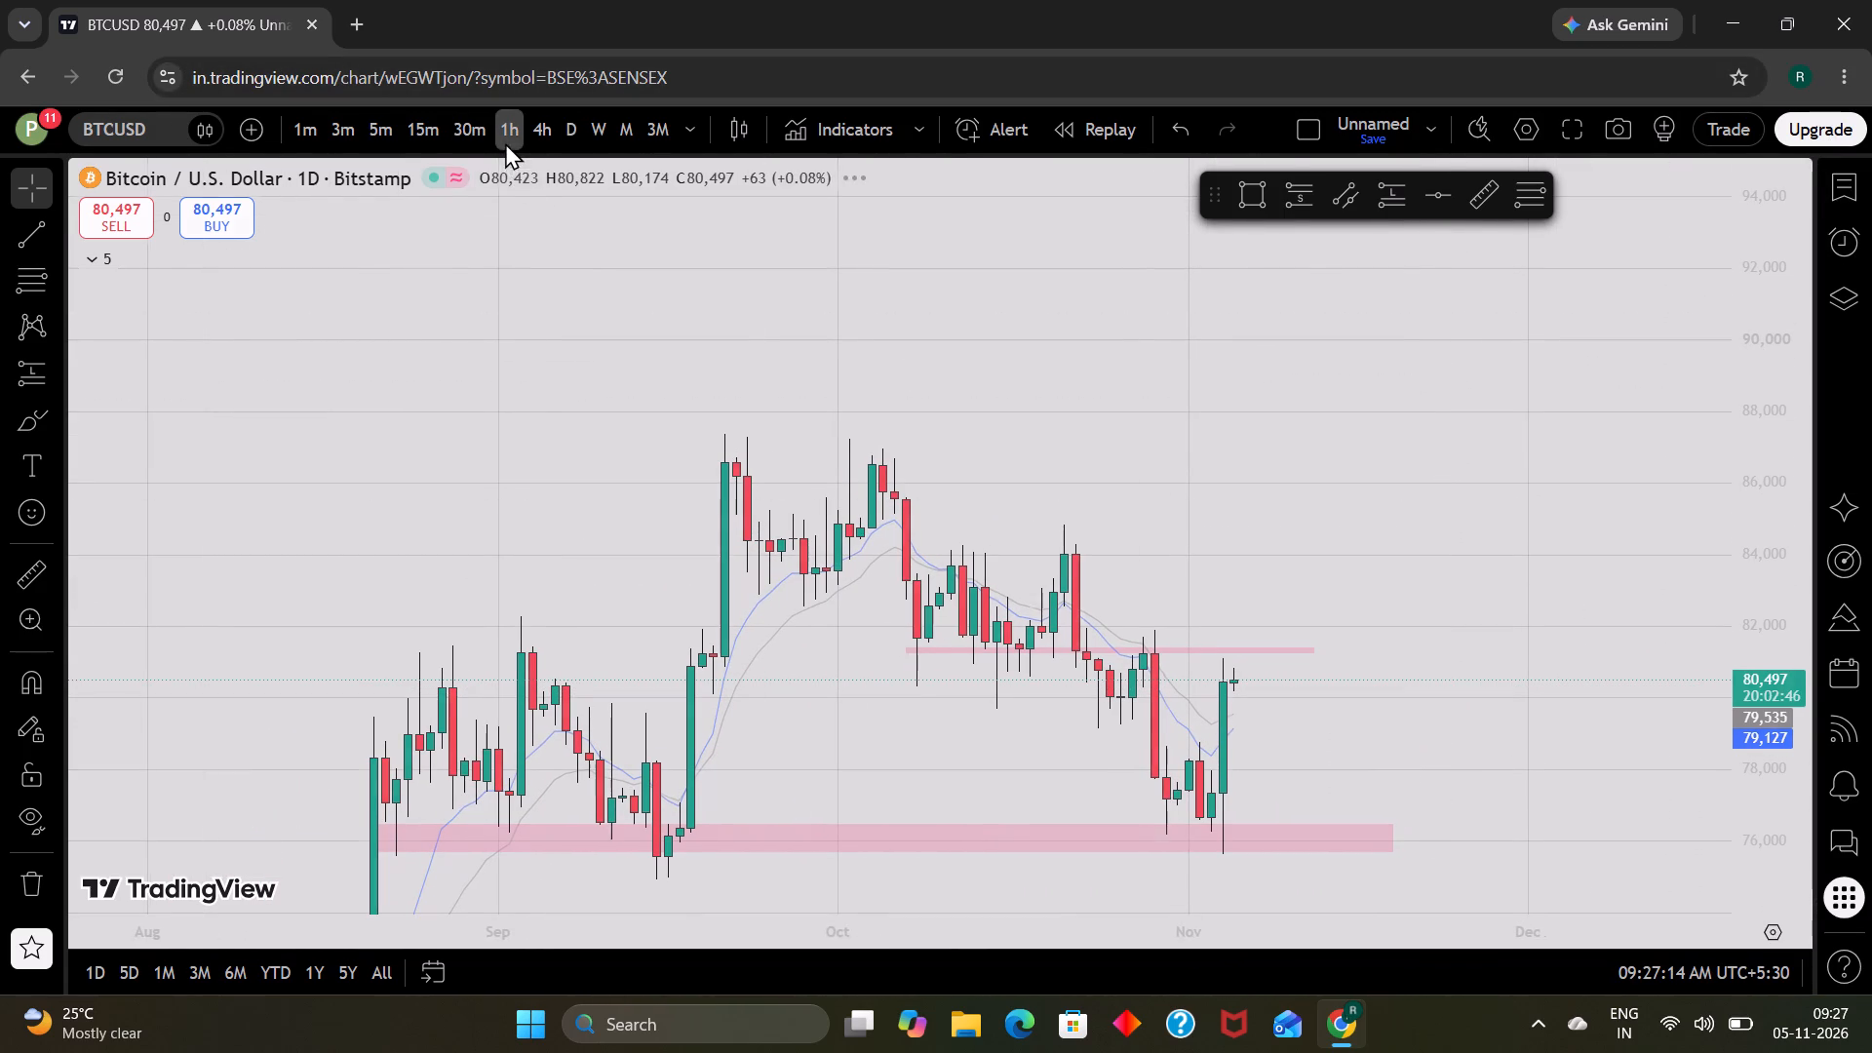
left_click_drag(1505, 715, 1506, 451)
scroll(1796, 596, "up", 10)
left_click_drag(1472, 442, 1463, 611)
scroll(1463, 611, "down", 6)
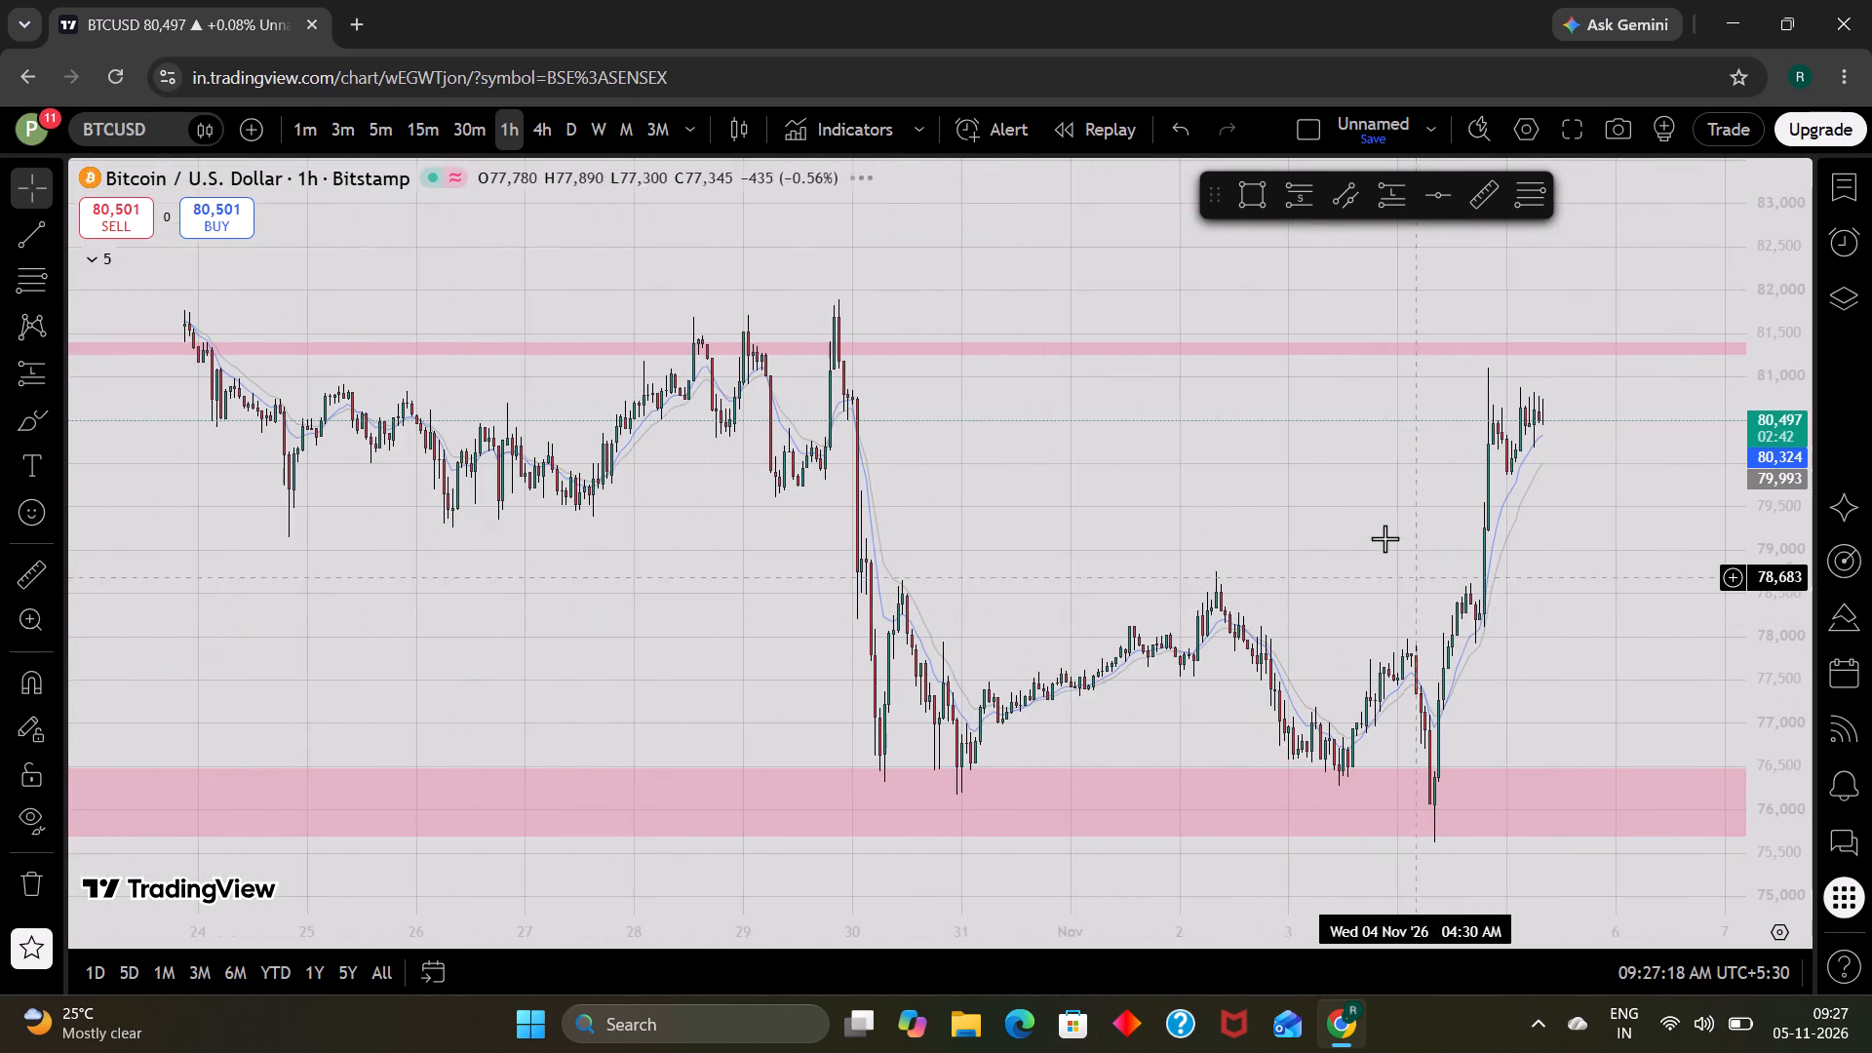
left_click_drag(1380, 529, 1328, 741)
scroll(1328, 741, "up", 1)
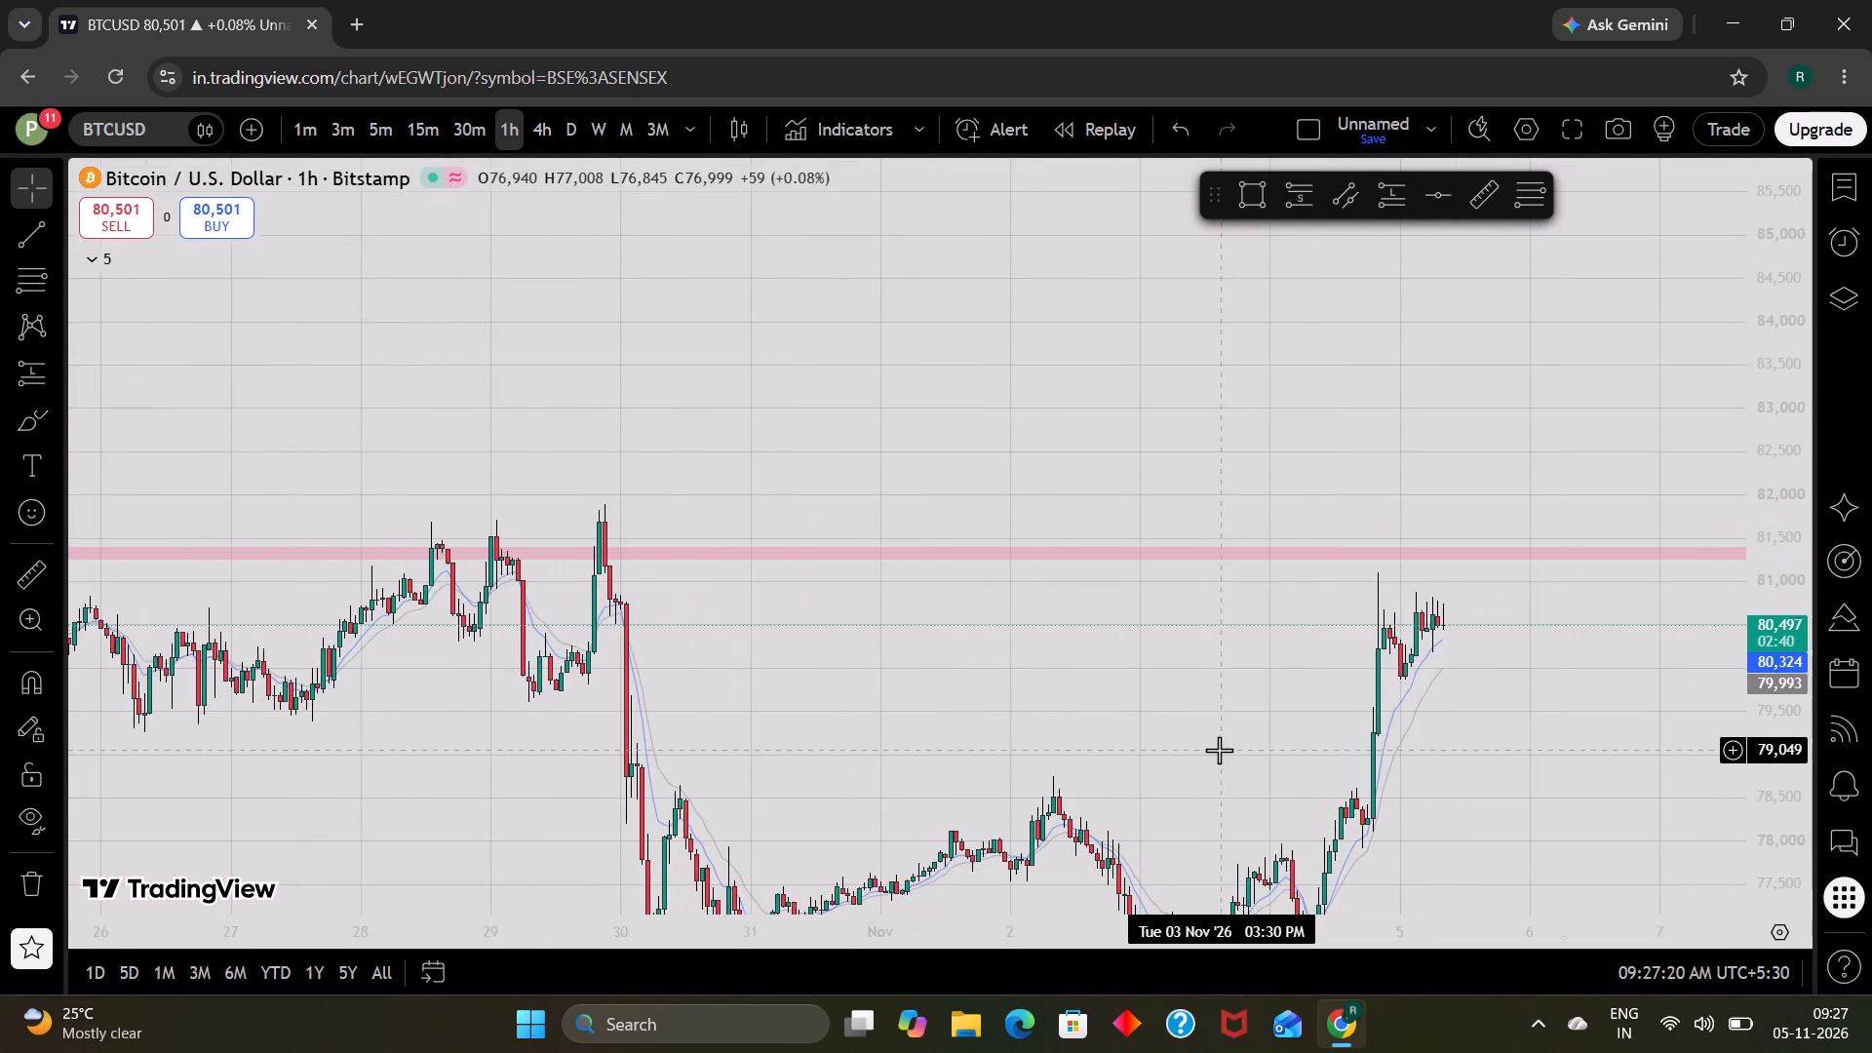
left_click_drag(1219, 750, 1205, 722)
scroll(1205, 722, "up", 1)
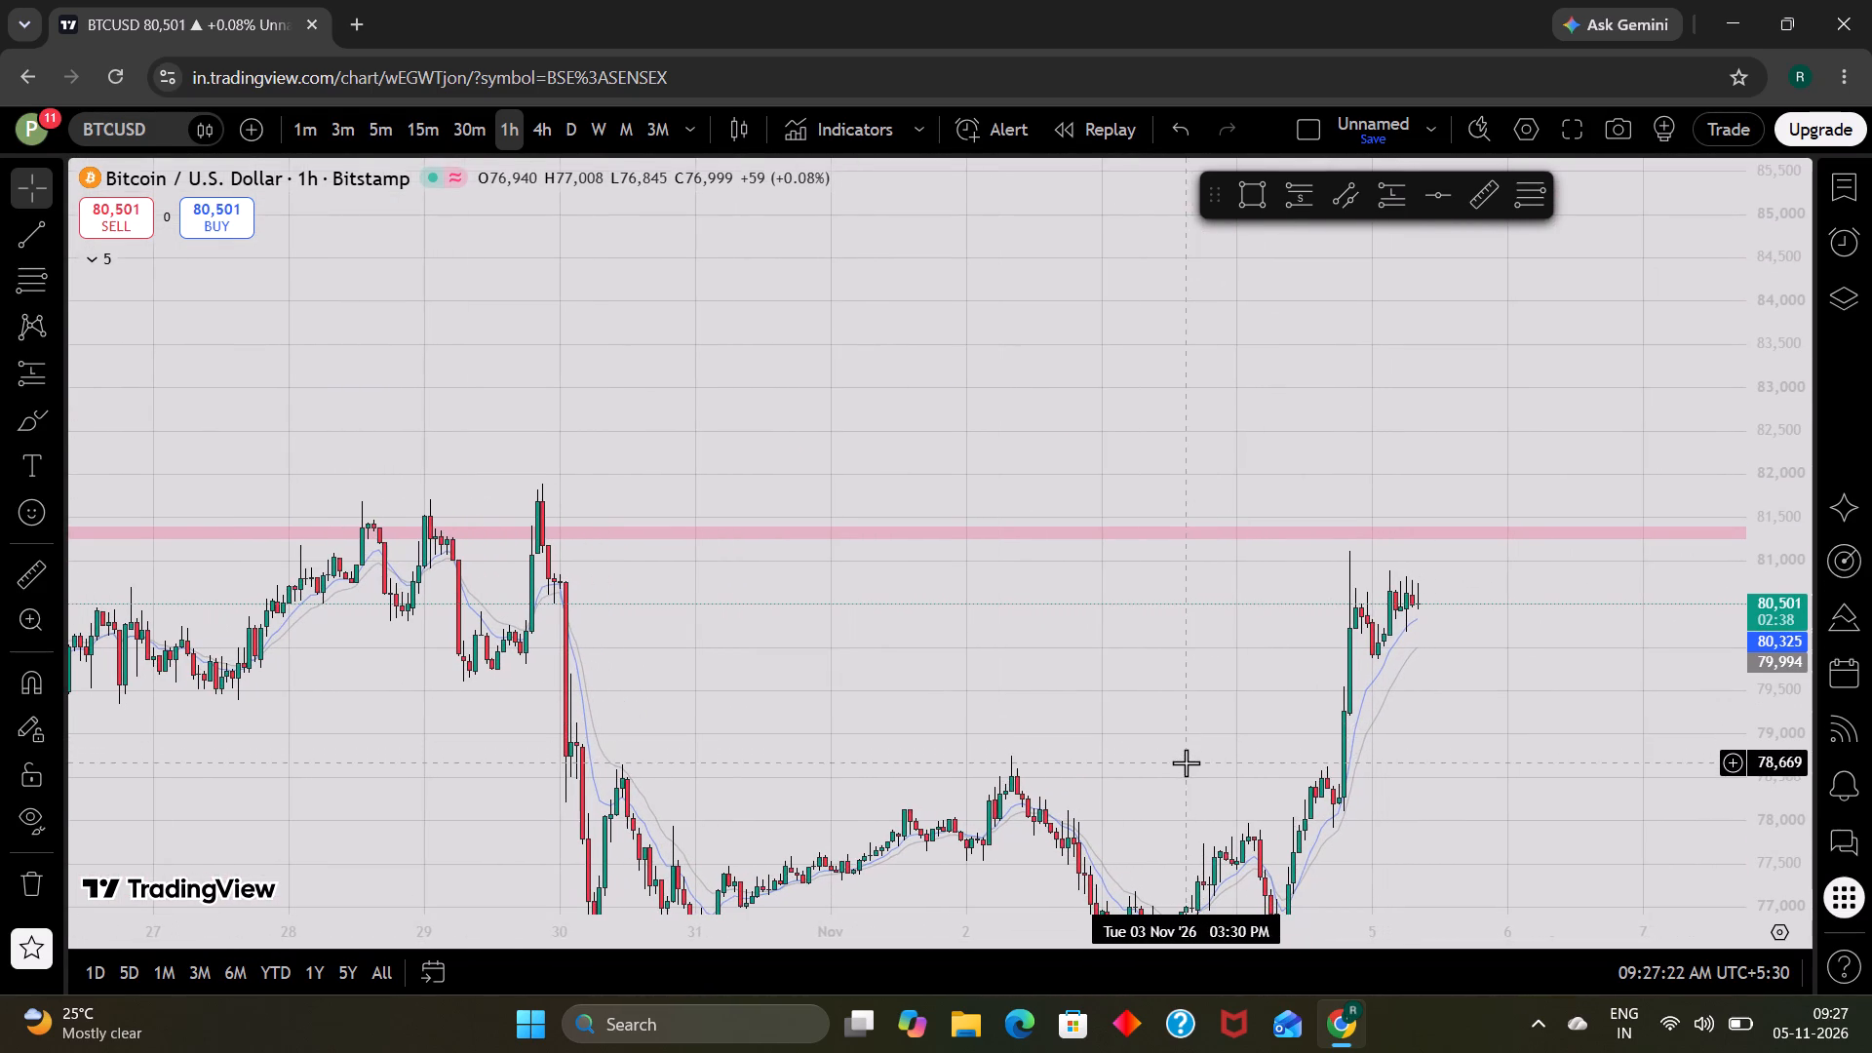
scroll(1198, 772, "up", 1)
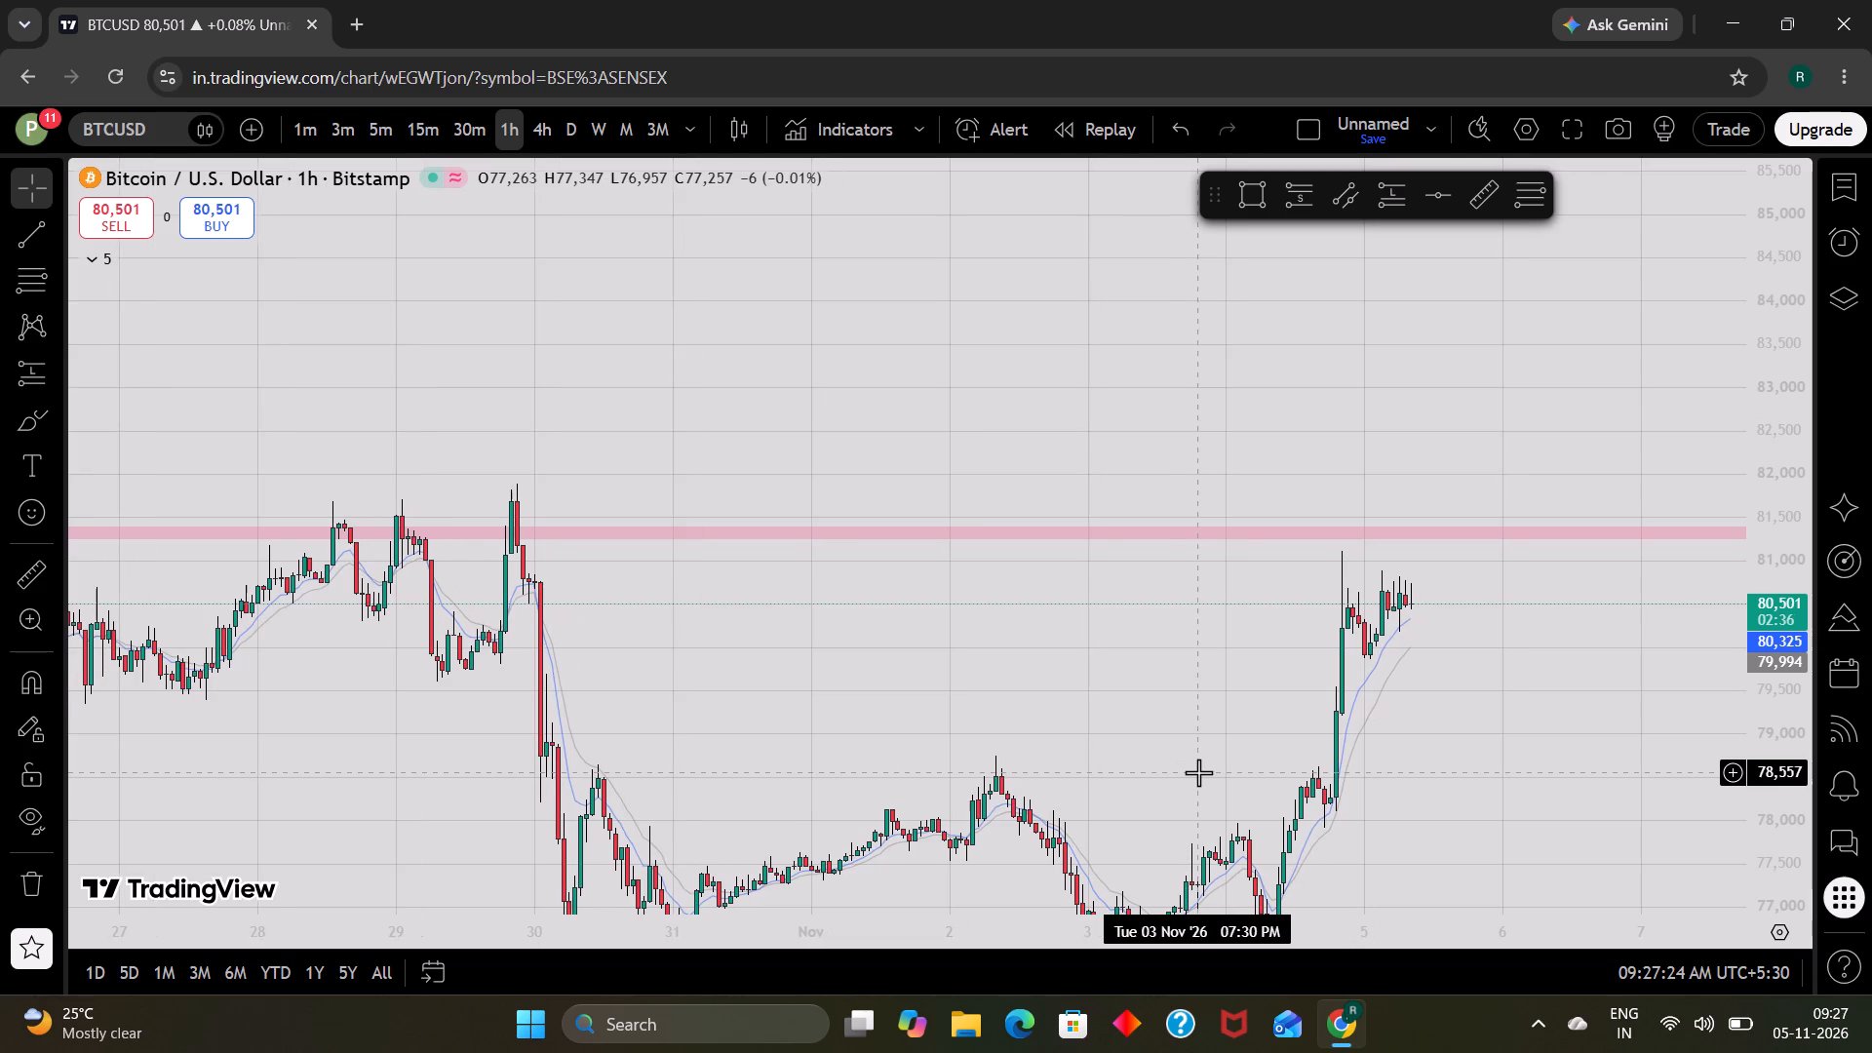
scroll(1198, 772, "up", 1)
left_click_drag(1088, 795, 1106, 630)
scroll(1106, 630, "up", 1)
left_click_drag(1076, 587, 1068, 612)
scroll(1068, 612, "up", 1)
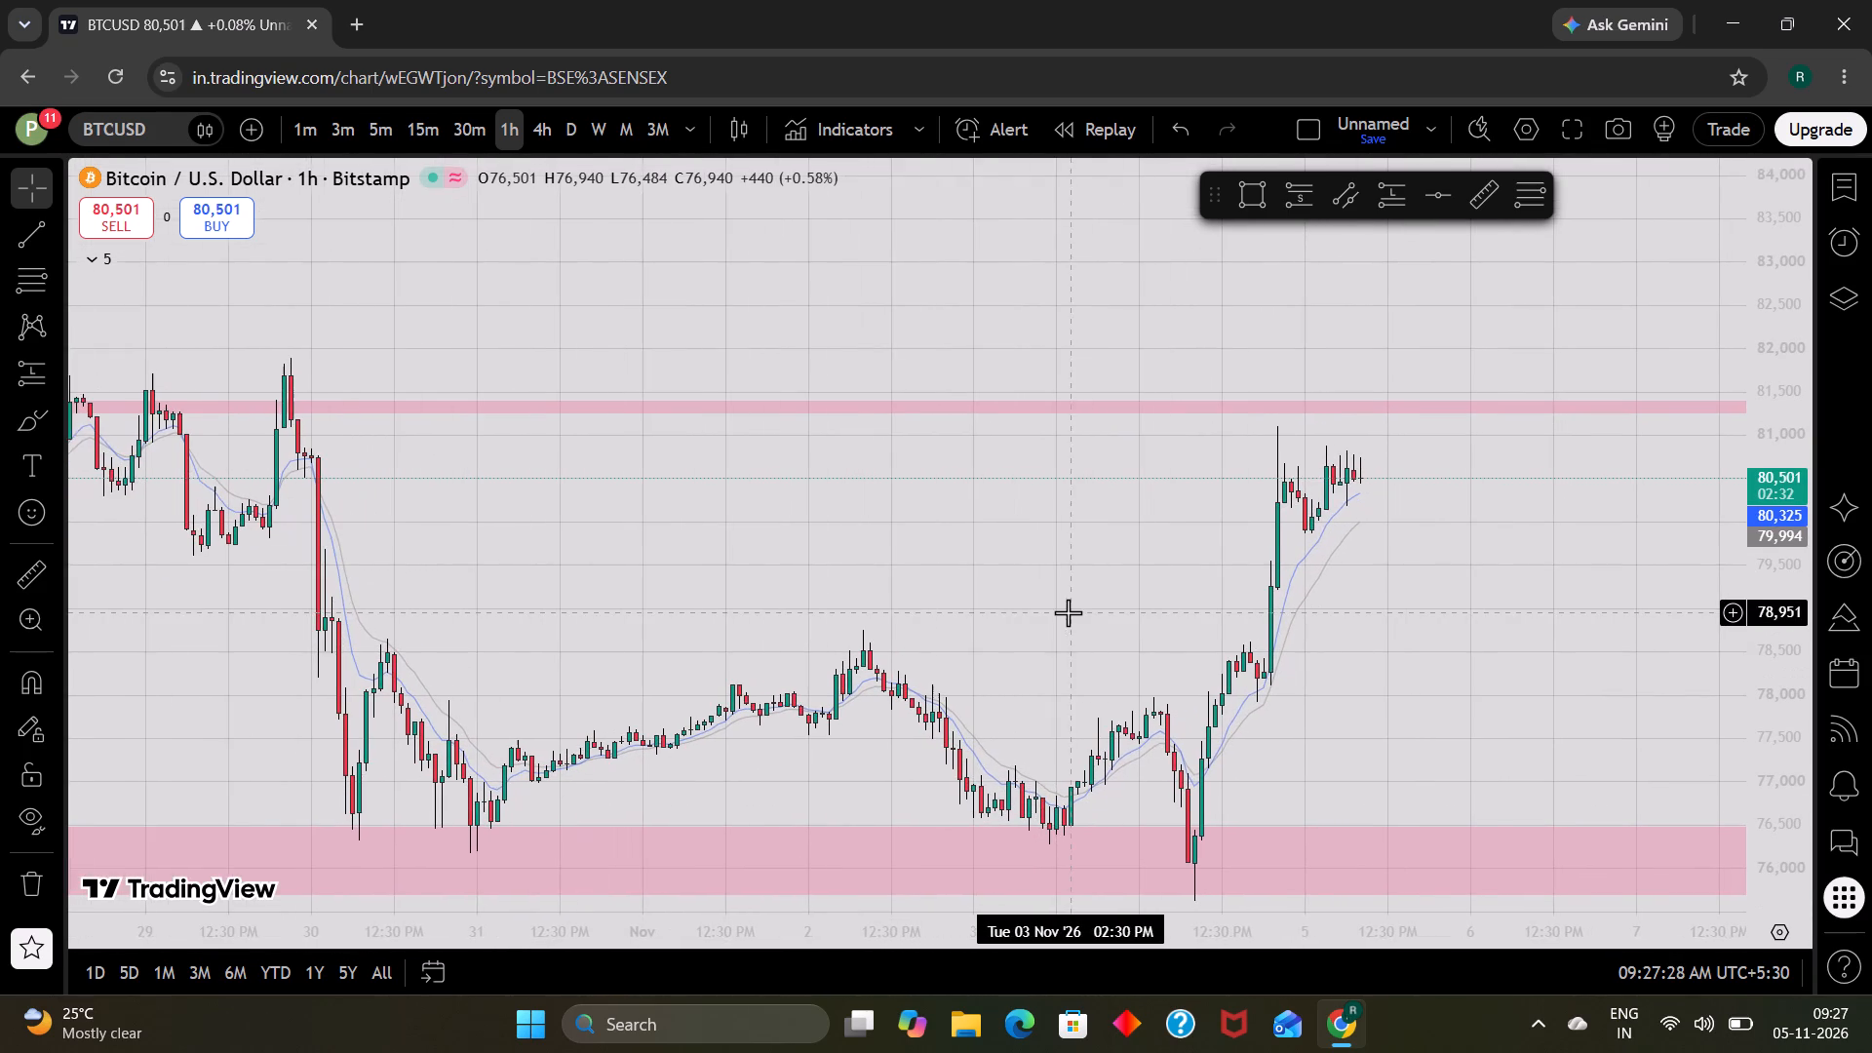
left_click_drag(1068, 612, 1070, 657)
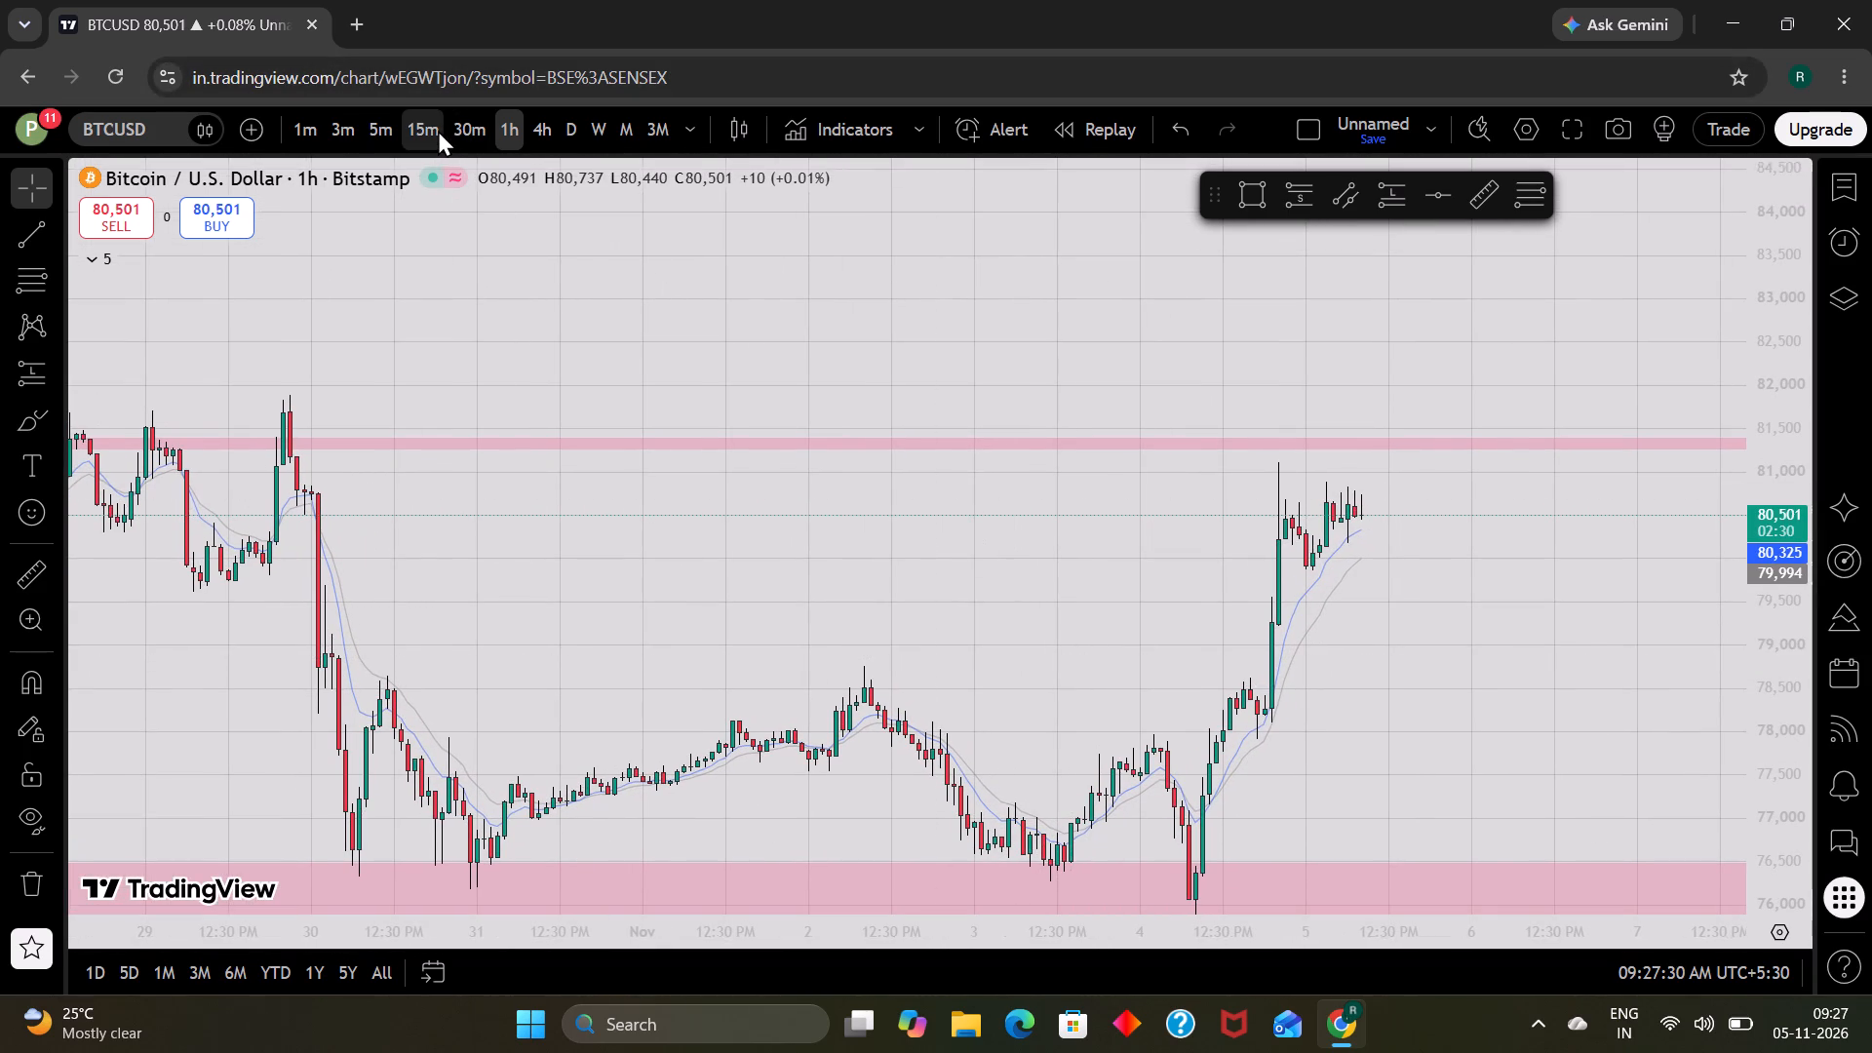
Compare BTCUSD's latest candles near the upper pink zone on the 30-minute and 1-hour timeframes.
left_click(438, 130)
left_click(469, 125)
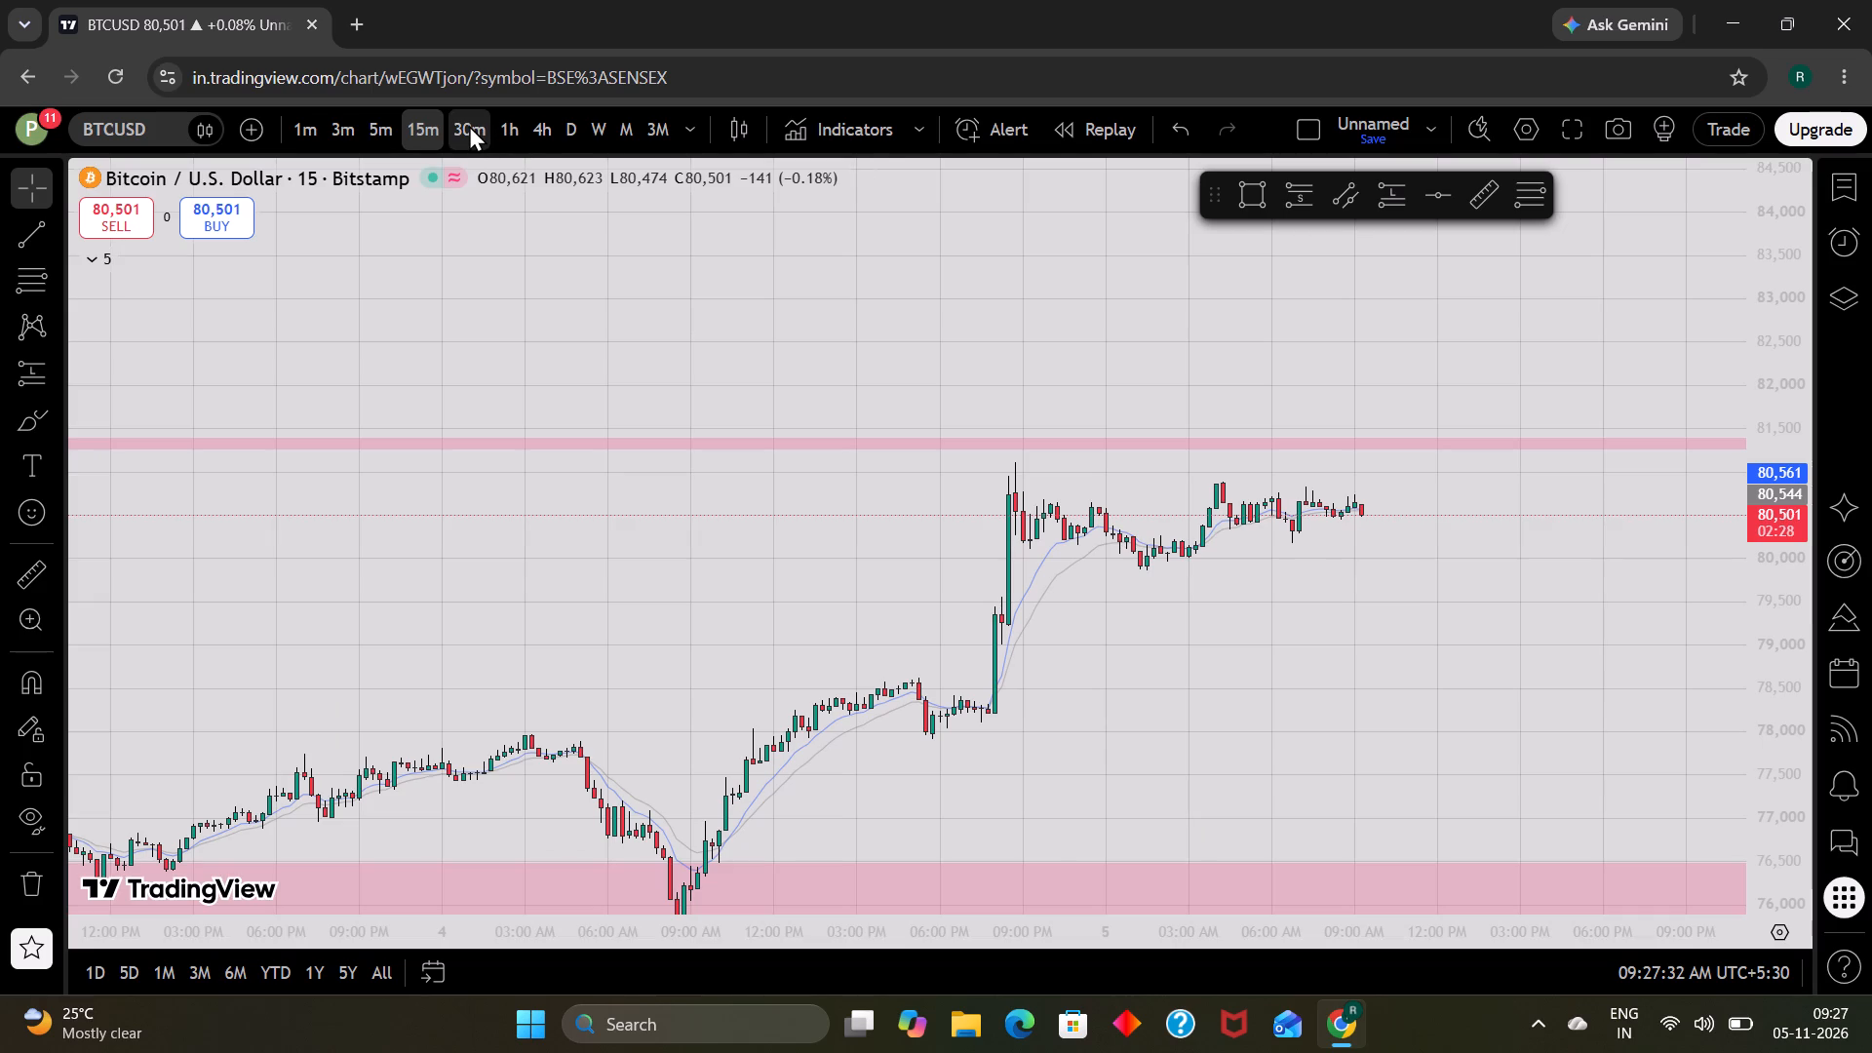
scroll(1752, 674, "up", 7)
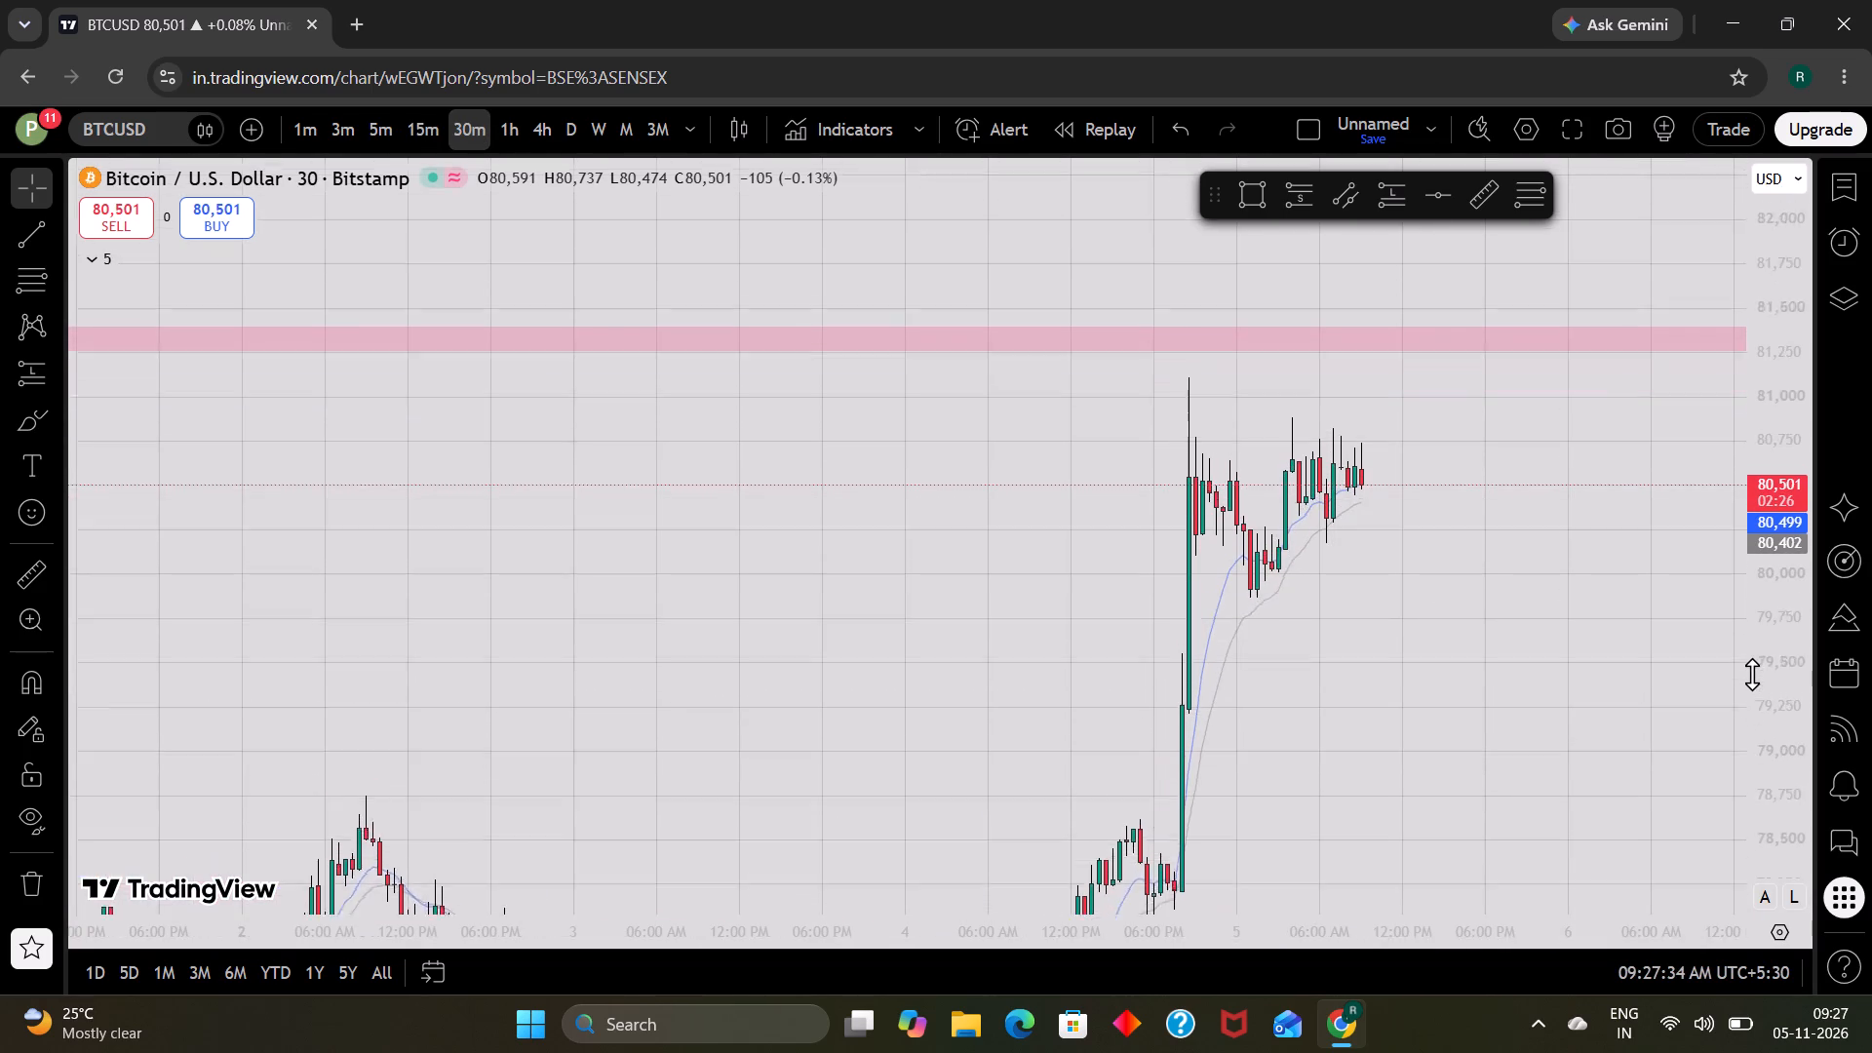
left_click_drag(1511, 659, 1595, 852)
scroll(1481, 787, "up", 1)
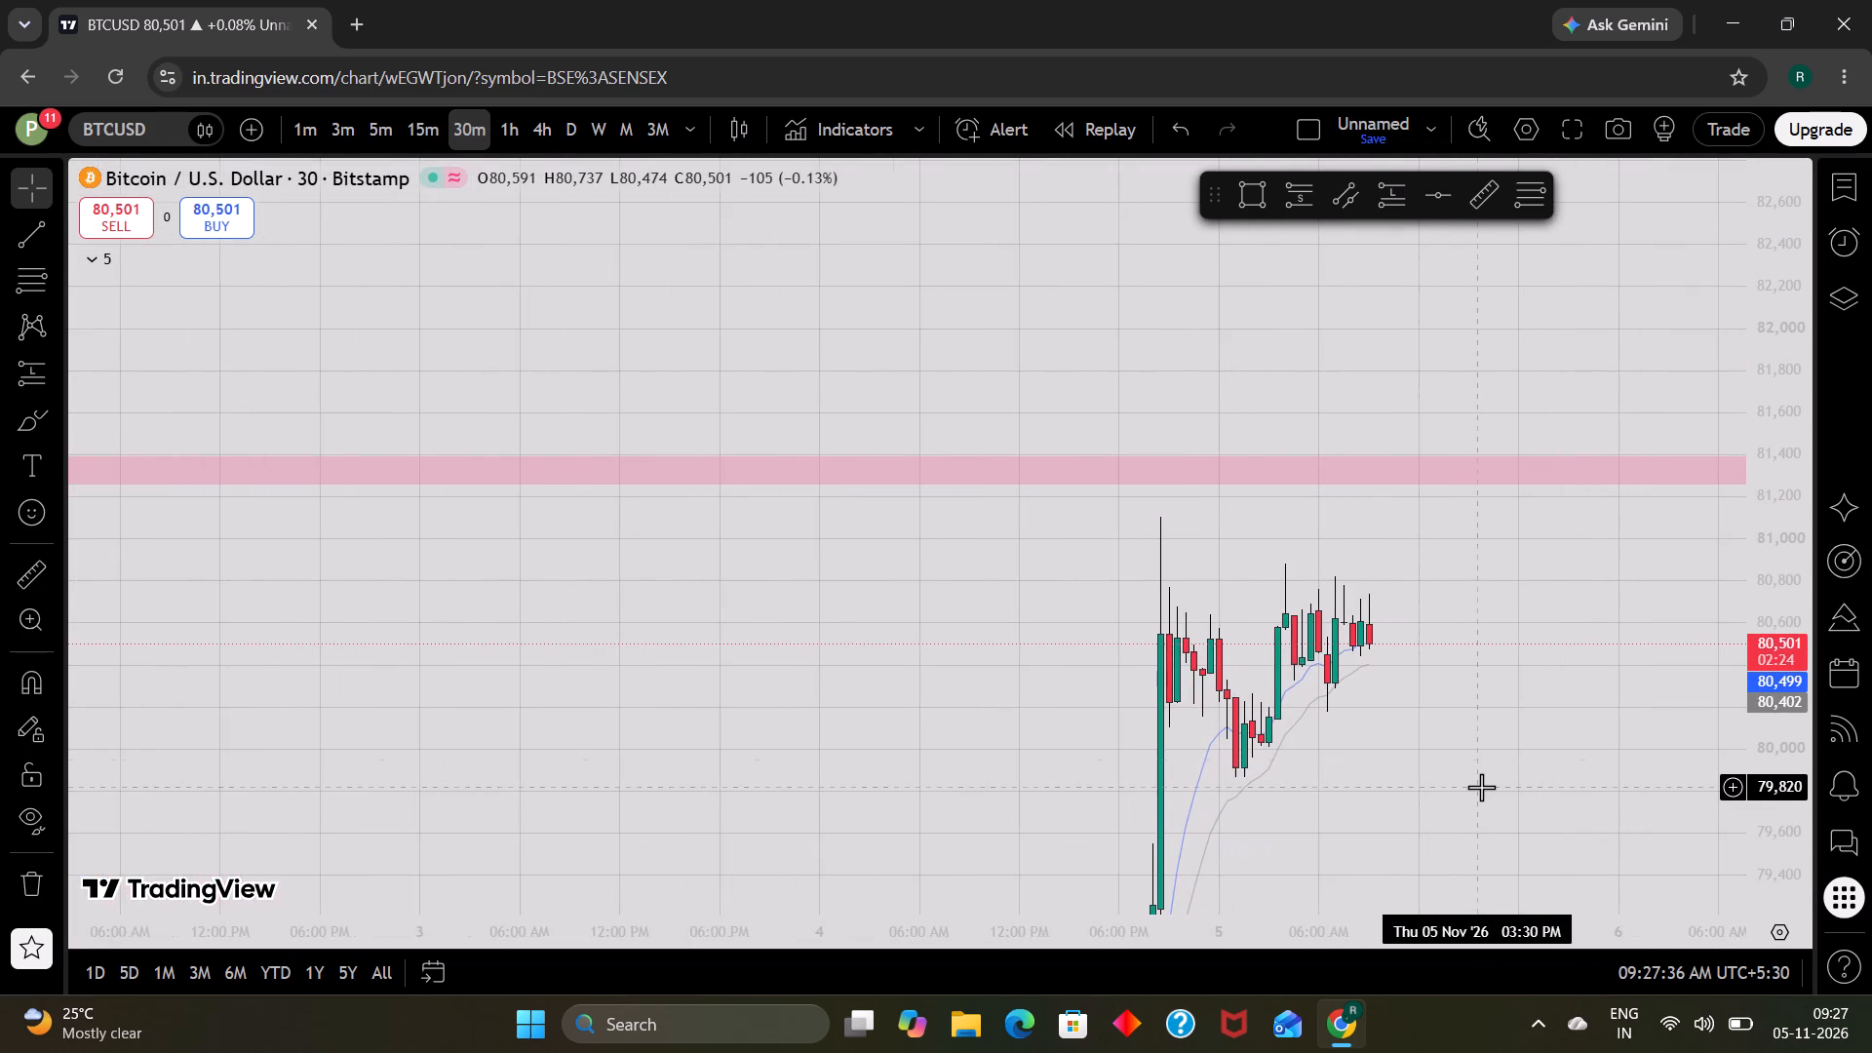
scroll(1412, 757, "up", 2)
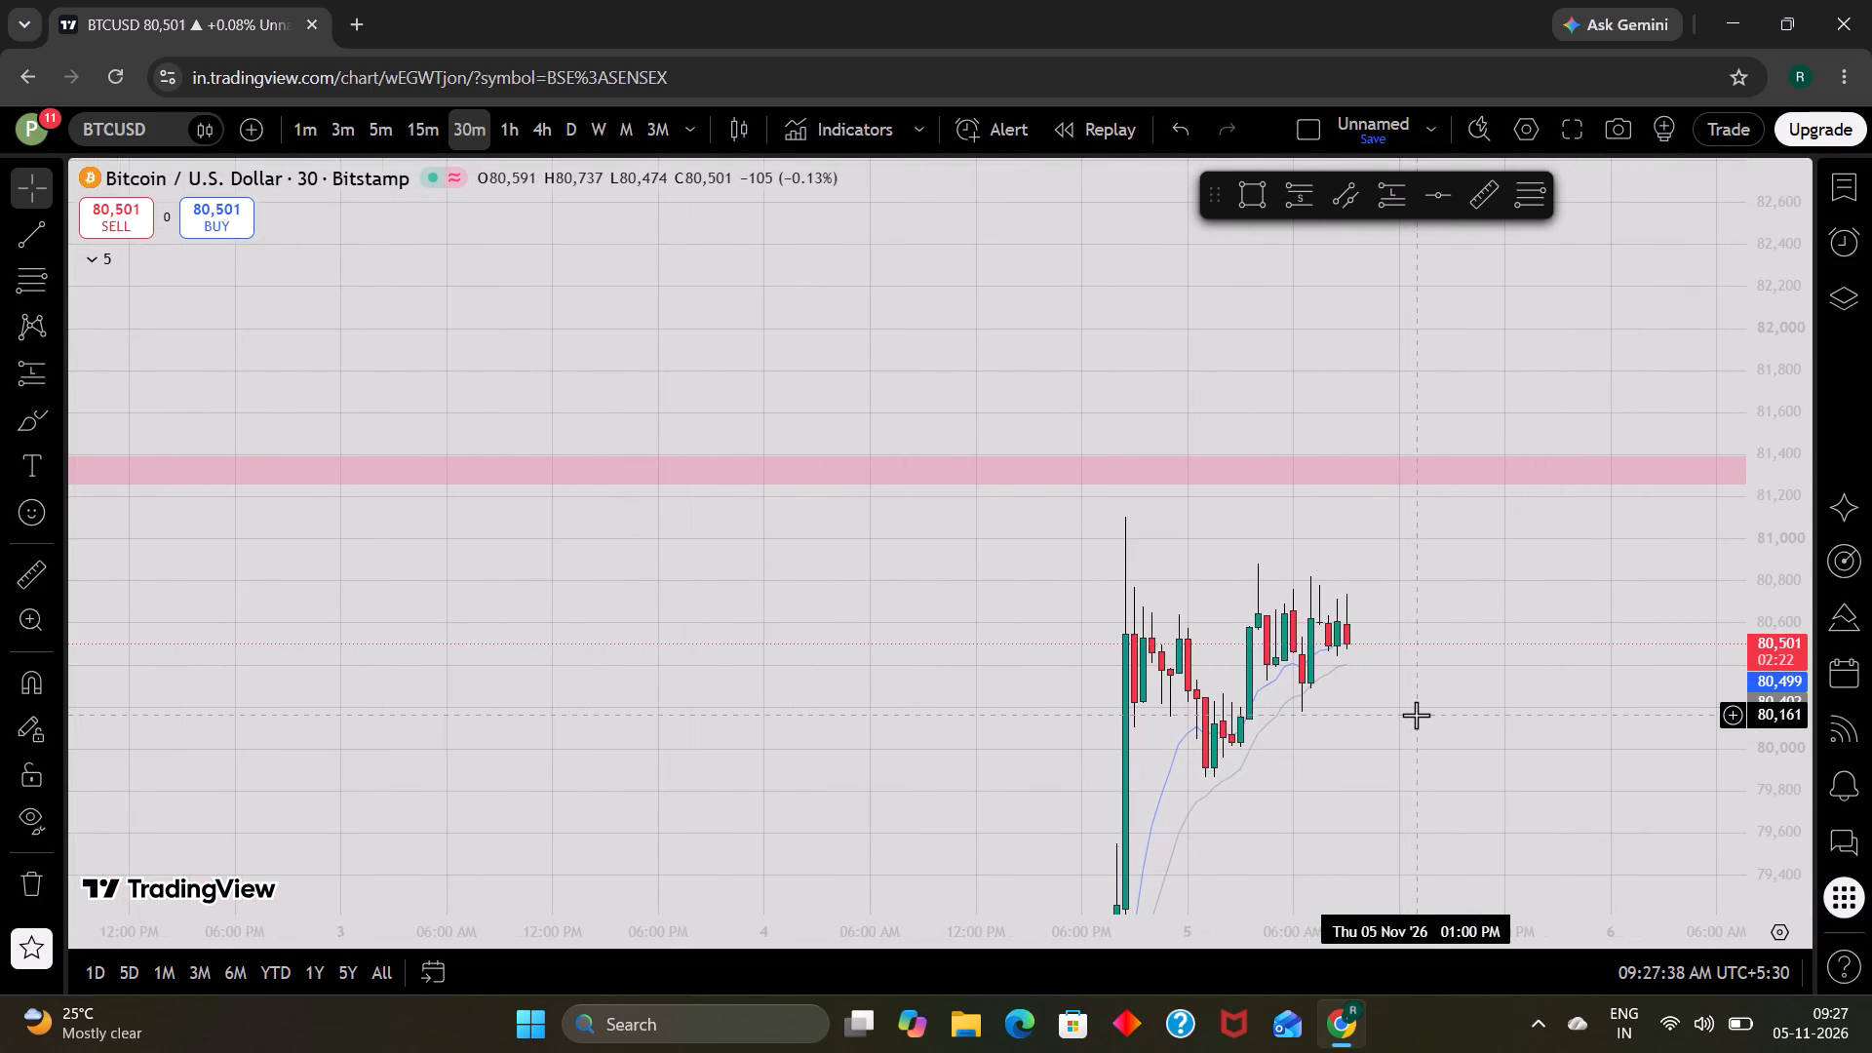
scroll(1416, 715, "up", 1)
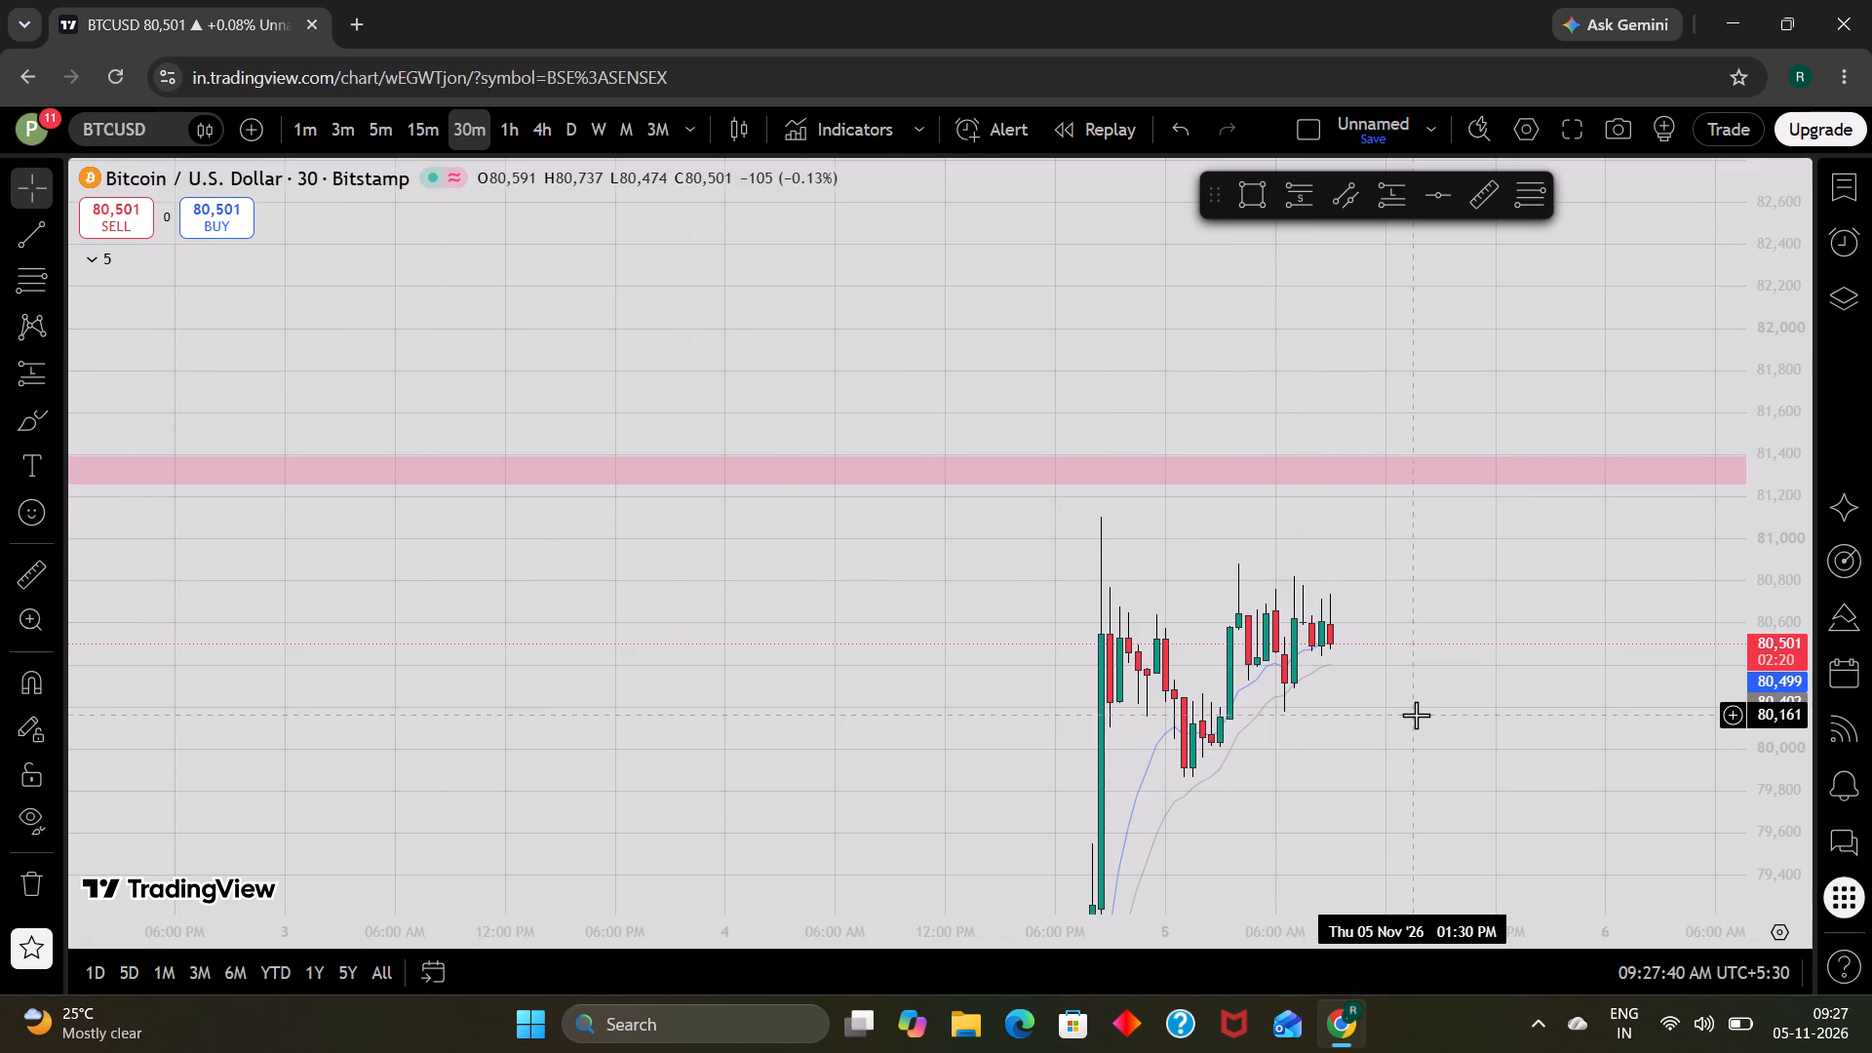
left_click(507, 121)
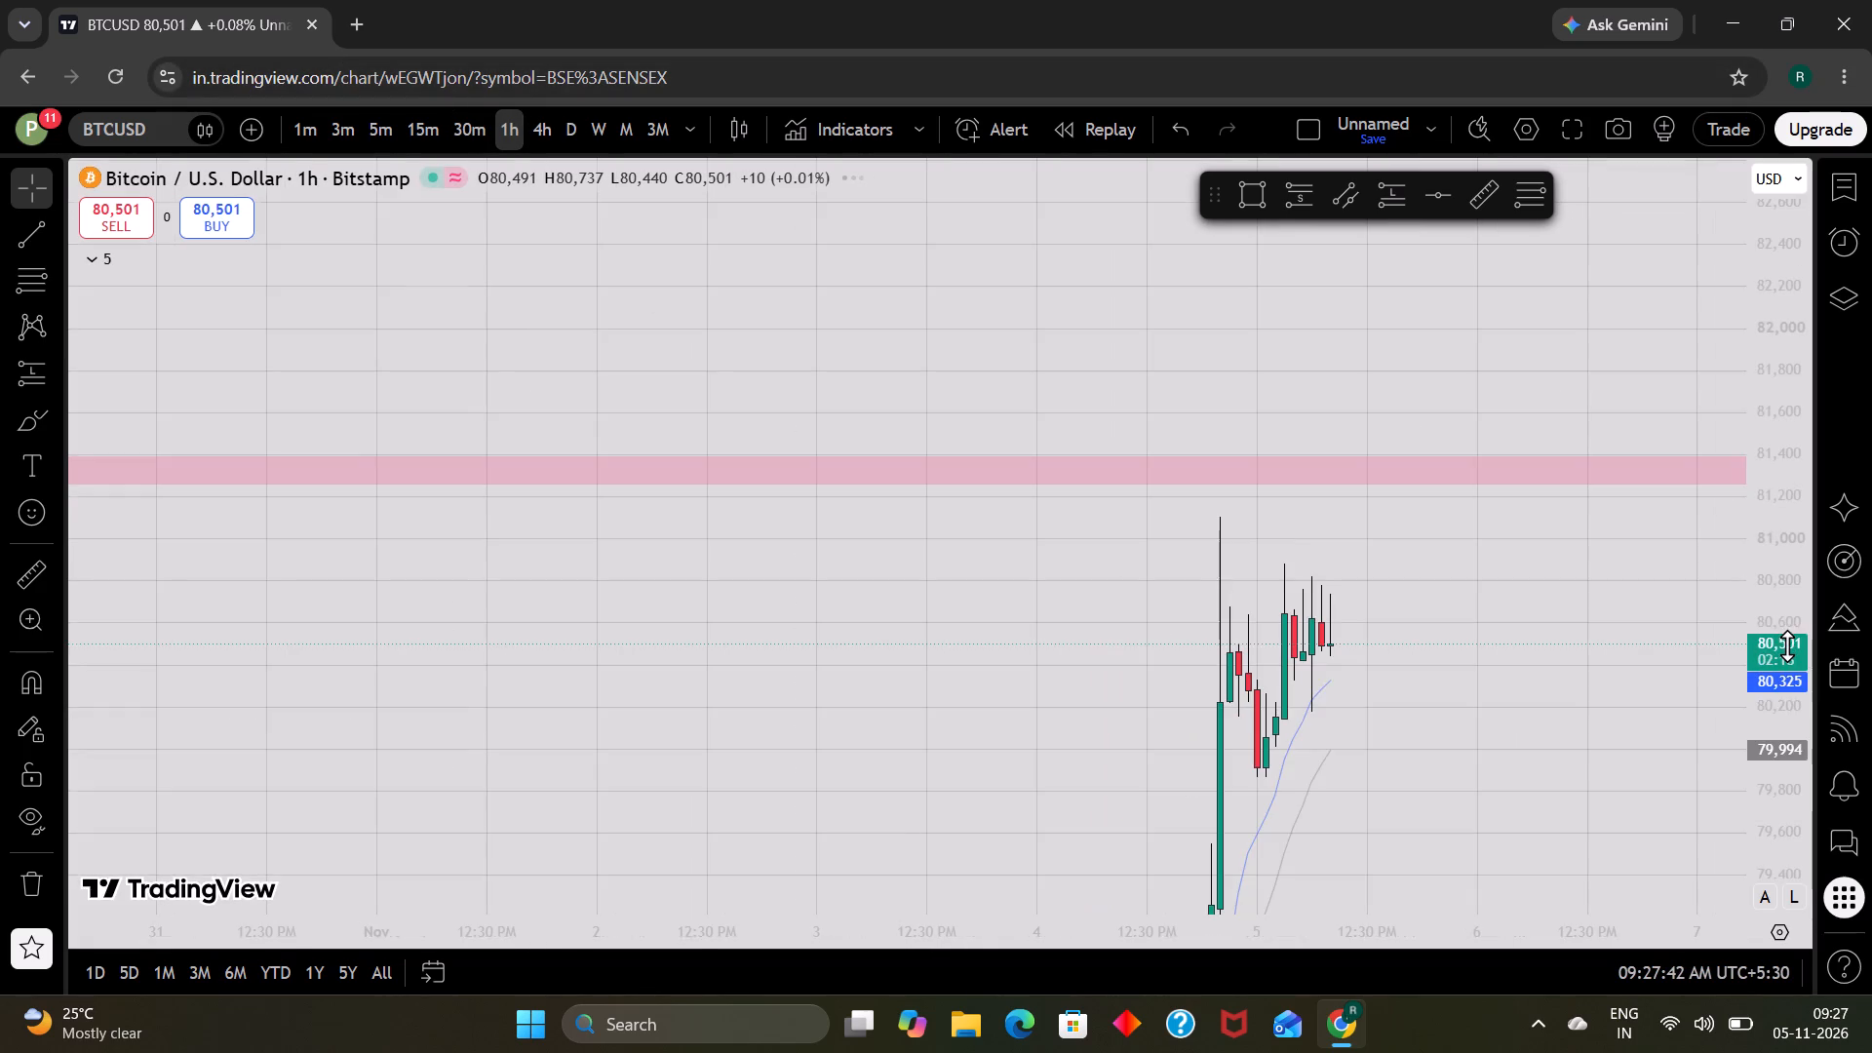
scroll(1787, 645, "down", 10)
Bring up EURUSD on the 4-hour timeframe and view the latest candles at the pink zone.
left_click(543, 123)
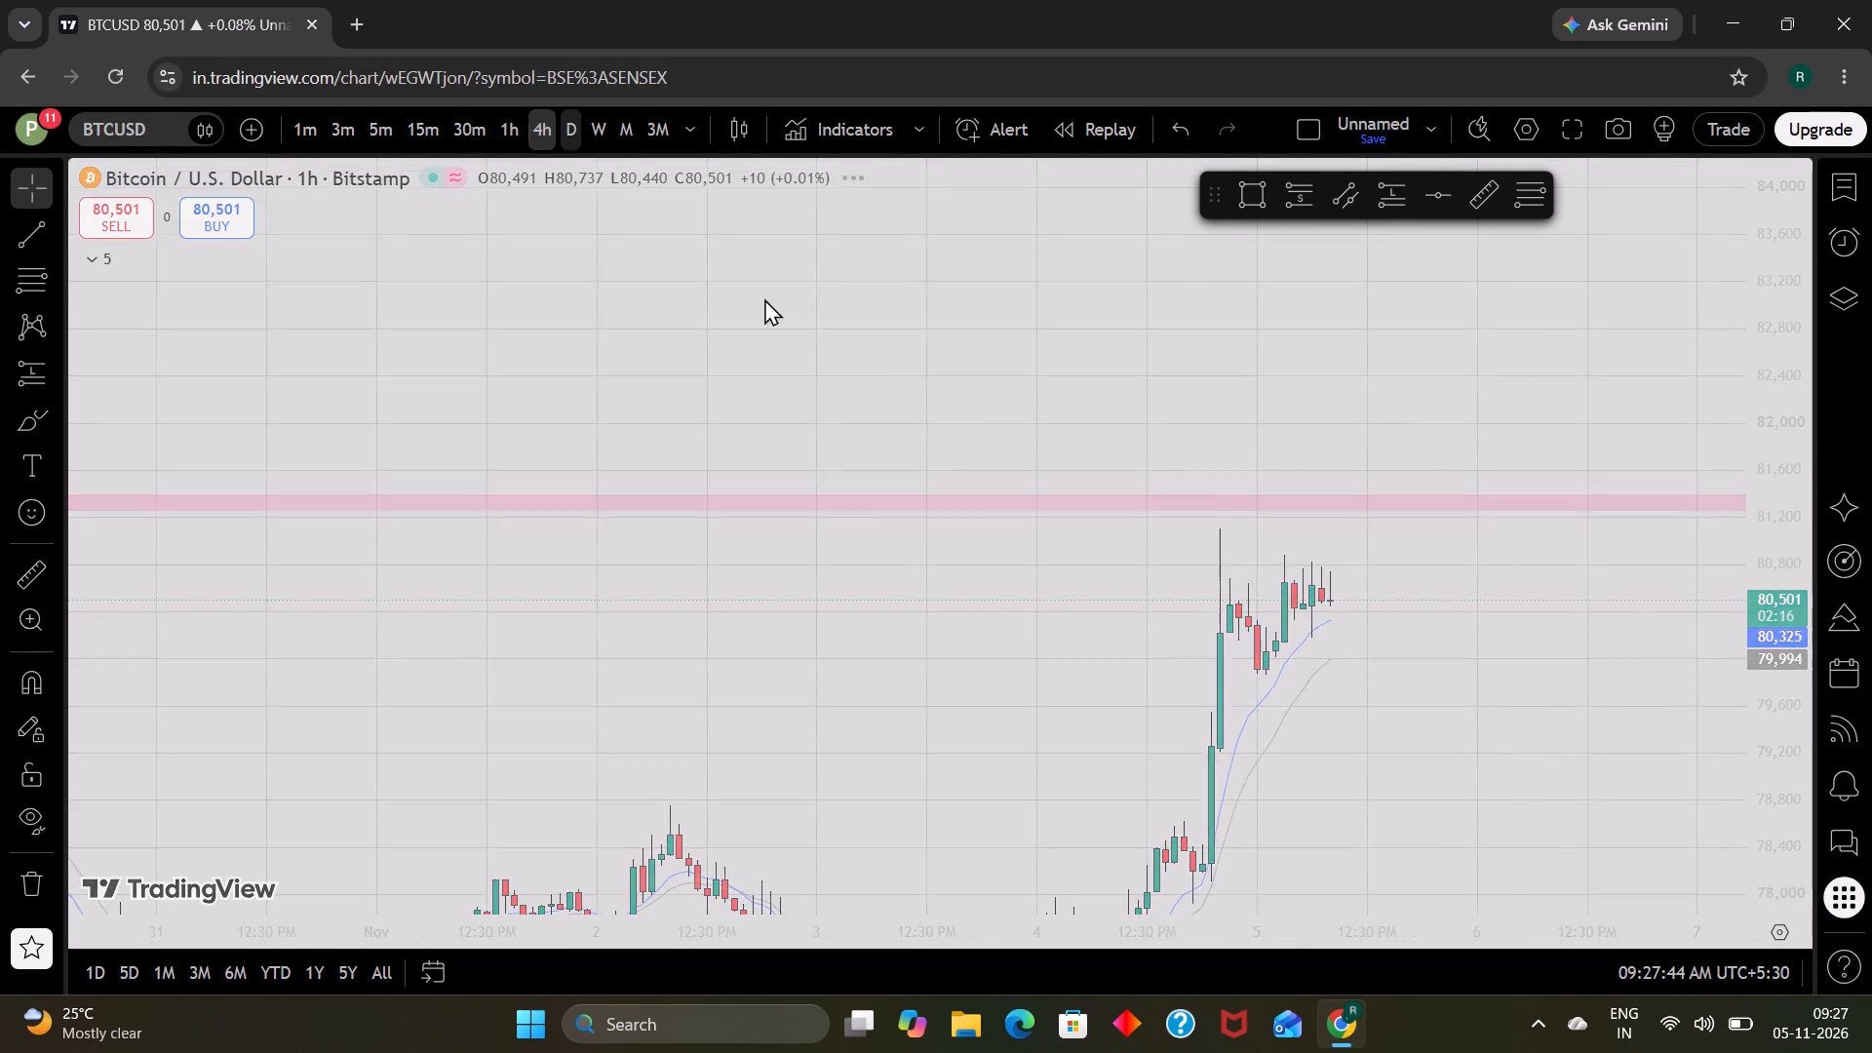
key("Up")
key("Up")
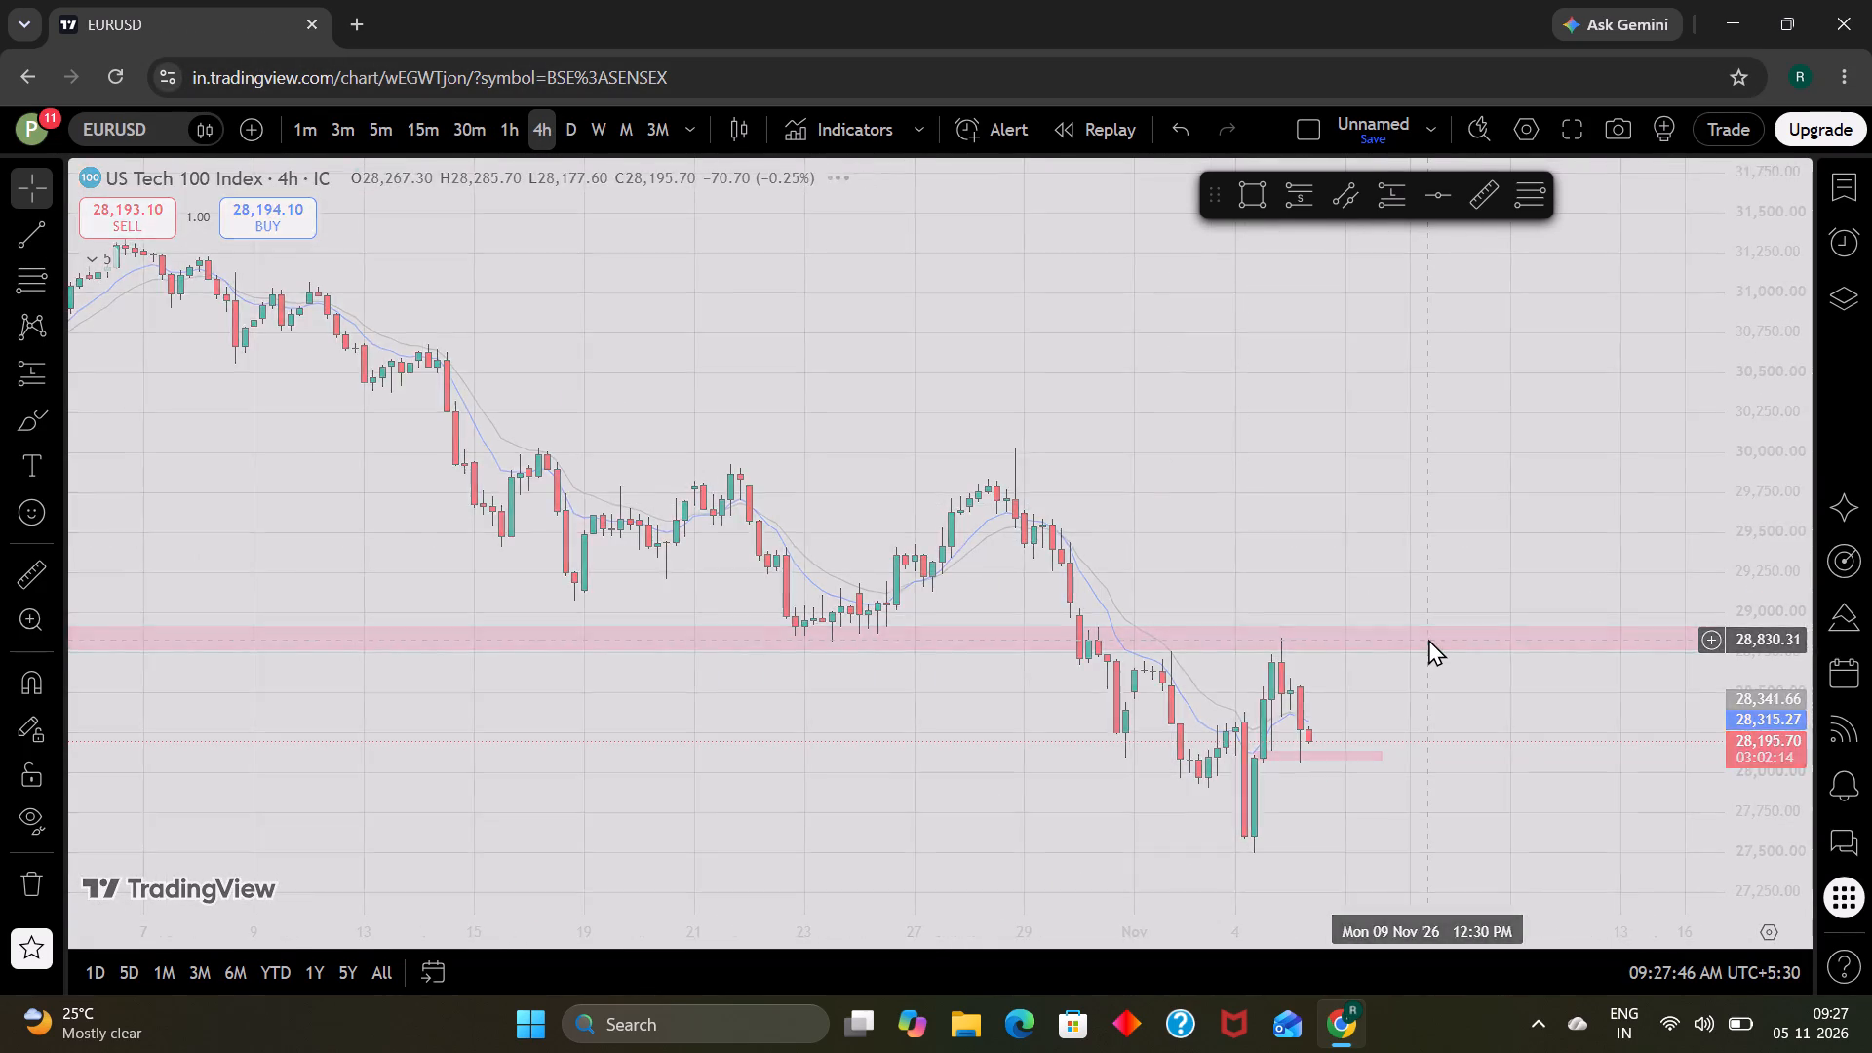
left_click_drag(1499, 534, 1444, 631)
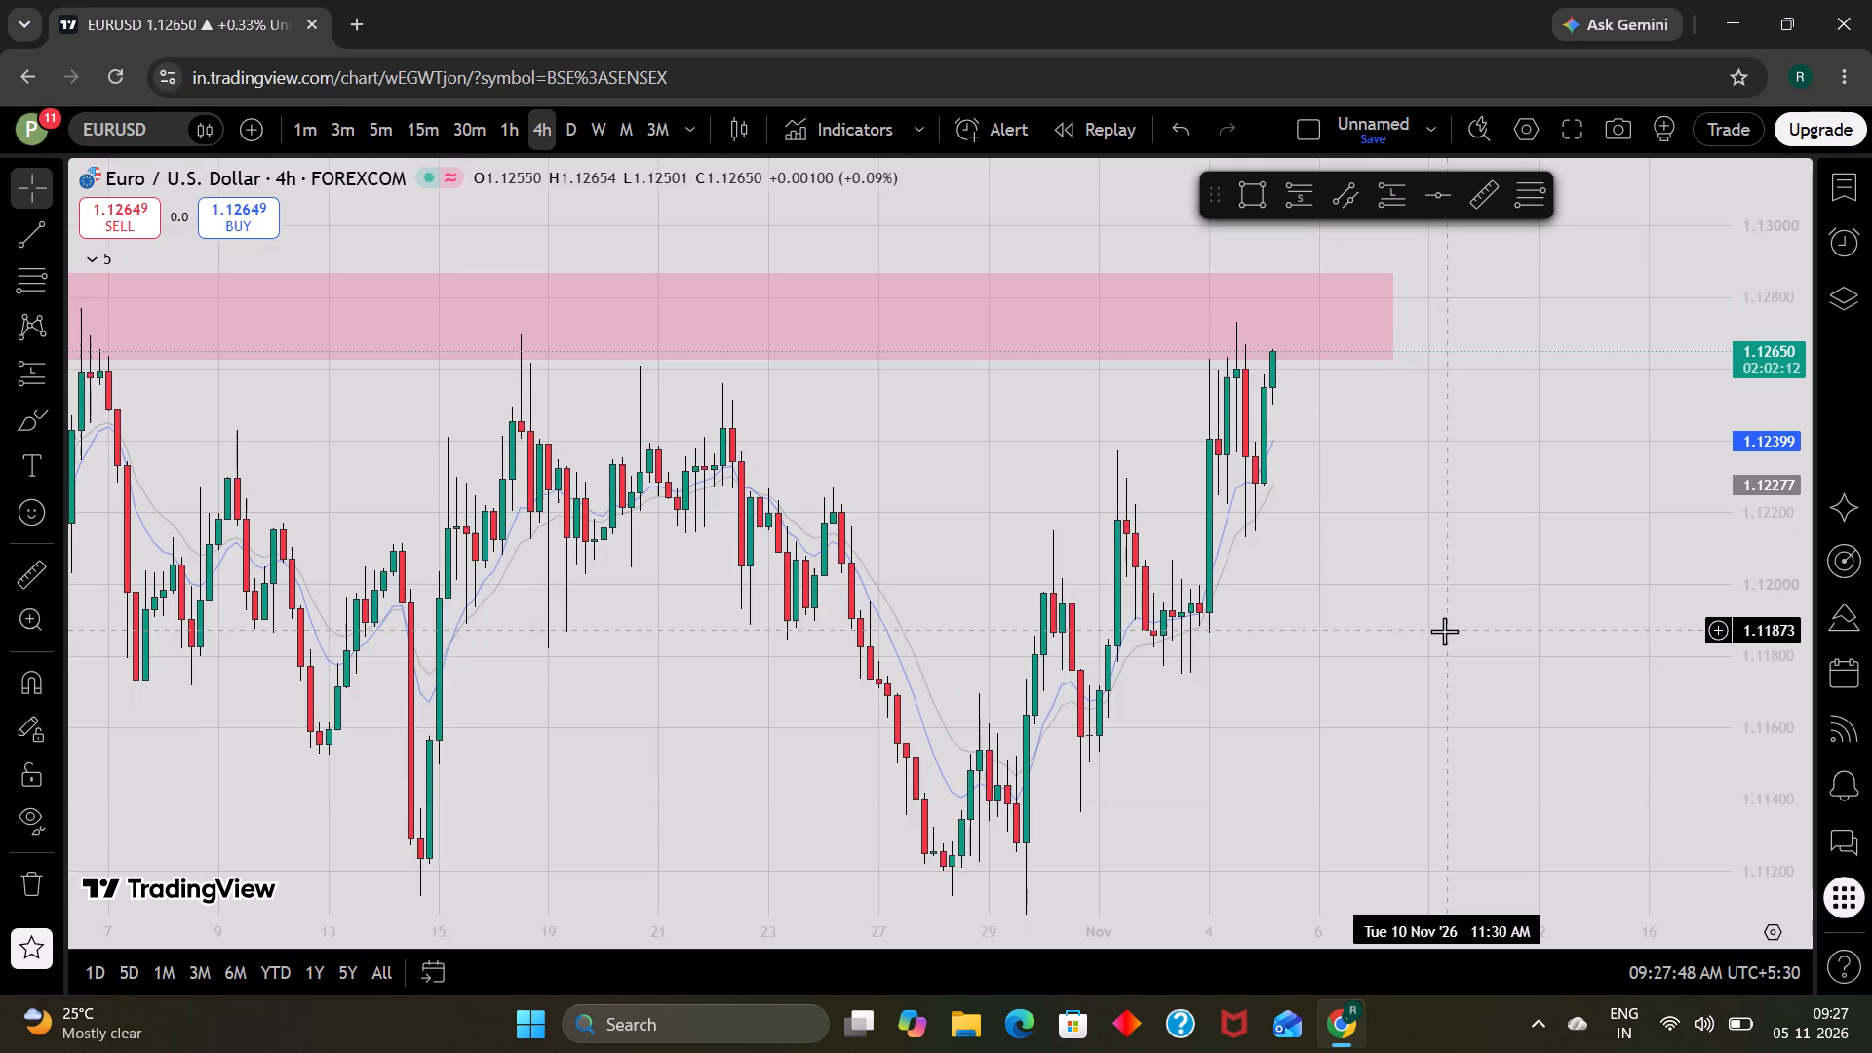
Switch to AUDUSD on the 4-hour timeframe and examine the latest candles around the pink zone.
key("Up")
left_click_drag(1444, 631, 1422, 682)
scroll(1422, 682, "up", 1)
left_click_drag(1422, 682, 1403, 756)
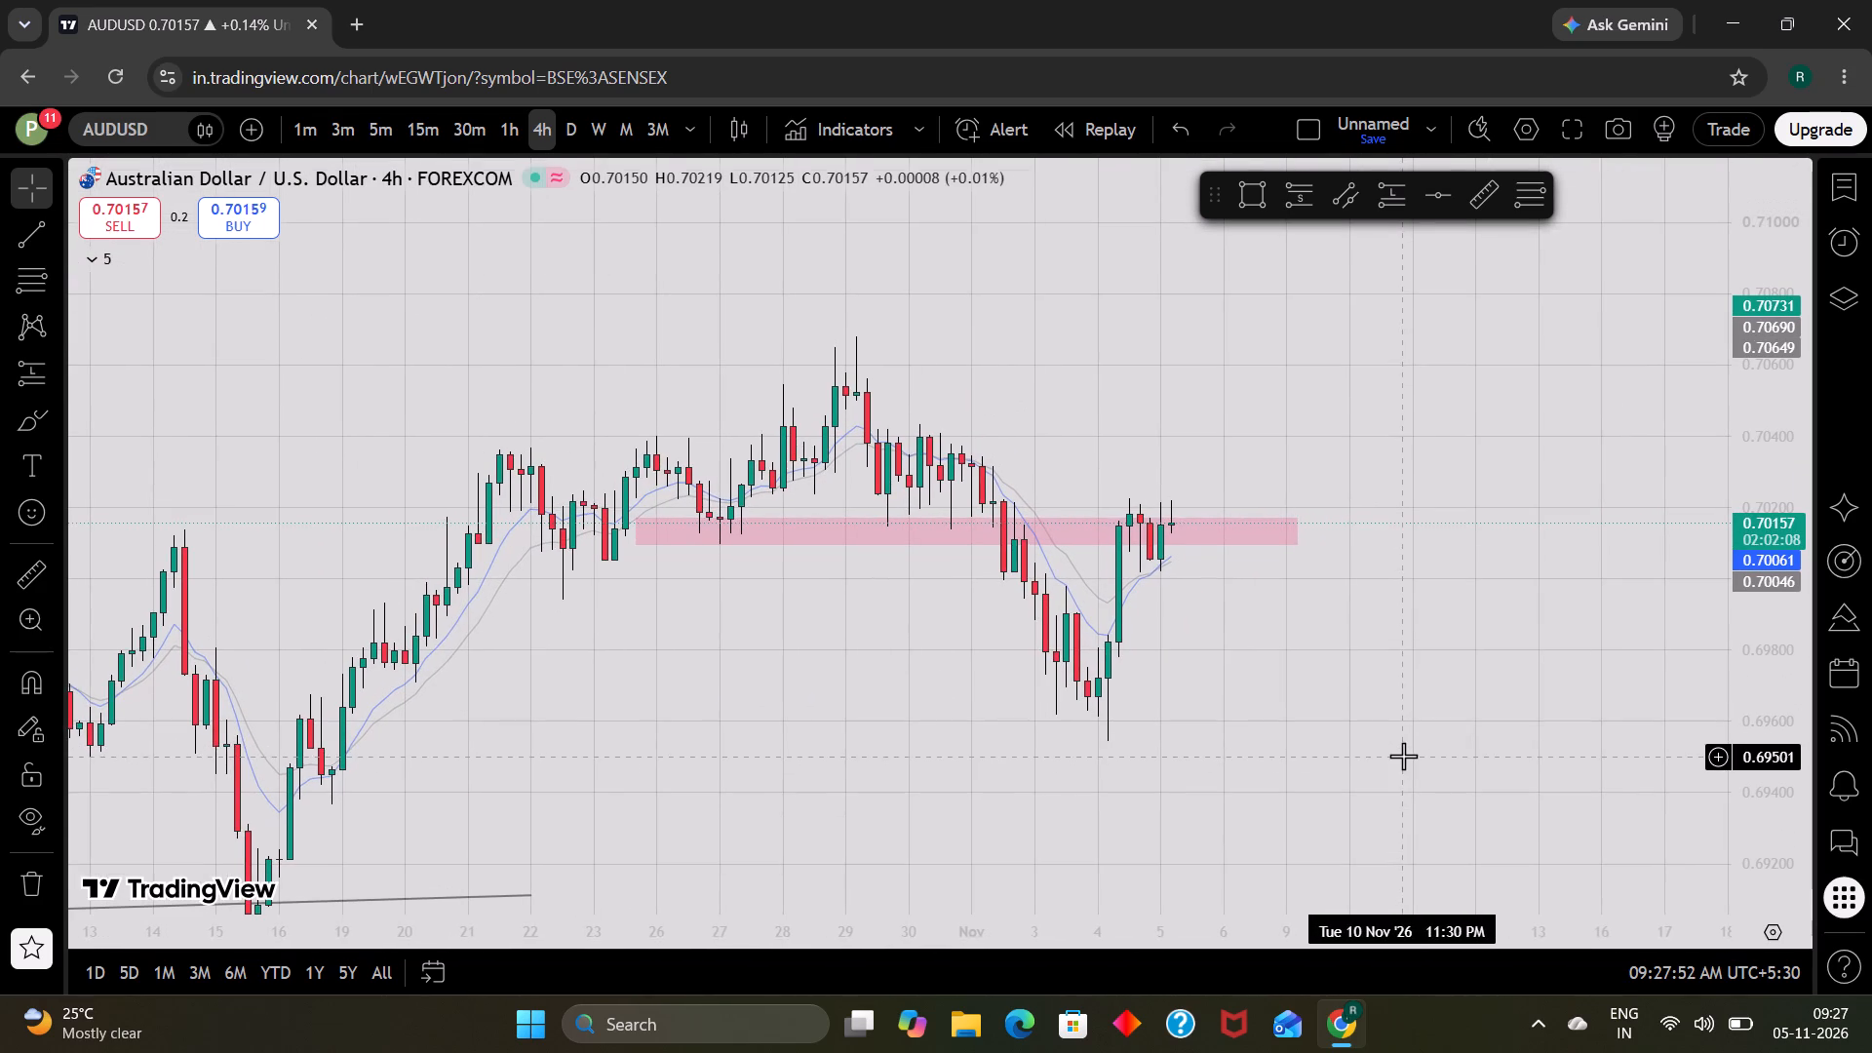
scroll(1795, 726, "up", 2)
scroll(1392, 692, "up", 3)
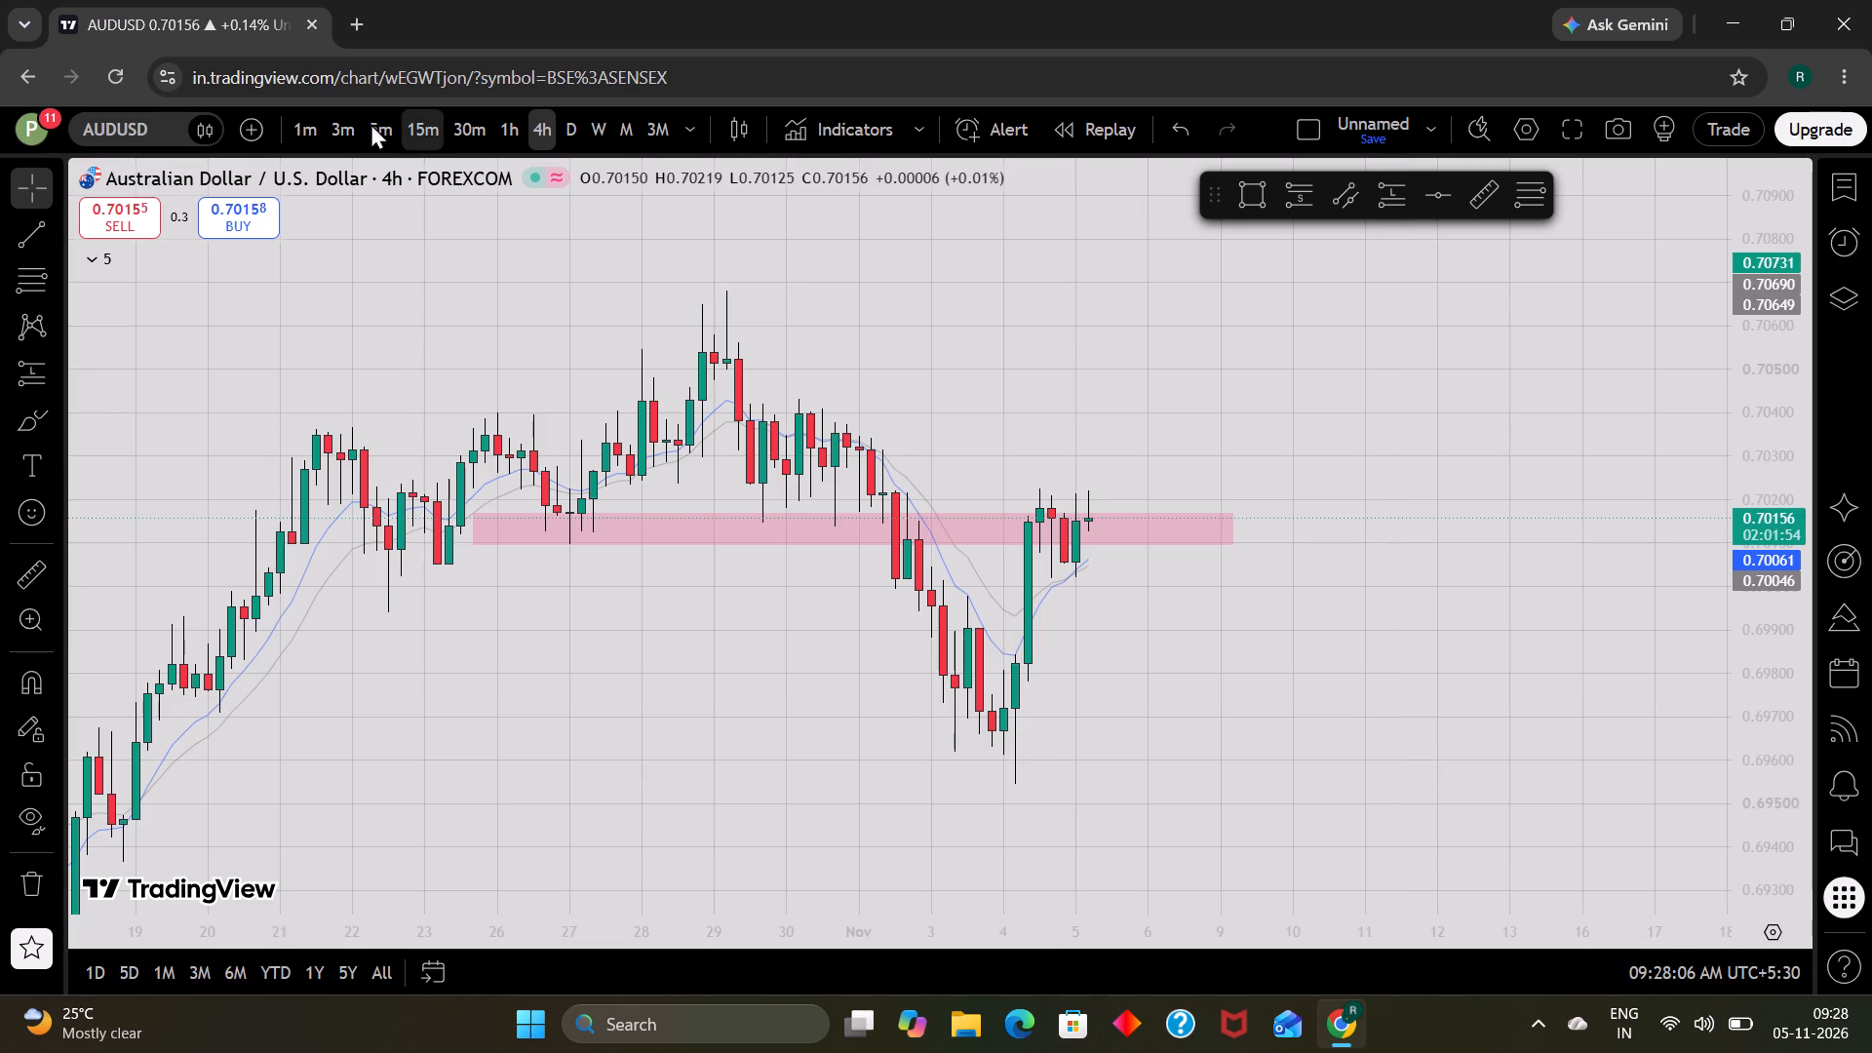
Check AUDUSD on the daily timeframe, returning to 4-hour to compare the October swings with the pink zone.
left_click(568, 136)
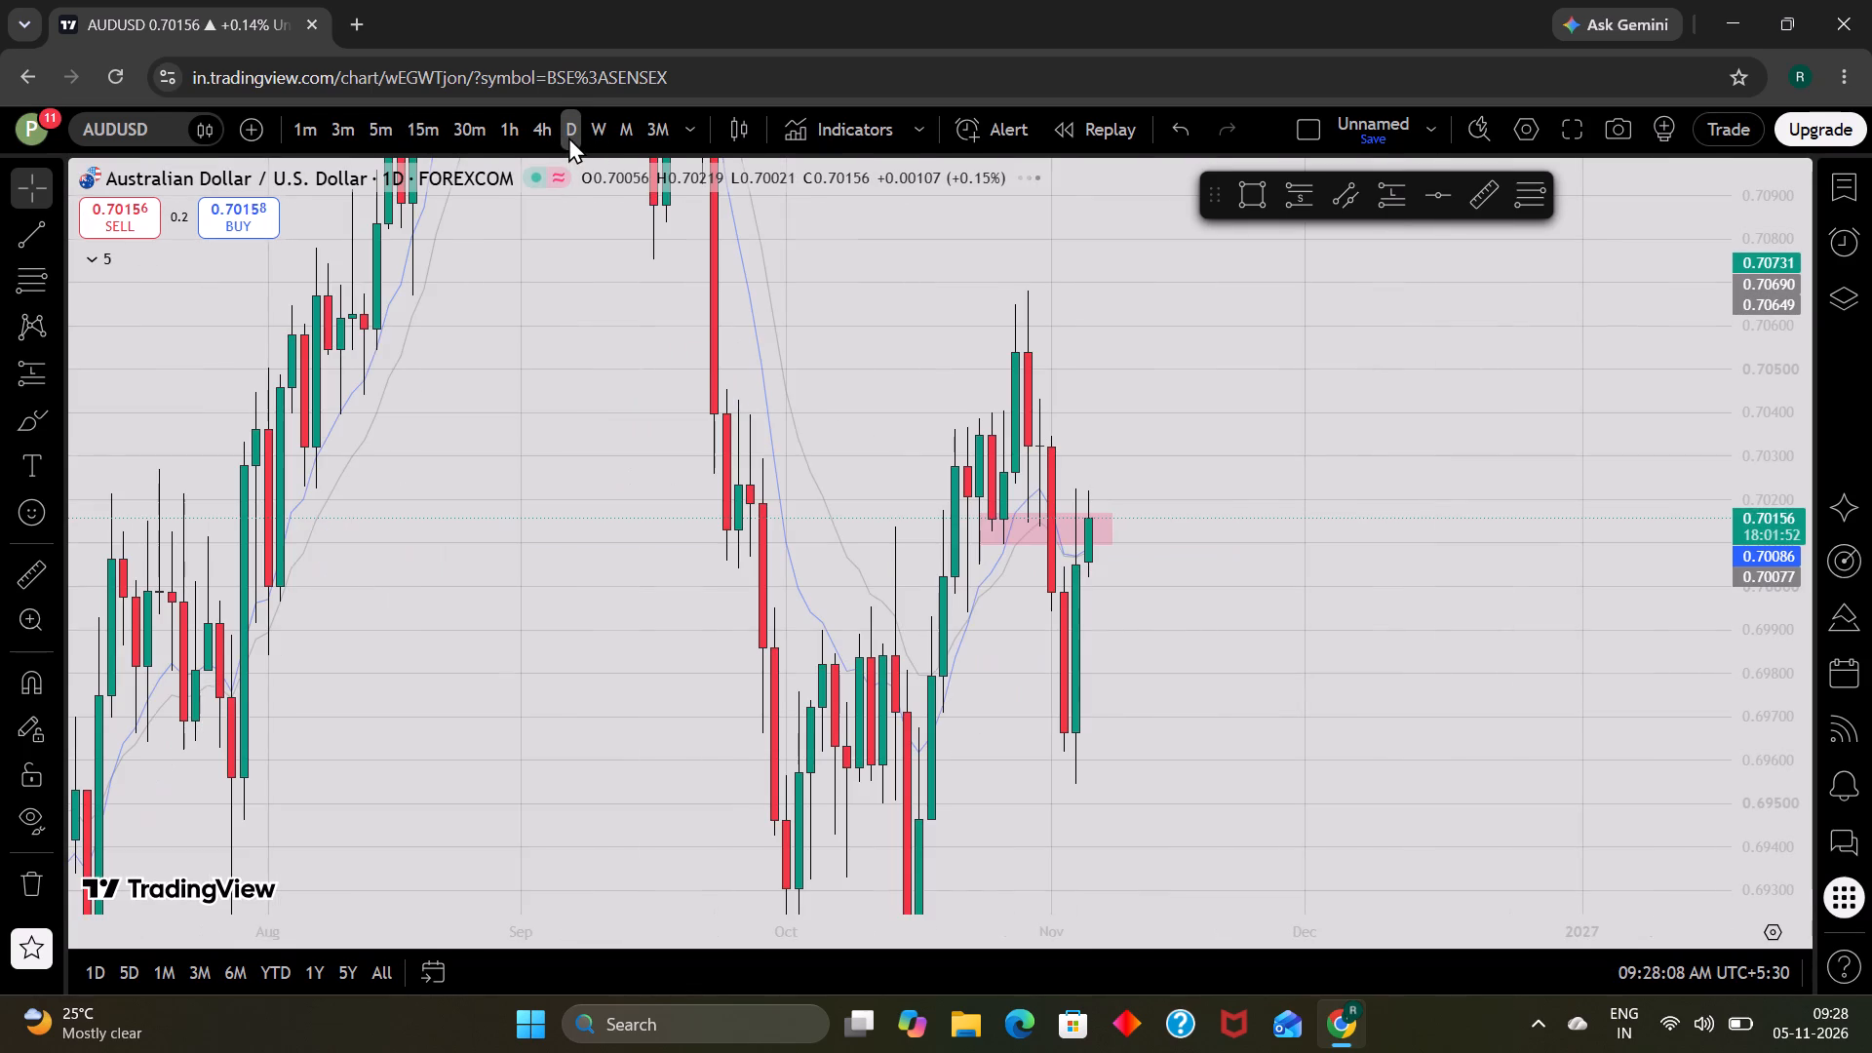
left_click(537, 136)
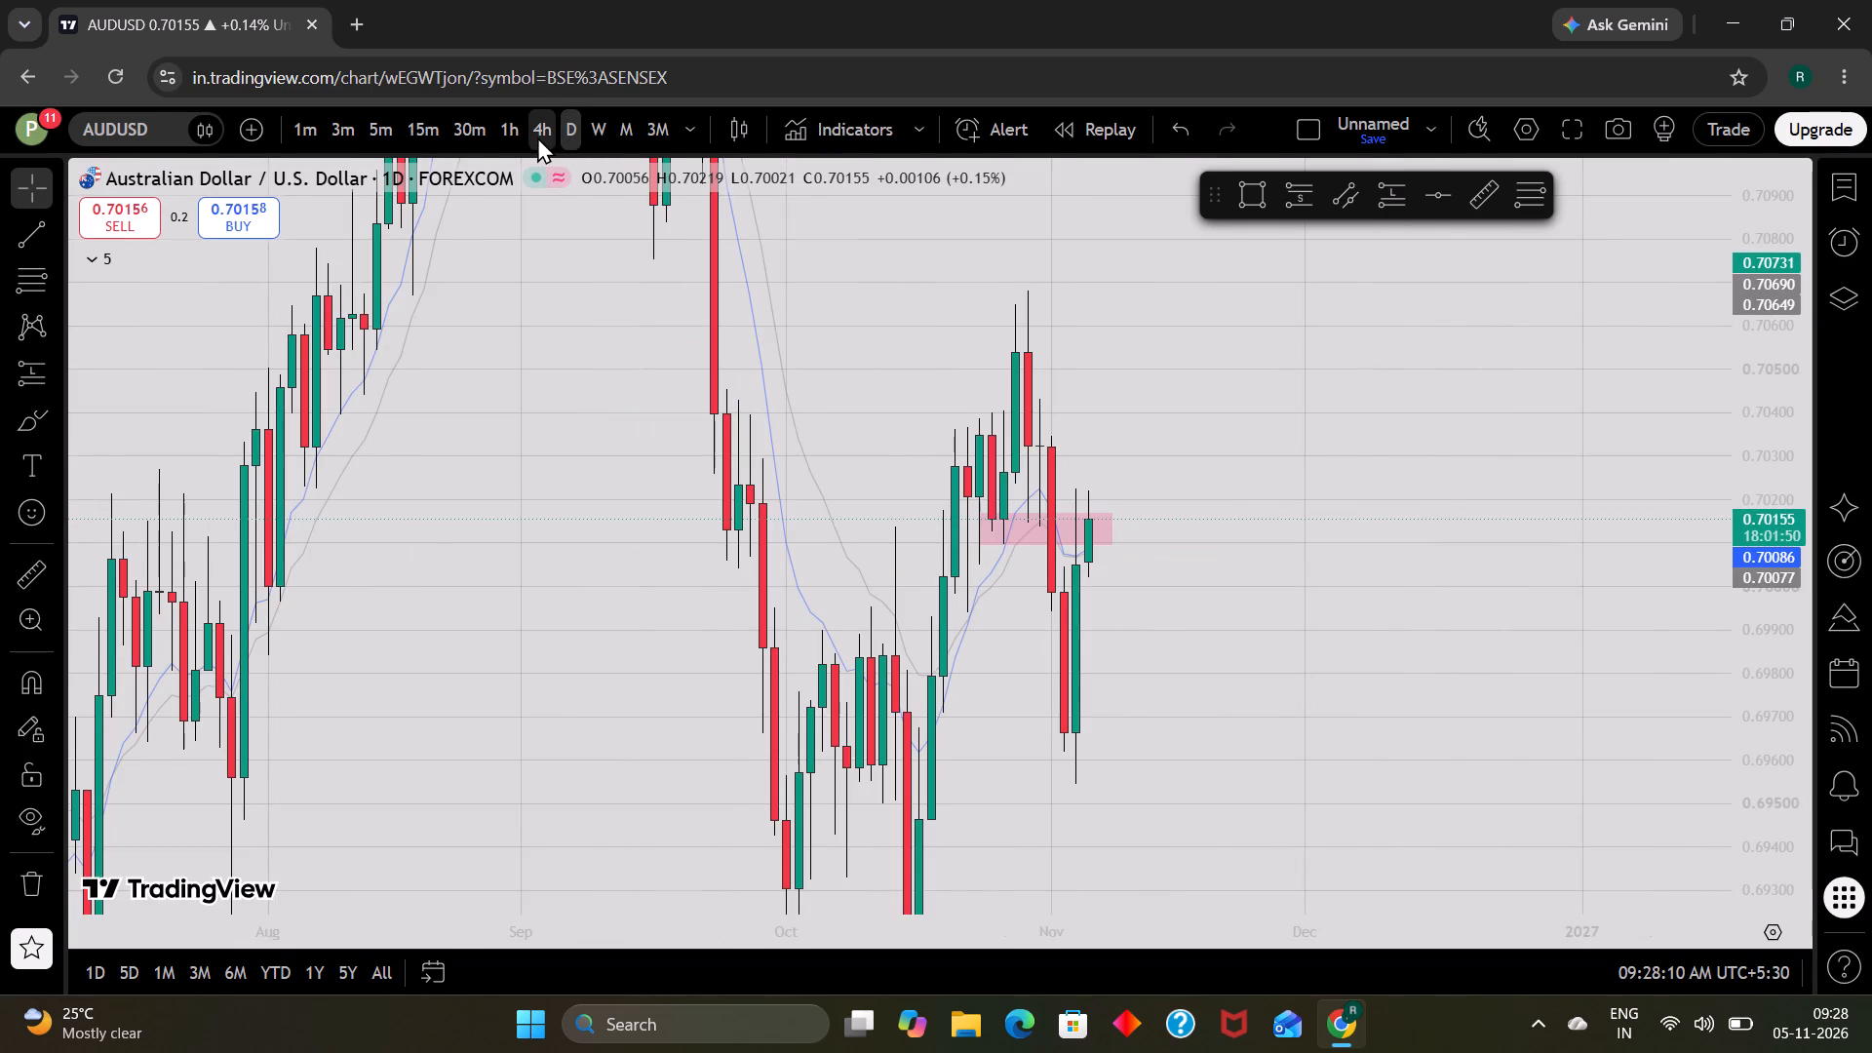
scroll(1342, 570, "up", 2)
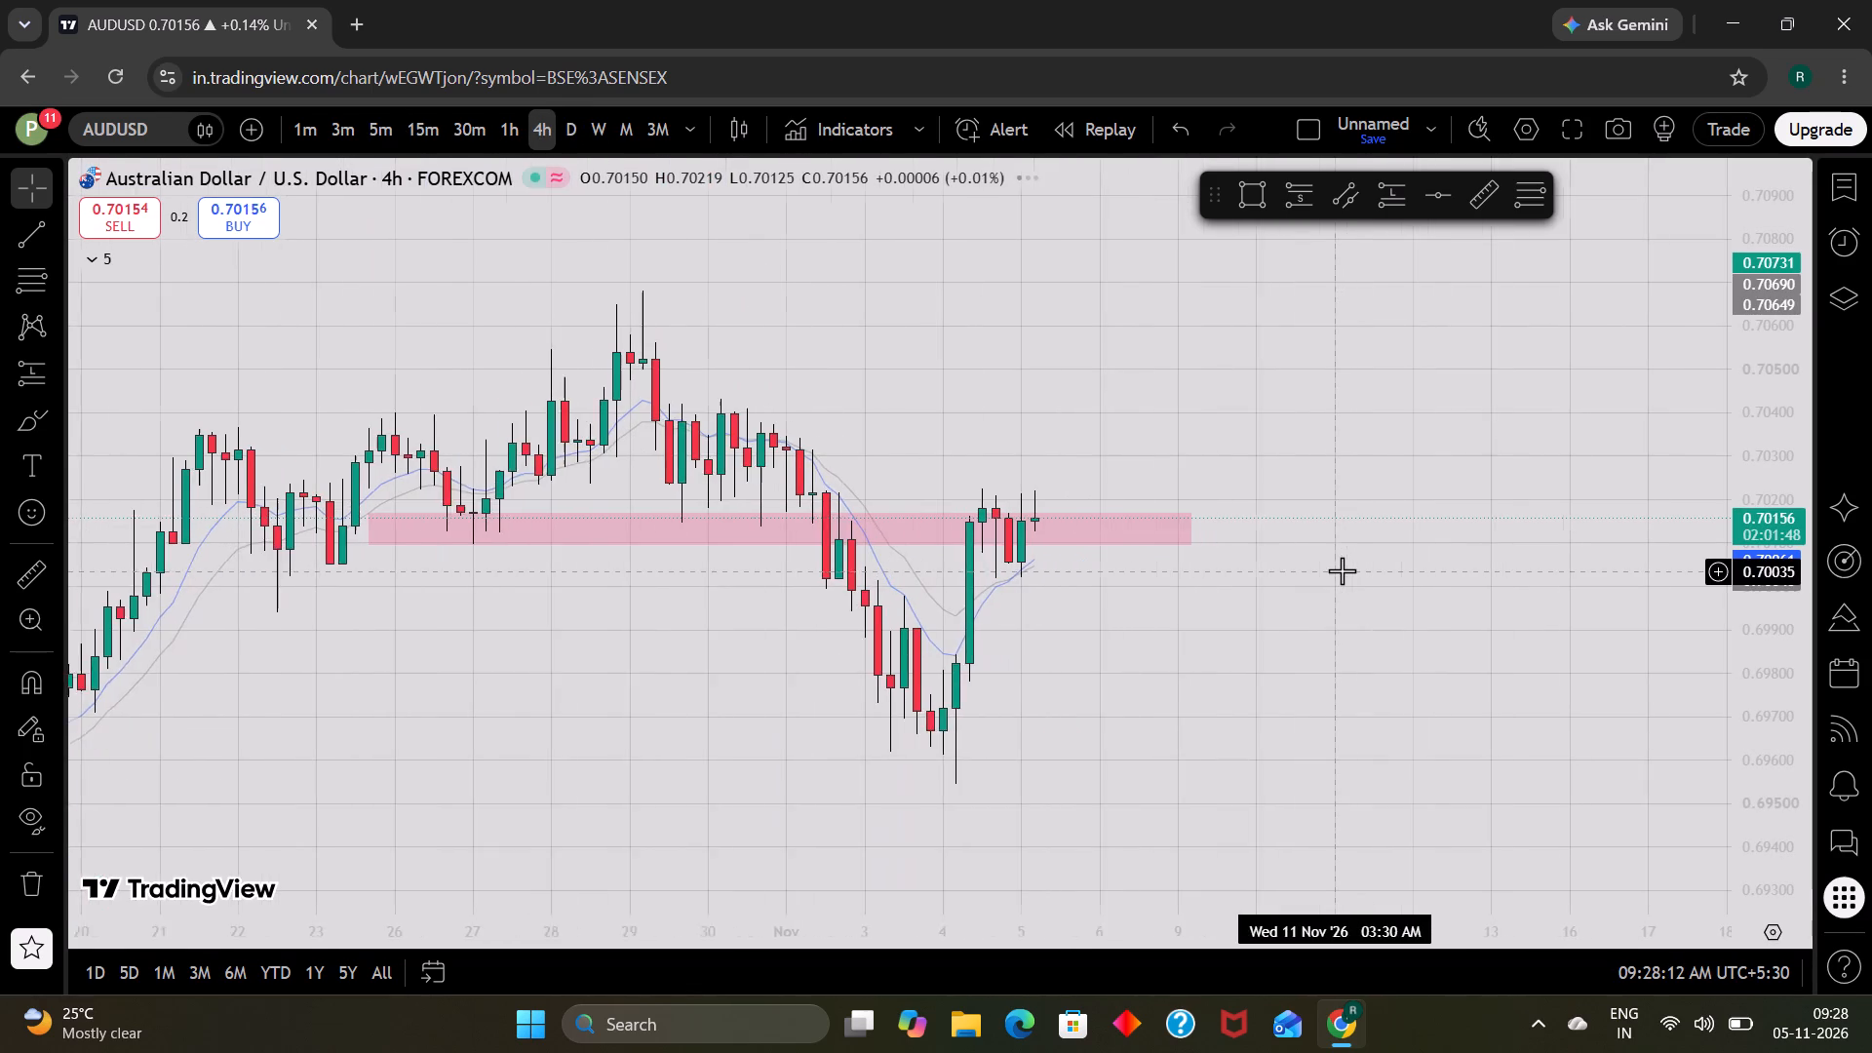
scroll(1342, 570, "up", 1)
scroll(1342, 570, "down", 2)
scroll(1756, 691, "down", 1)
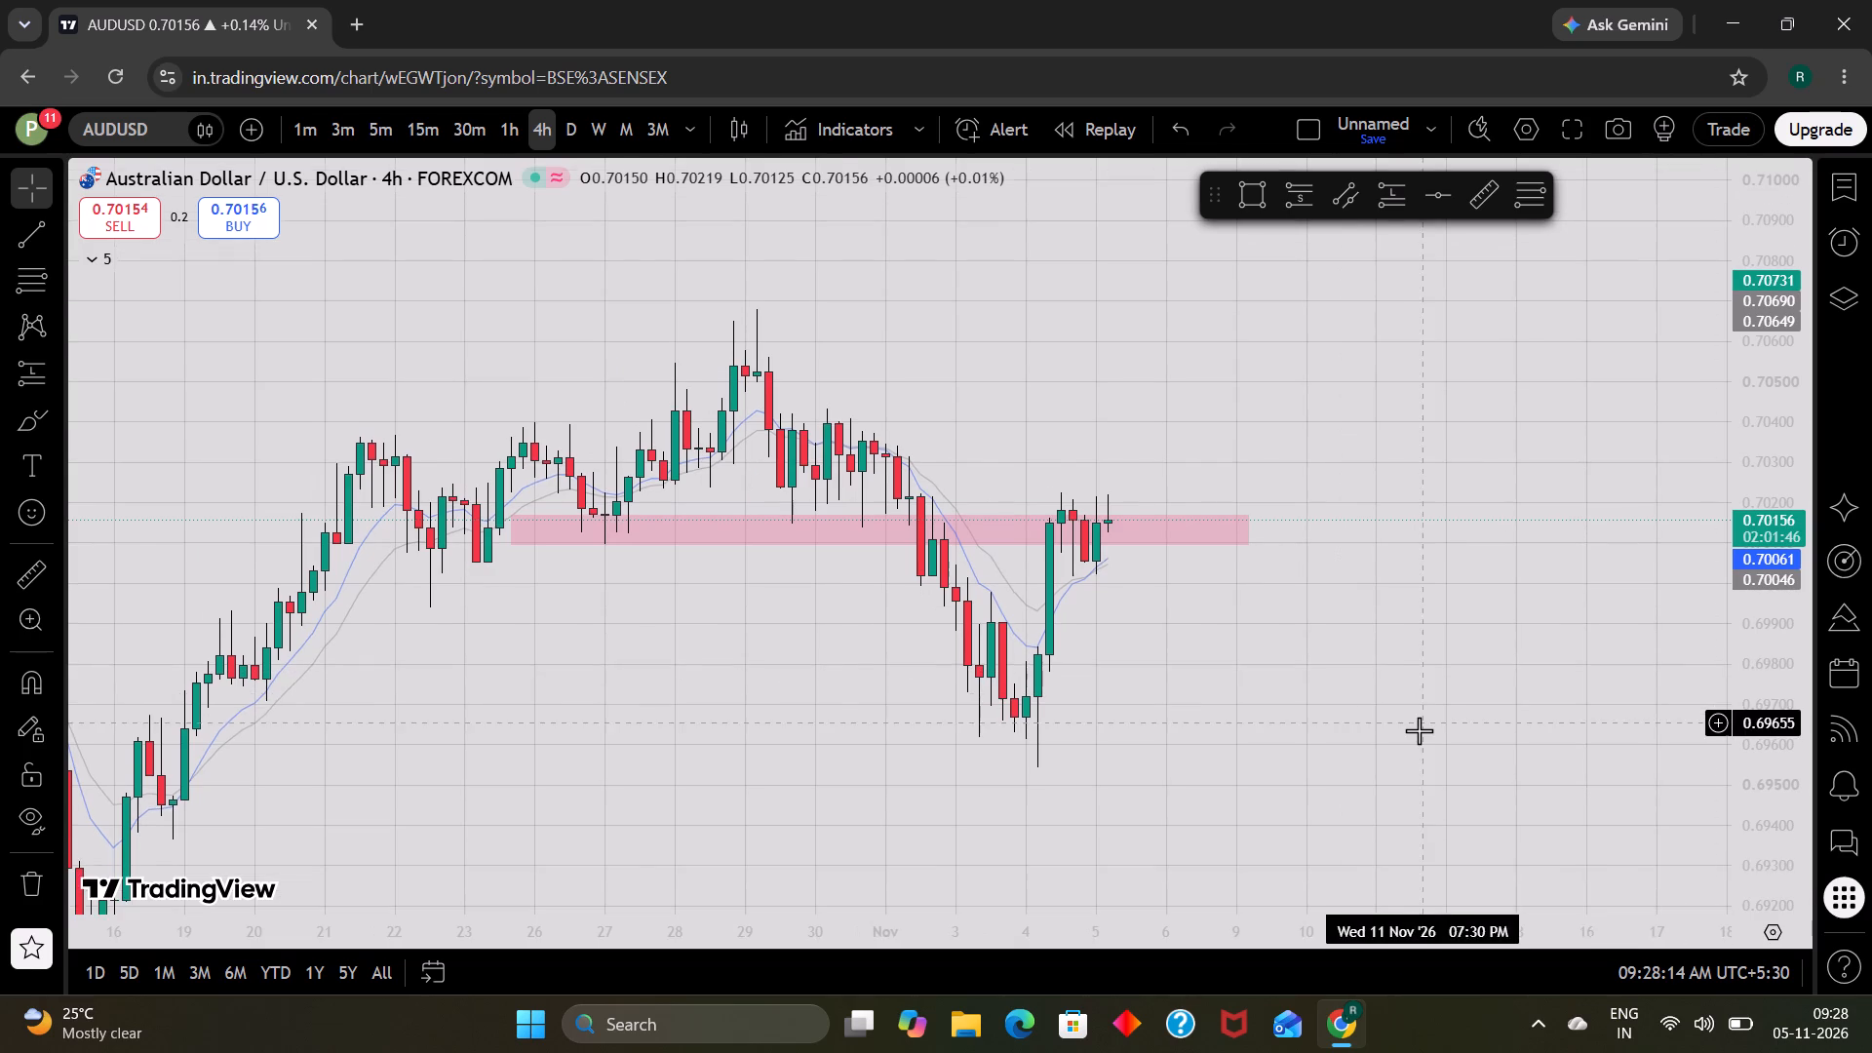
scroll(1419, 730, "down", 1)
scroll(1419, 730, "up", 1)
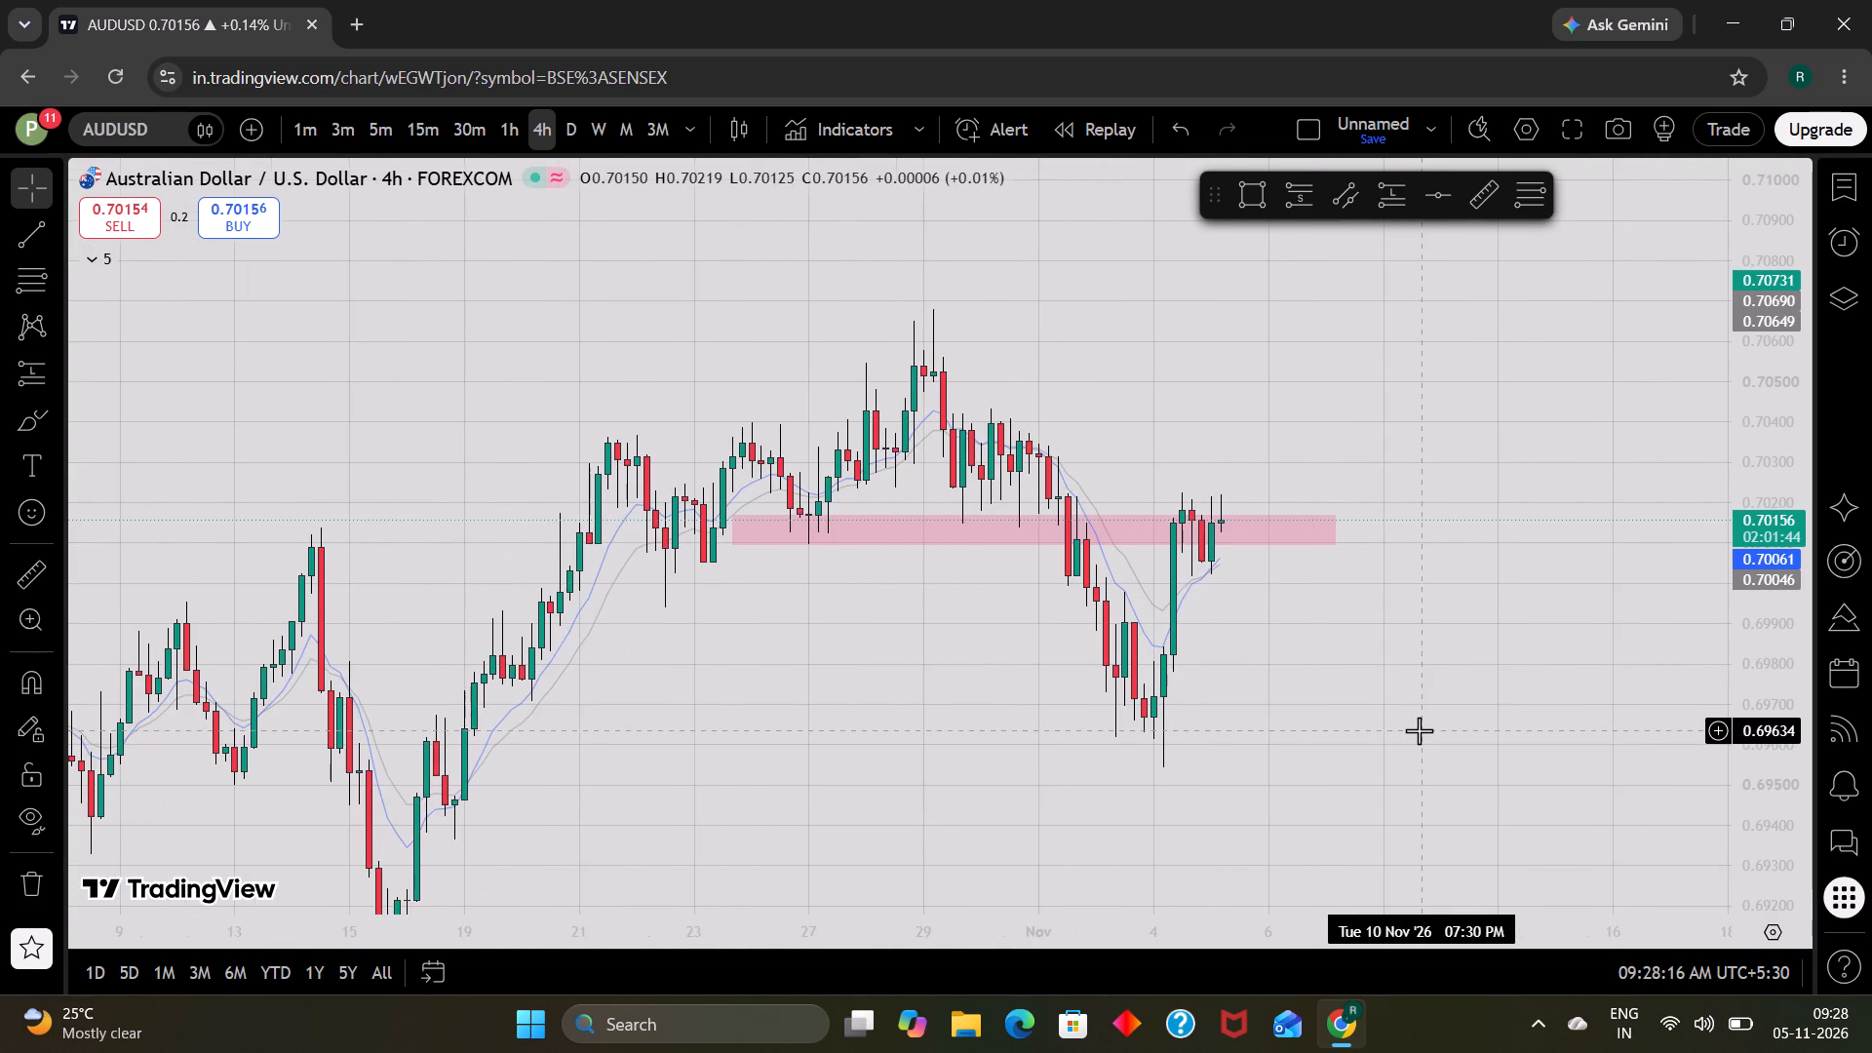
Study AUDUSD's early-November decline and rebound into the pink zone on the 4-hour timeframe.
scroll(1419, 730, "up", 1)
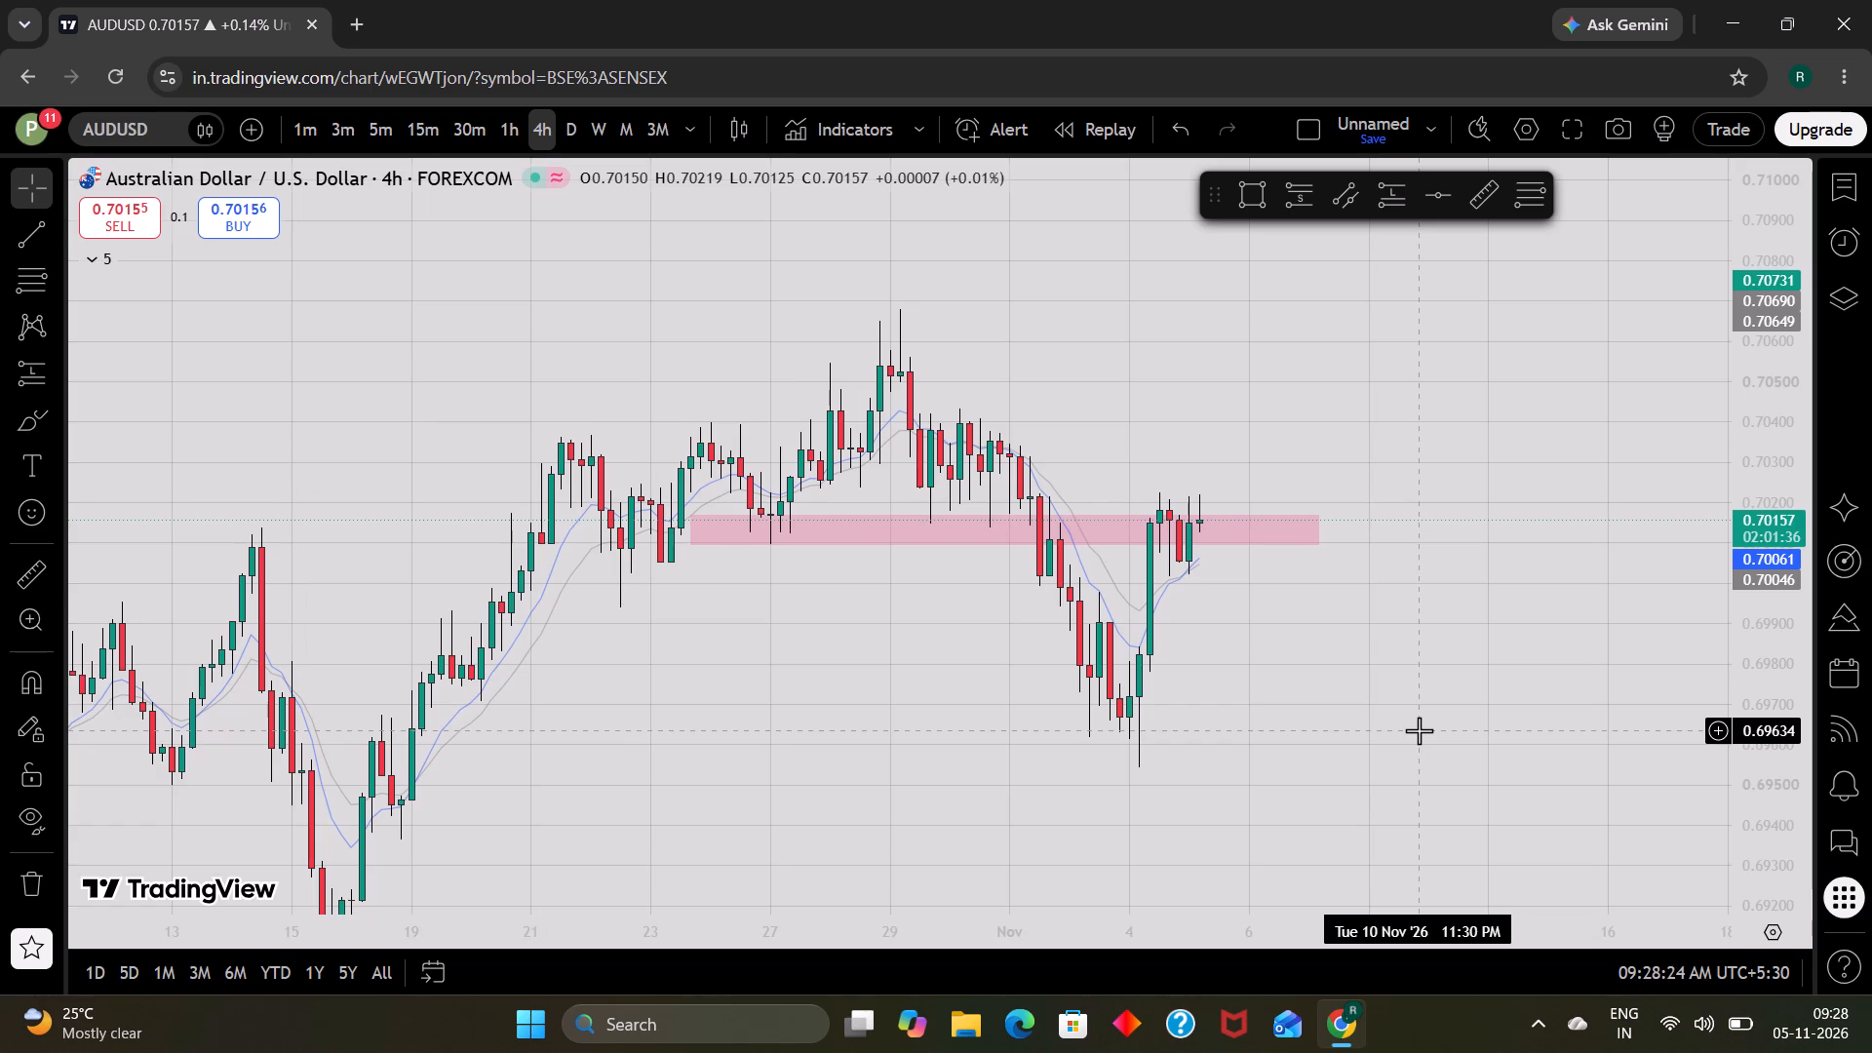
scroll(1419, 730, "up", 2)
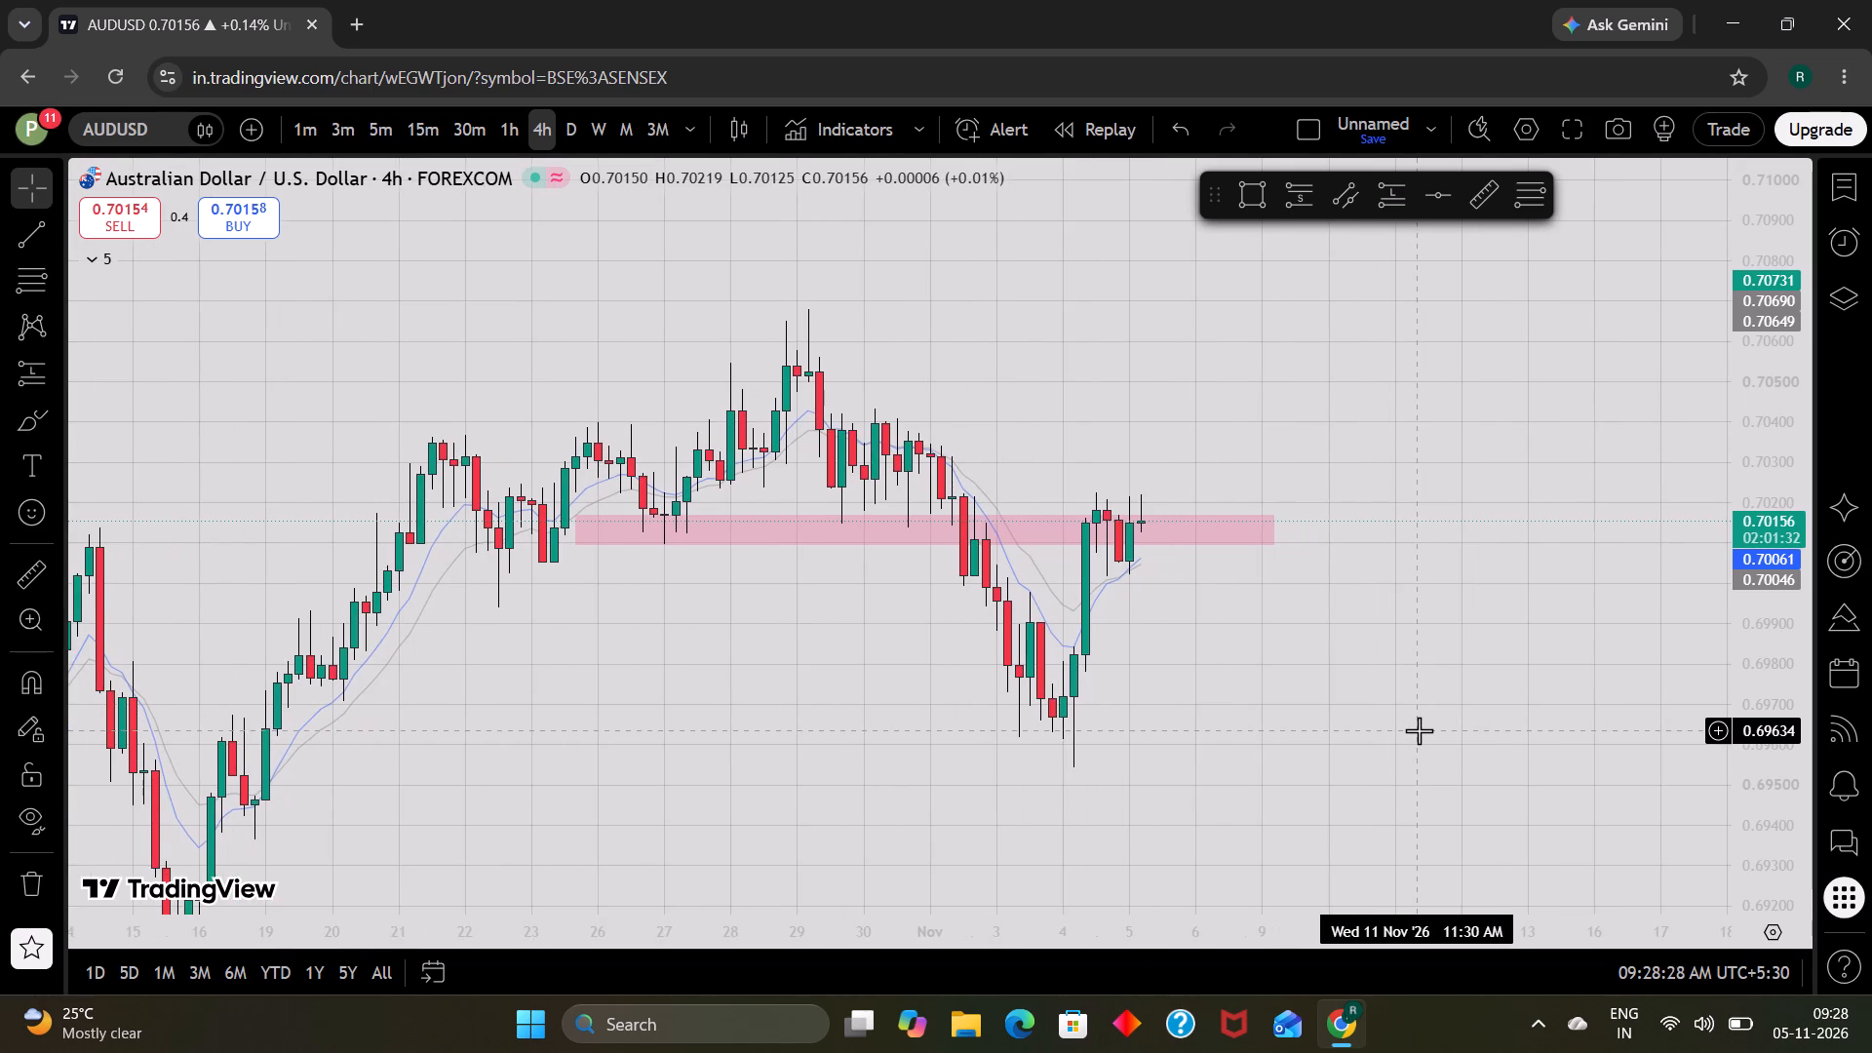
scroll(1419, 730, "up", 2)
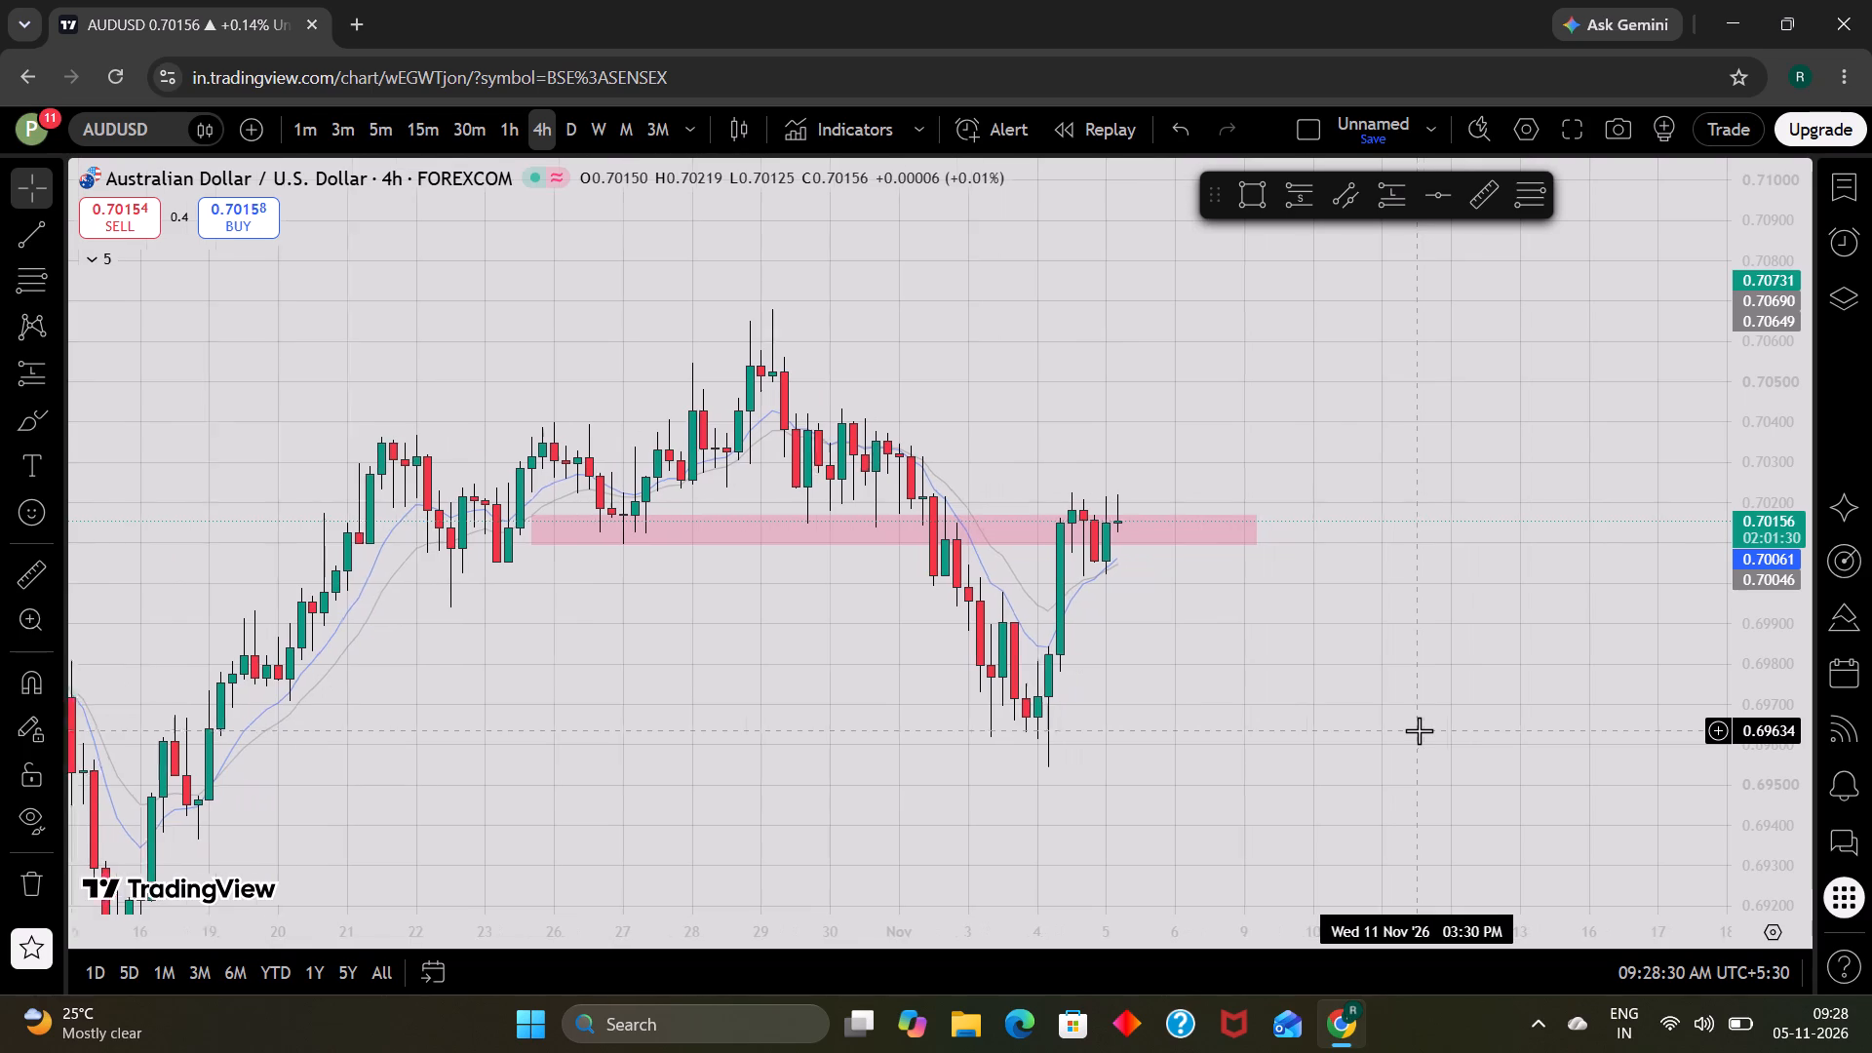
scroll(1419, 730, "up", 1)
scroll(1419, 730, "down", 2)
scroll(1419, 730, "up", 1)
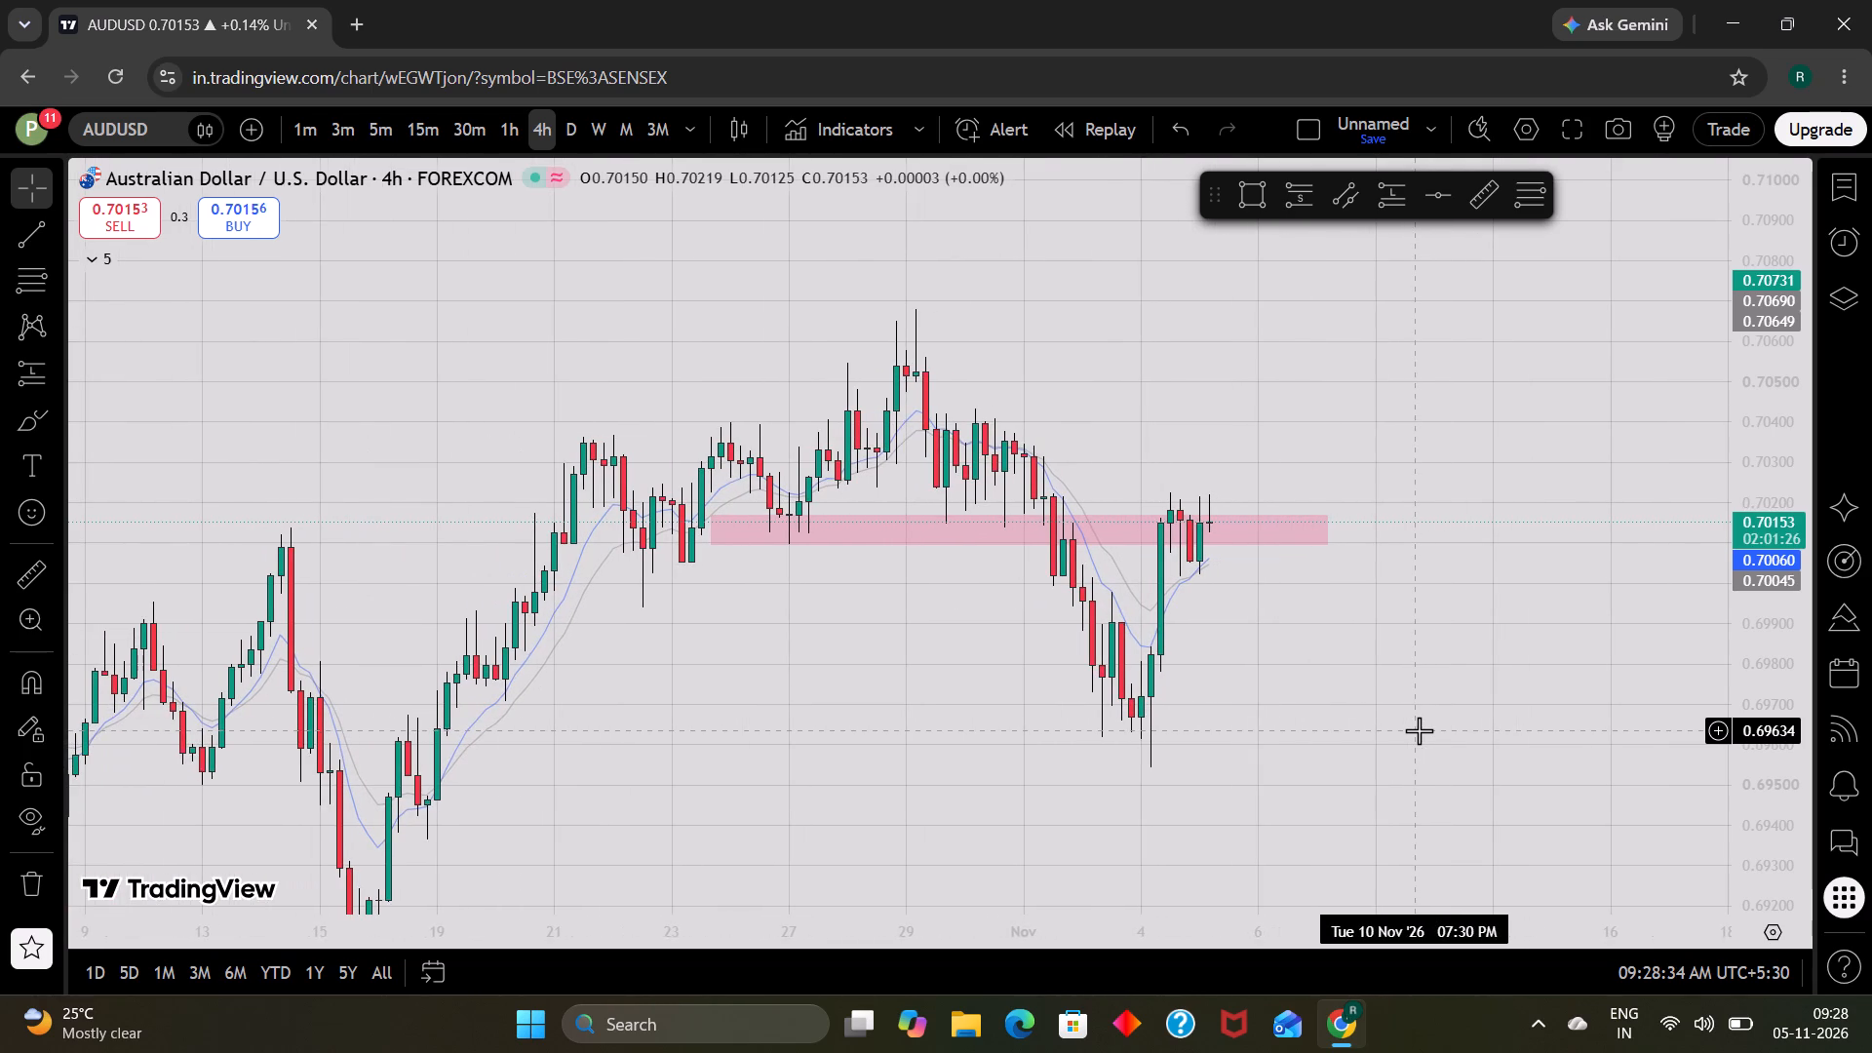
scroll(1419, 730, "up", 2)
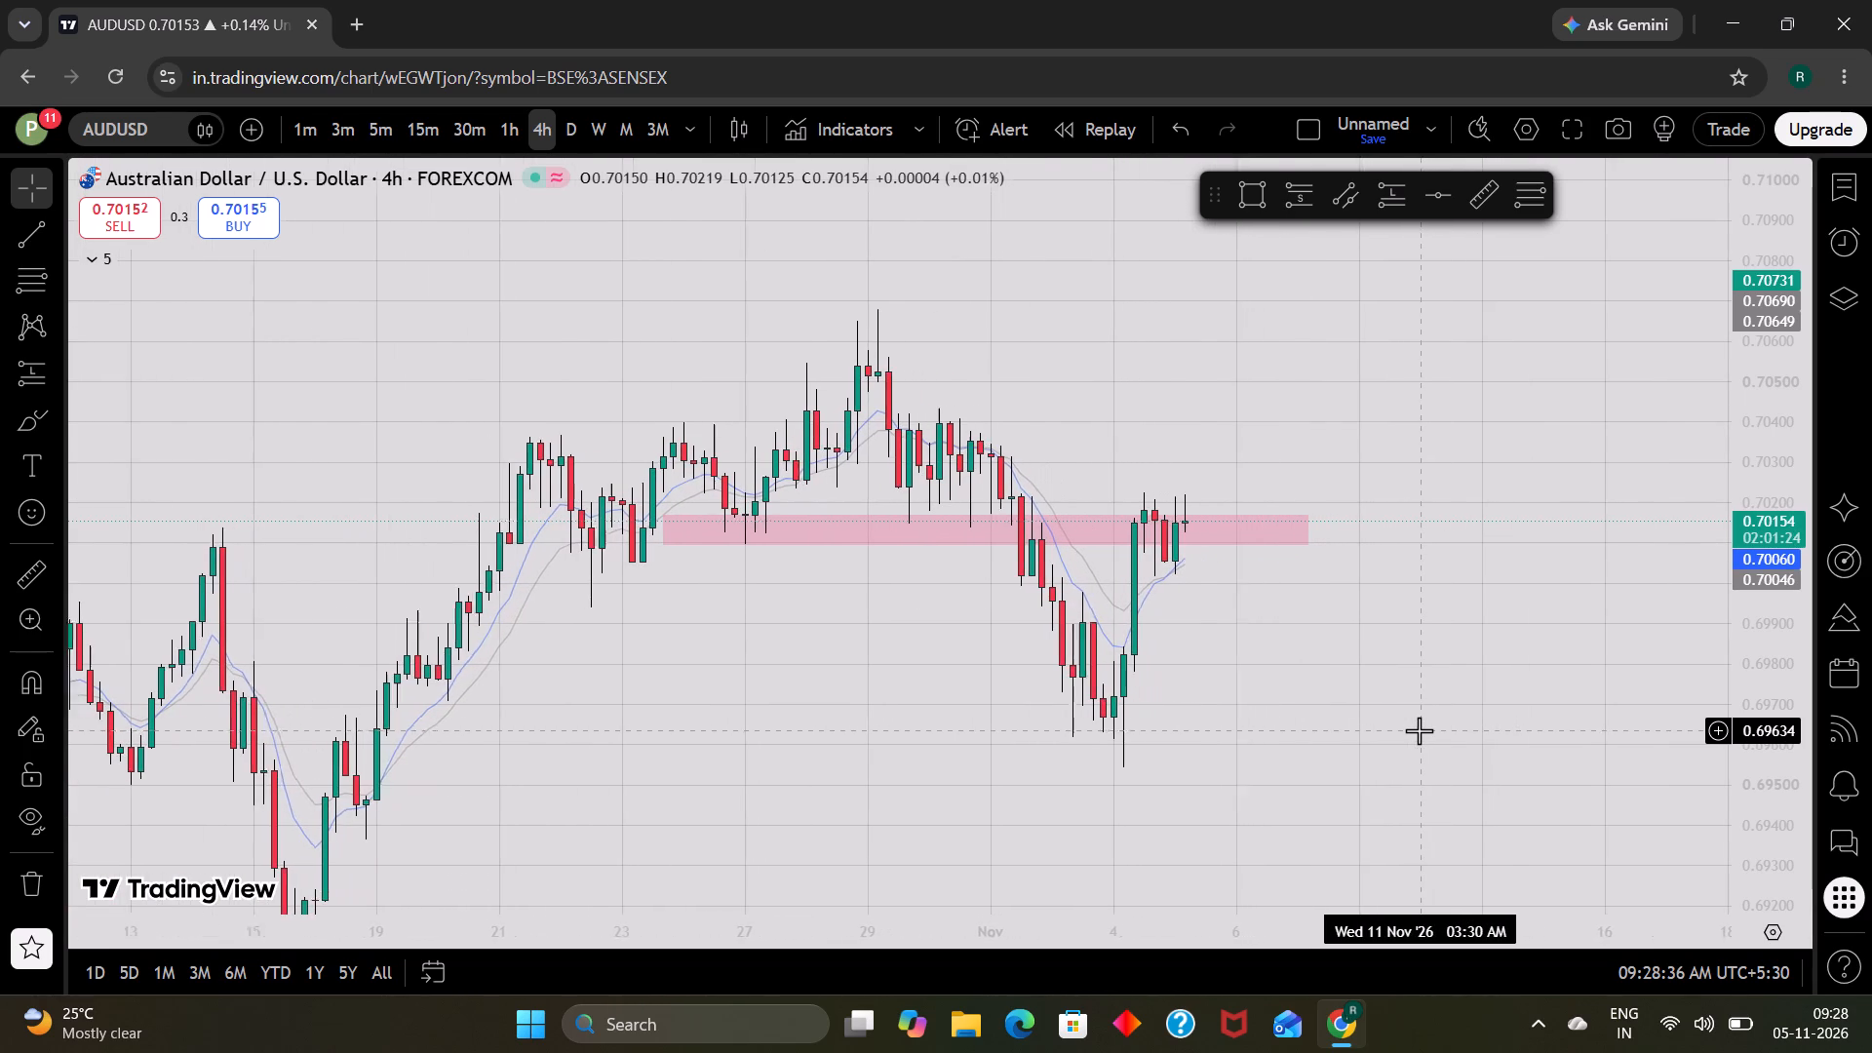
scroll(1419, 730, "up", 1)
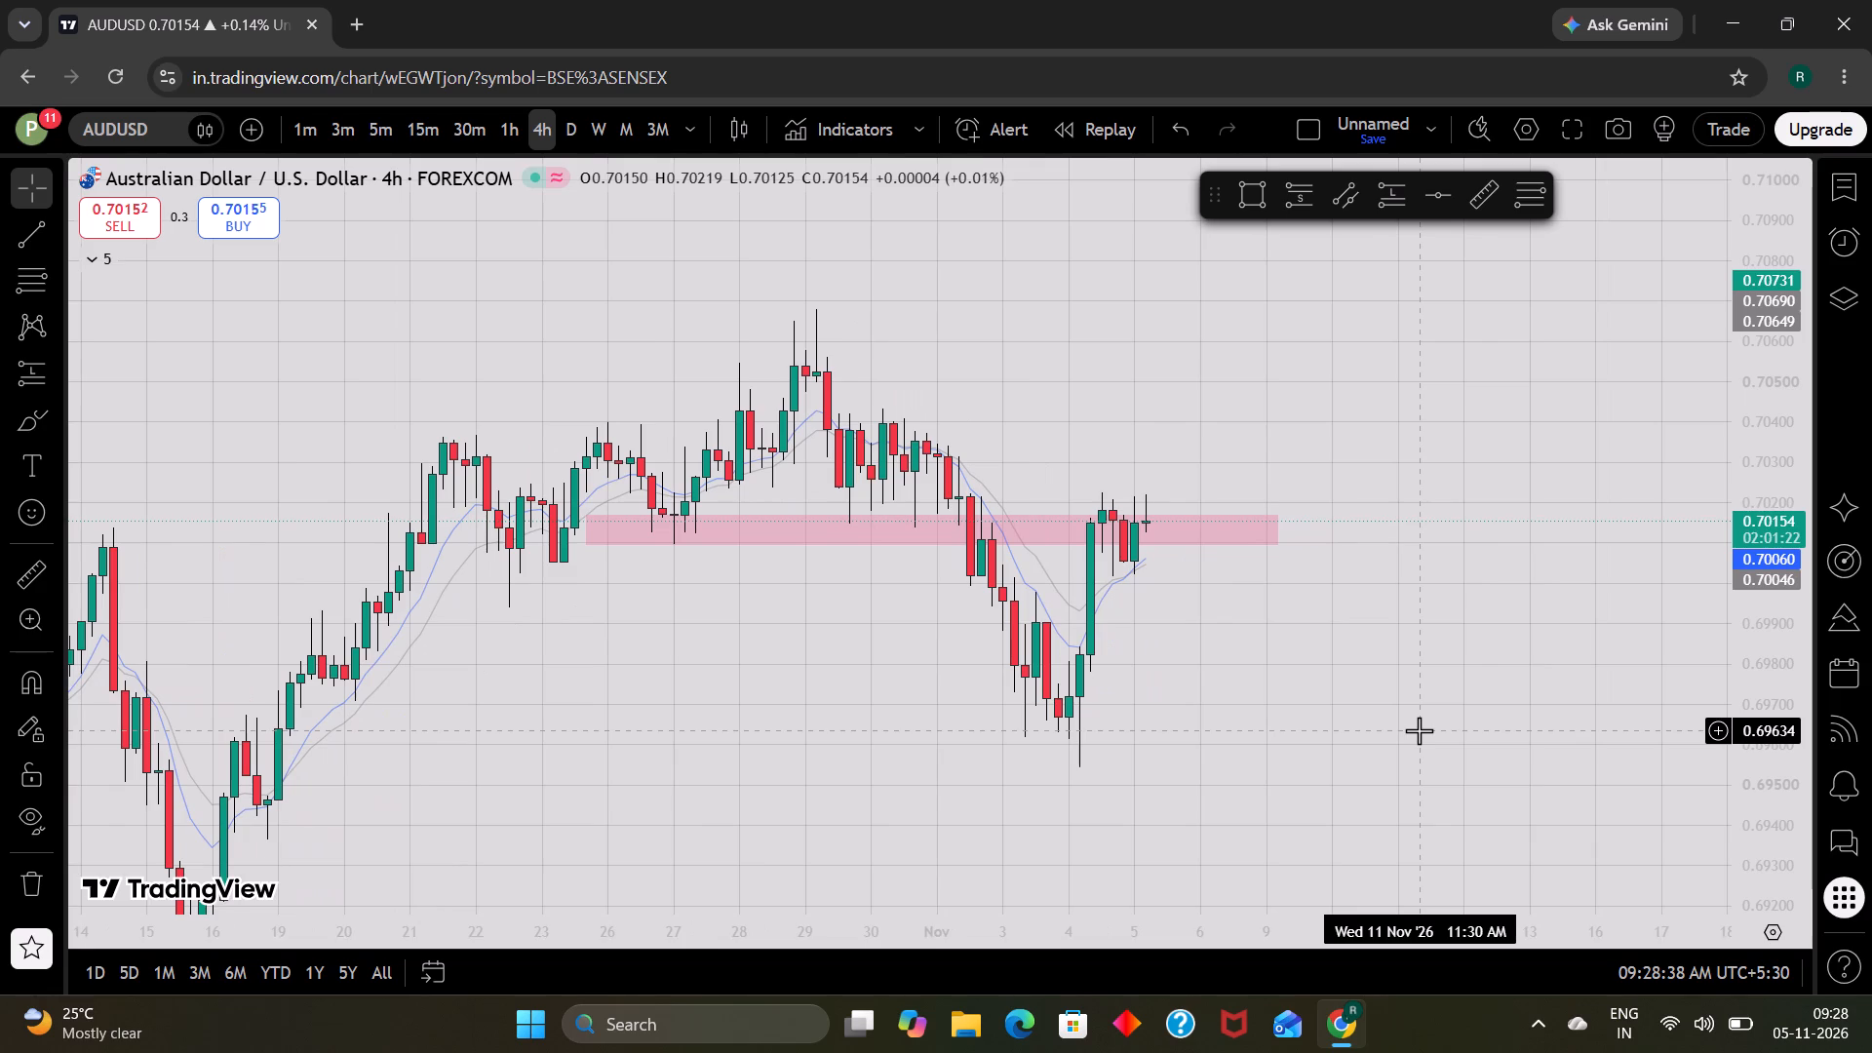
Switch from AUDUSD to EURUSD on the 4-hour timeframe and compare the October–November swings with the pink zone.
scroll(1419, 730, "up", 1)
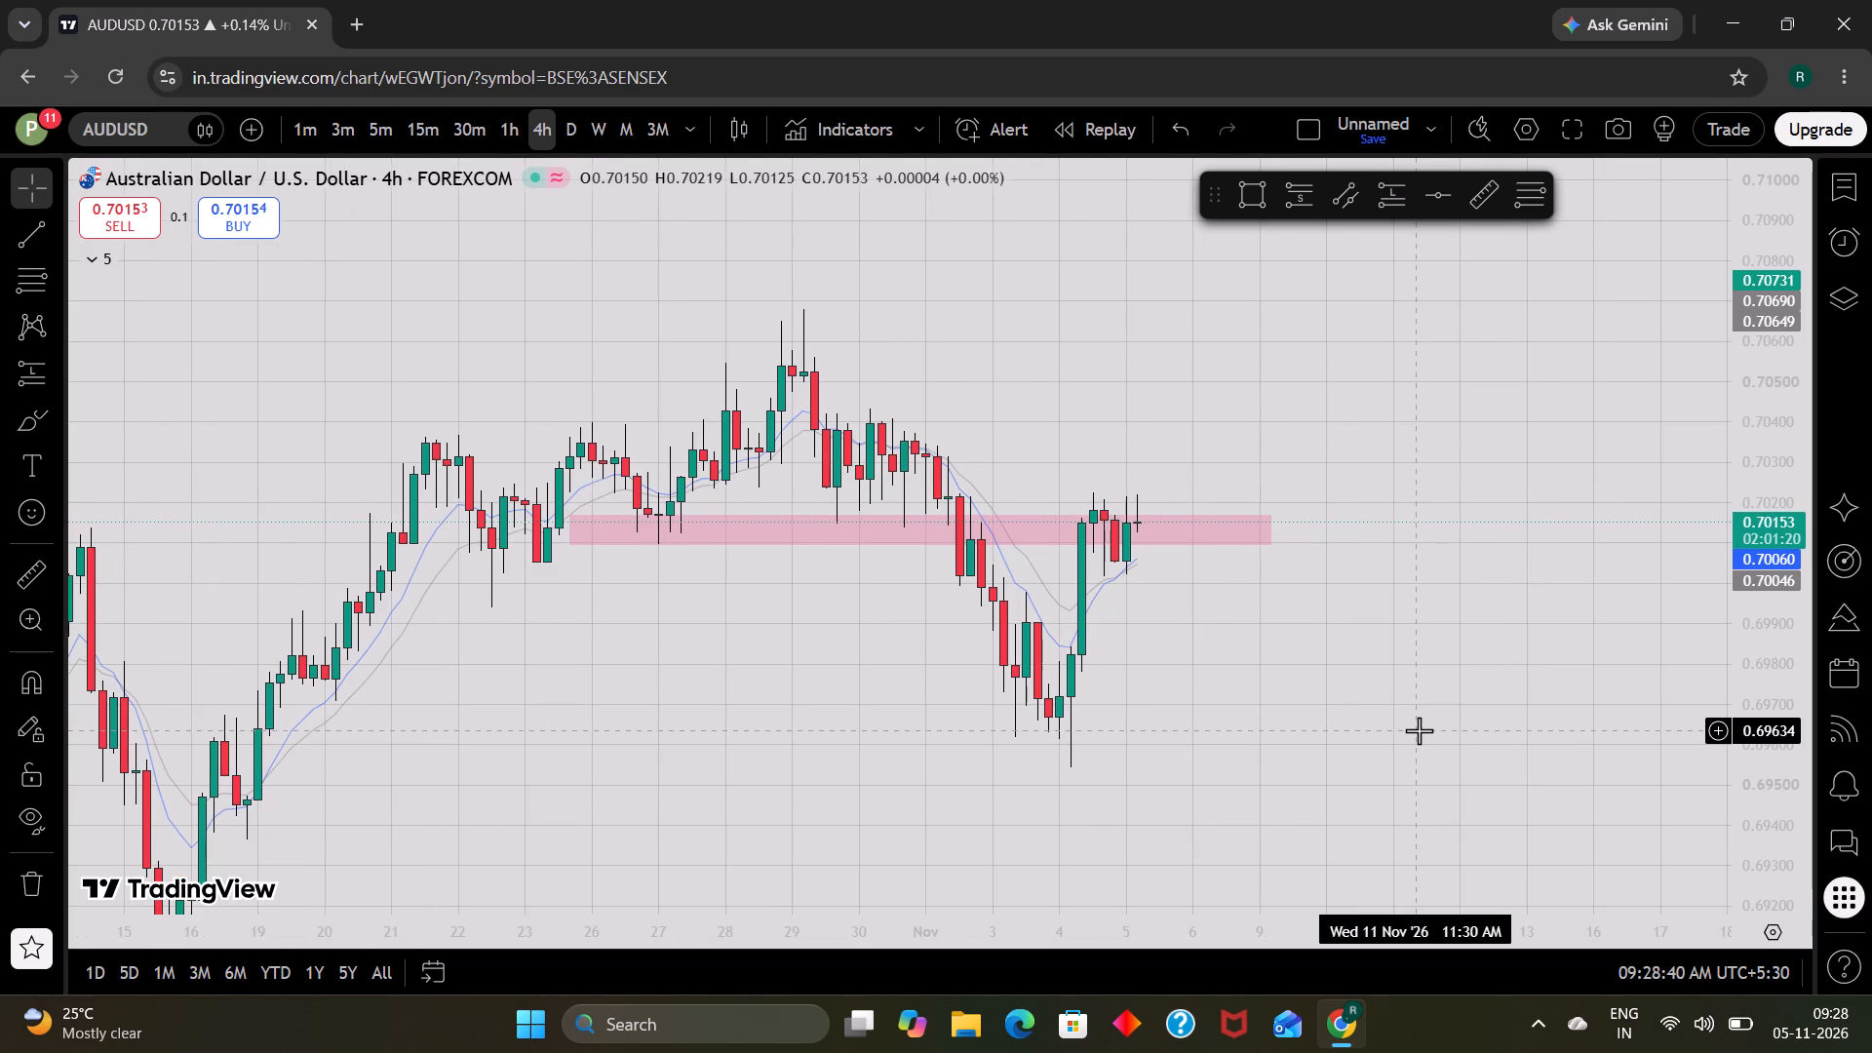
key("Down")
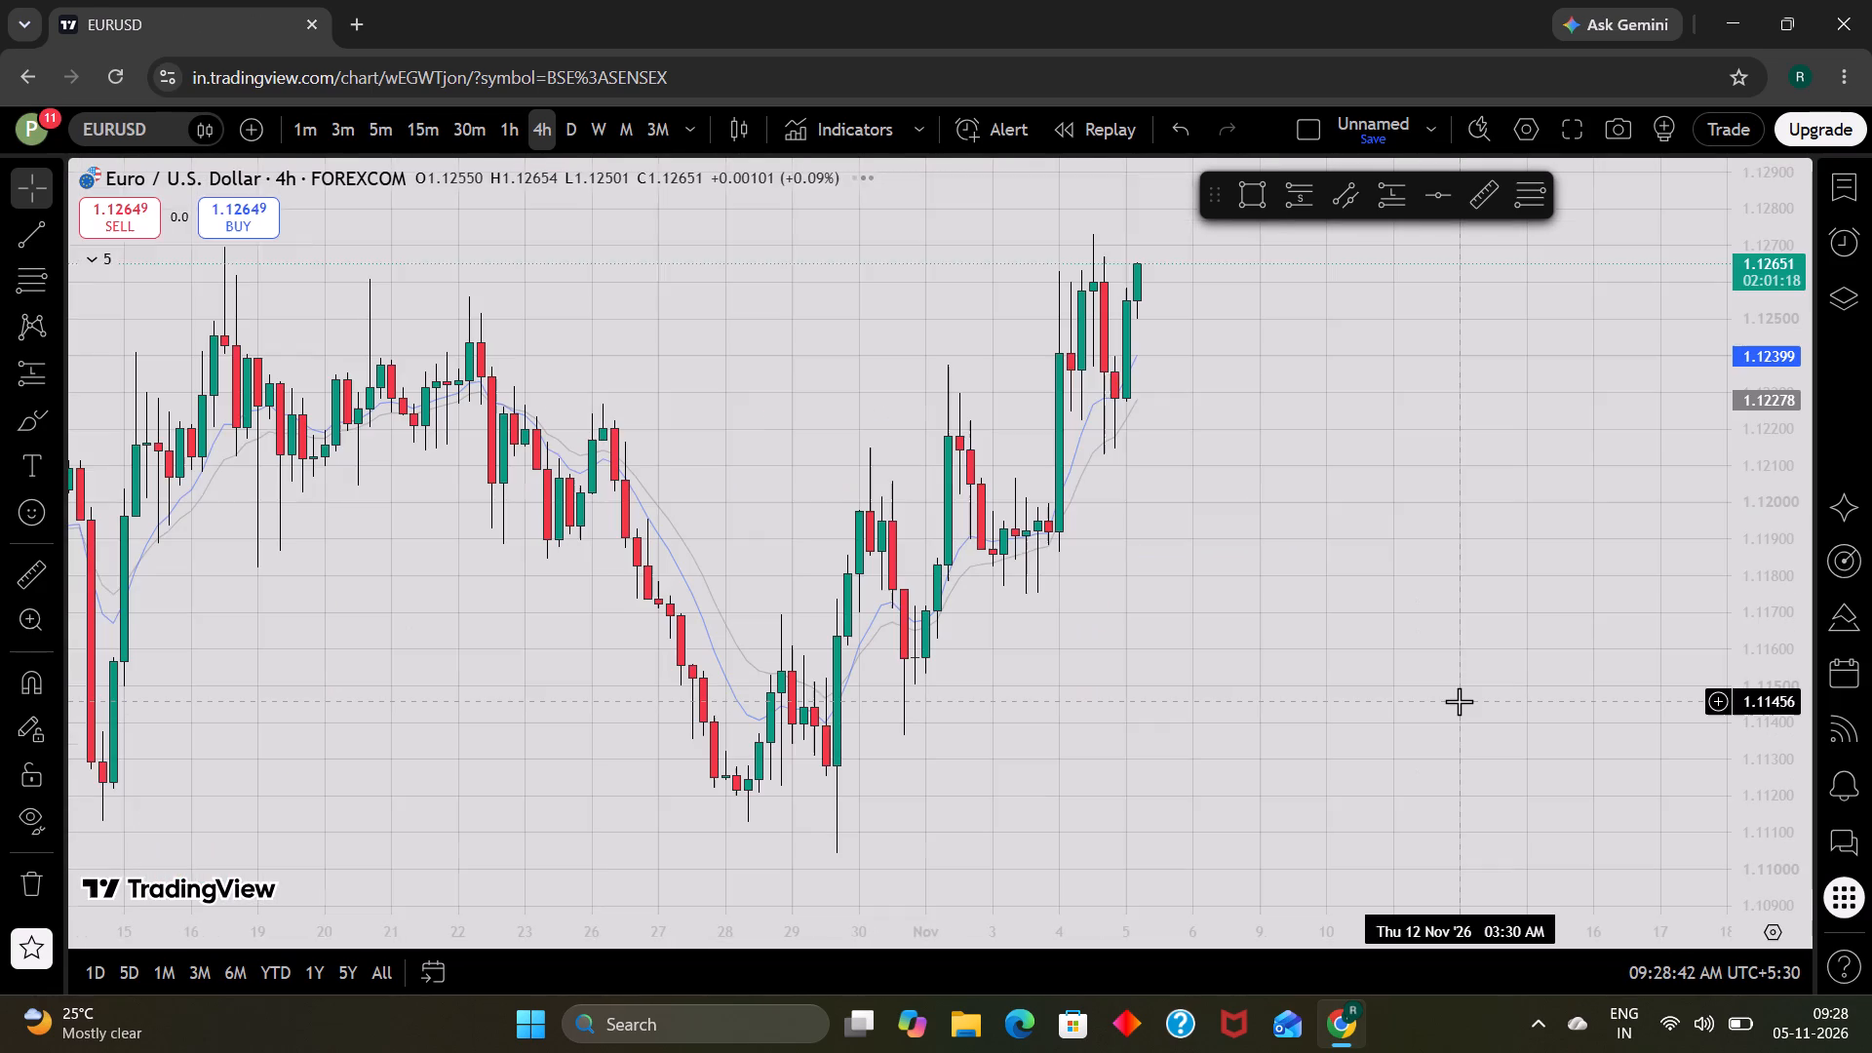
left_click_drag(1427, 618, 1446, 779)
scroll(1446, 779, "down", 3)
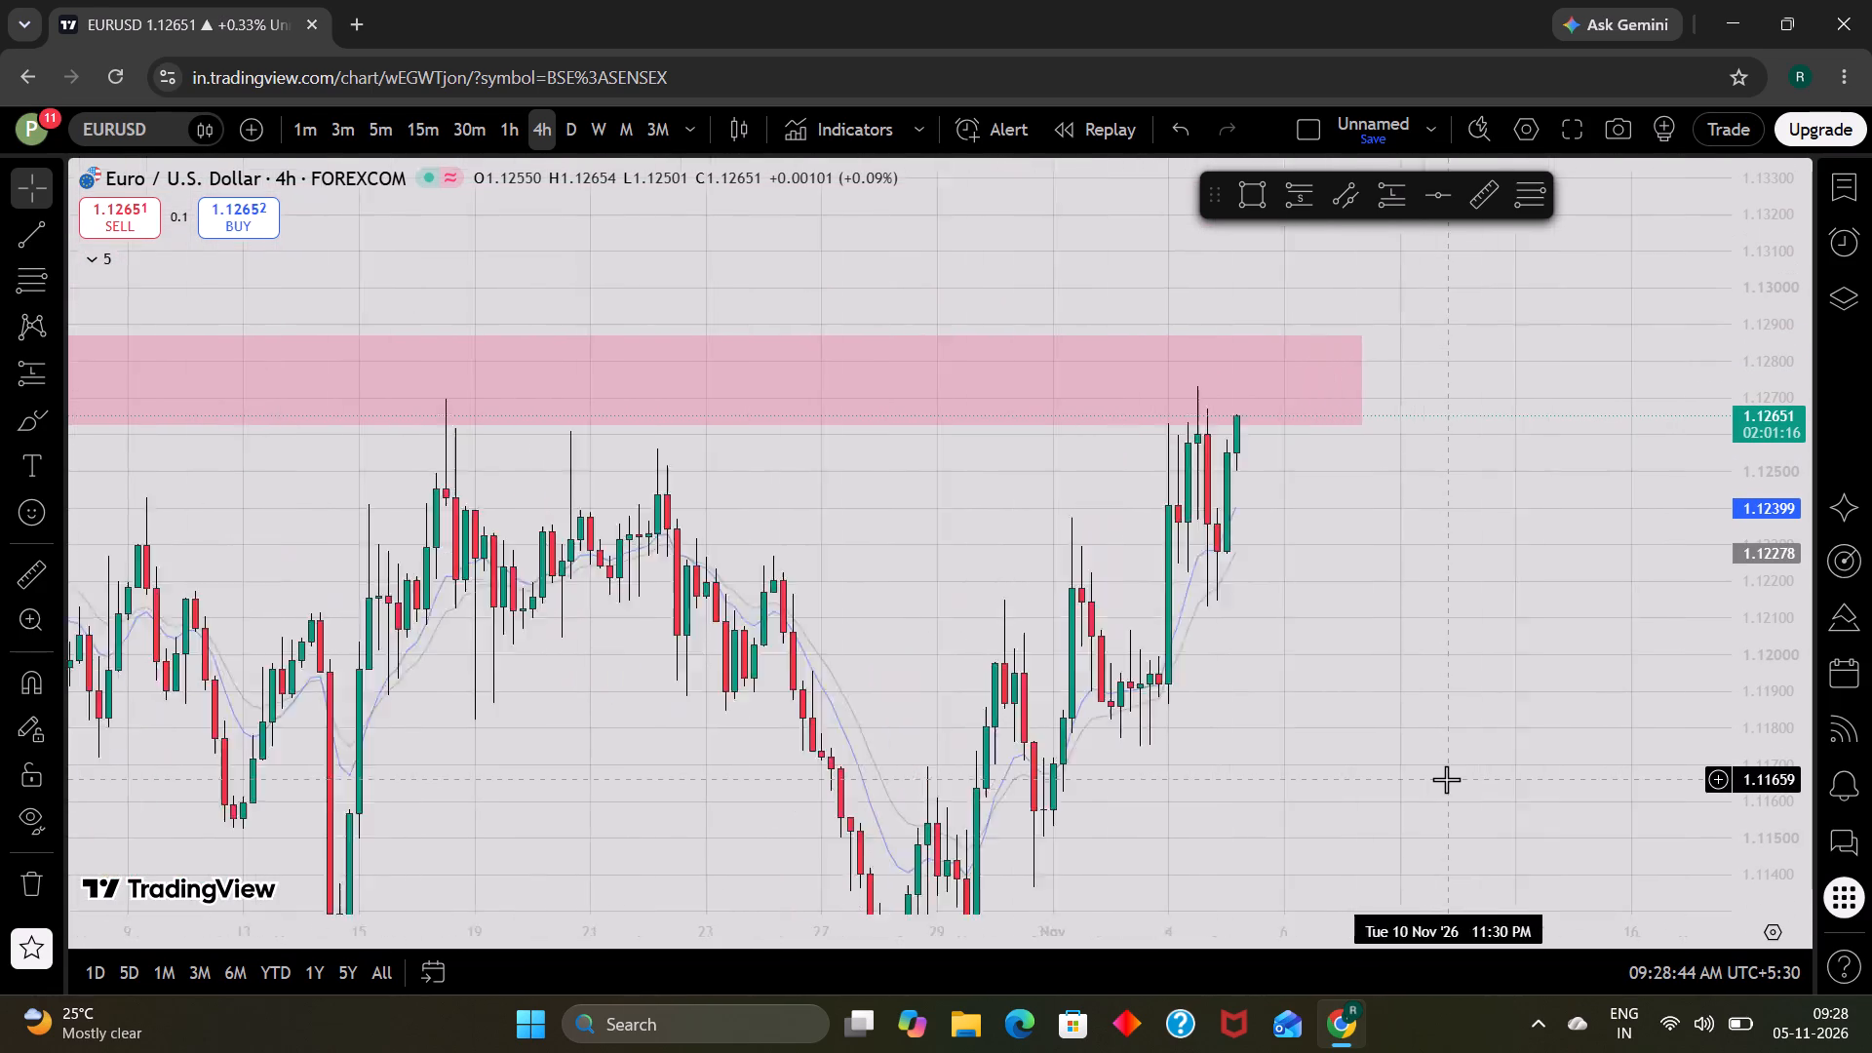
scroll(1446, 779, "down", 2)
scroll(1751, 750, "down", 8)
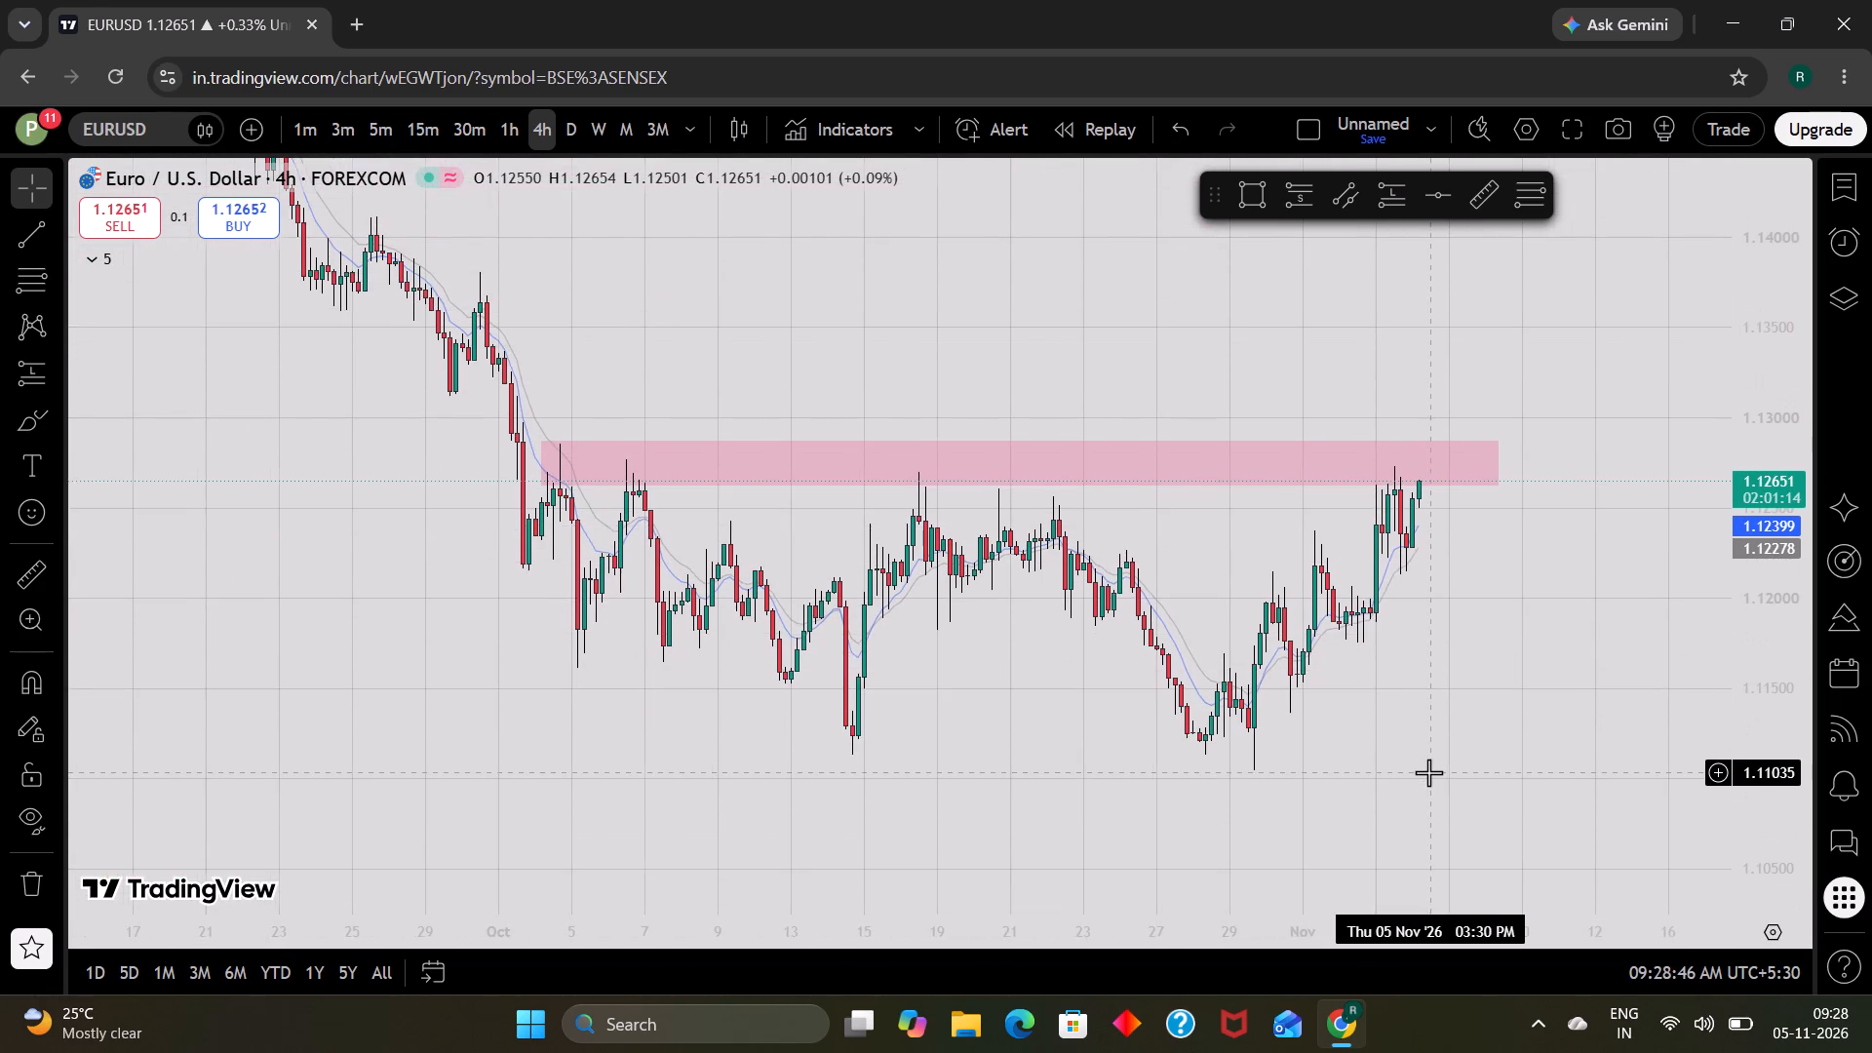
scroll(1428, 772, "up", 2)
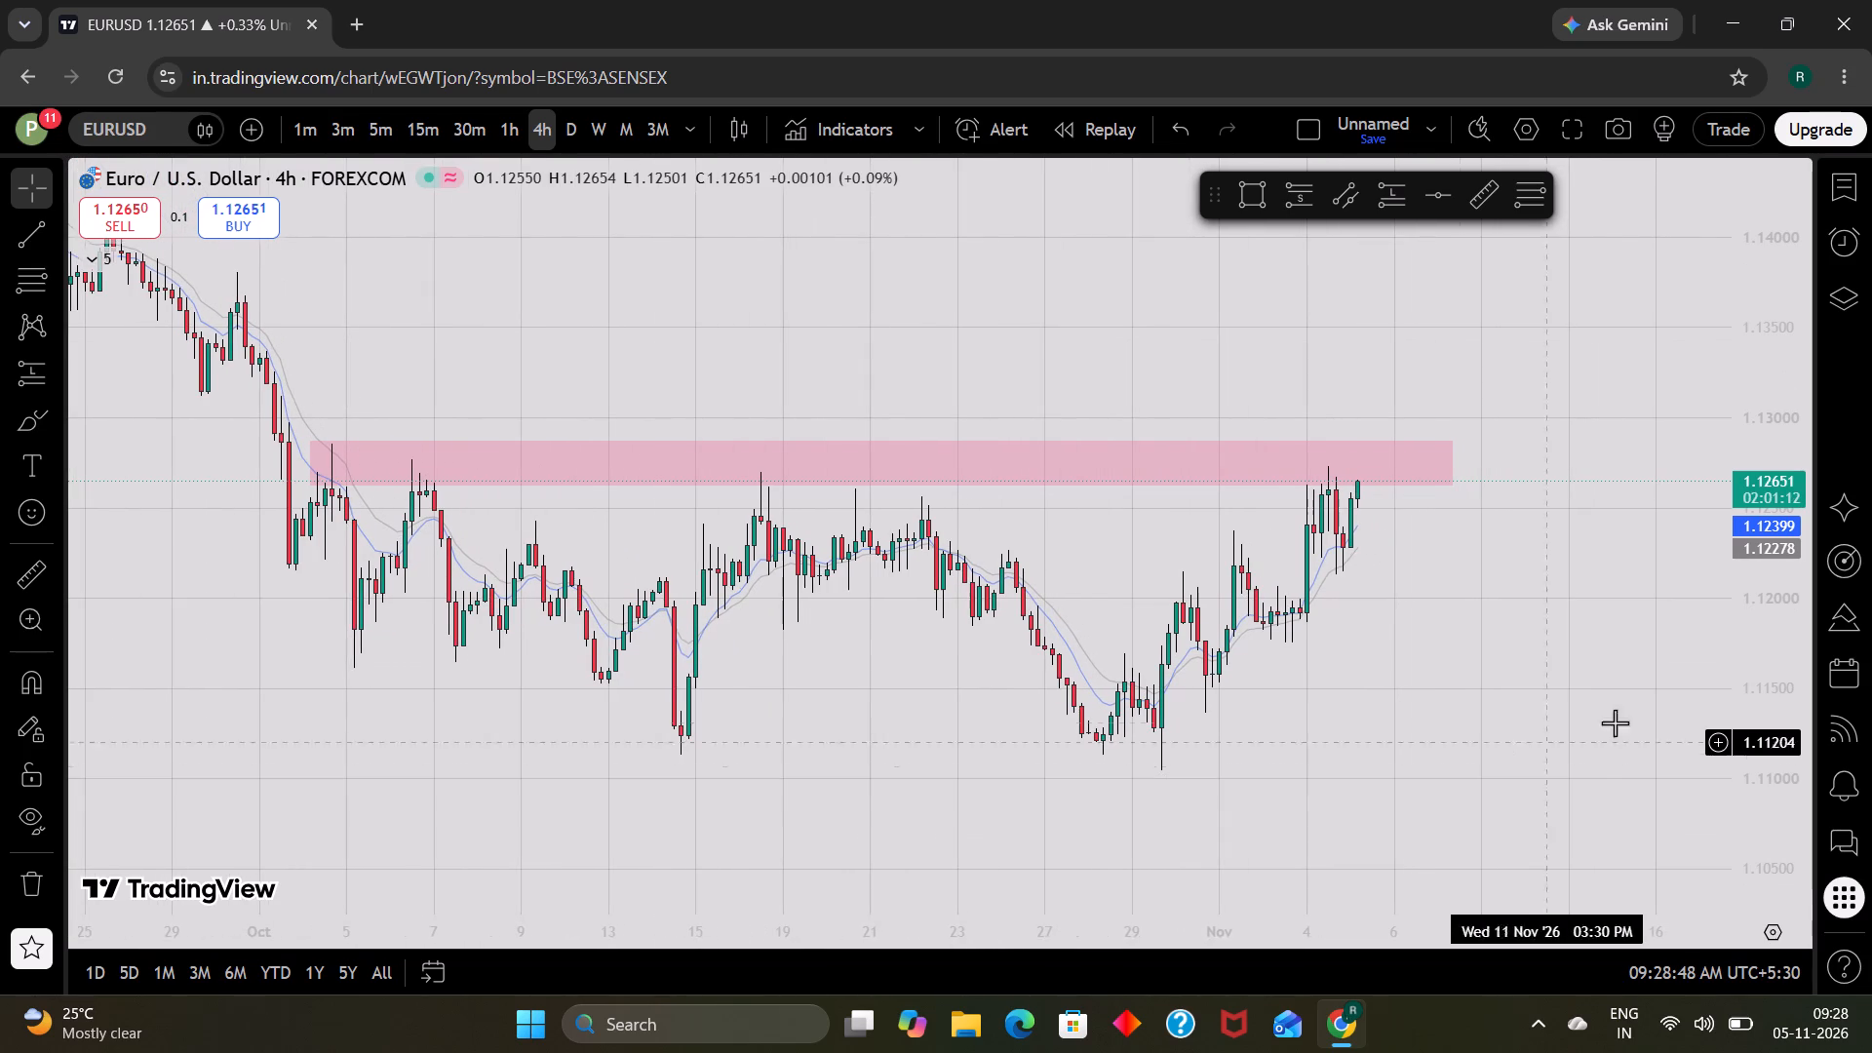
scroll(1749, 706, "up", 2)
scroll(1419, 712, "up", 2)
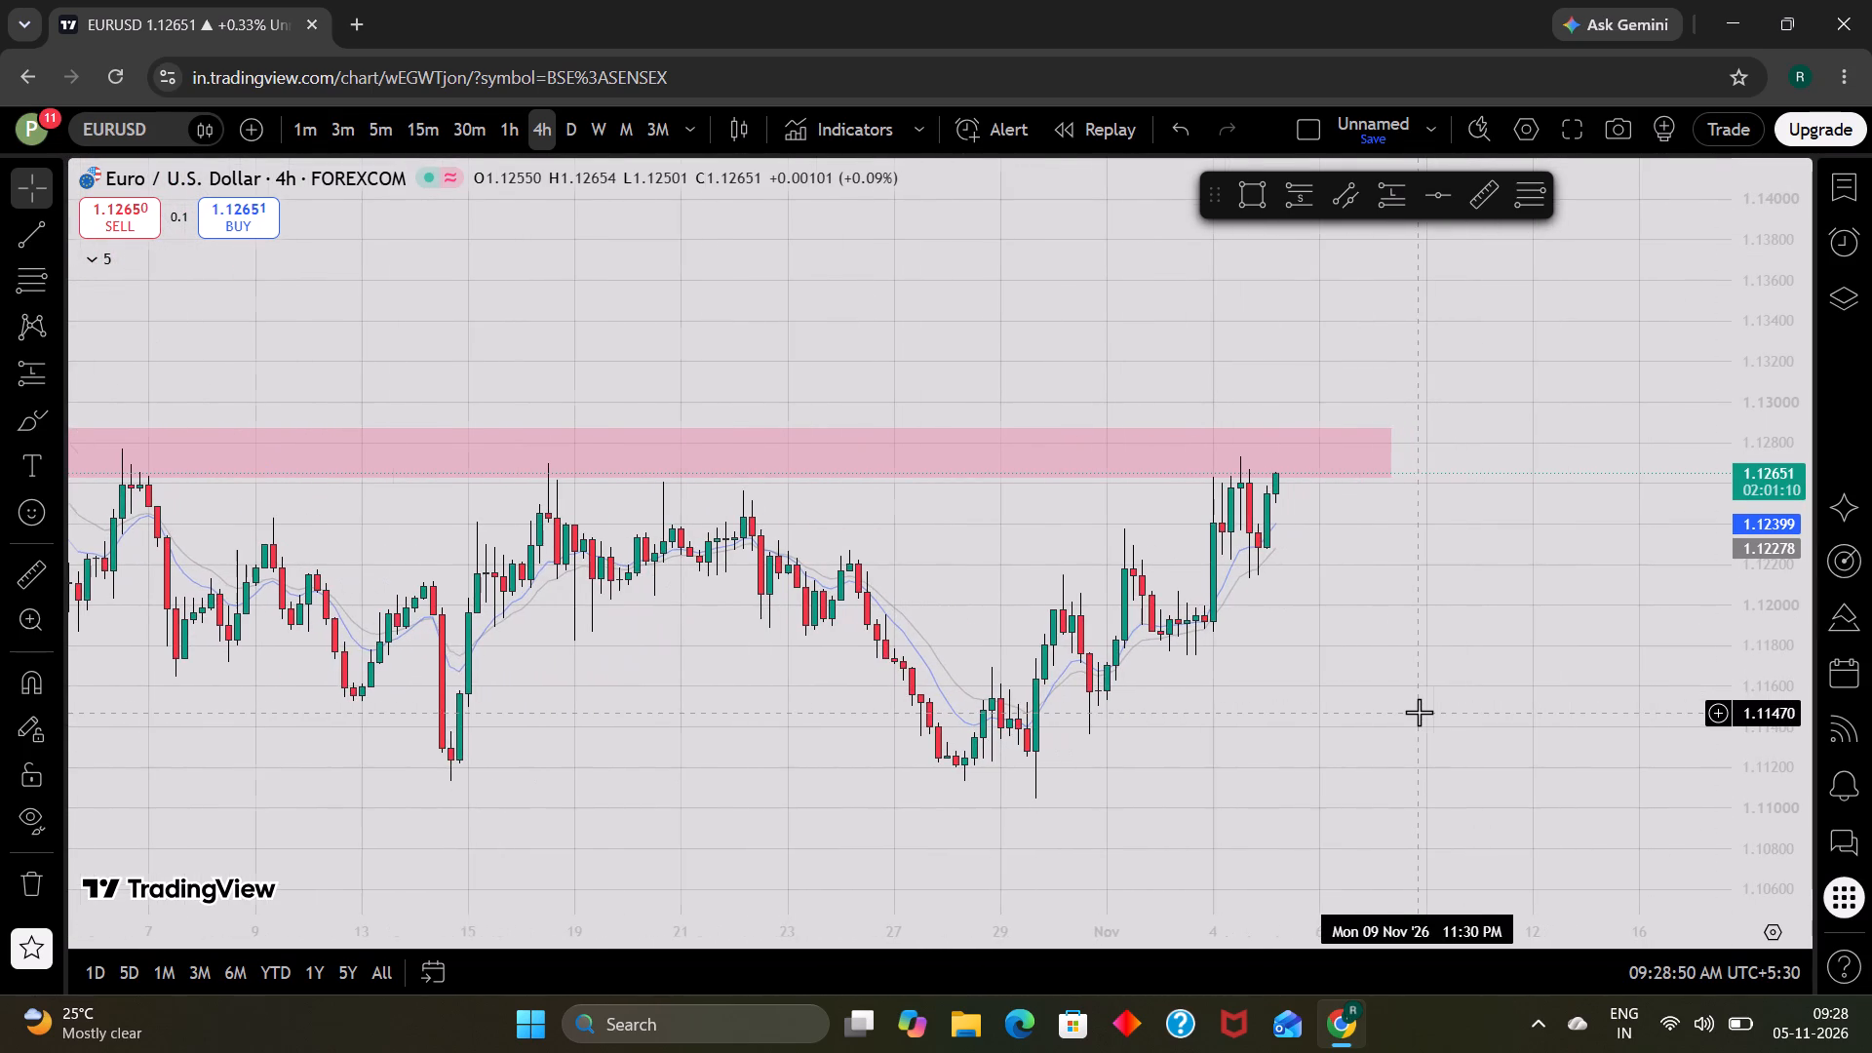
scroll(1419, 712, "up", 2)
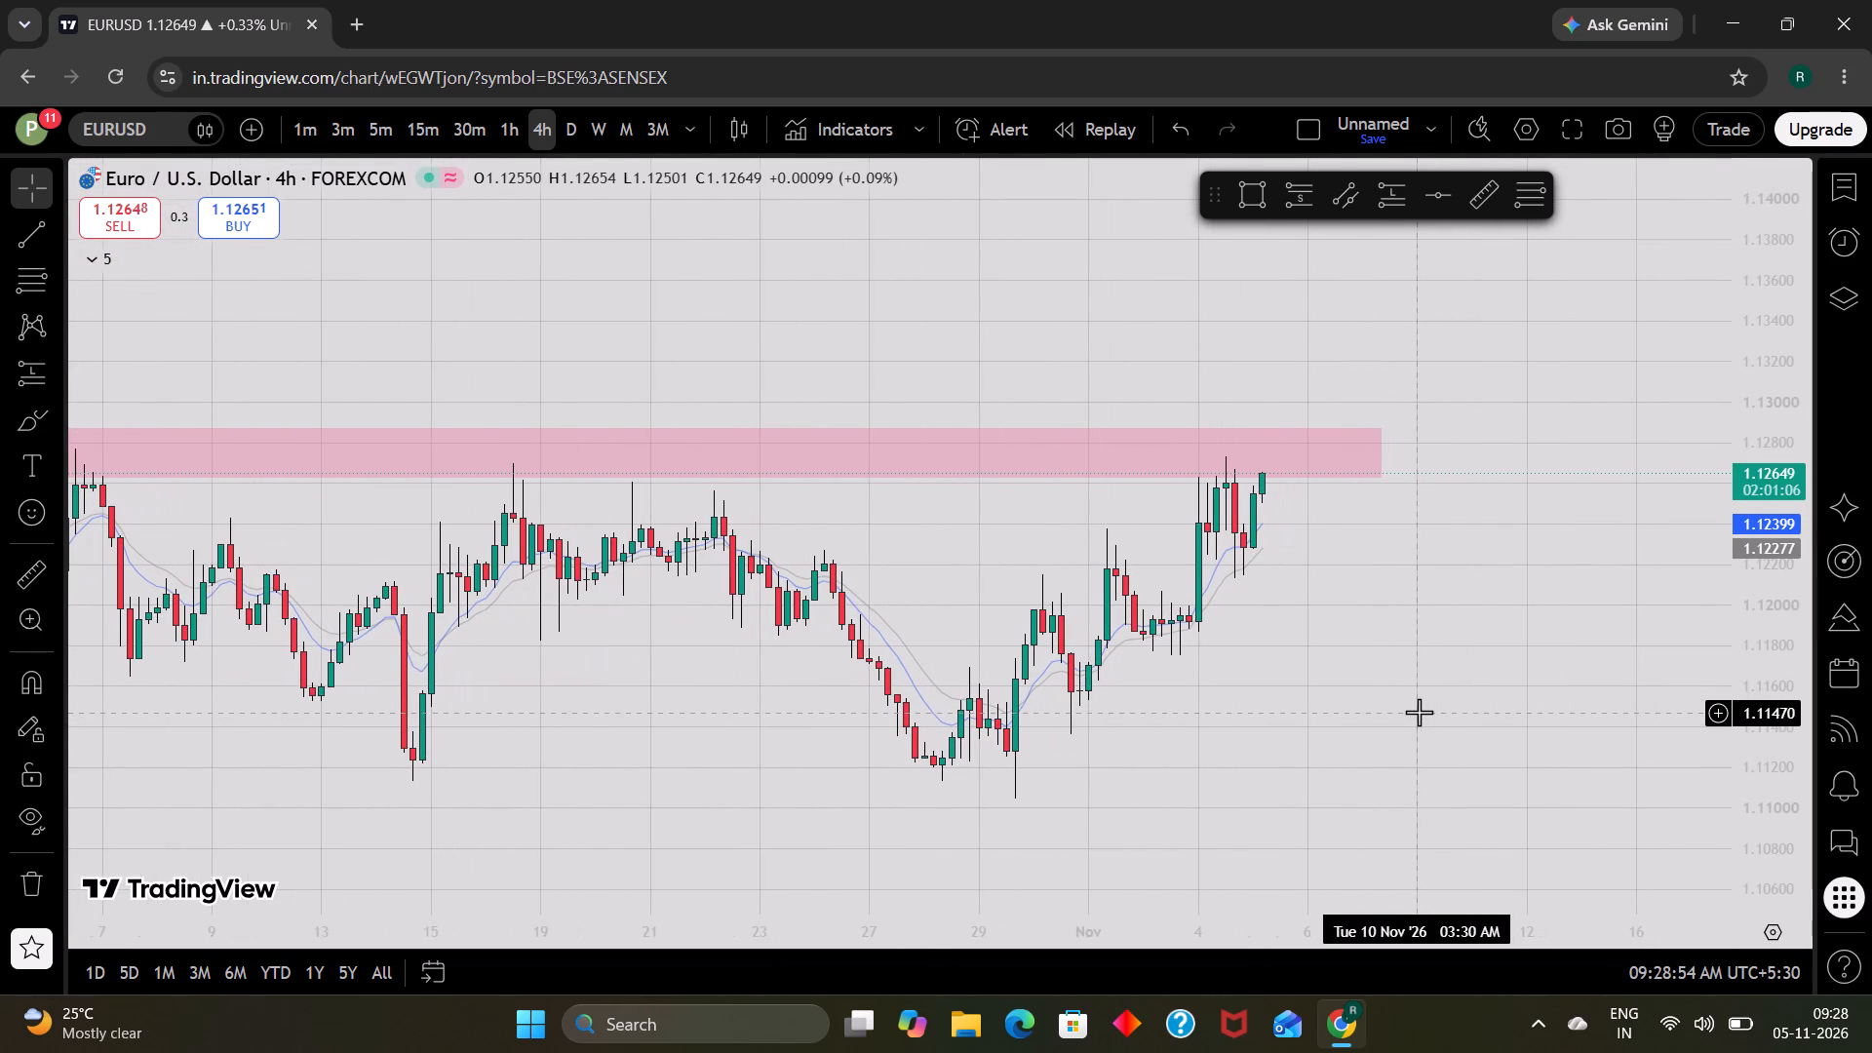
Minimise the chart browser window and launch the desktop app with the K logo.
left_click(1752, 0)
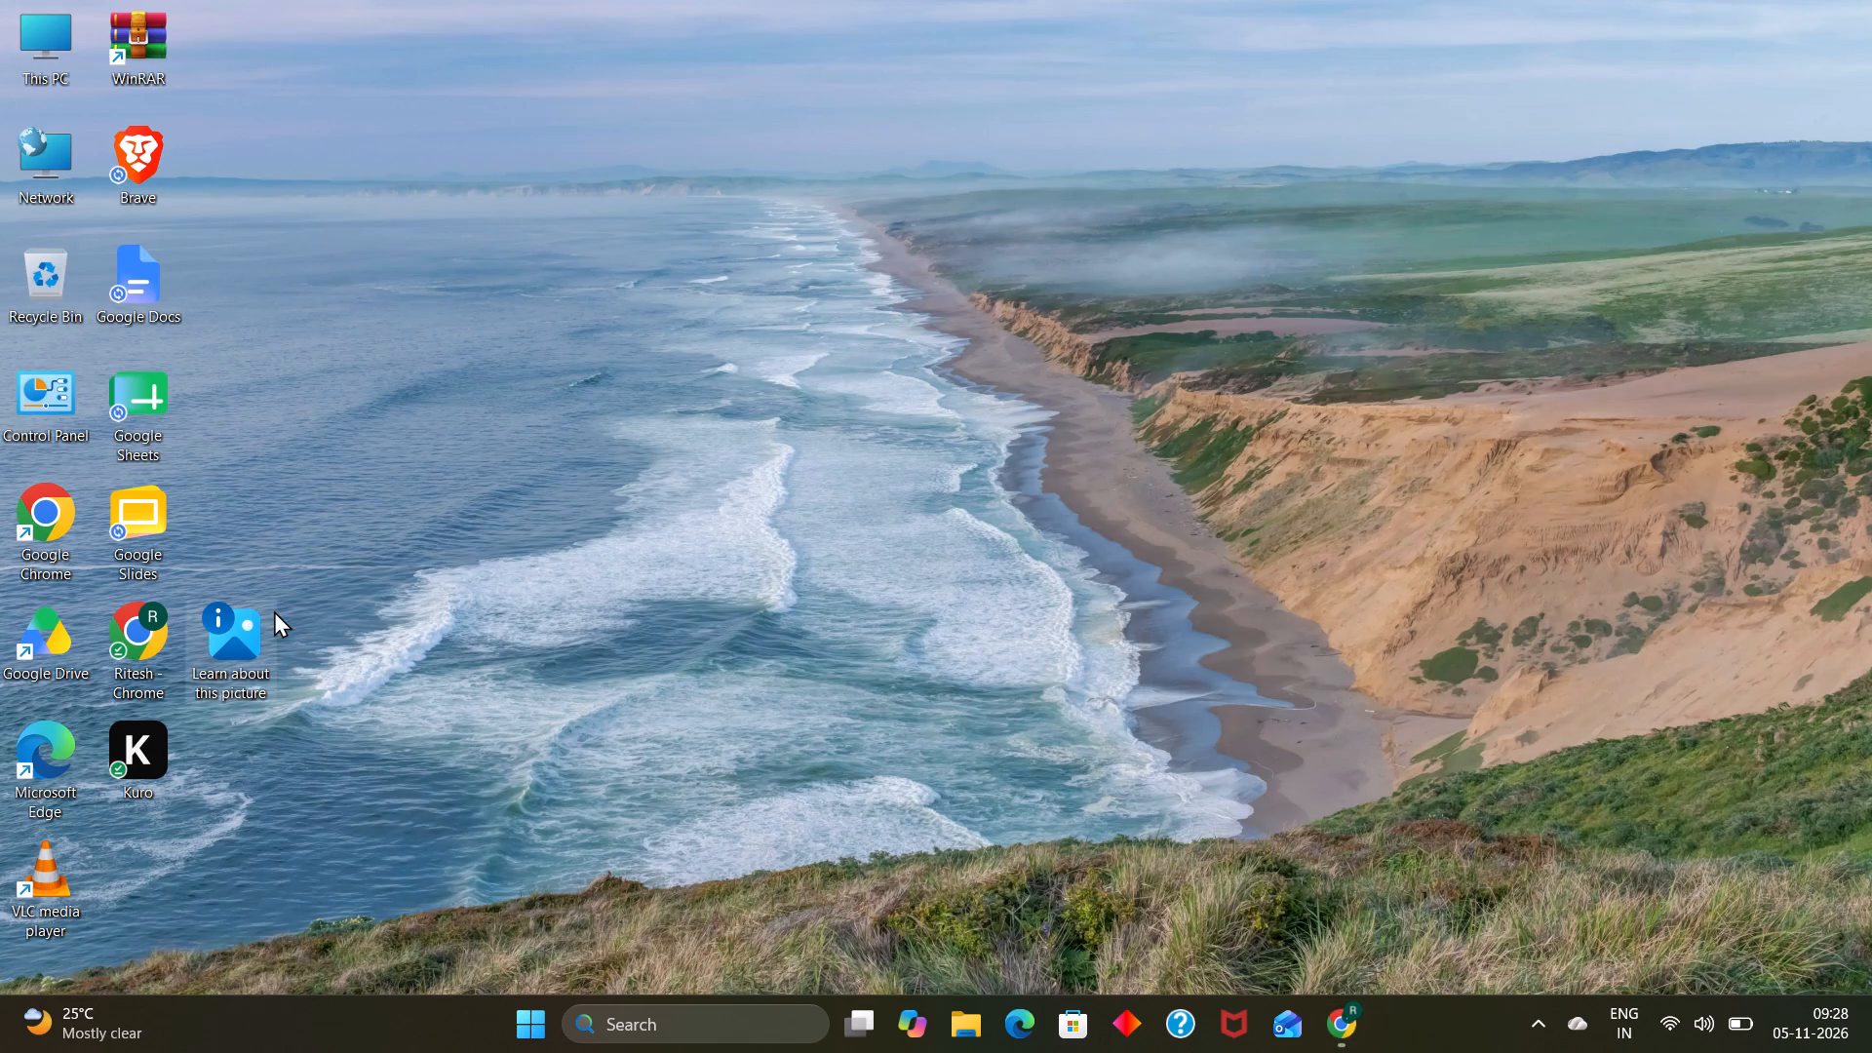
double_click(136, 760)
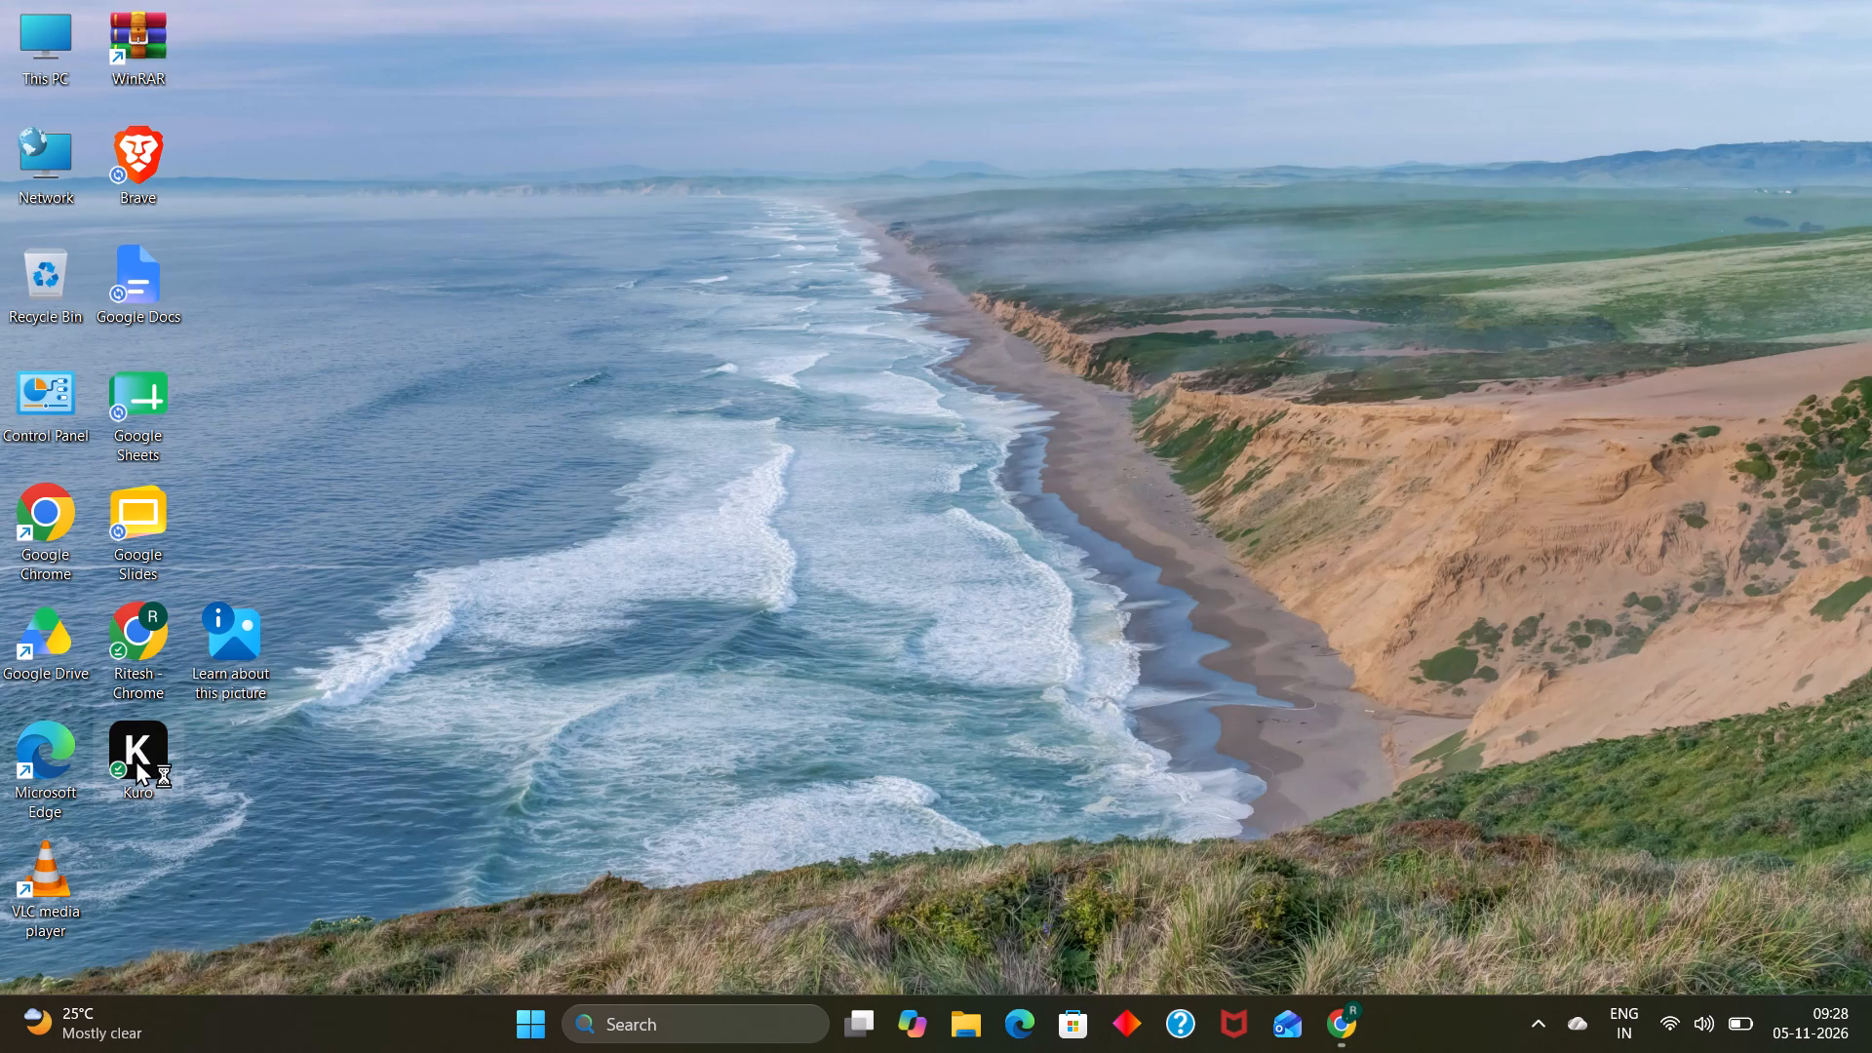
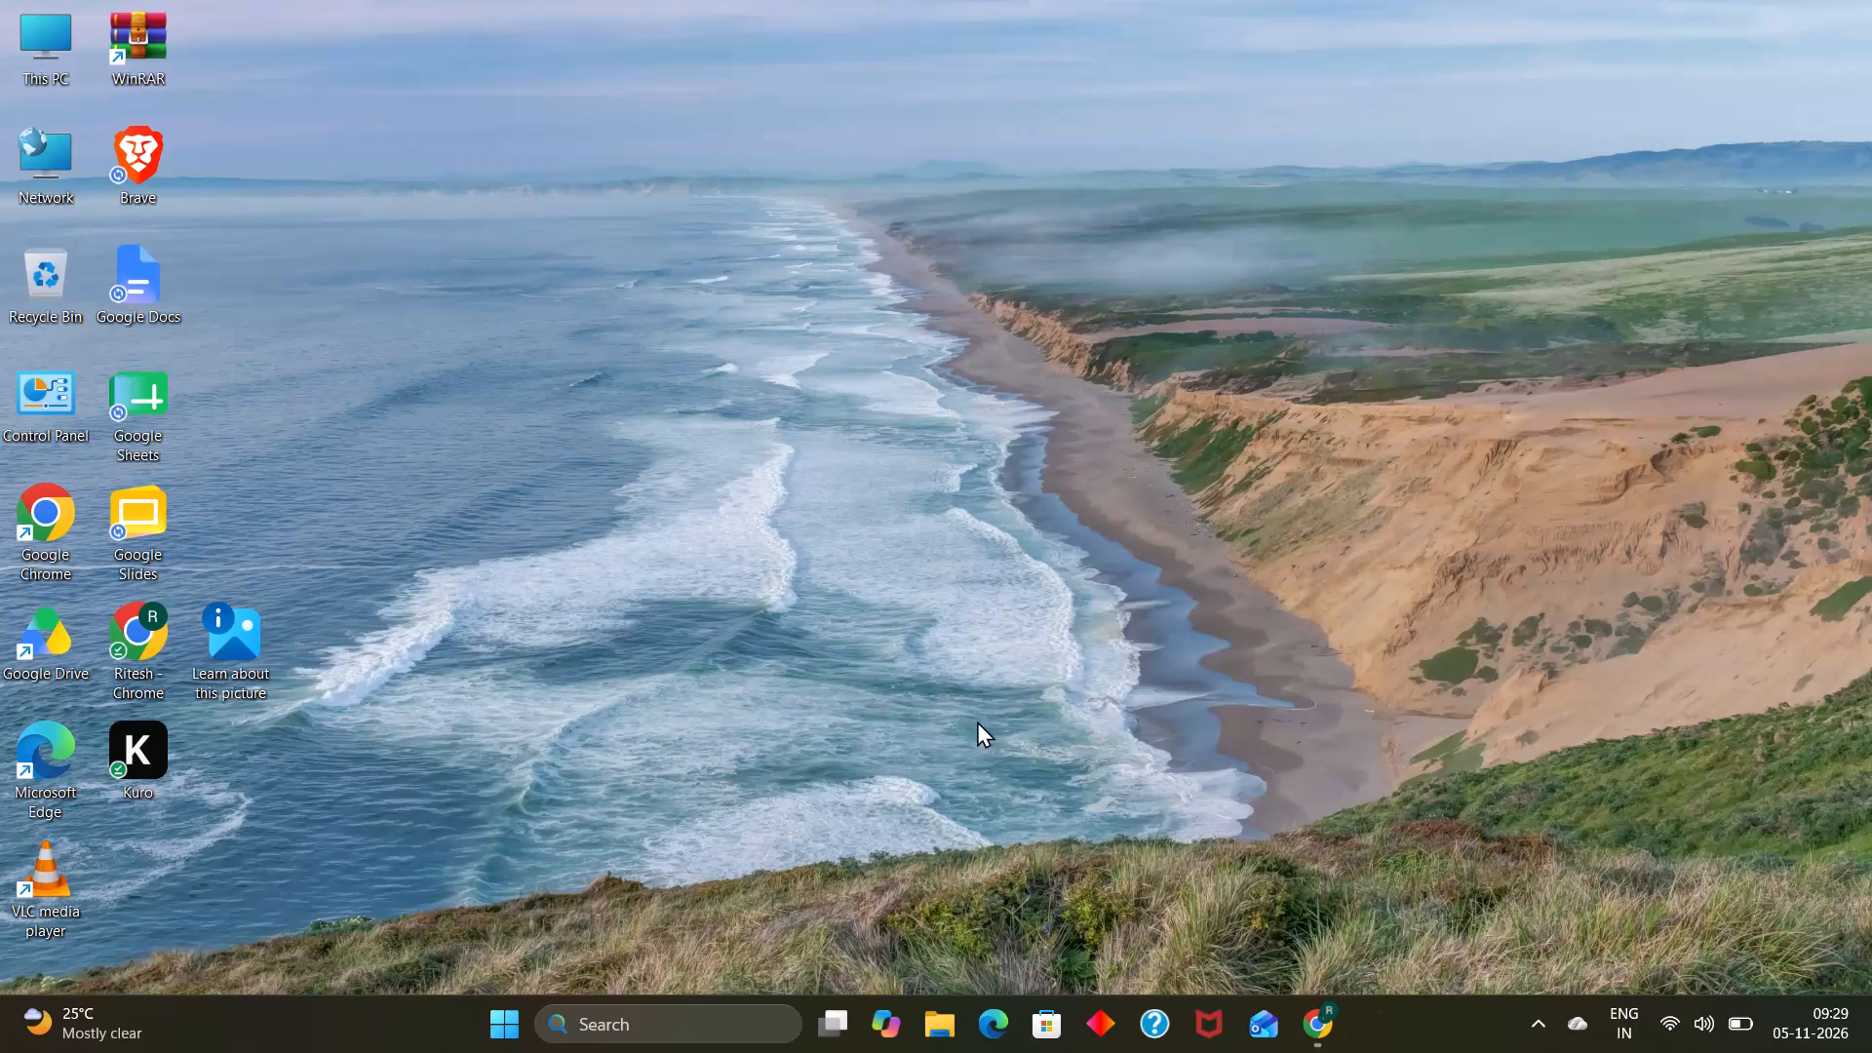
Launch the Kuro app from its desktop shortcut.
double_click(164, 755)
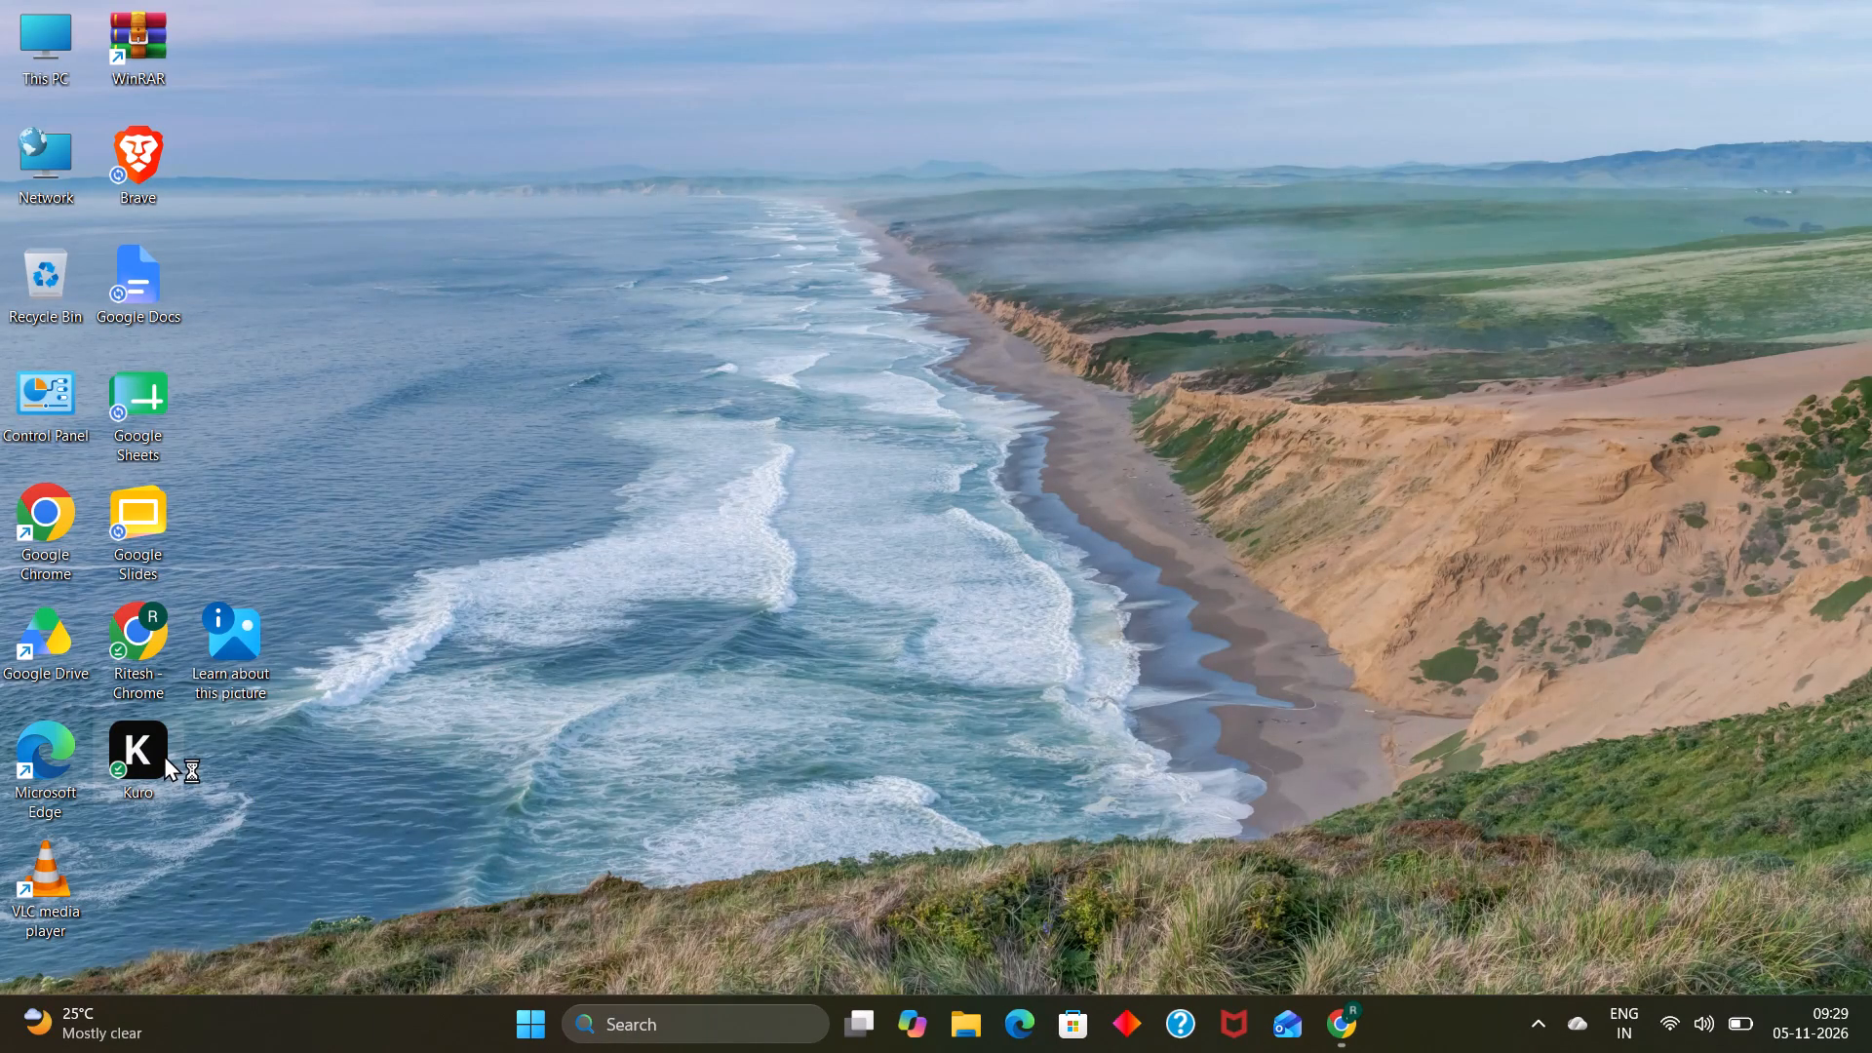
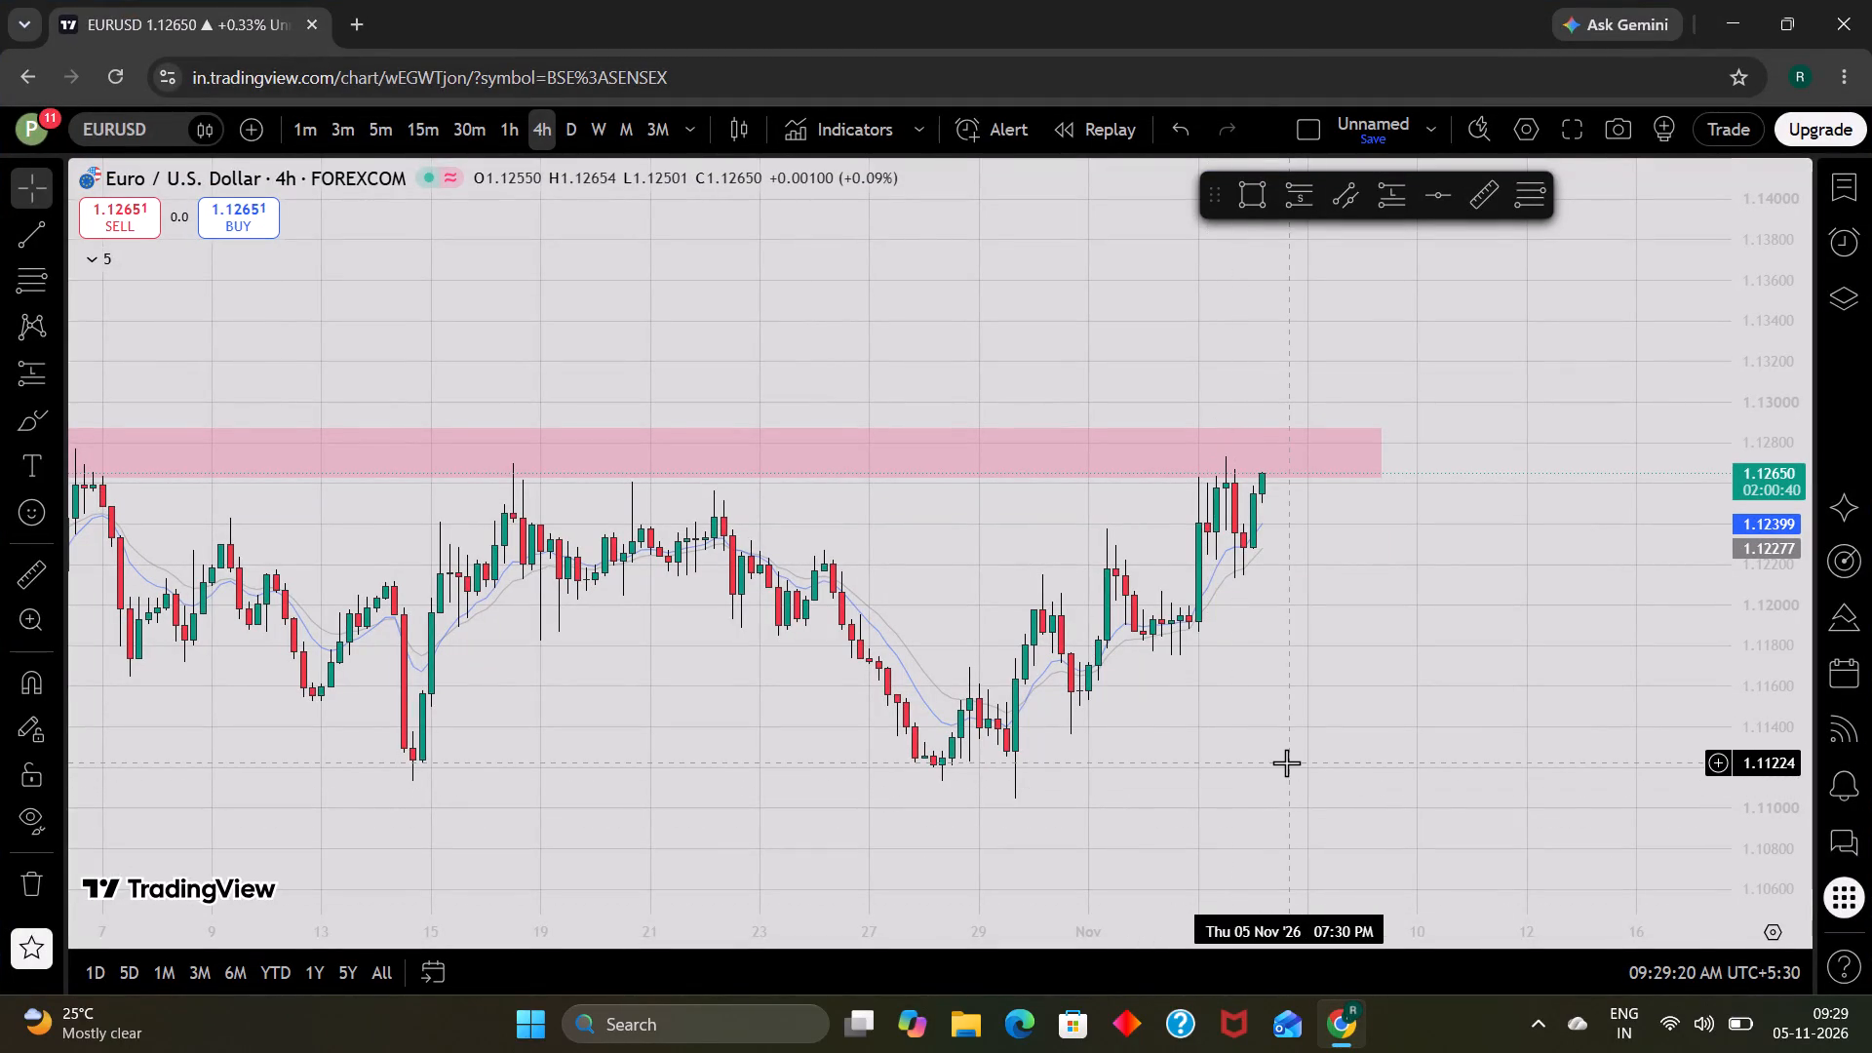
Examine the EURUSD 4-hour candles around the pink zone between about 1.126 and 1.129.
scroll(1397, 721, "down", 4)
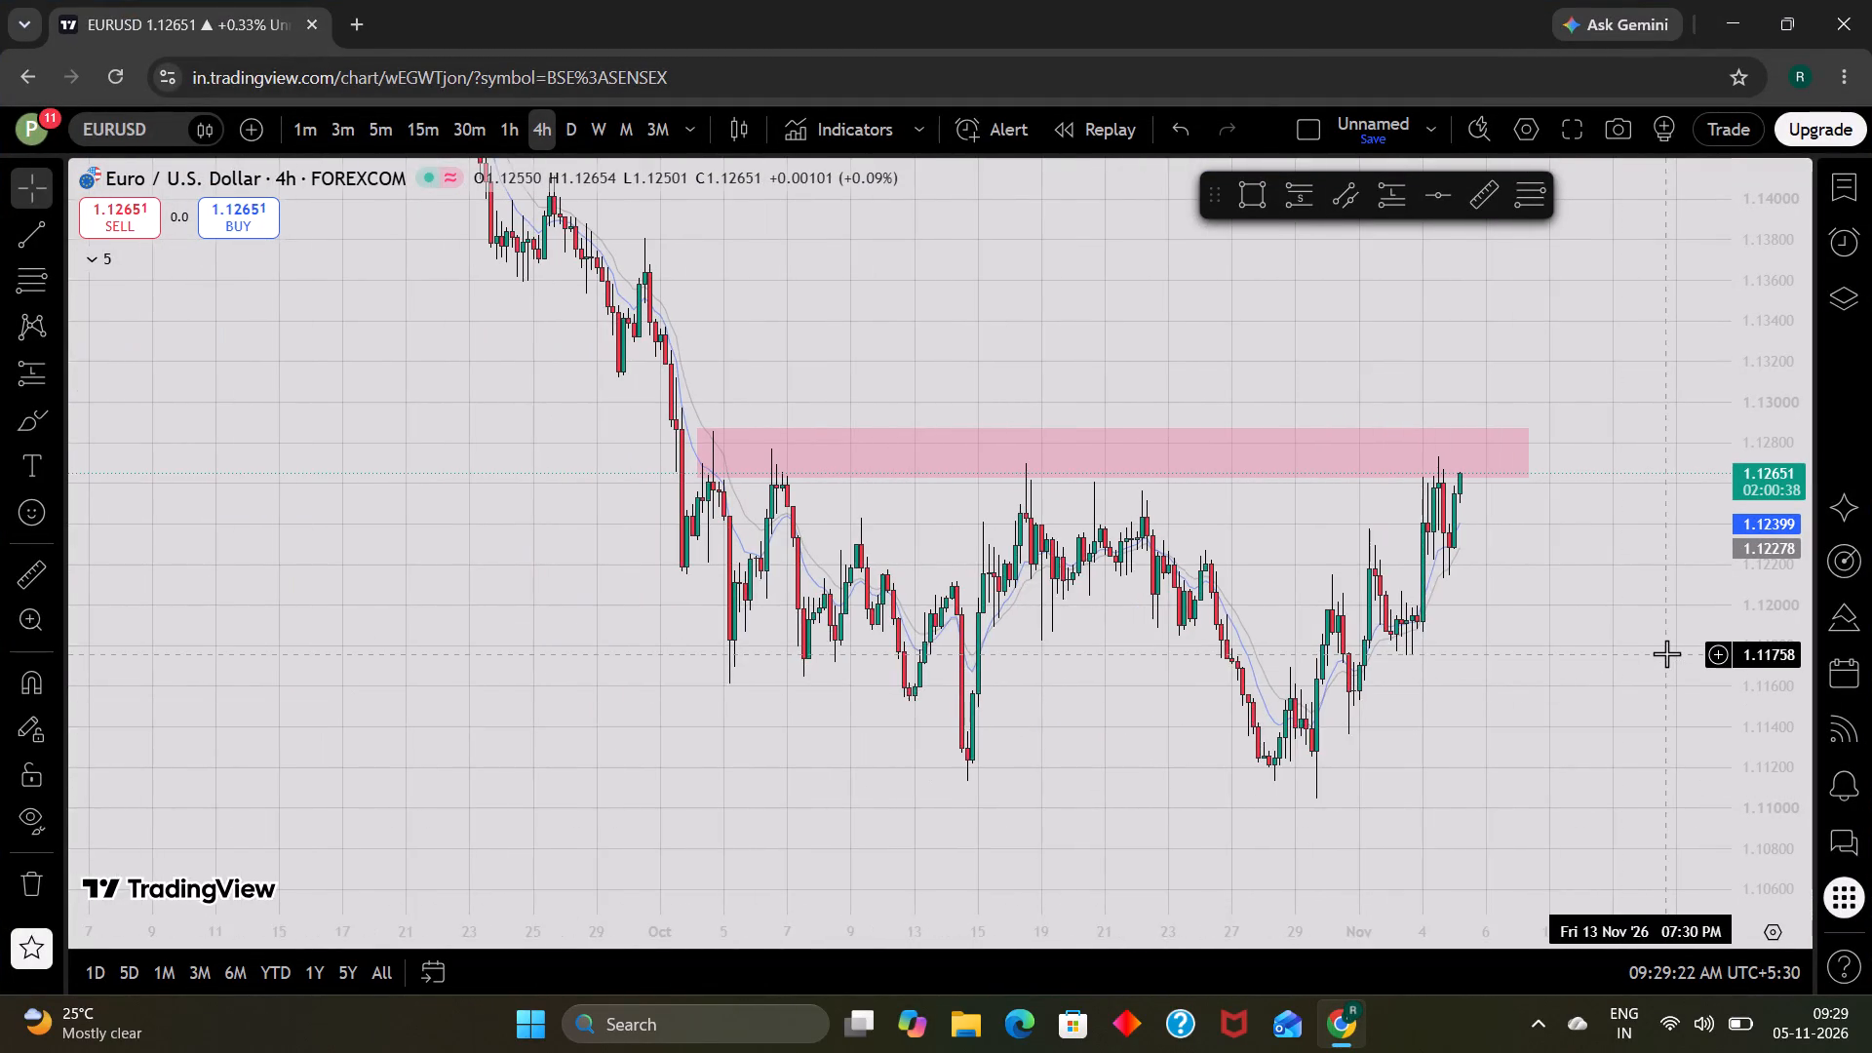
scroll(1666, 653, "up", 1)
scroll(1521, 656, "up", 2)
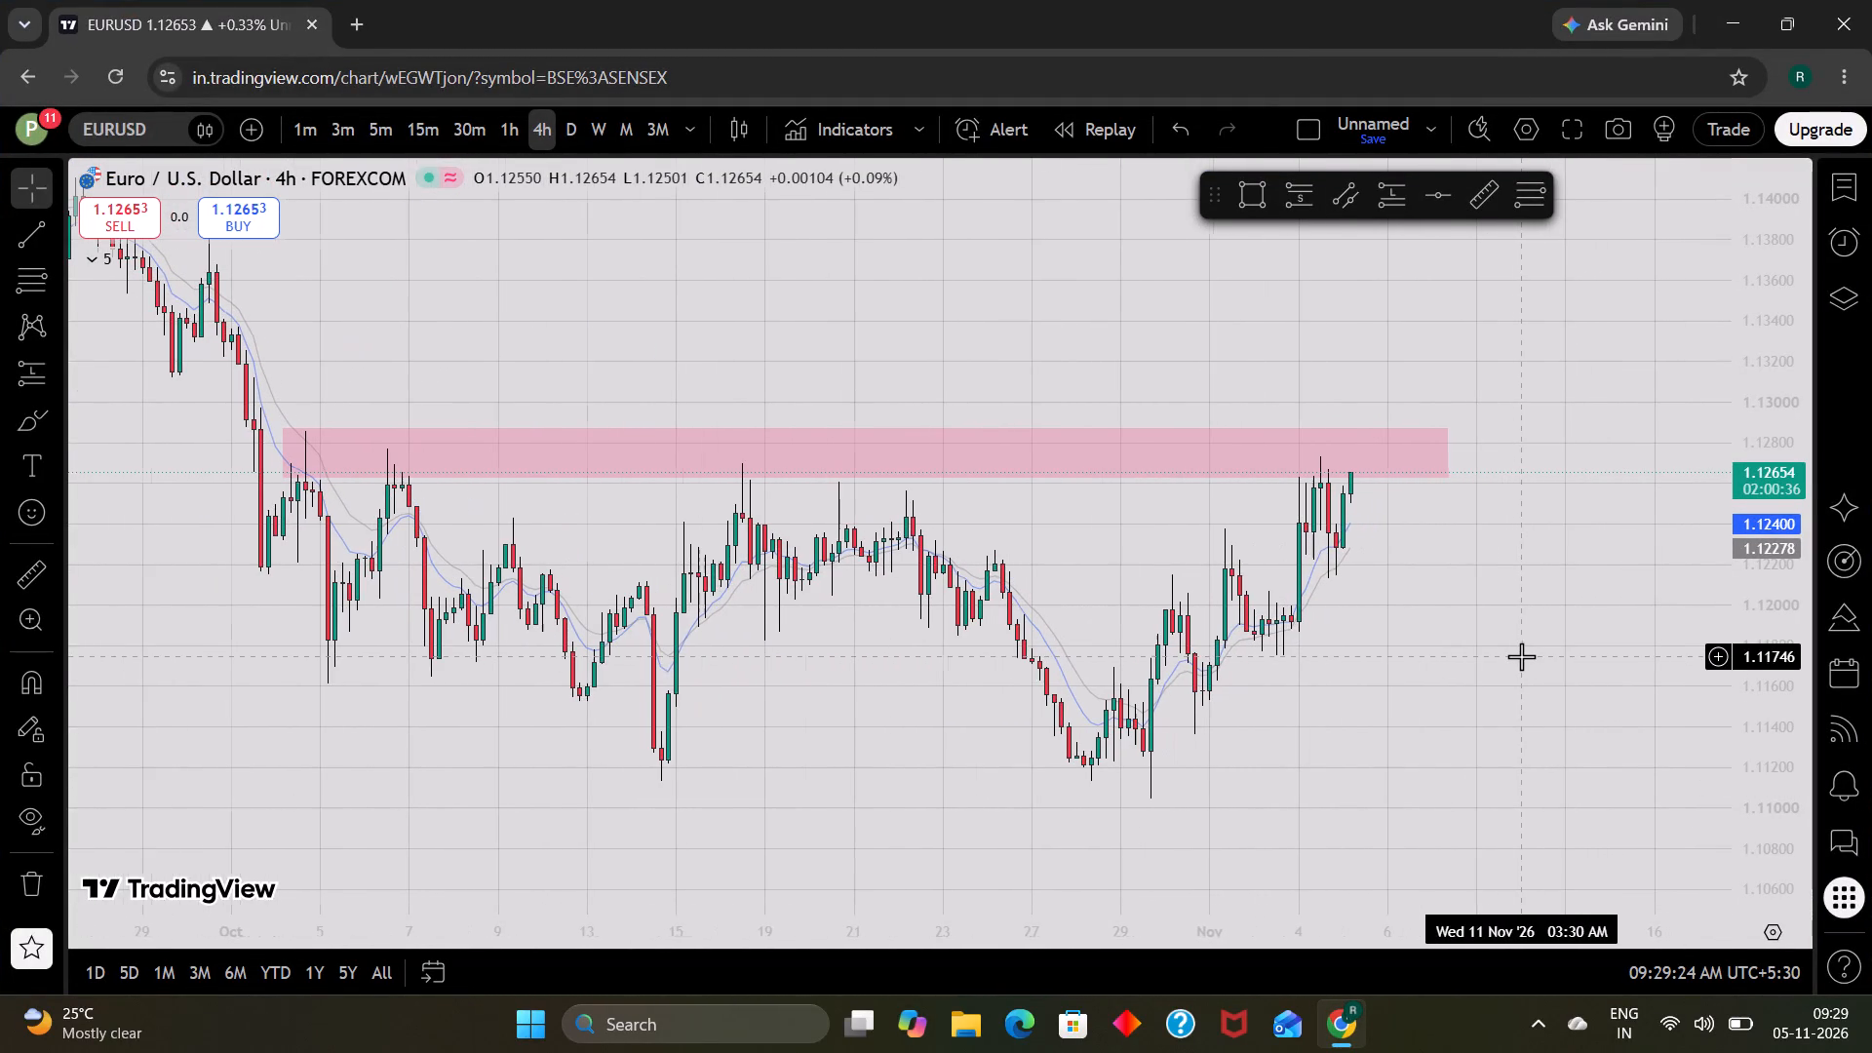
scroll(1521, 656, "up", 1)
scroll(1521, 656, "down", 1)
scroll(1521, 656, "up", 1)
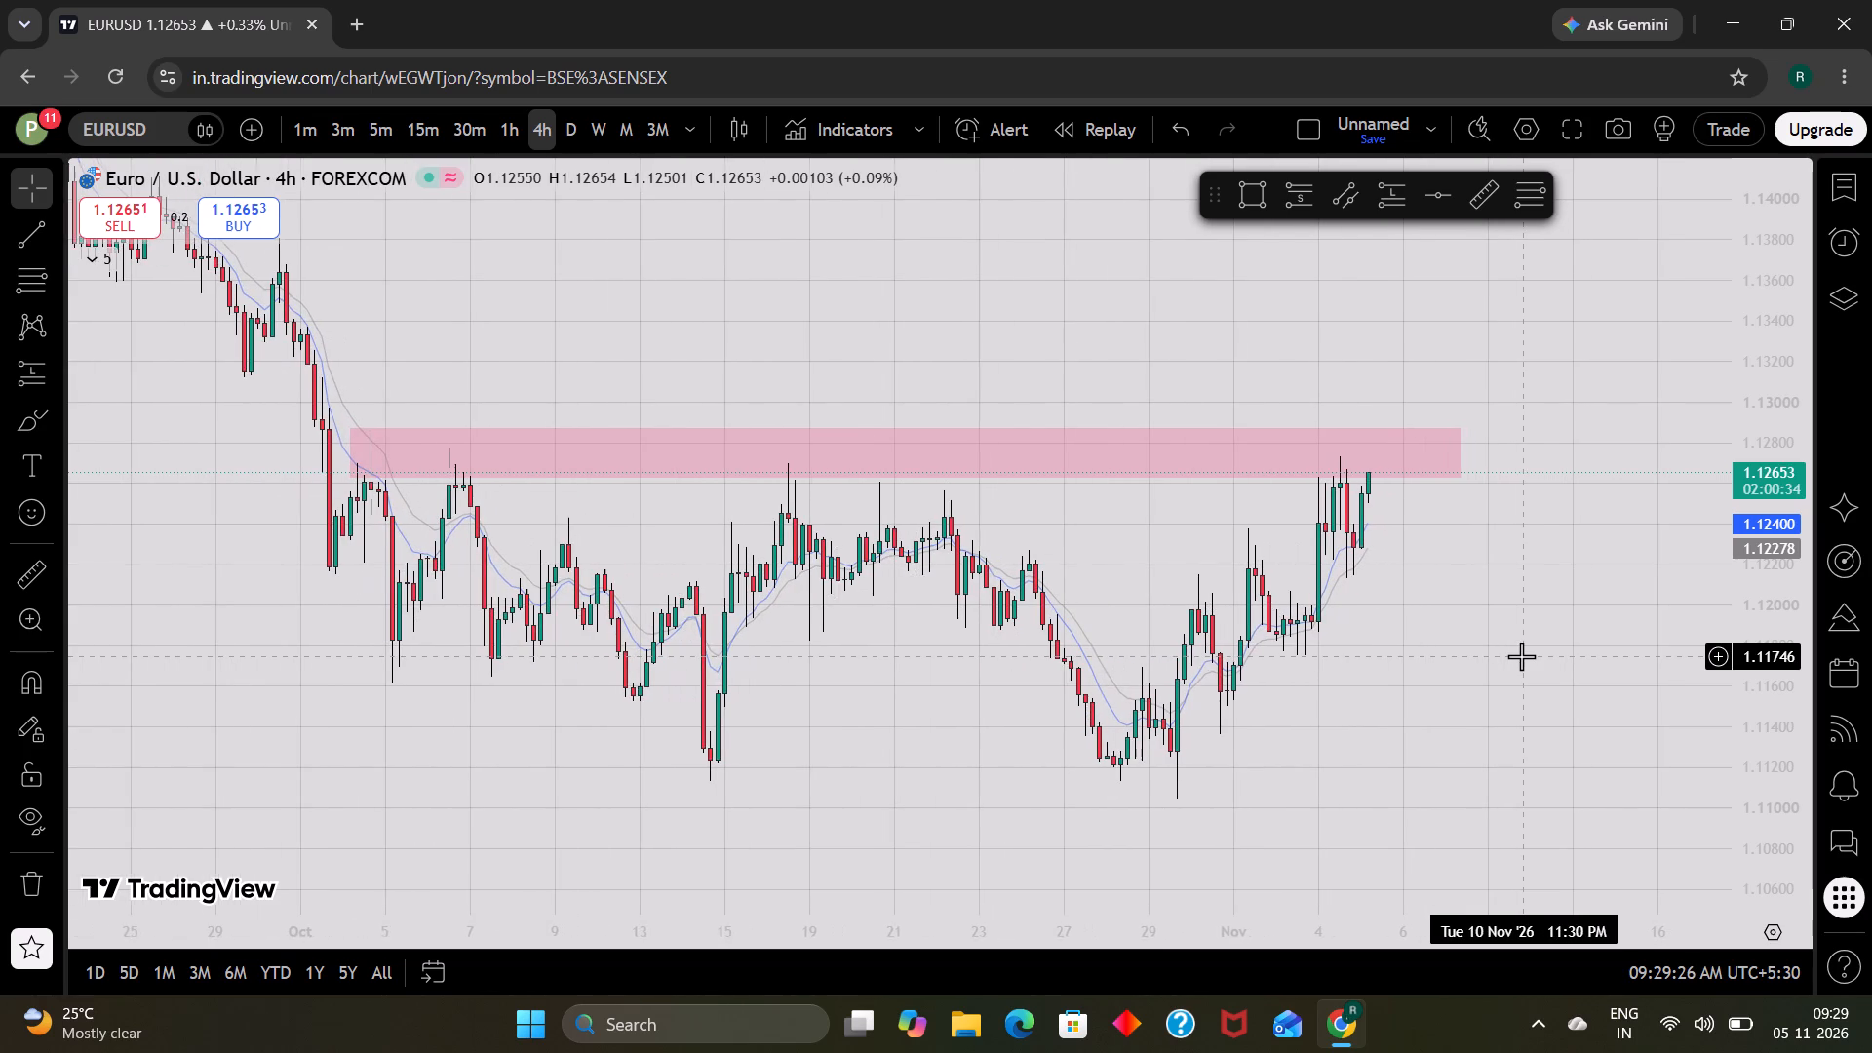
scroll(1521, 656, "up", 2)
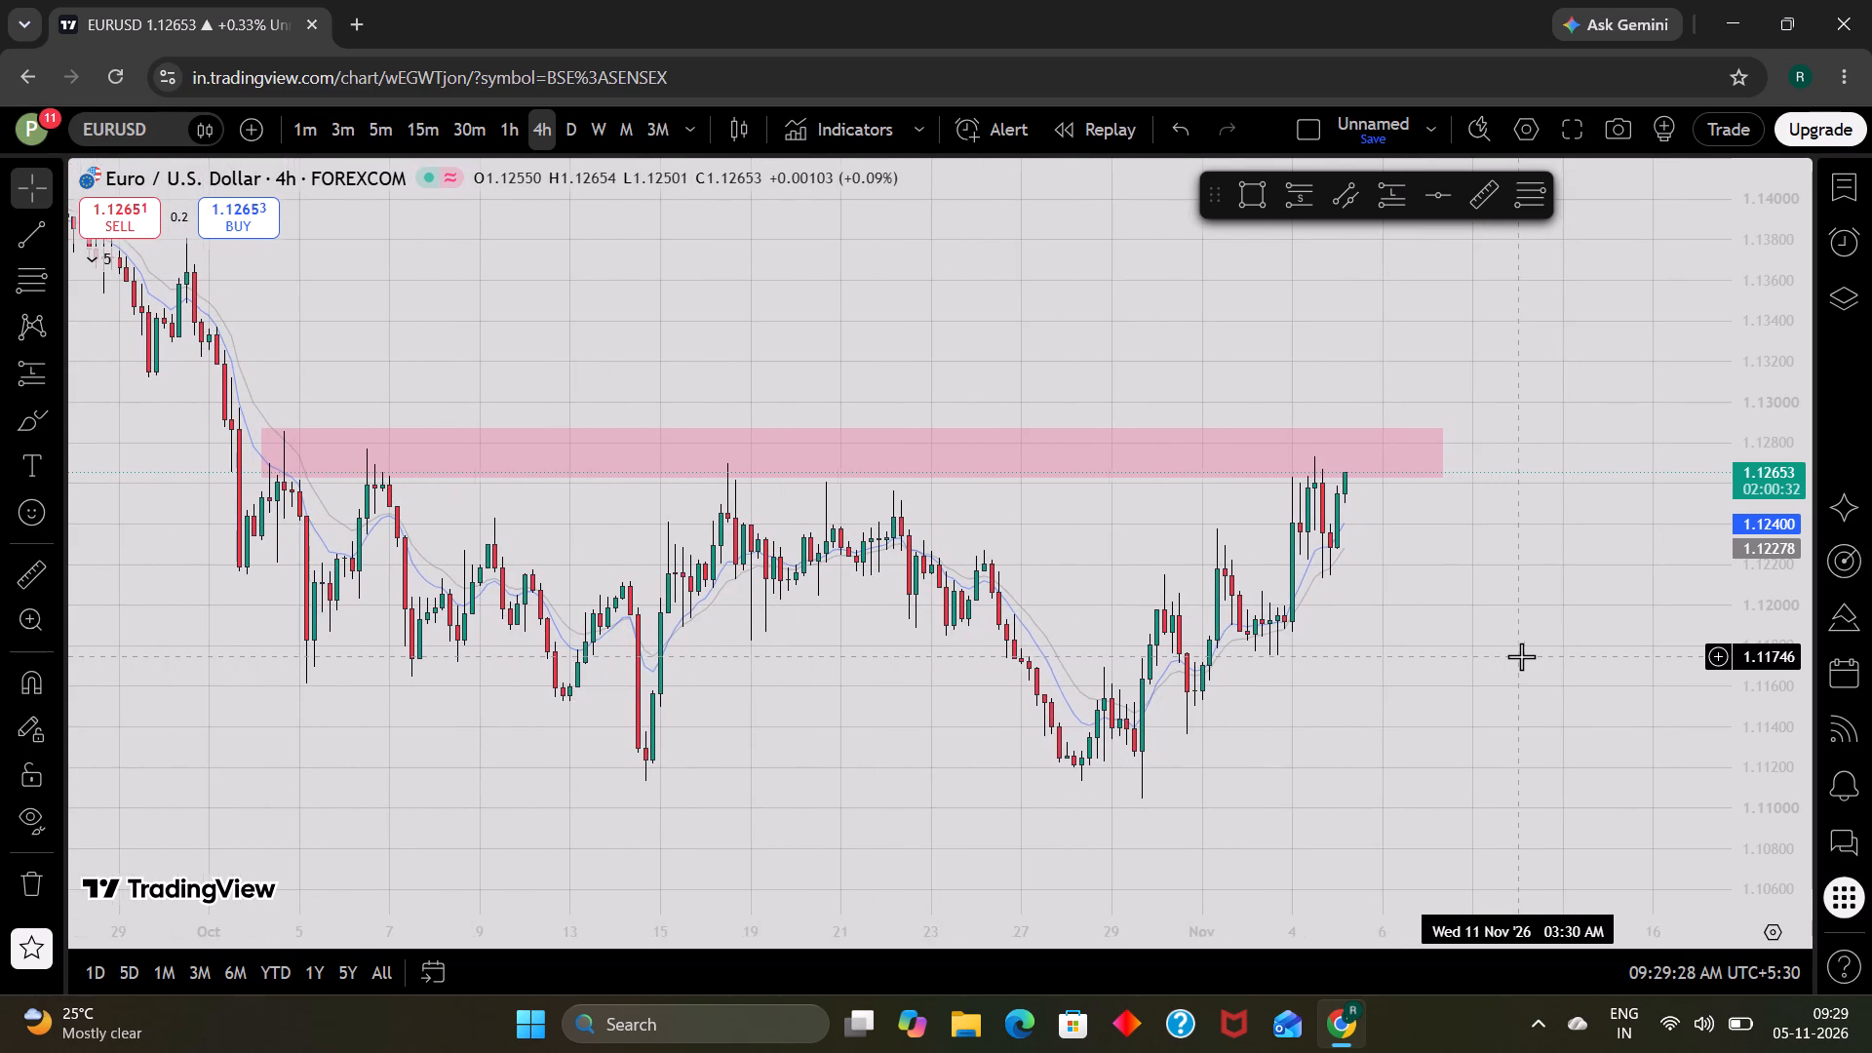
scroll(1521, 656, "up", 2)
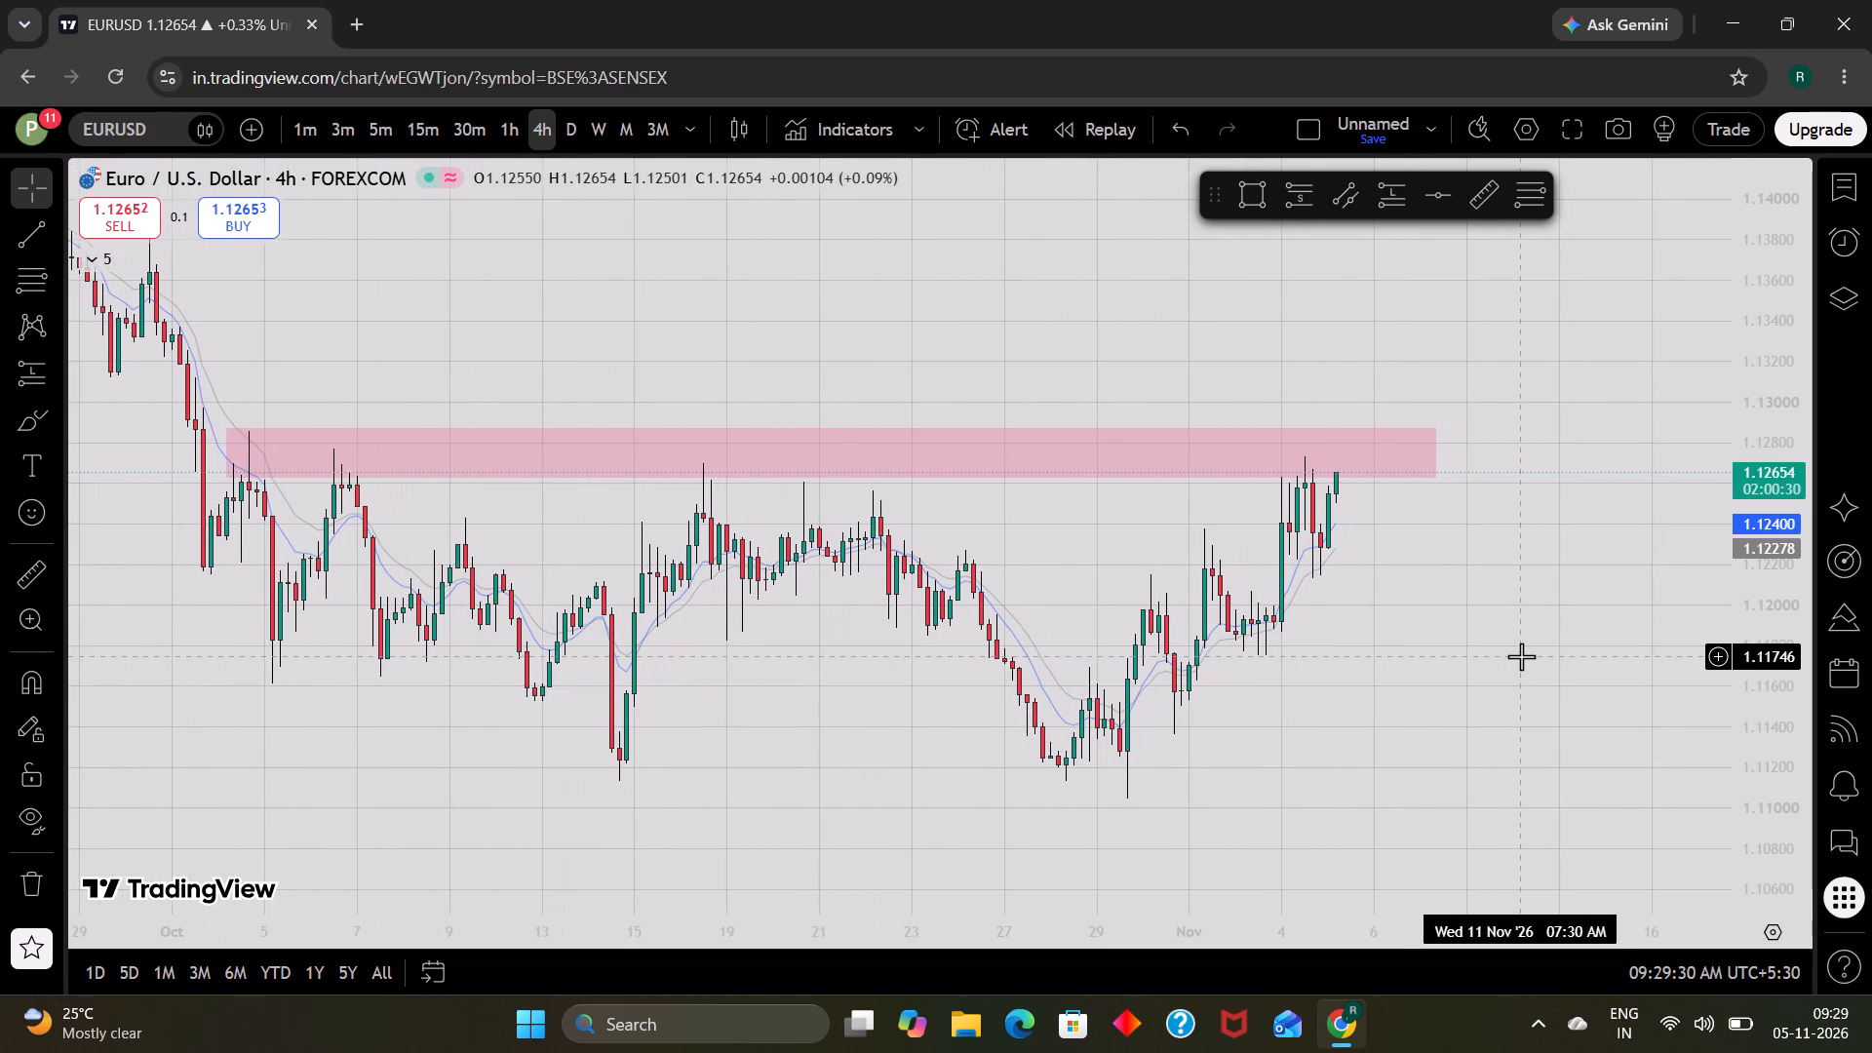
scroll(1521, 656, "up", 1)
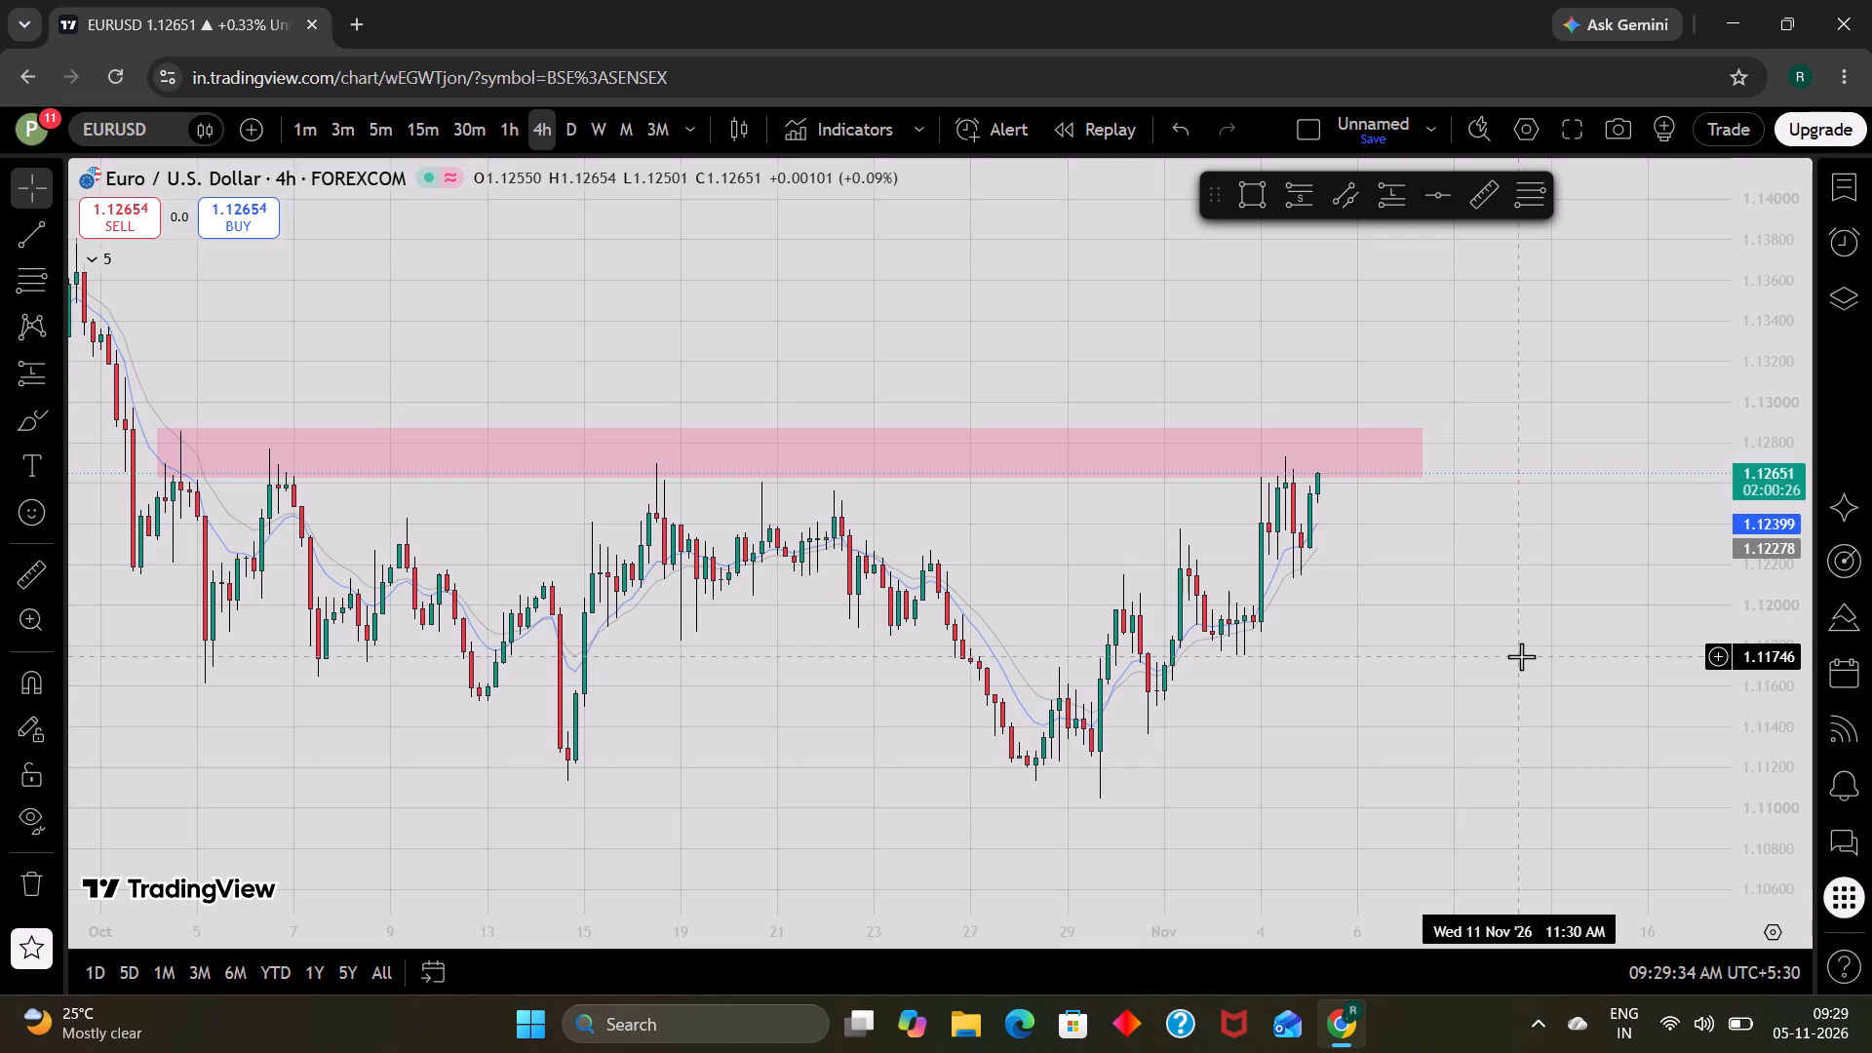
scroll(1521, 656, "up", 2)
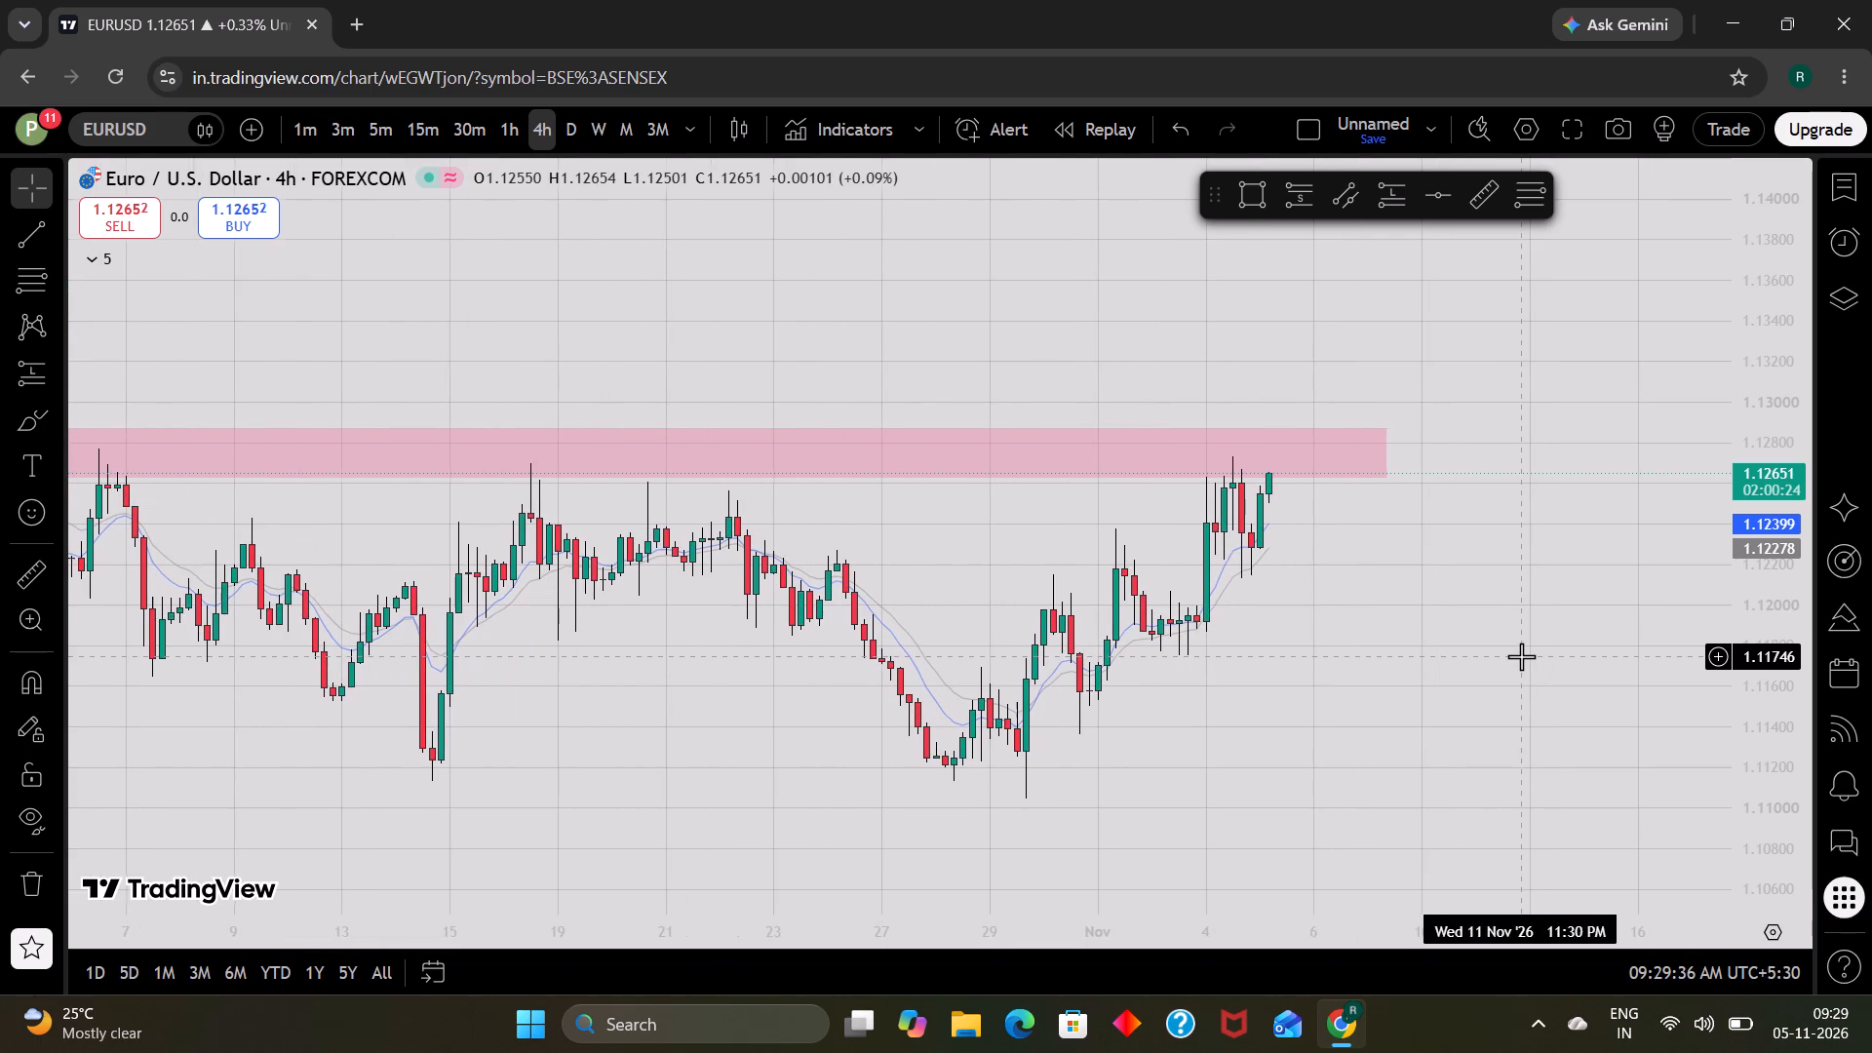
scroll(1521, 656, "up", 1)
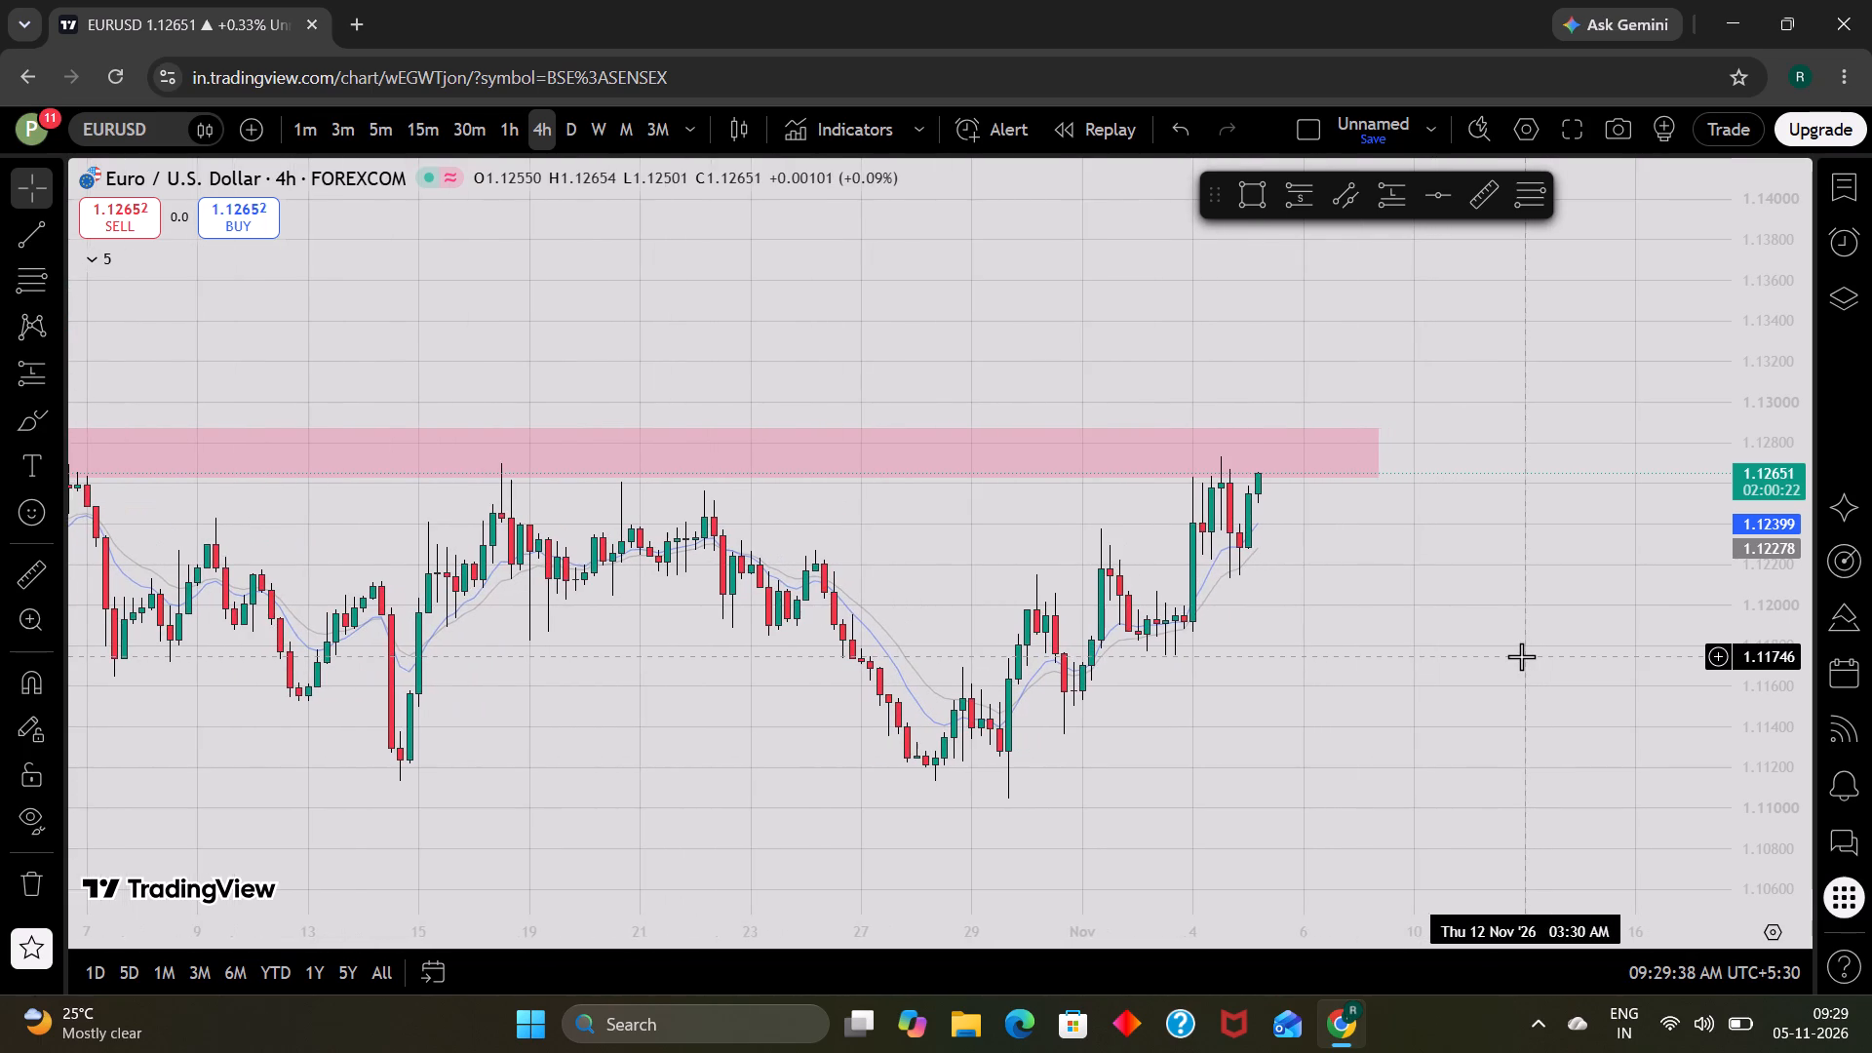
scroll(1521, 656, "up", 1)
scroll(1521, 656, "down", 1)
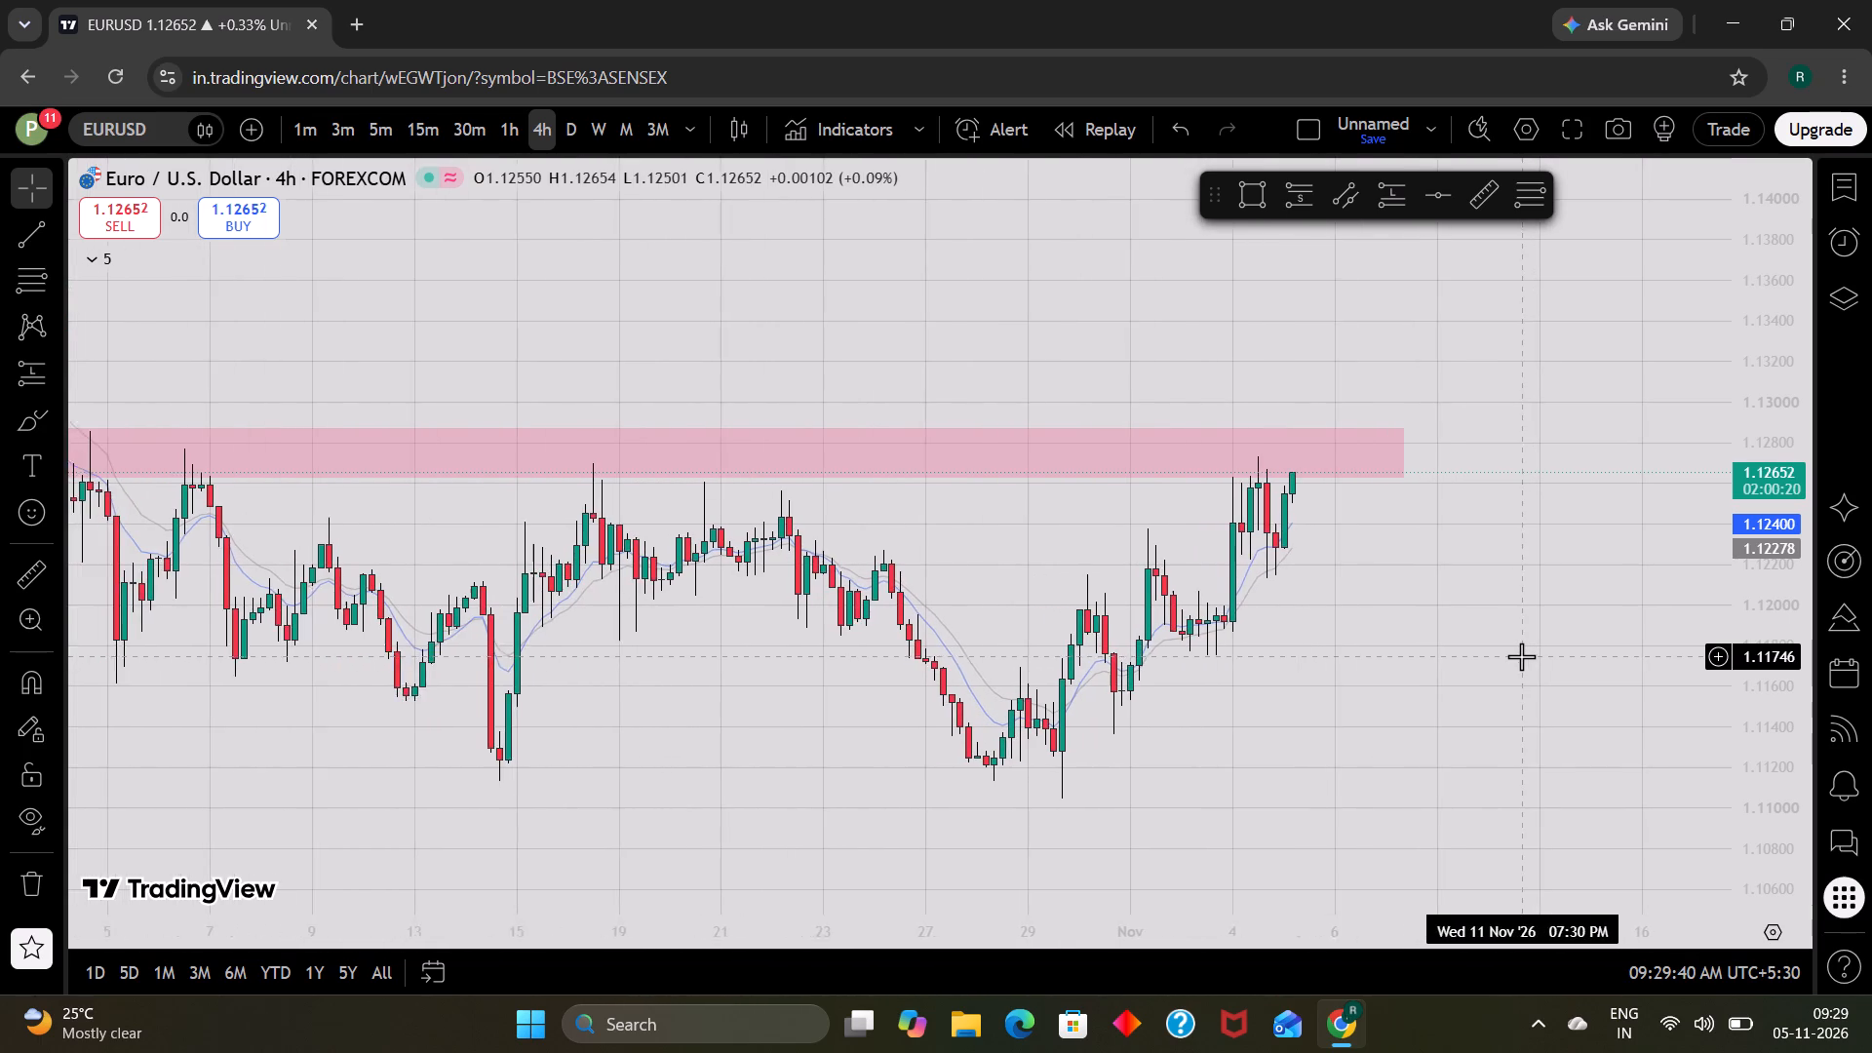
scroll(1521, 656, "up", 2)
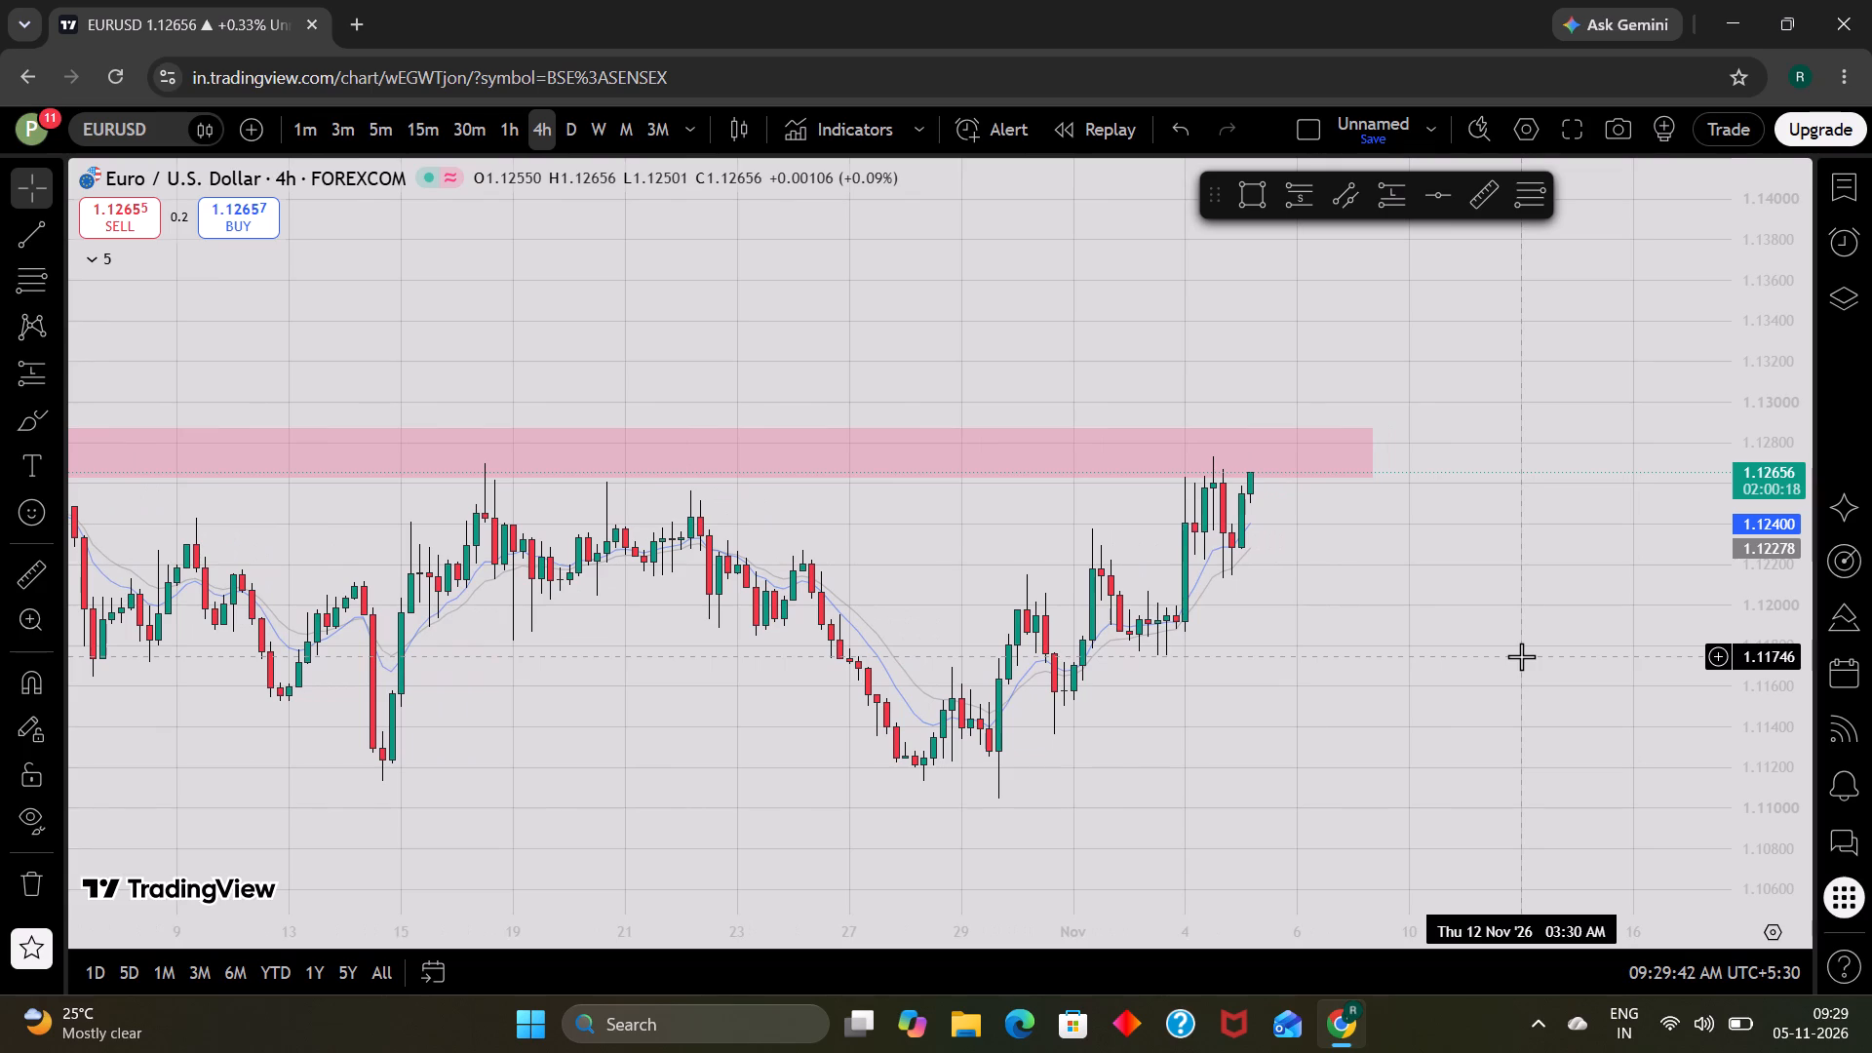
scroll(1521, 656, "up", 2)
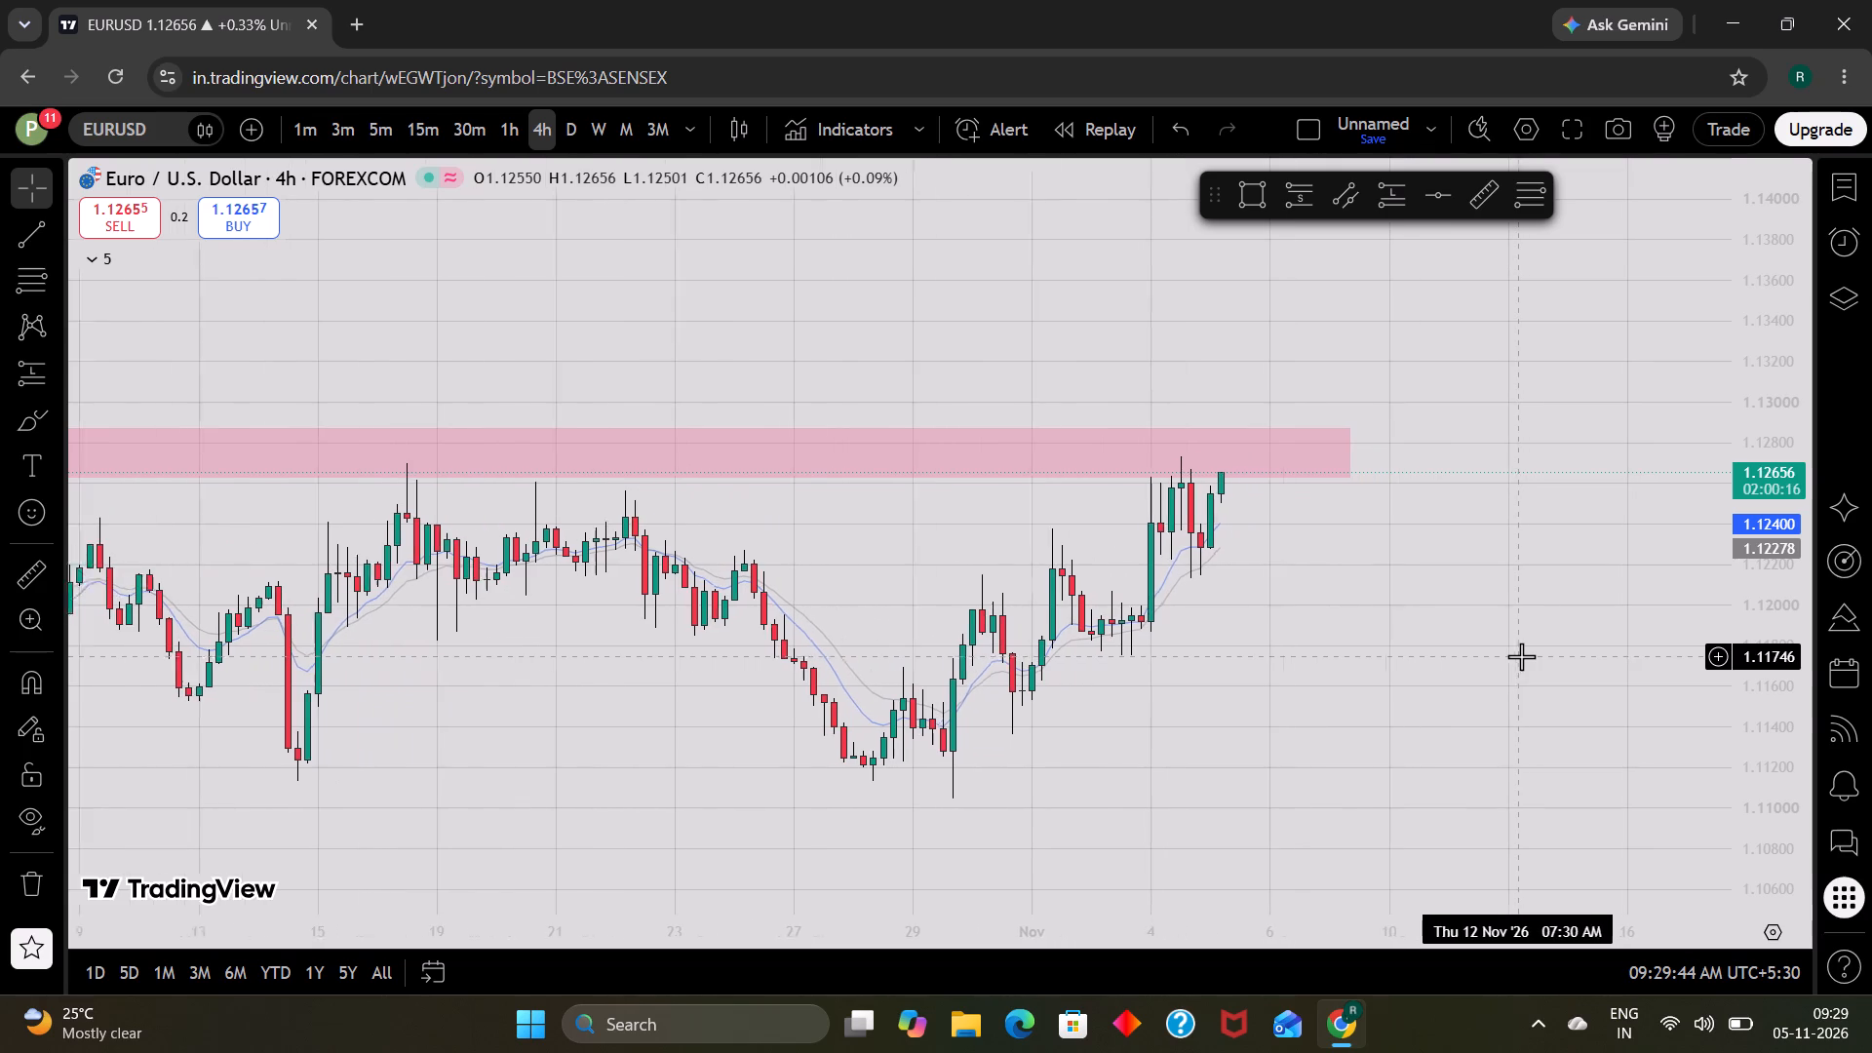
scroll(1521, 656, "up", 1)
scroll(1521, 656, "down", 4)
scroll(1521, 656, "up", 1)
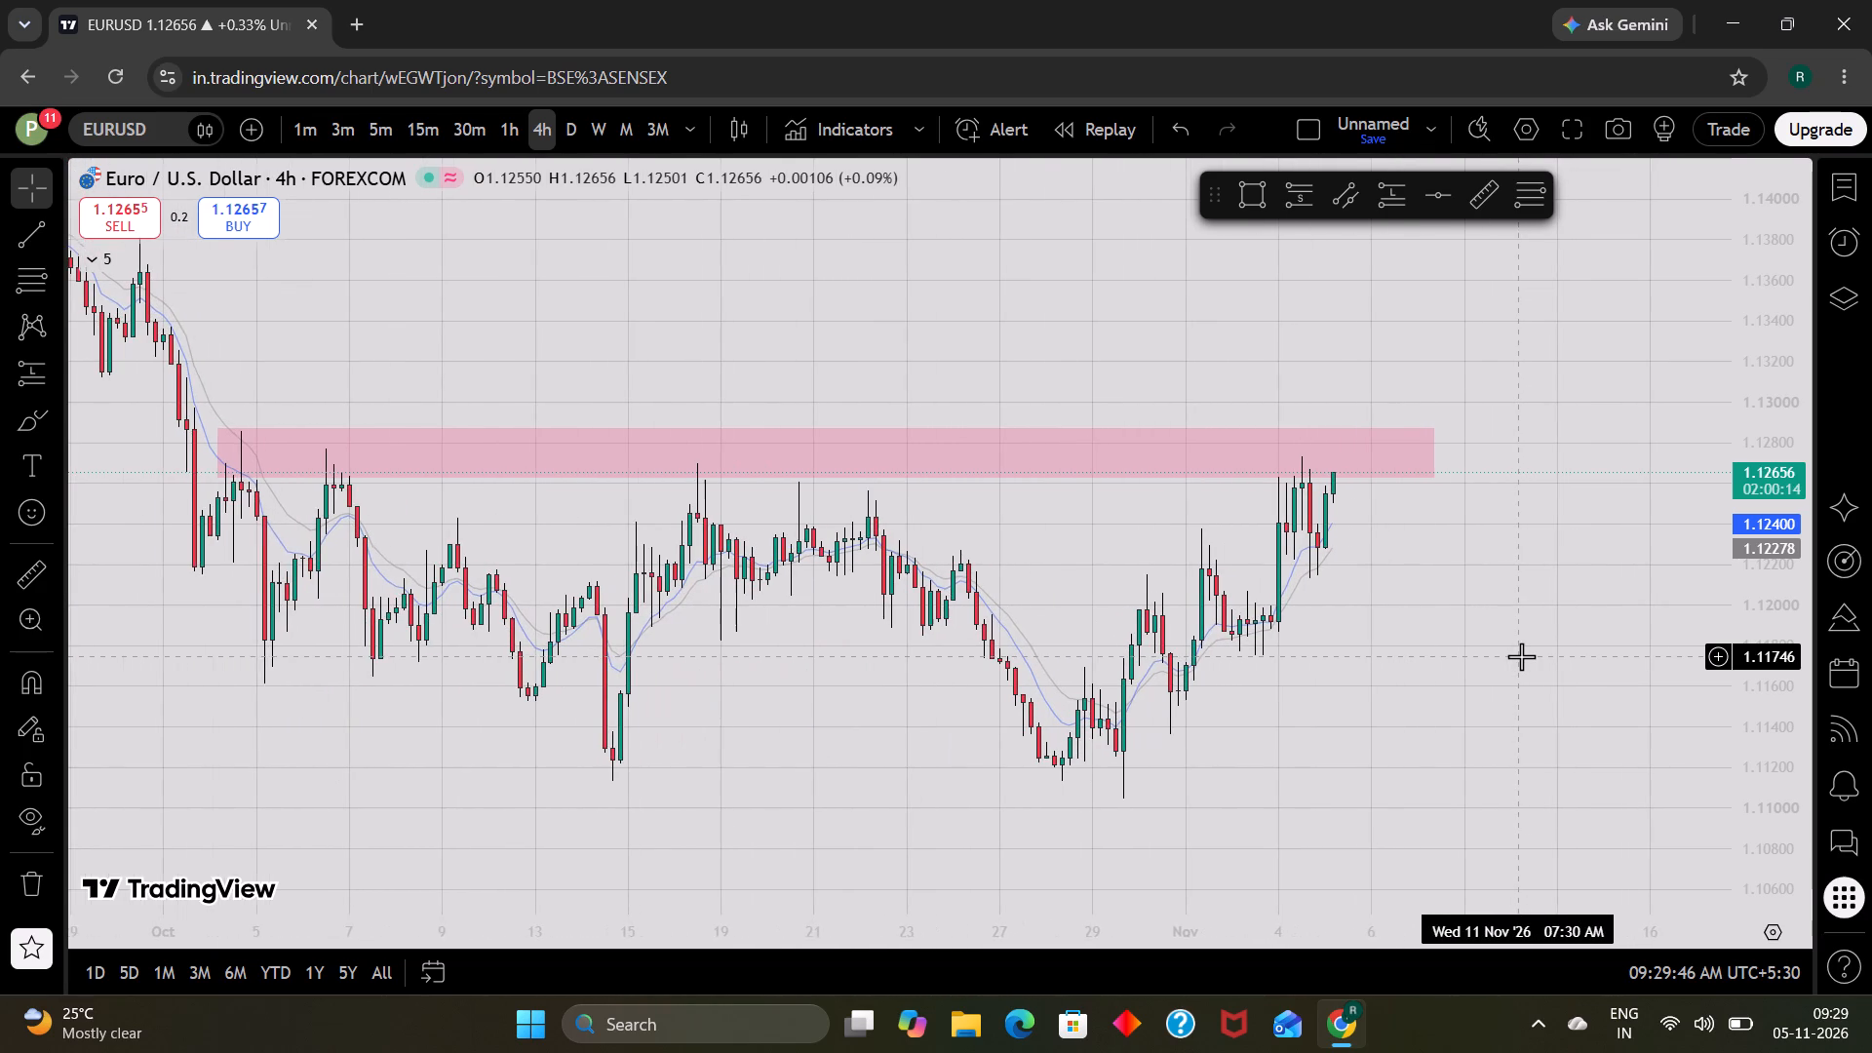
scroll(1521, 656, "up", 1)
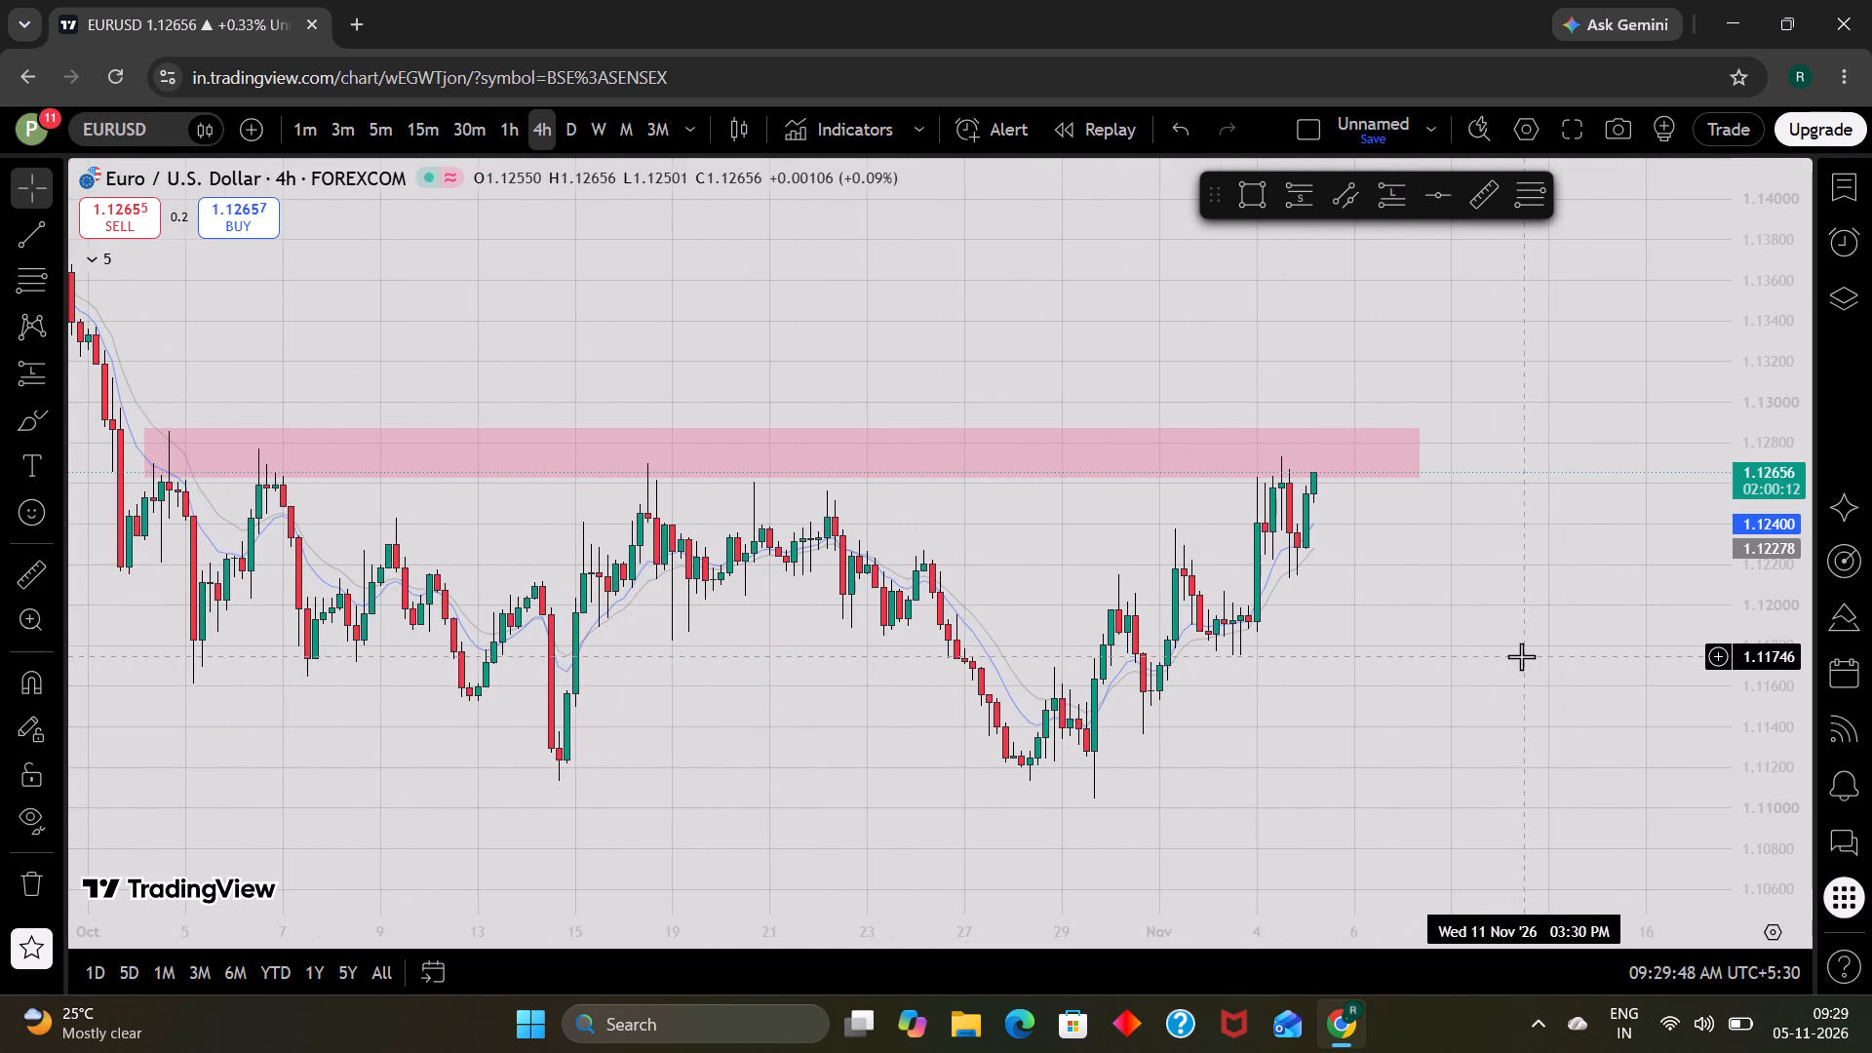
scroll(1521, 656, "up", 2)
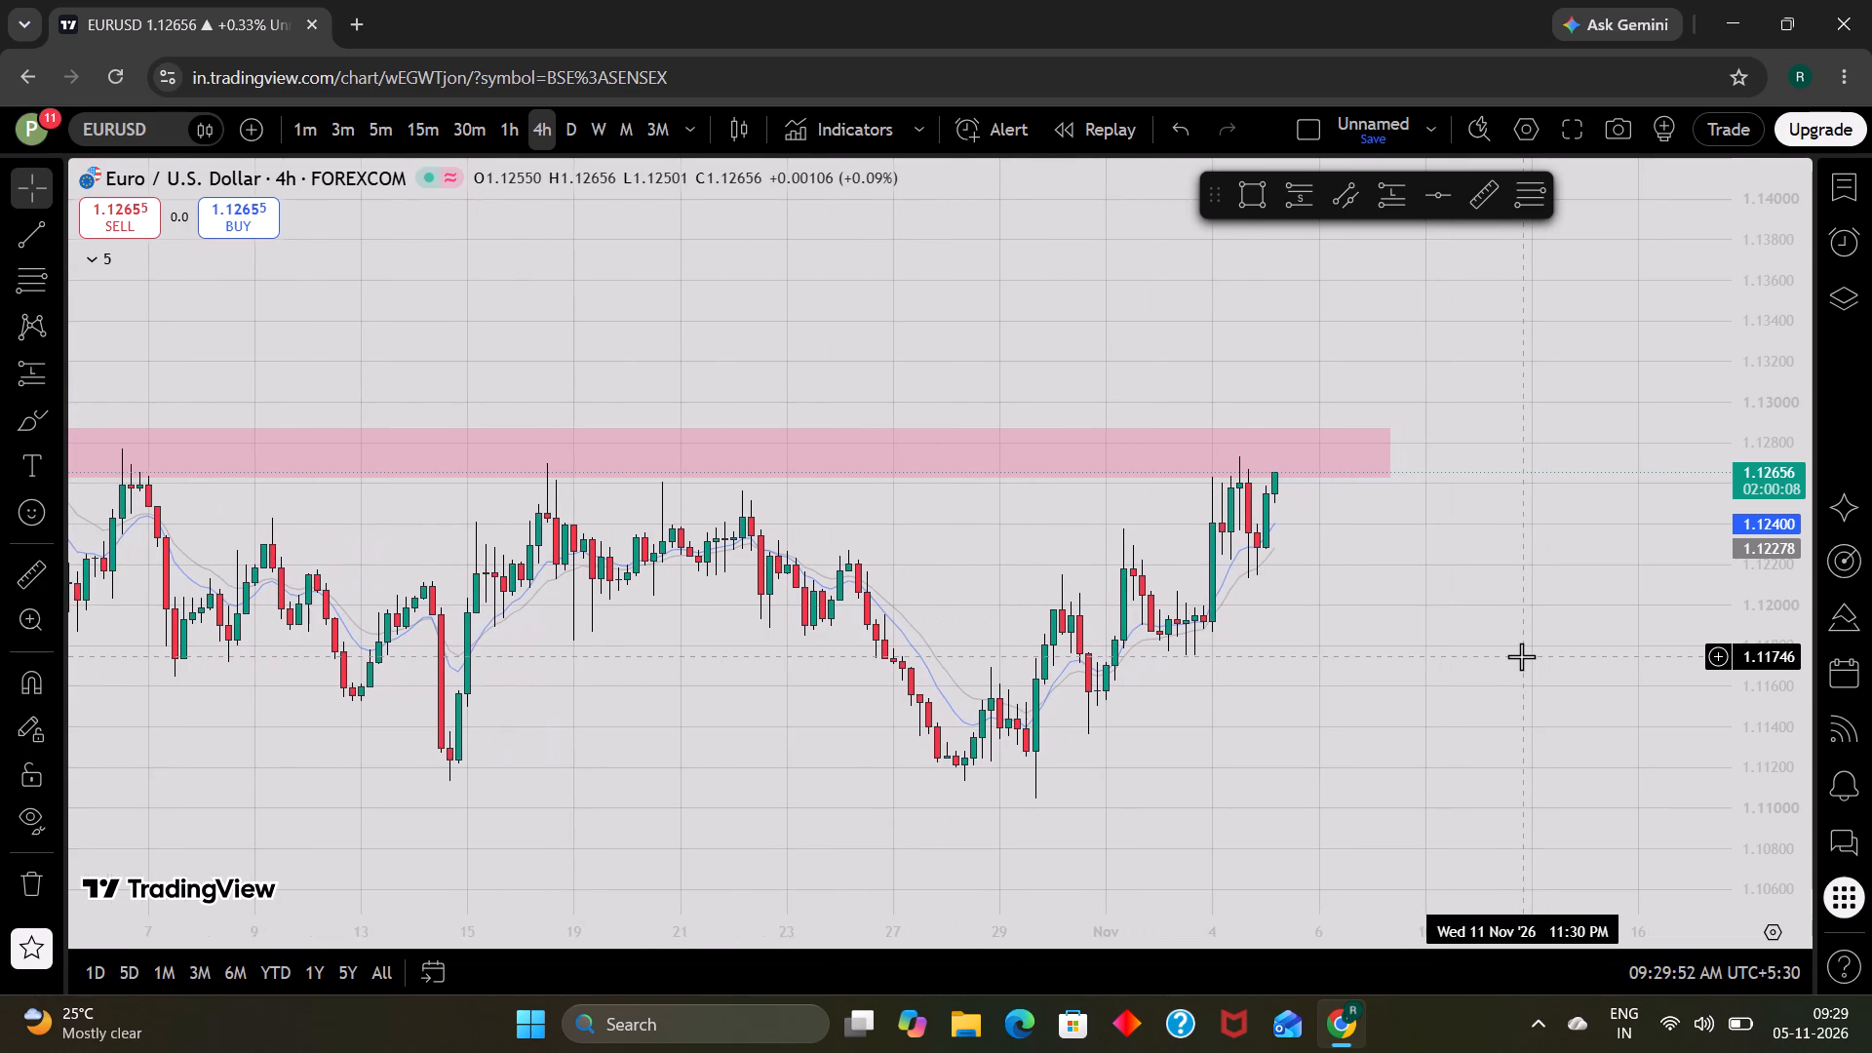
scroll(1521, 656, "up", 1)
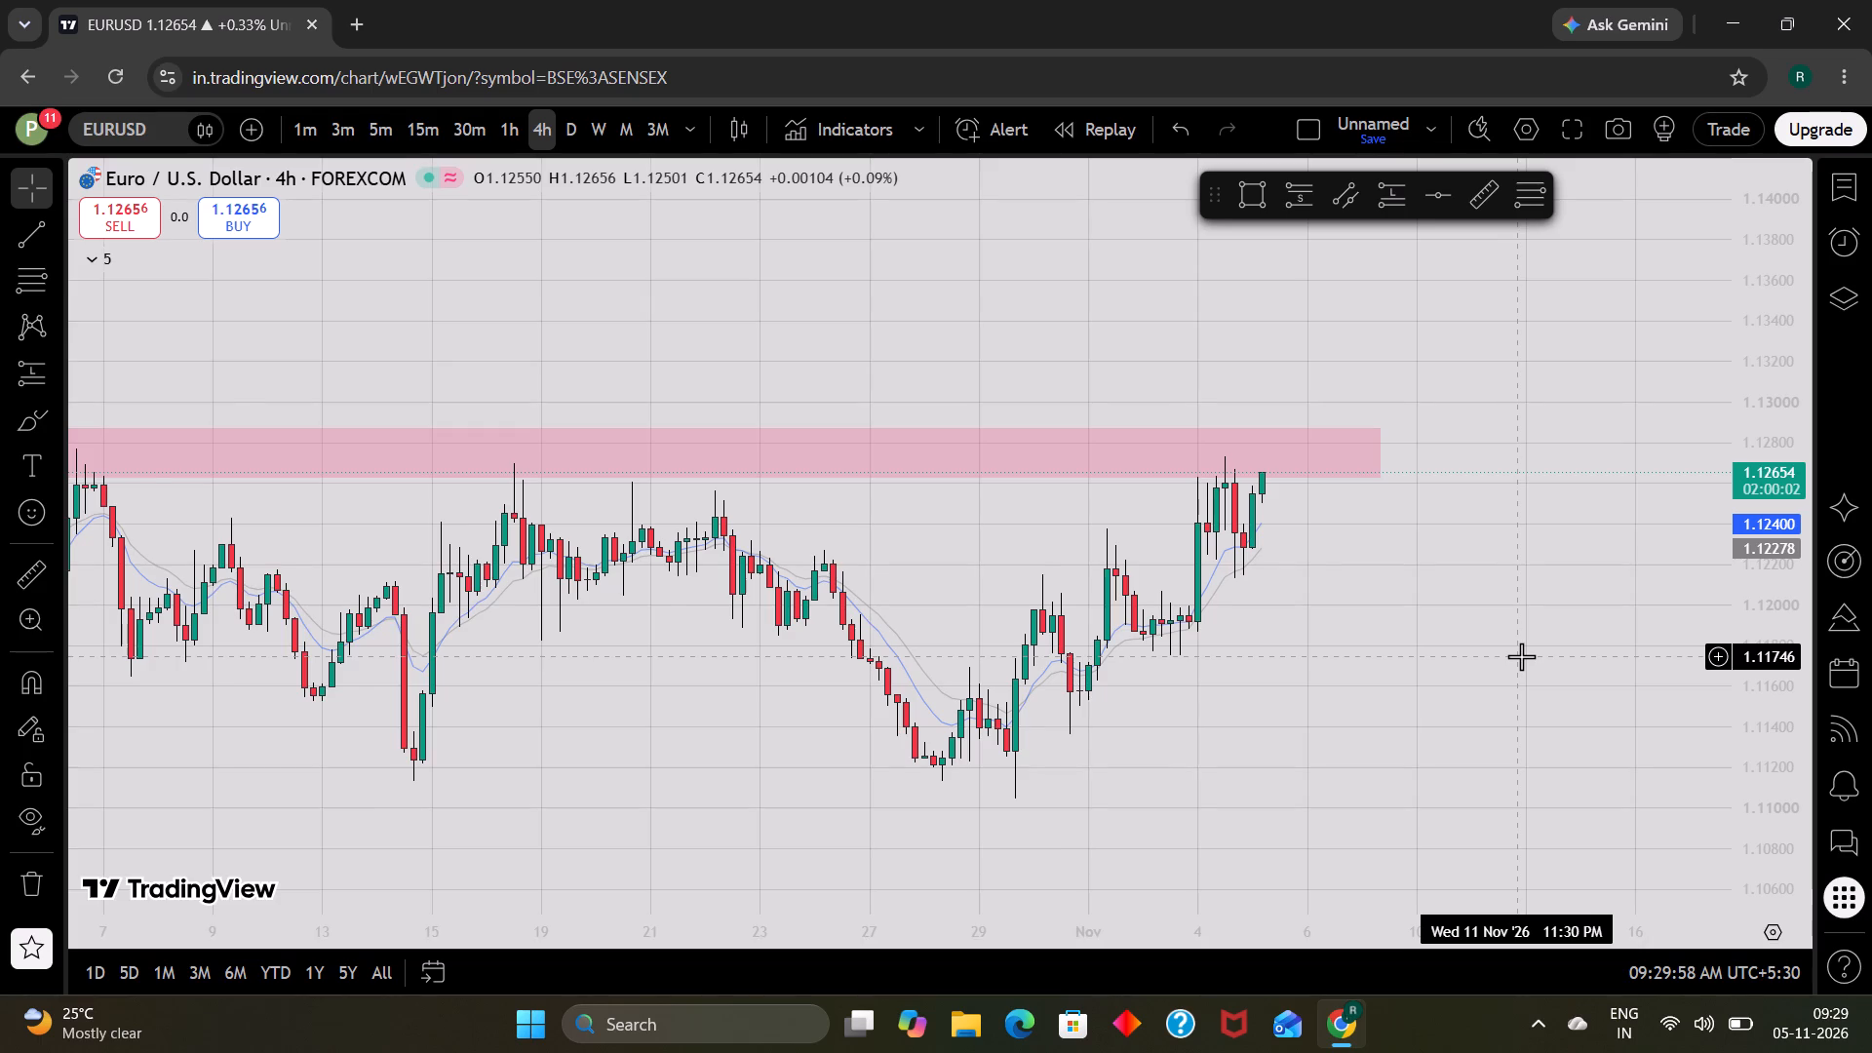
scroll(1521, 656, "up", 1)
On the AUDUSD 4-hour chart, delete the pink rectangle spanning about 0.7010 to 0.7017.
key("Up")
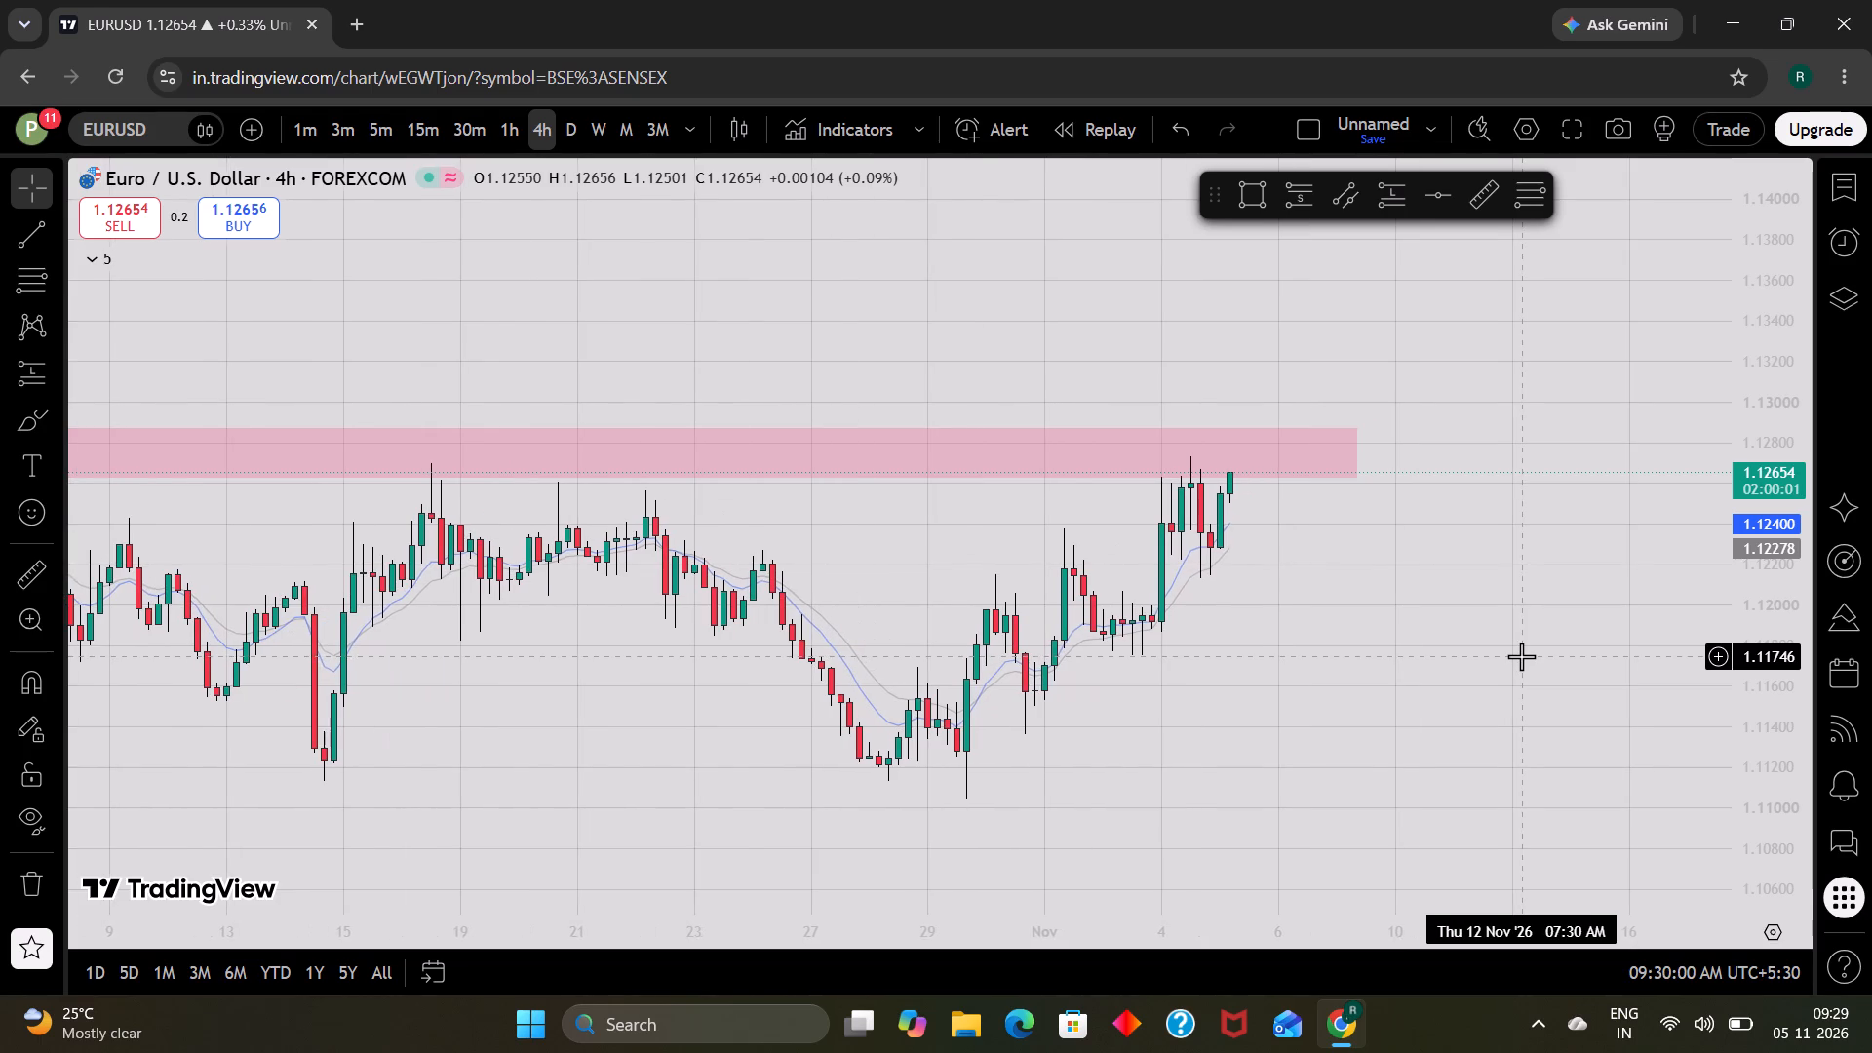
scroll(1521, 656, "up", 1)
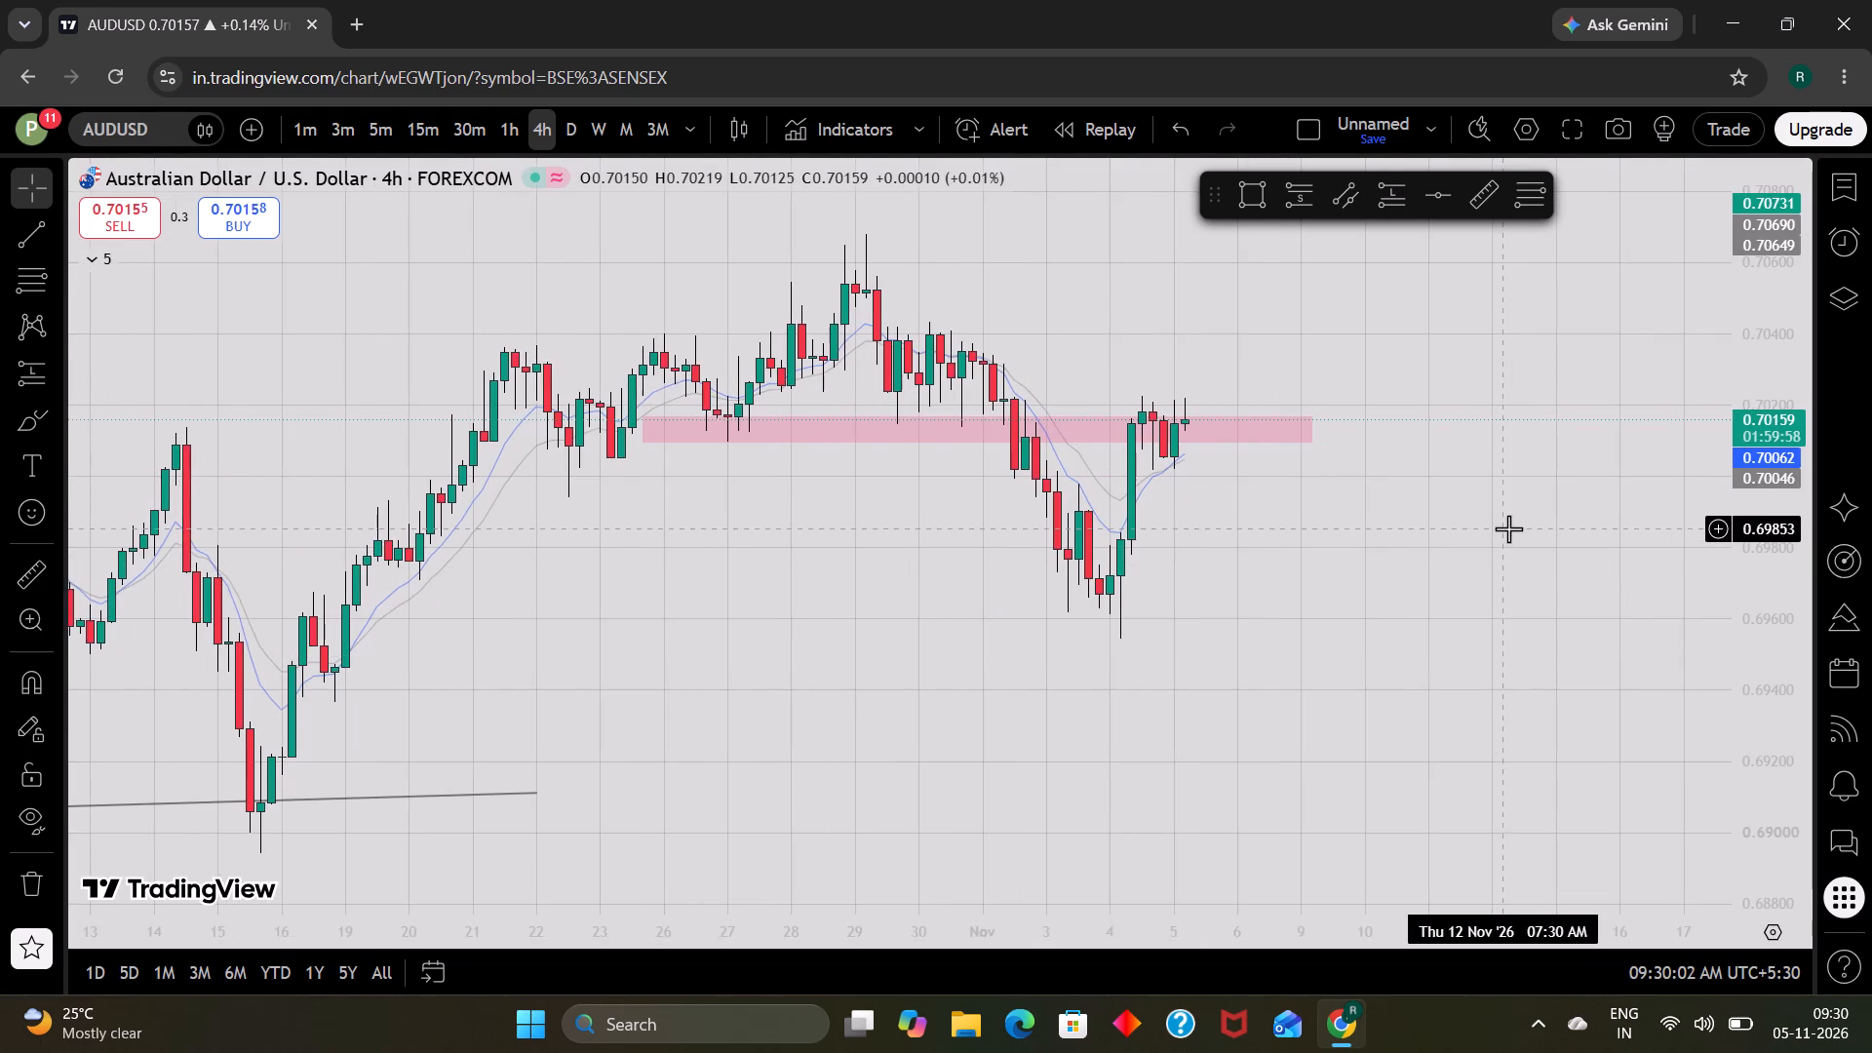
left_click_drag(1508, 528, 1443, 641)
scroll(1443, 641, "down", 3)
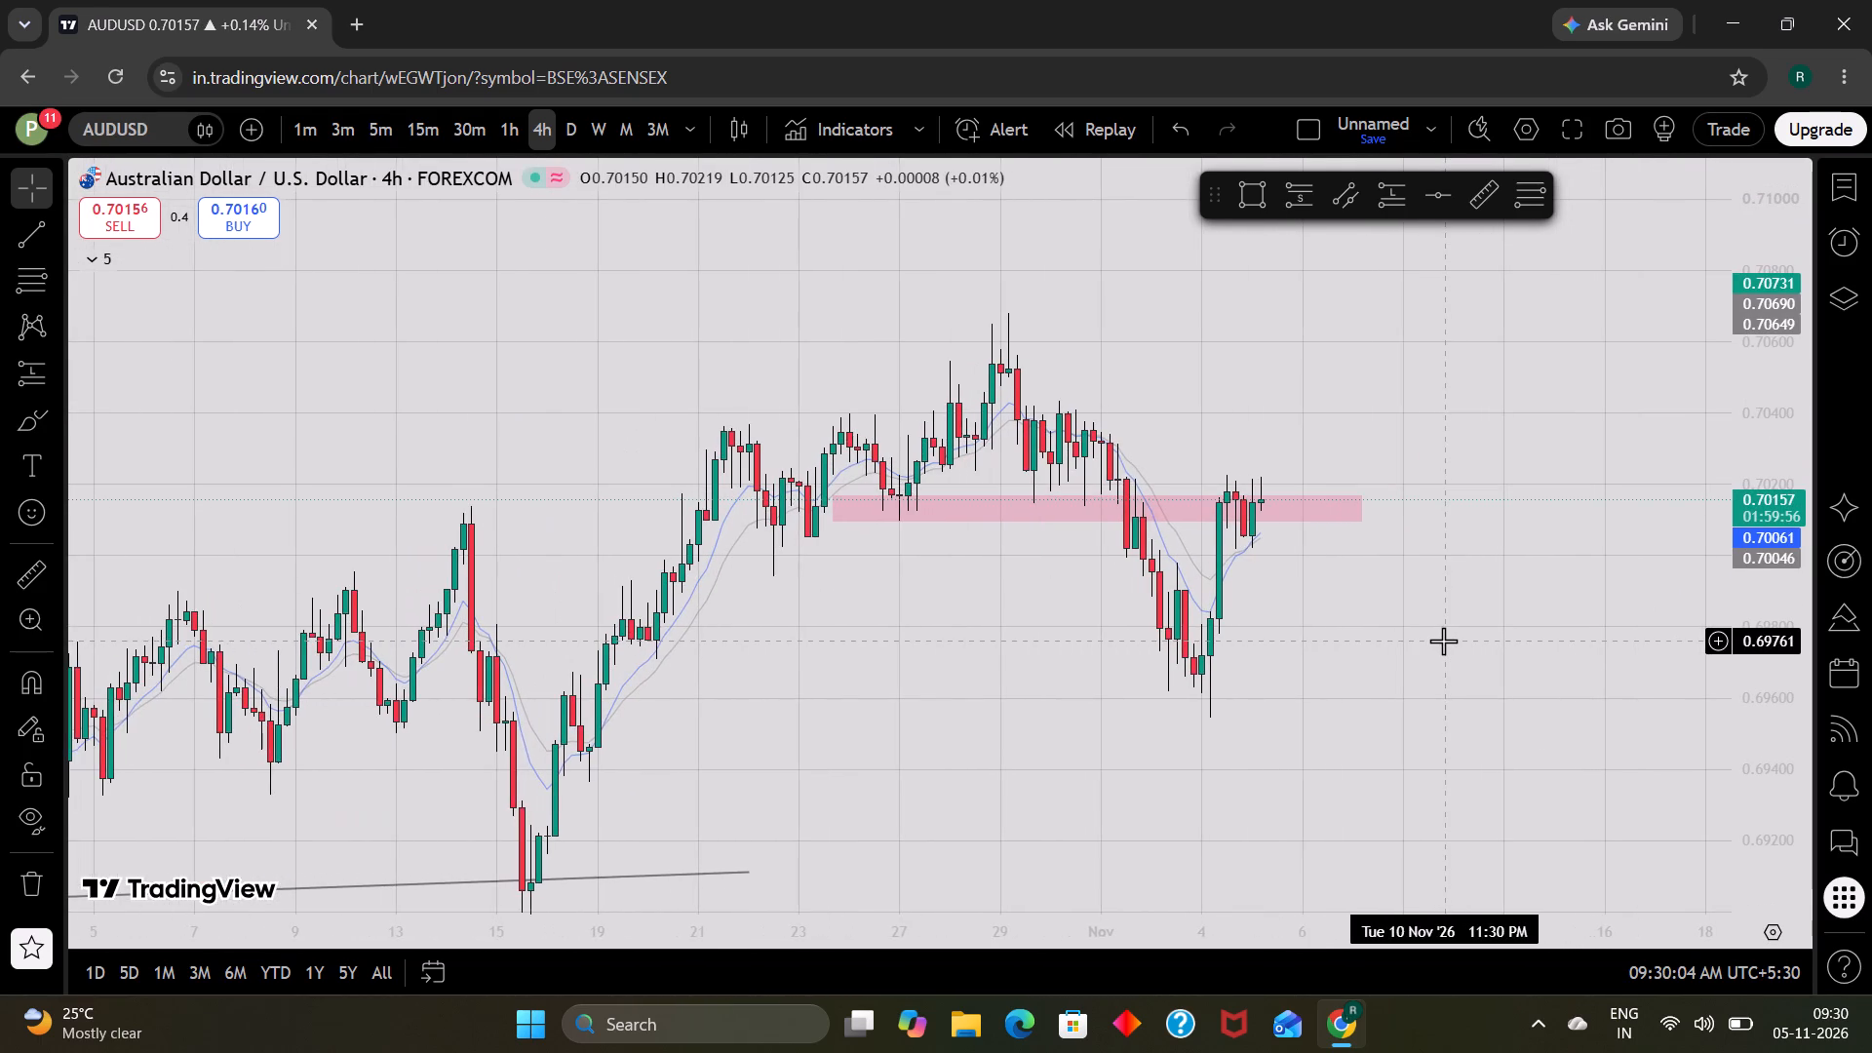
left_click_drag(1443, 641, 1432, 743)
scroll(1432, 743, "down", 1)
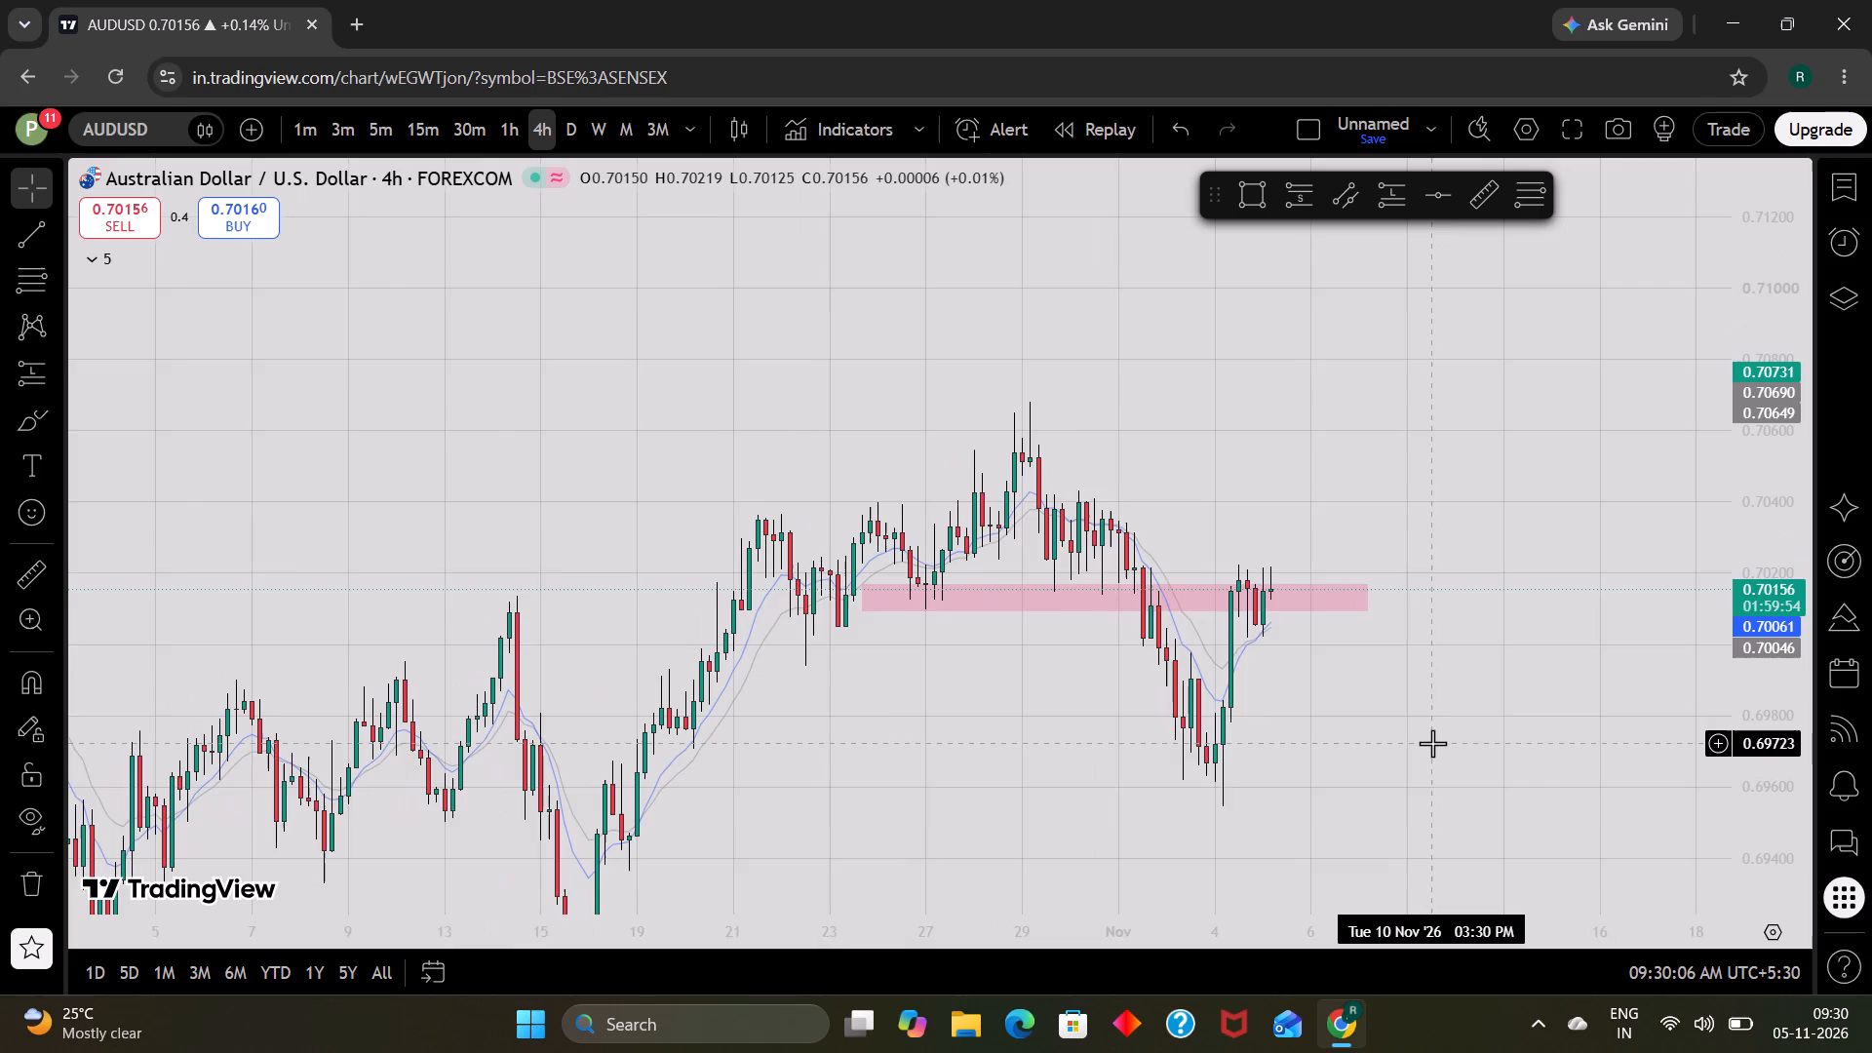
scroll(1432, 743, "up", 1)
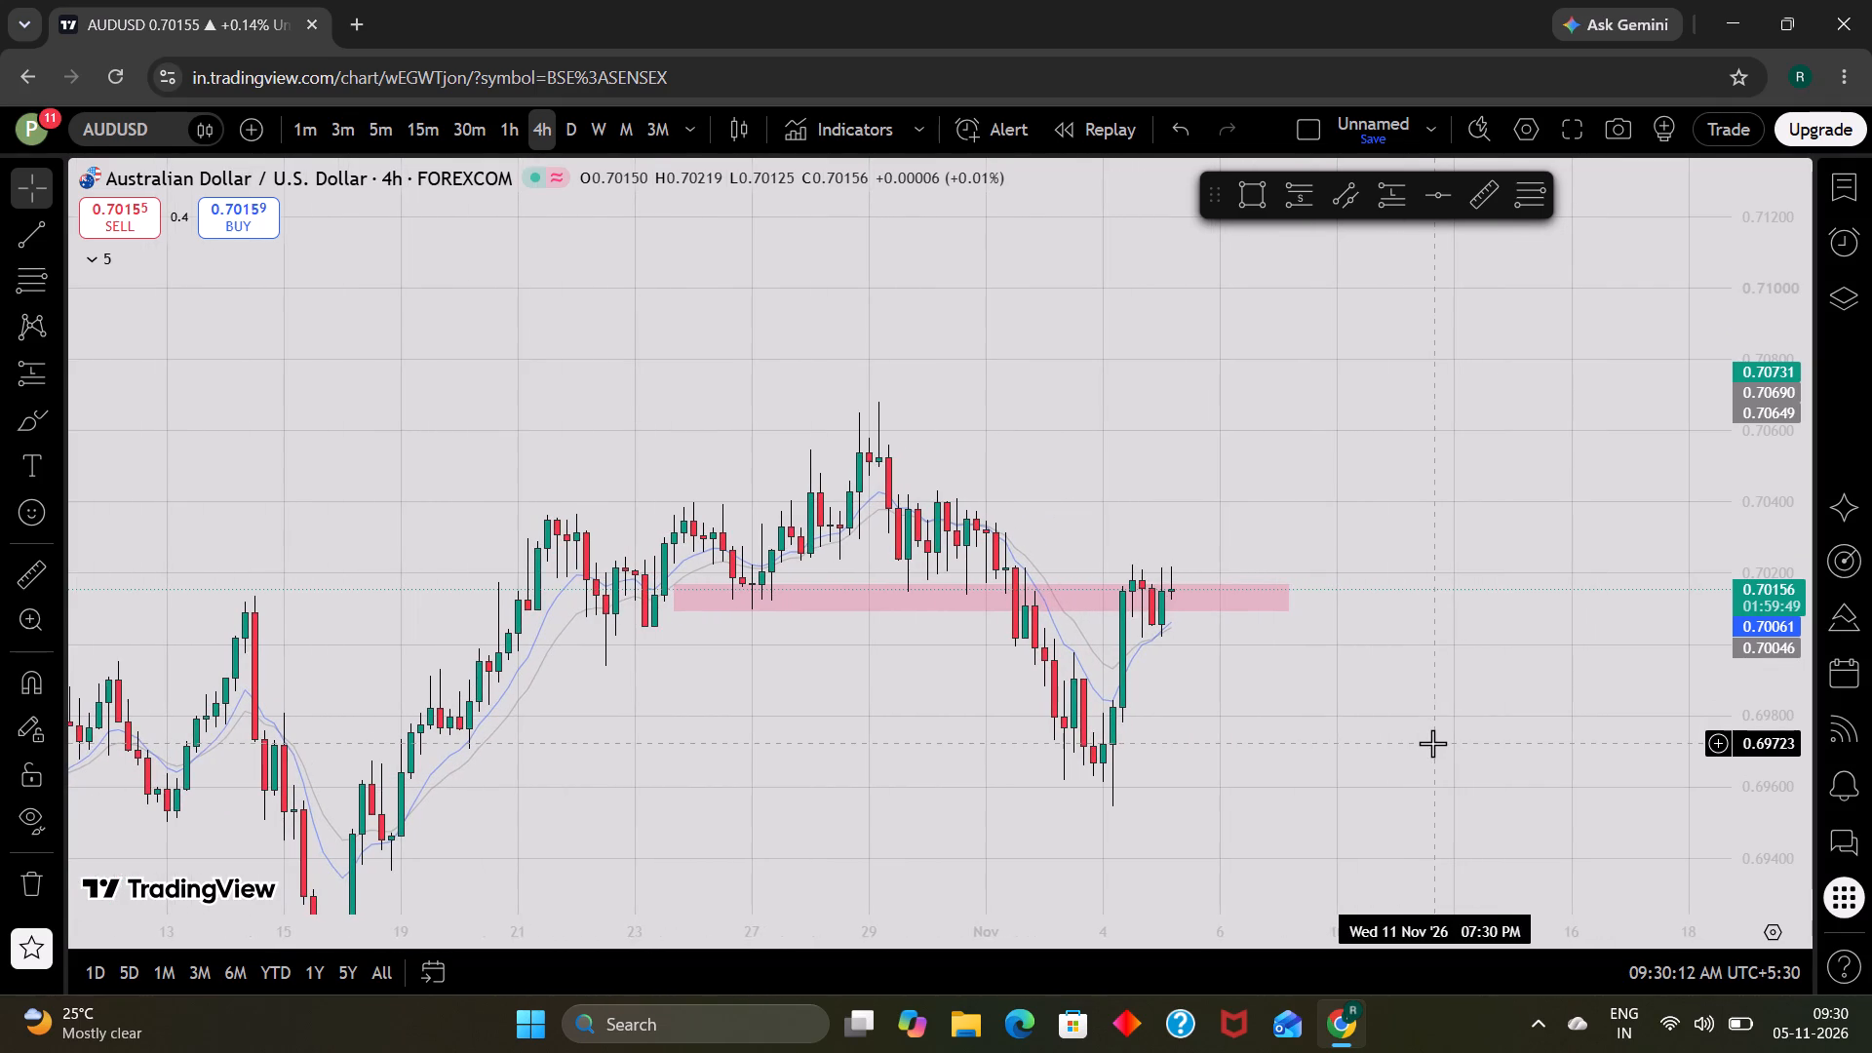
left_click(1291, 602)
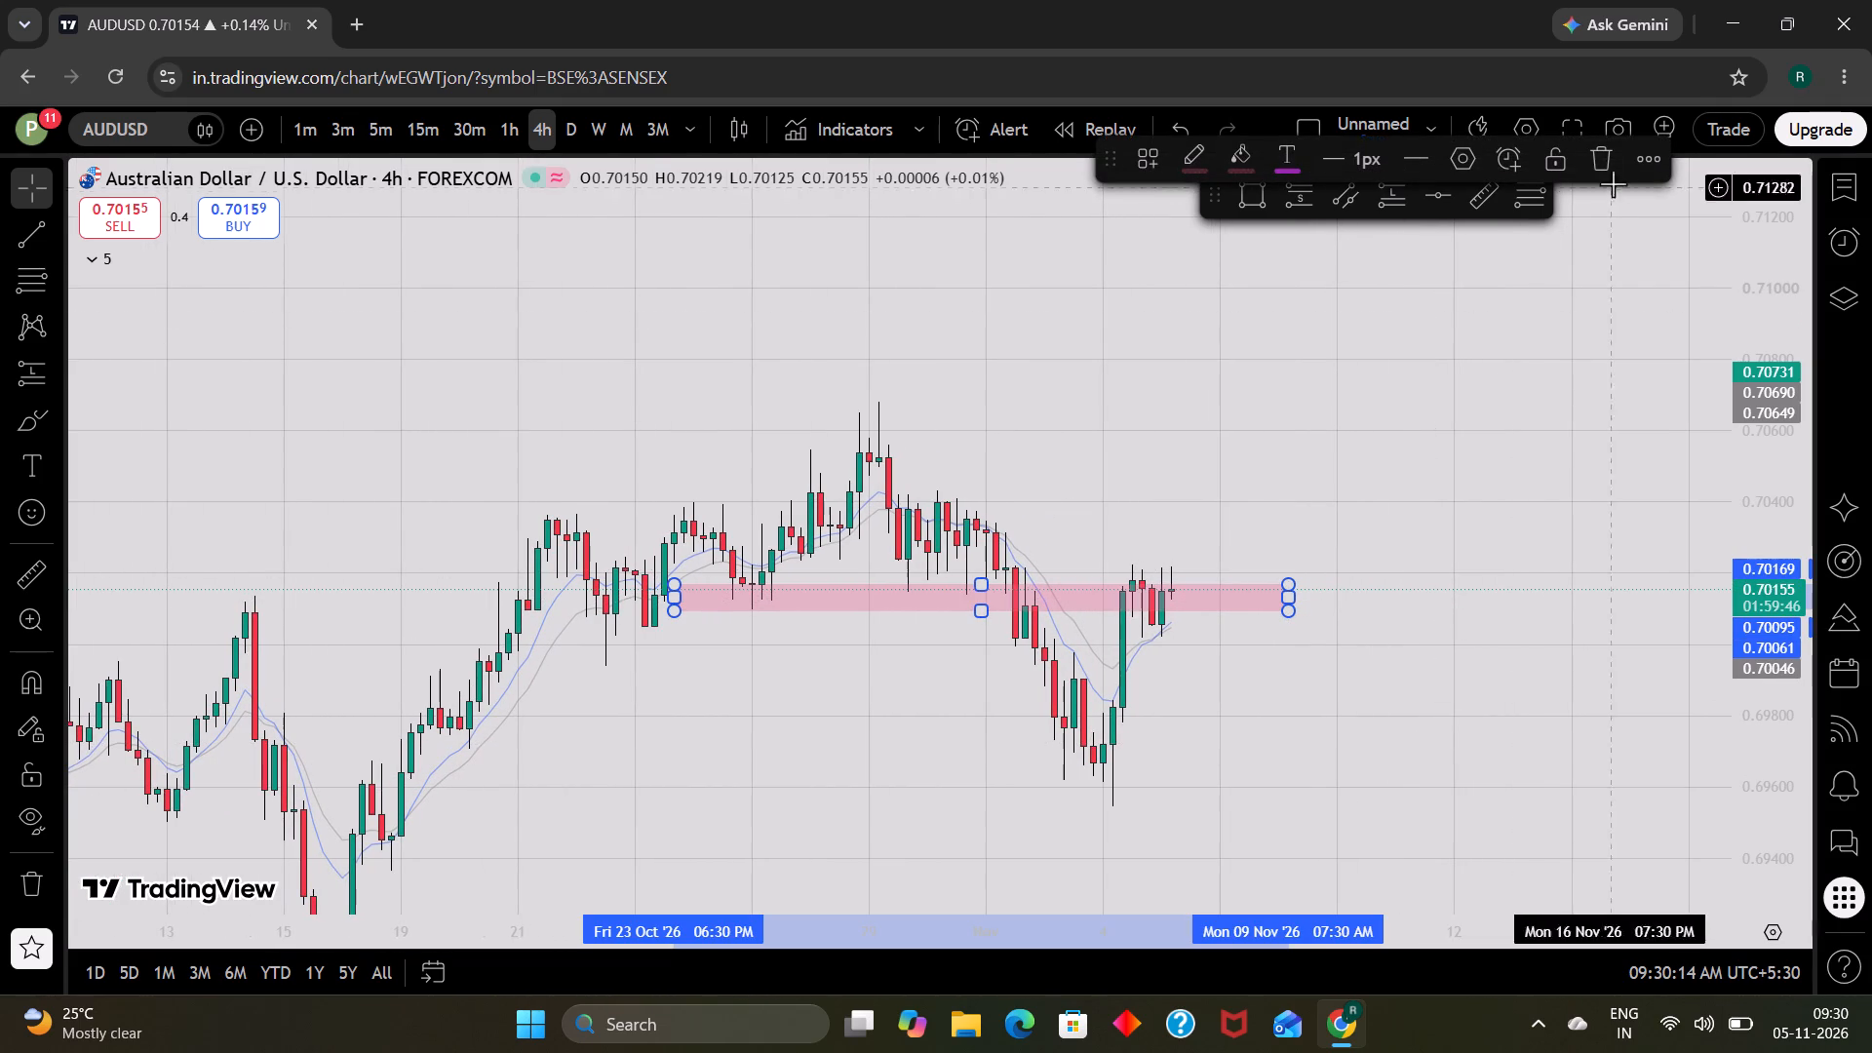
left_click(1595, 169)
Draw a thin rectangle zone over the latest AUDUSD highs from about 0.7018 to 0.7022, spanning 3 to 5 November.
scroll(1441, 596, "up", 1)
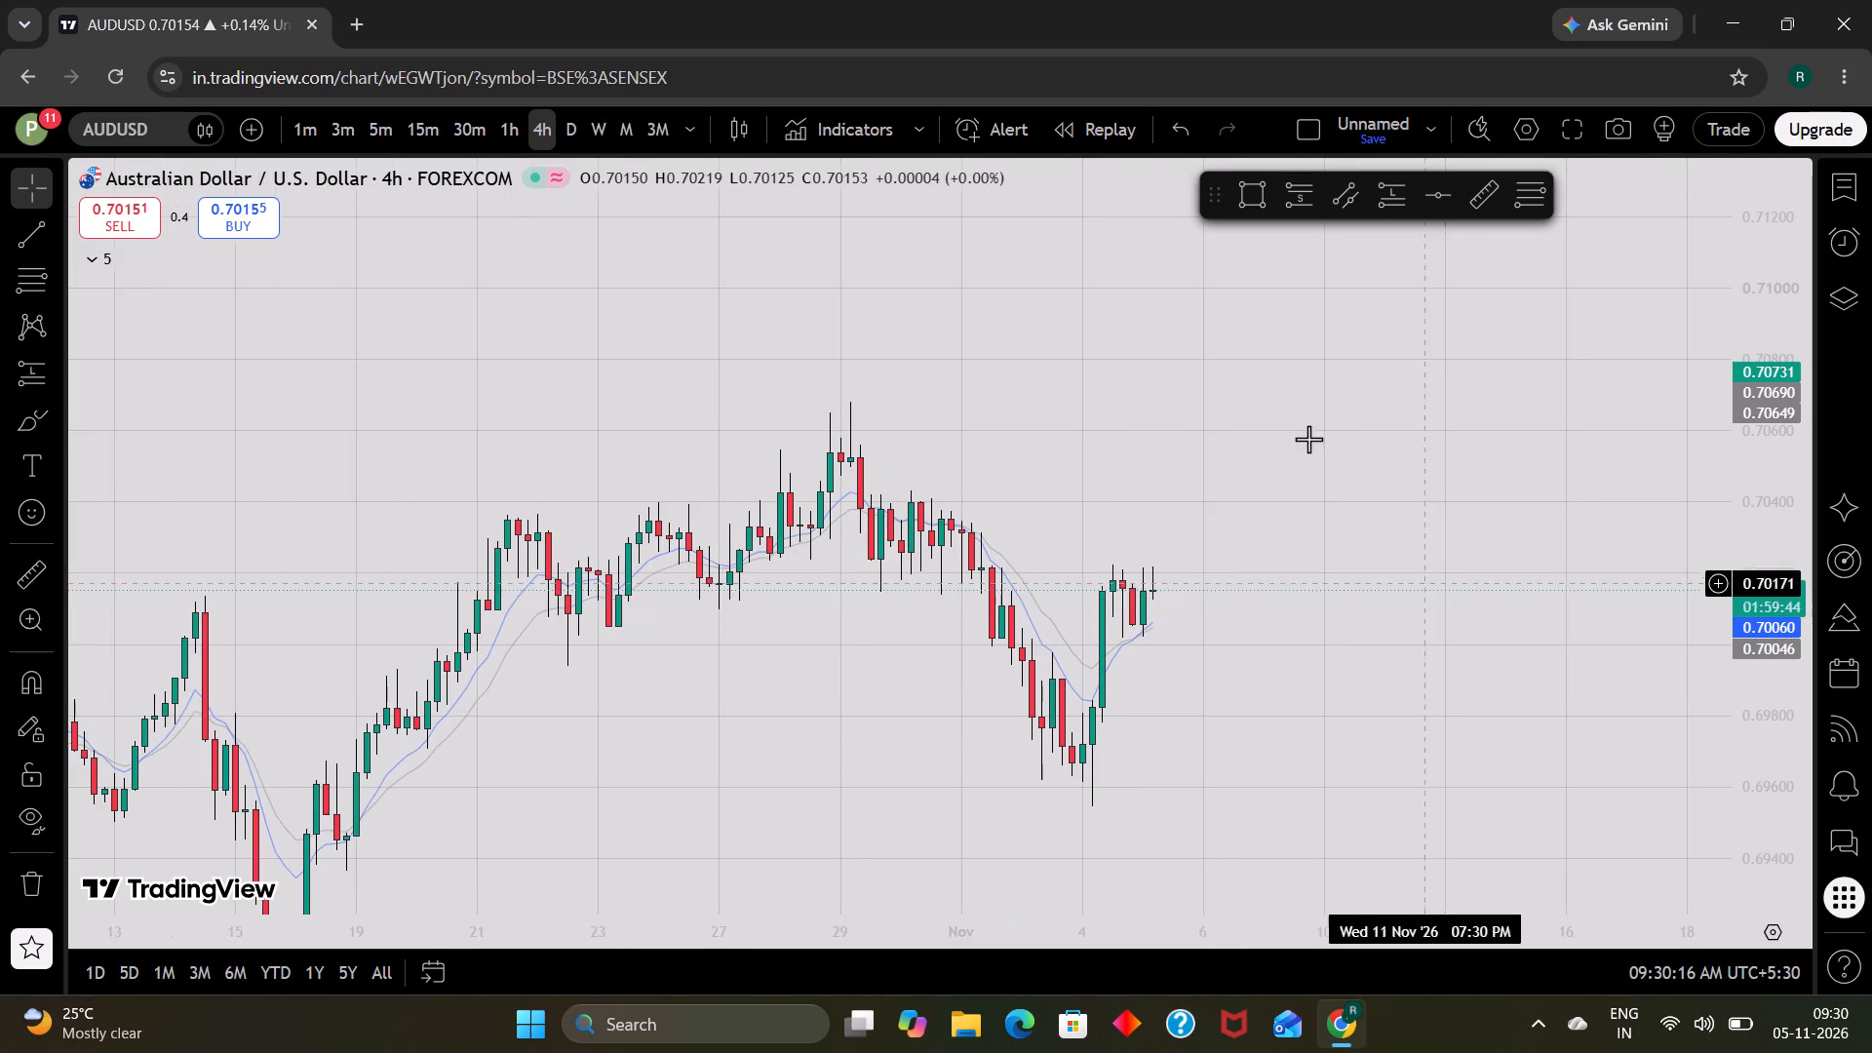
left_click(1247, 202)
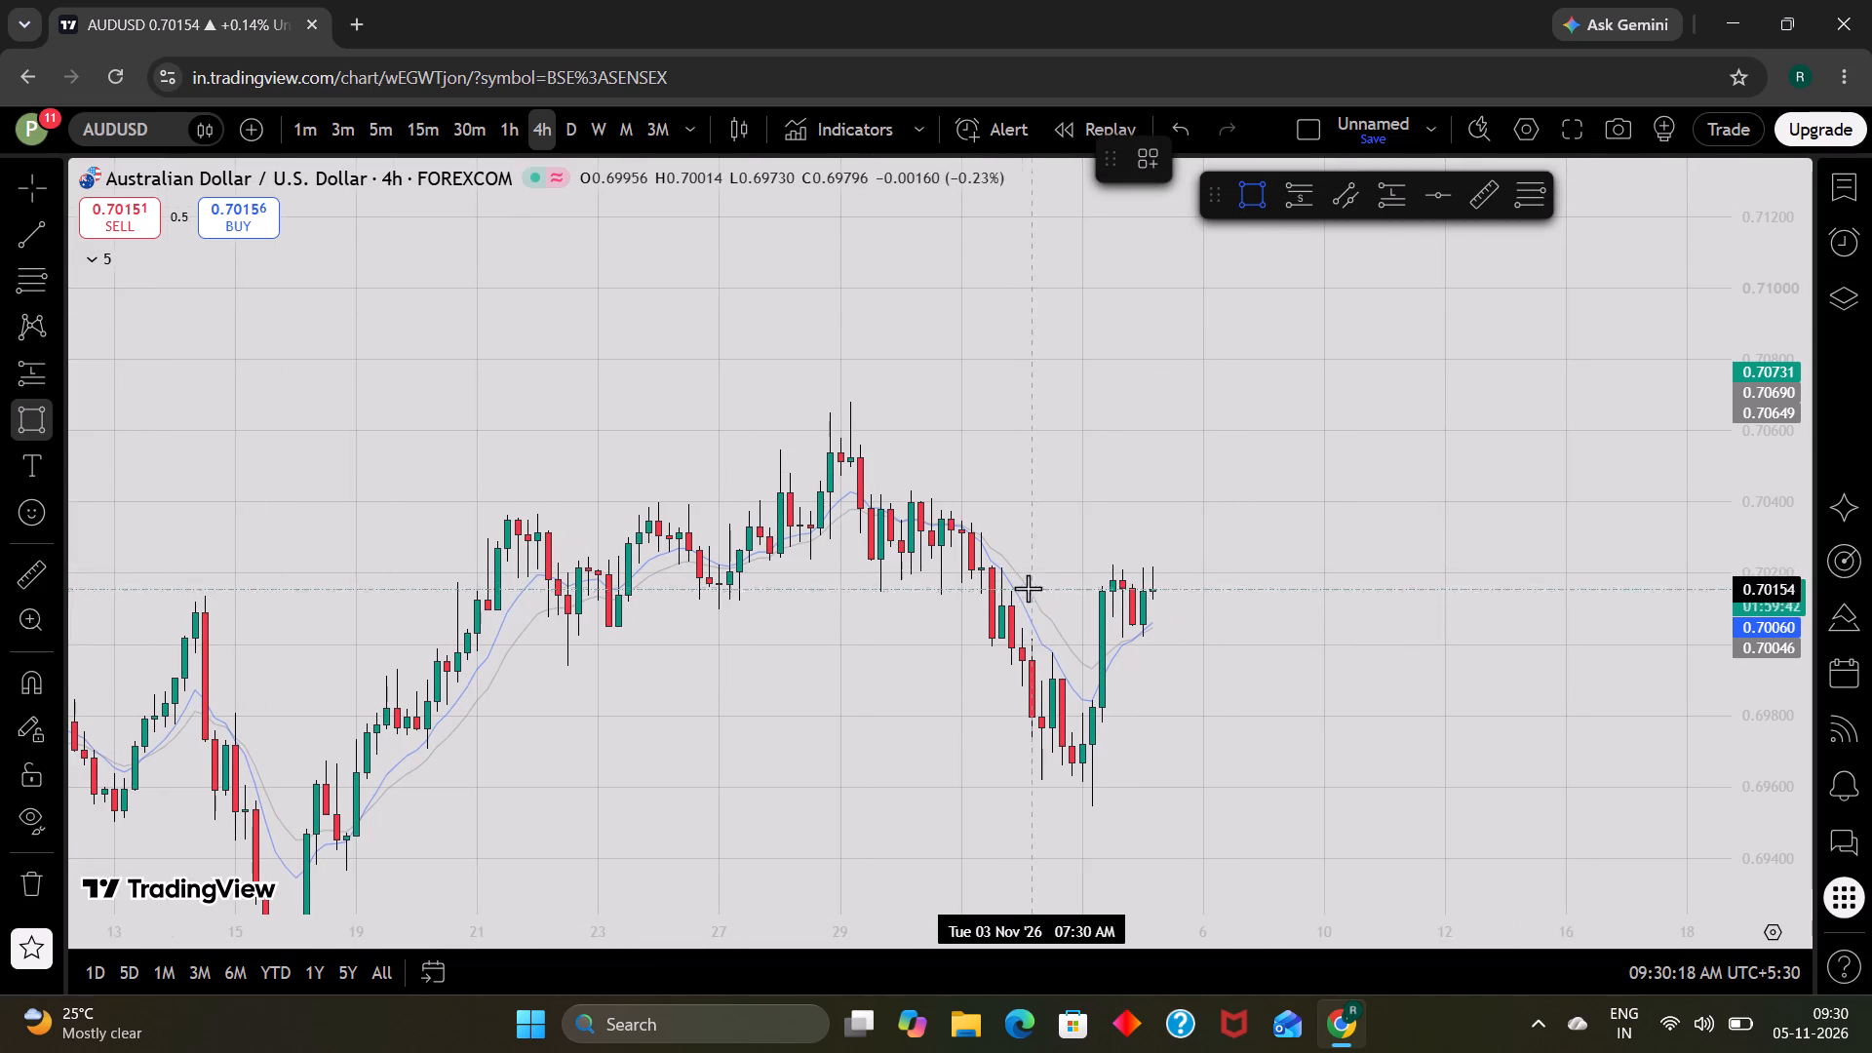
left_click_drag(1053, 579, 1182, 566)
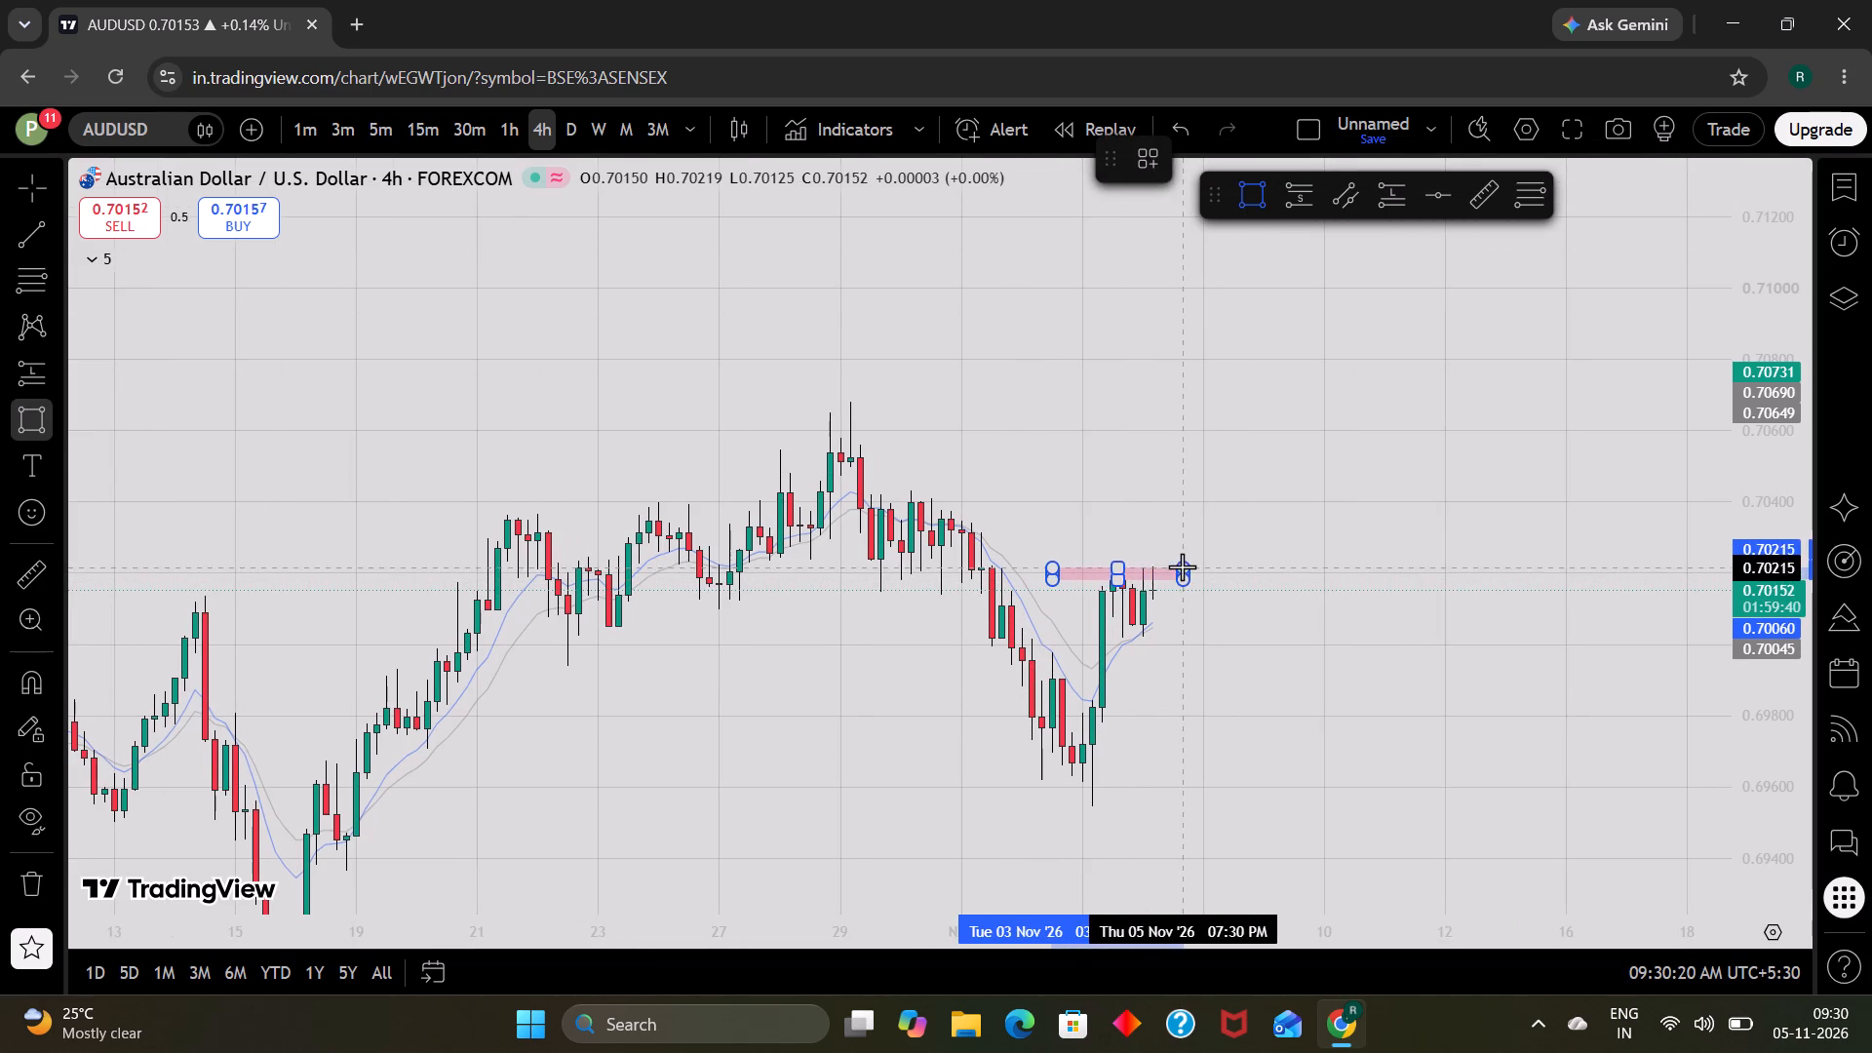
left_click_drag(1182, 566, 1191, 564)
left_click(1191, 564)
left_click(1278, 734)
scroll(1278, 734, "up", 1)
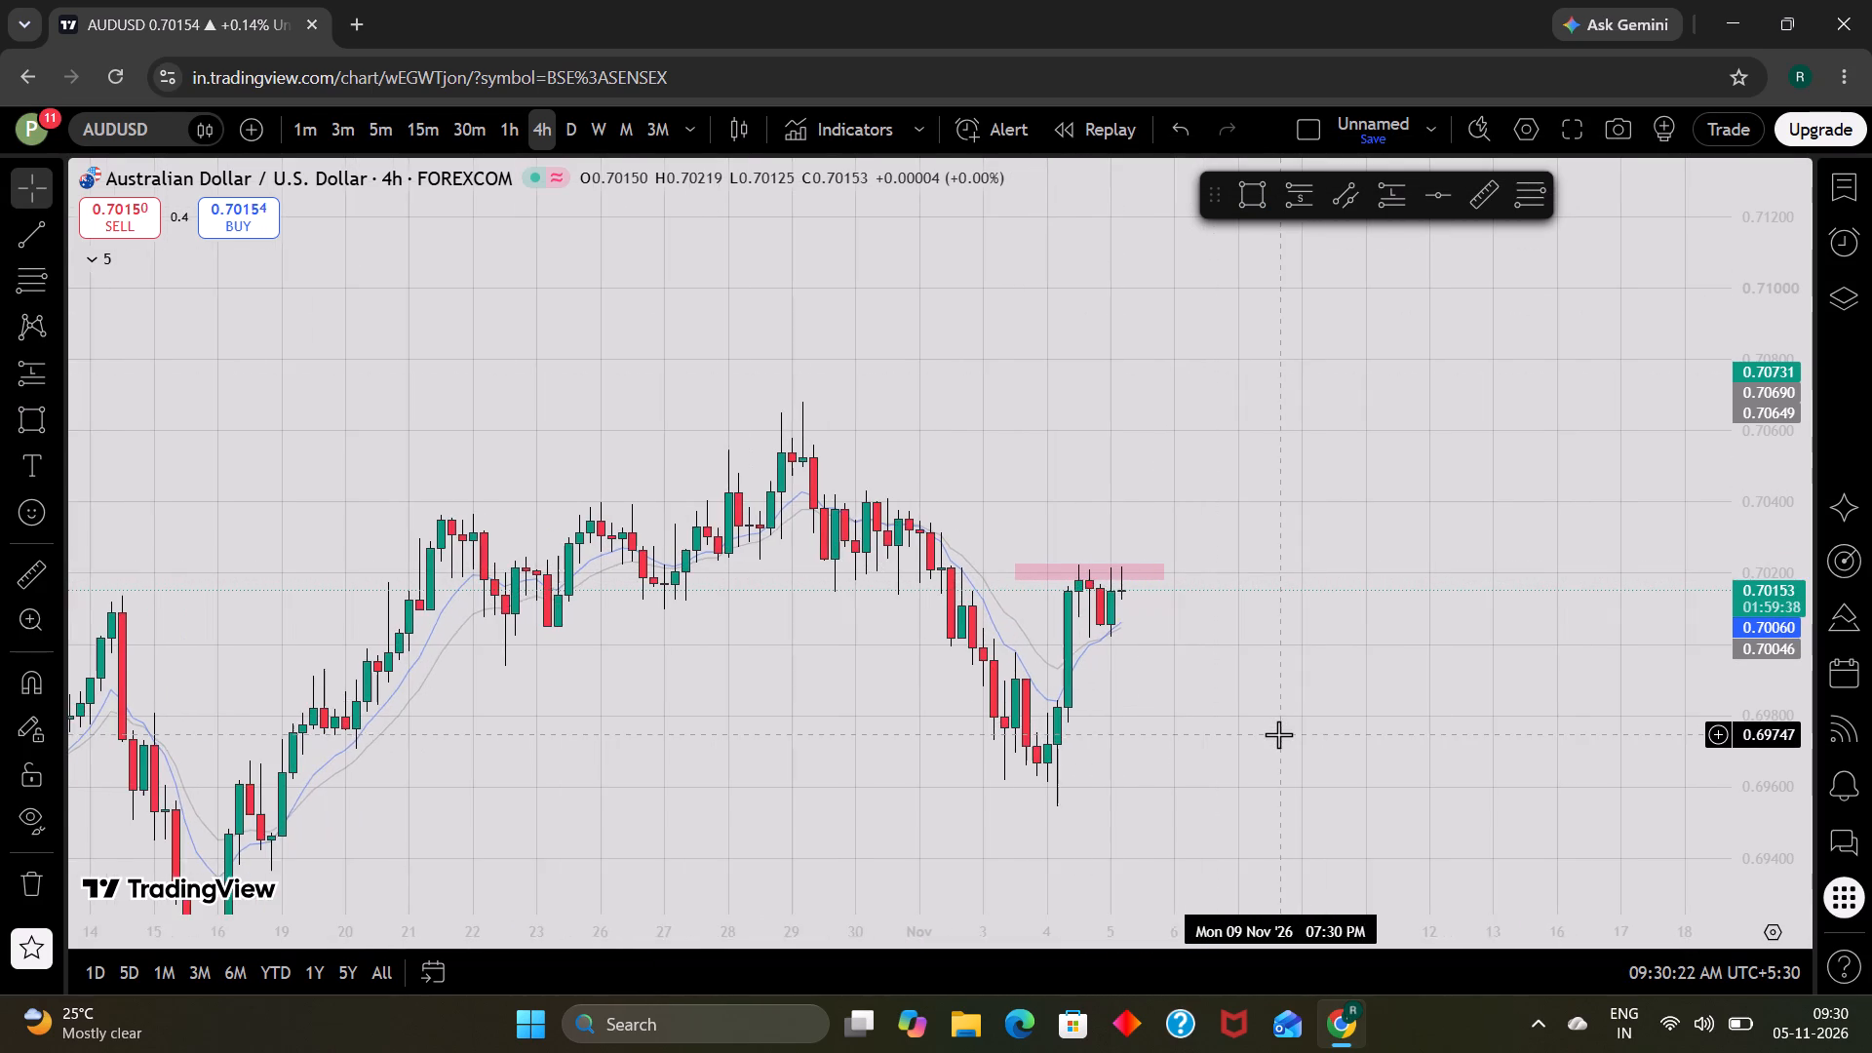
Go past XAUUSD to the BTCUSD chart and examine its 1-hour candles below the upper pink zone.
key("Up")
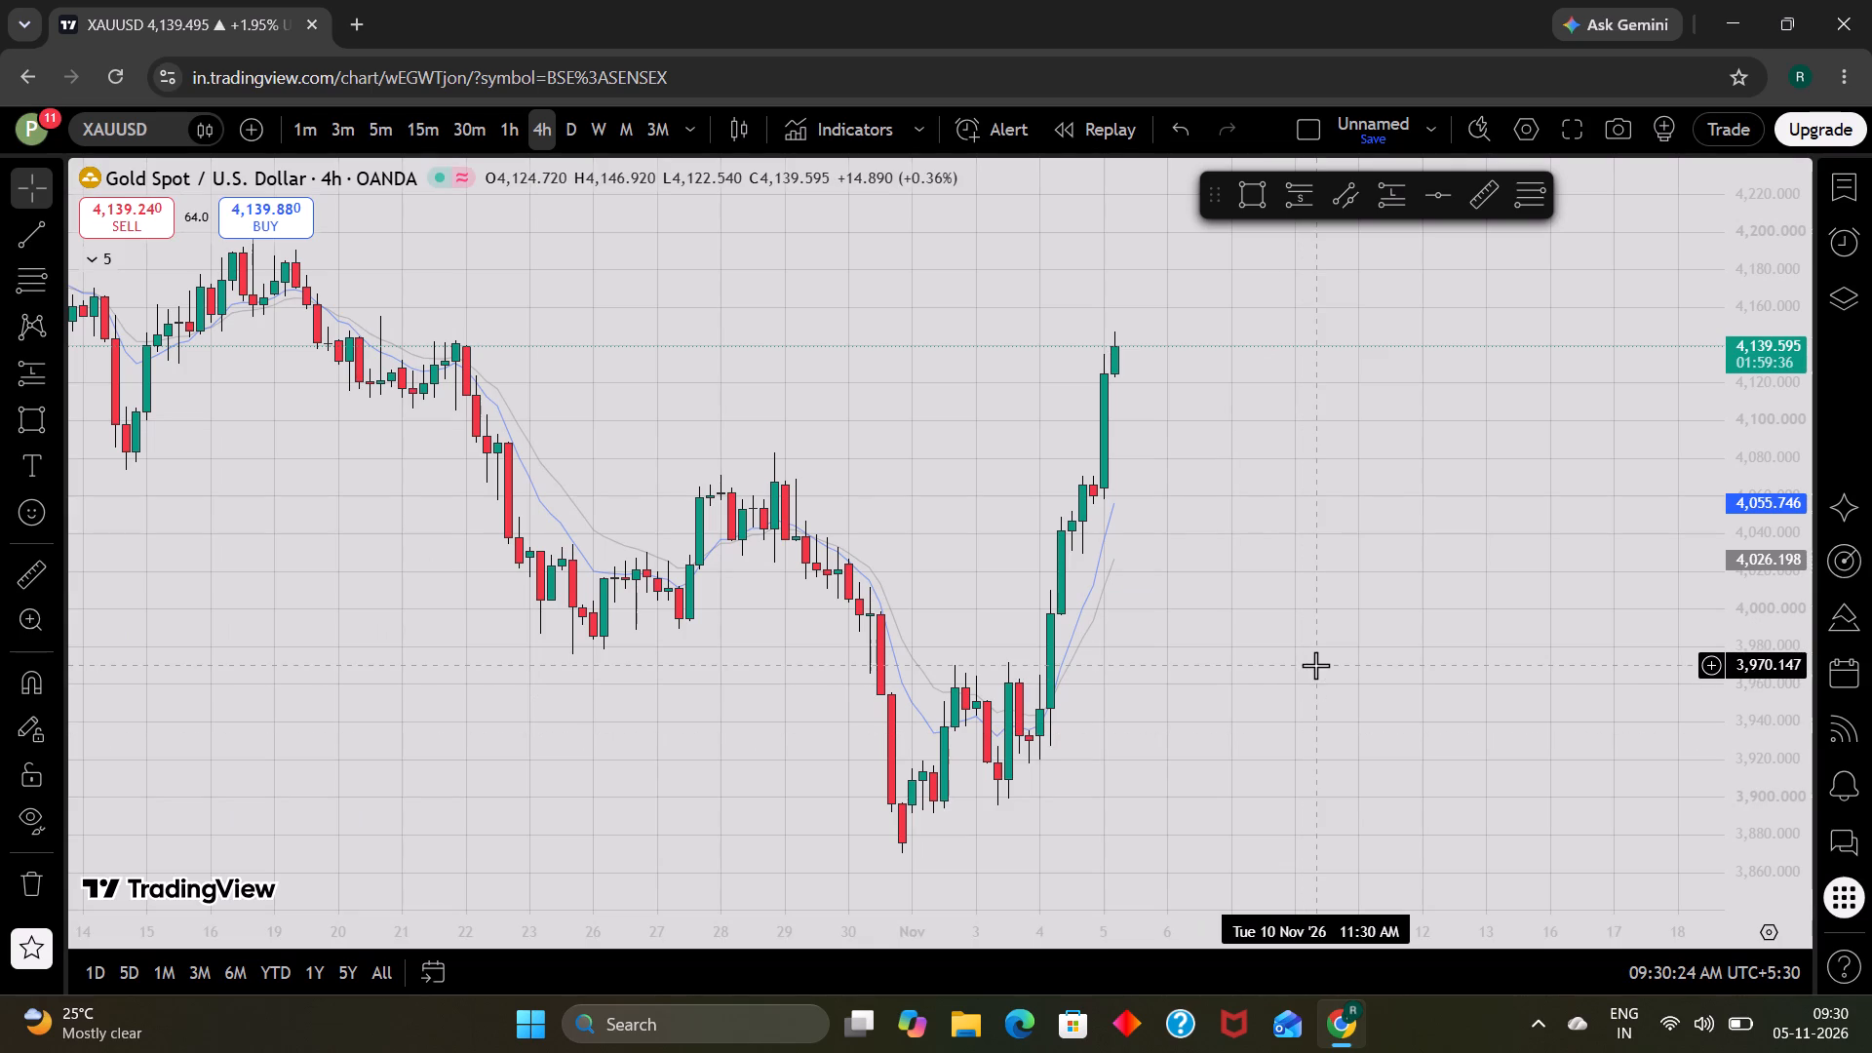
key("Up")
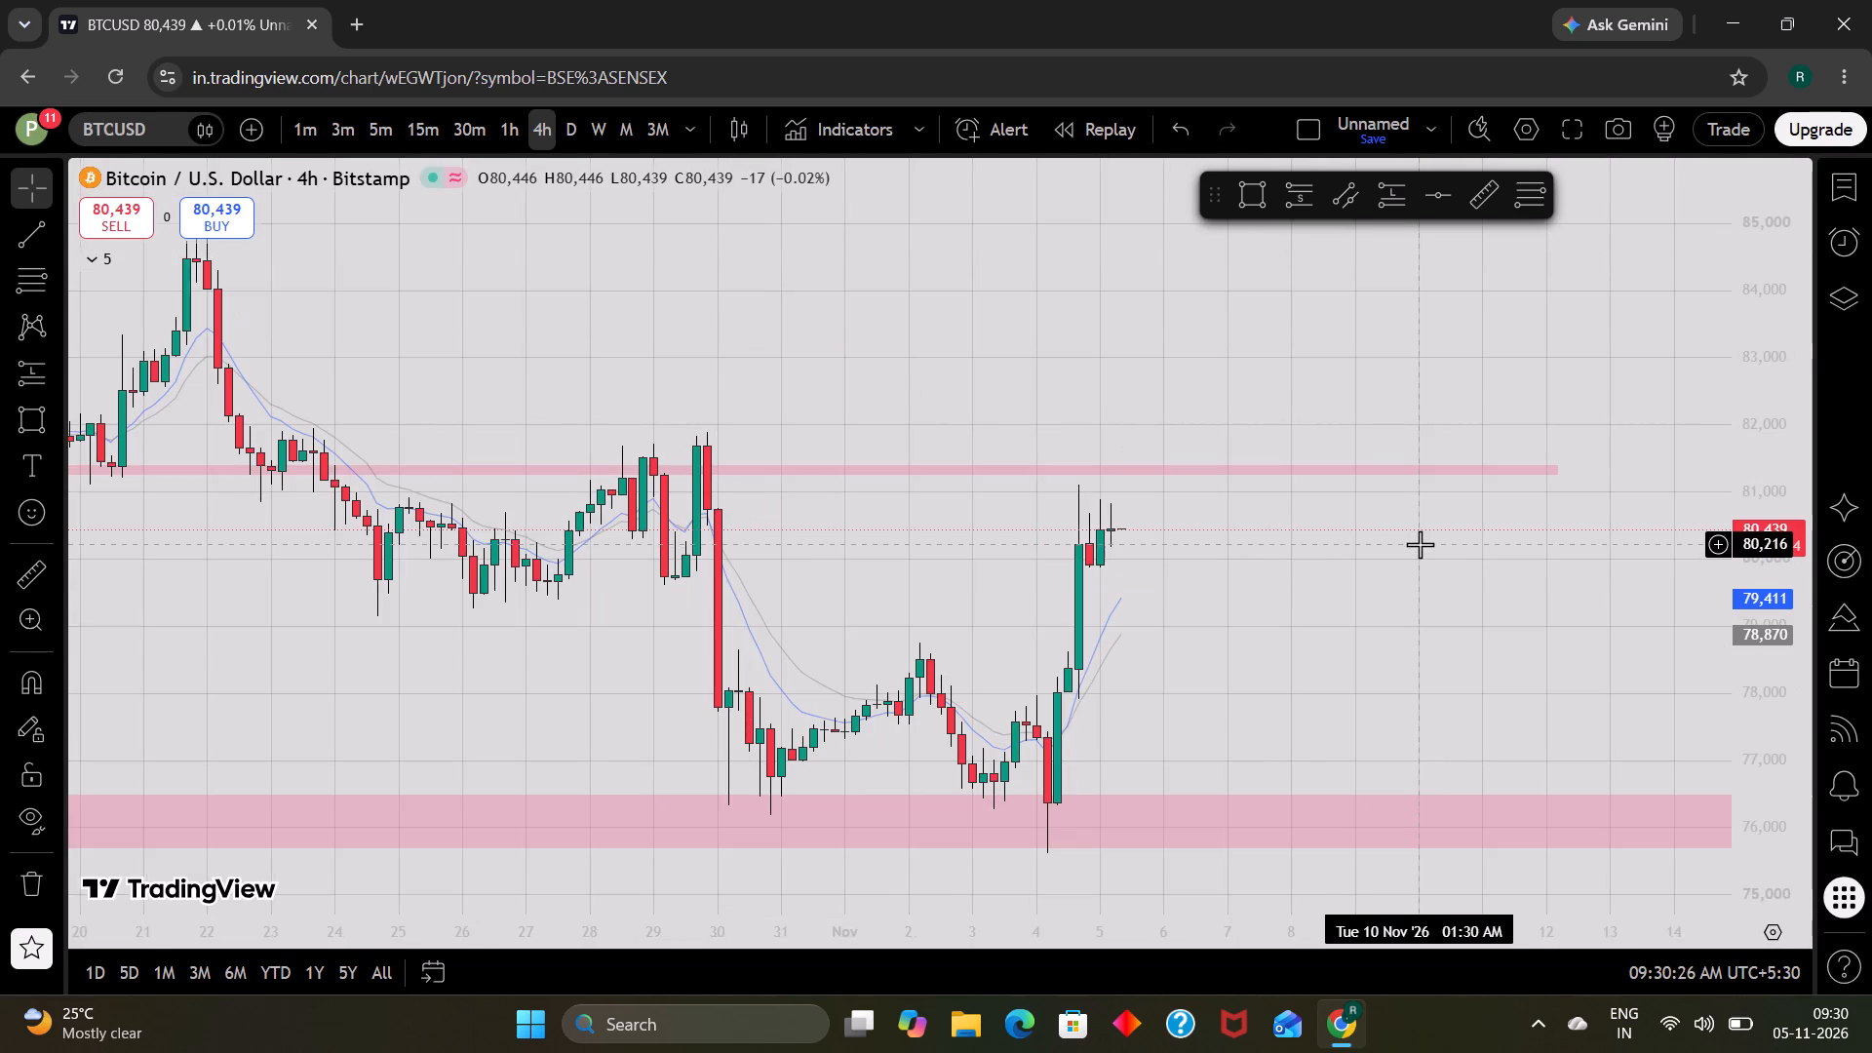
left_click(1420, 544)
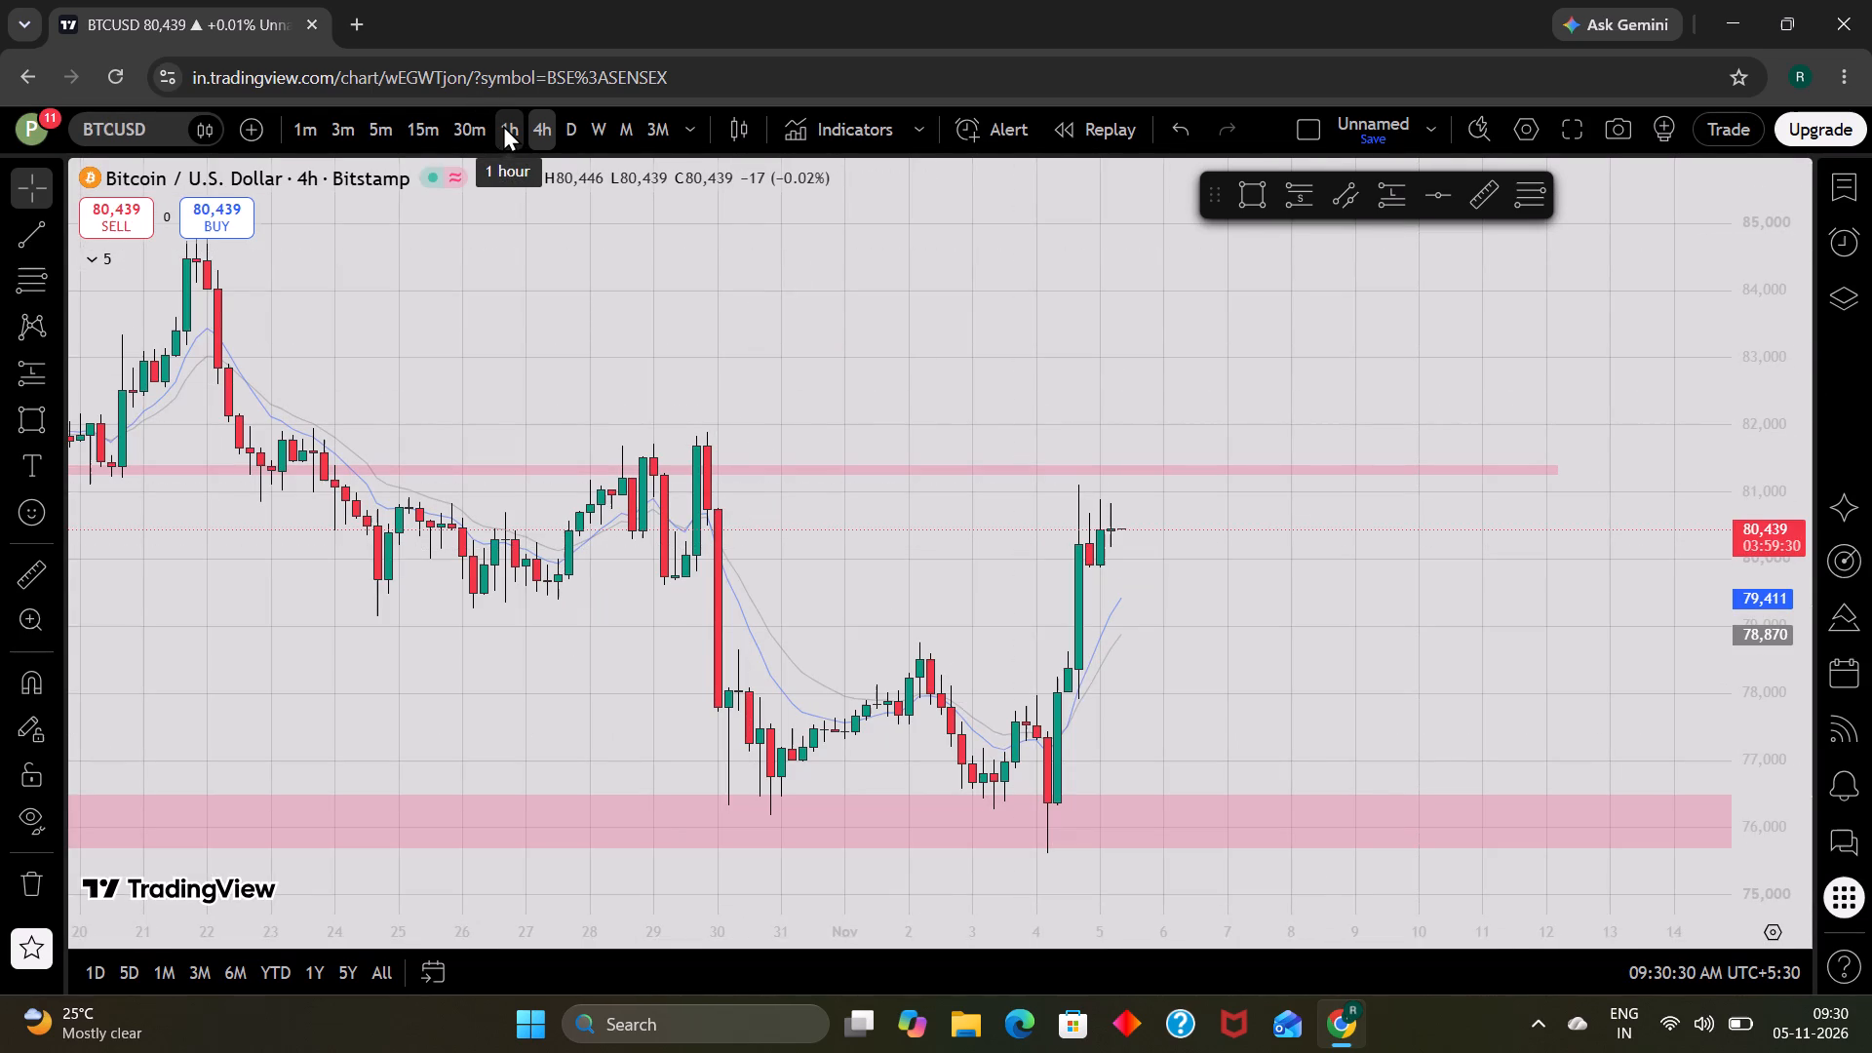
left_click(503, 125)
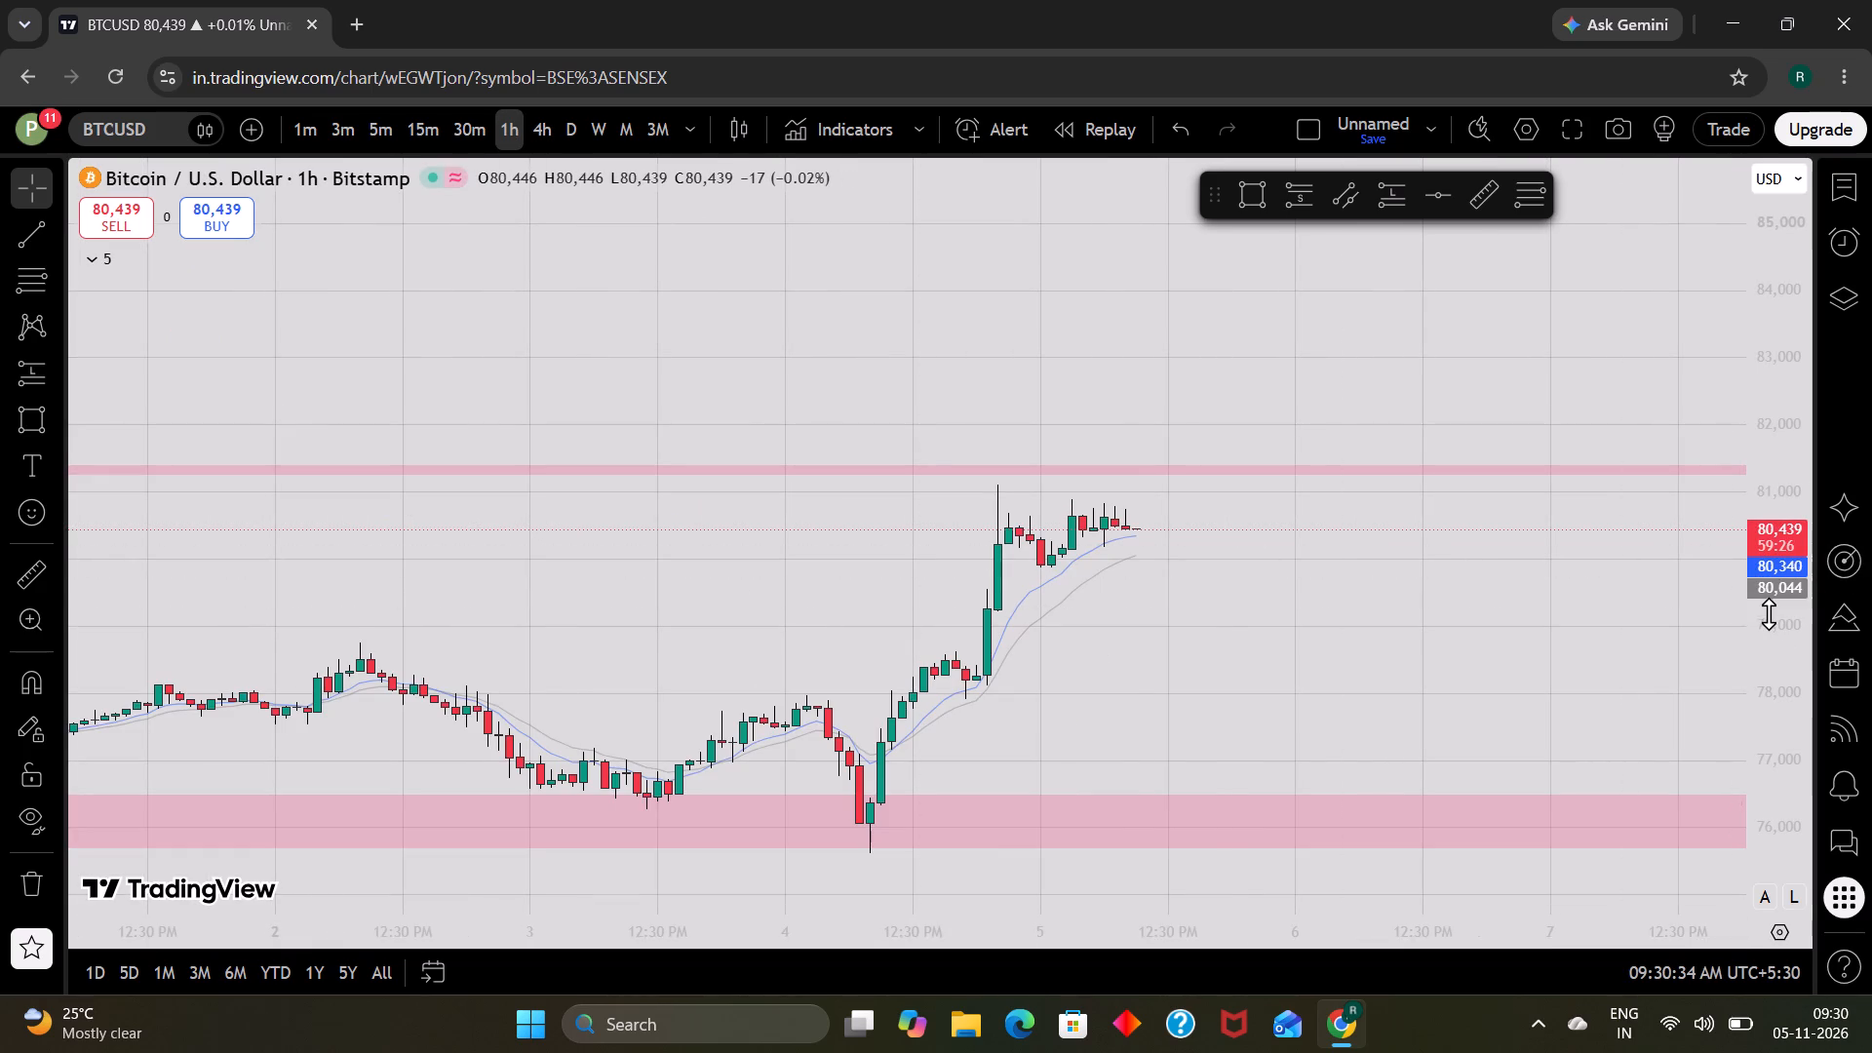
scroll(1769, 614, "up", 8)
left_click_drag(1279, 615, 1417, 719)
scroll(1417, 719, "up", 1)
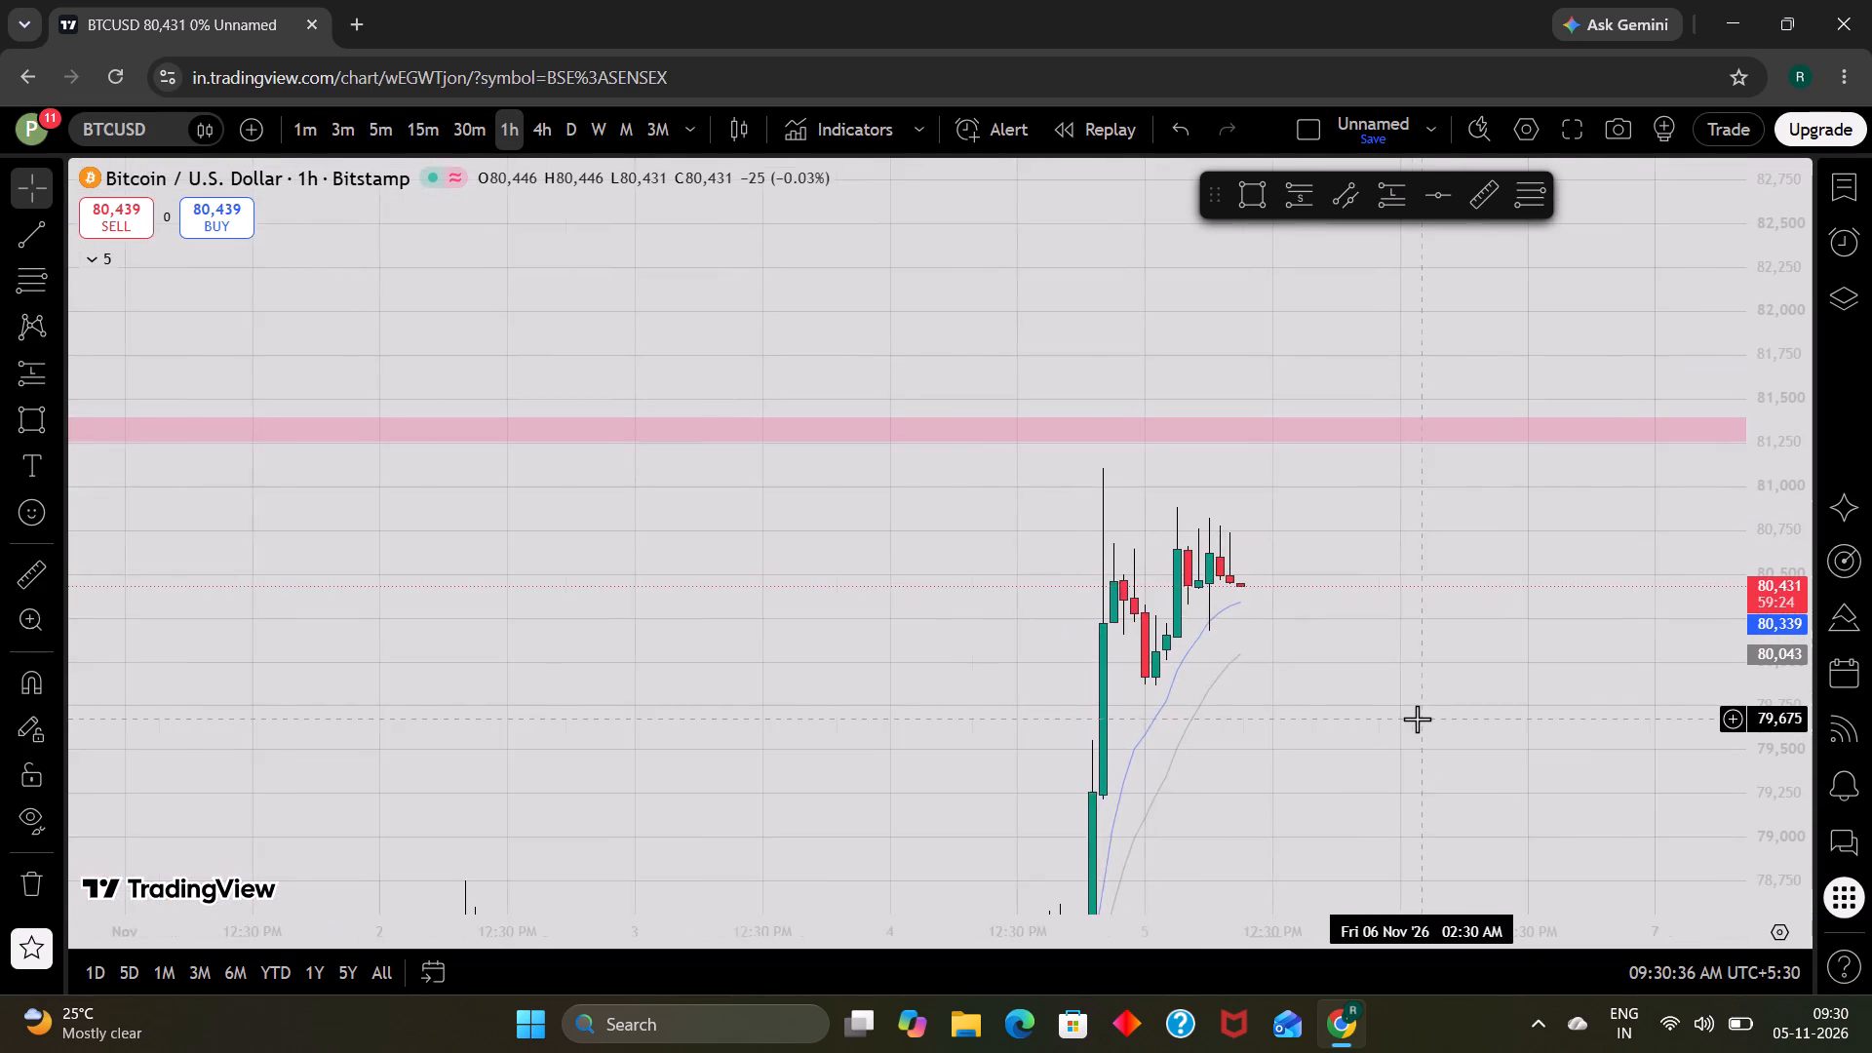
scroll(1417, 719, "up", 1)
left_click_drag(758, 631, 819, 581)
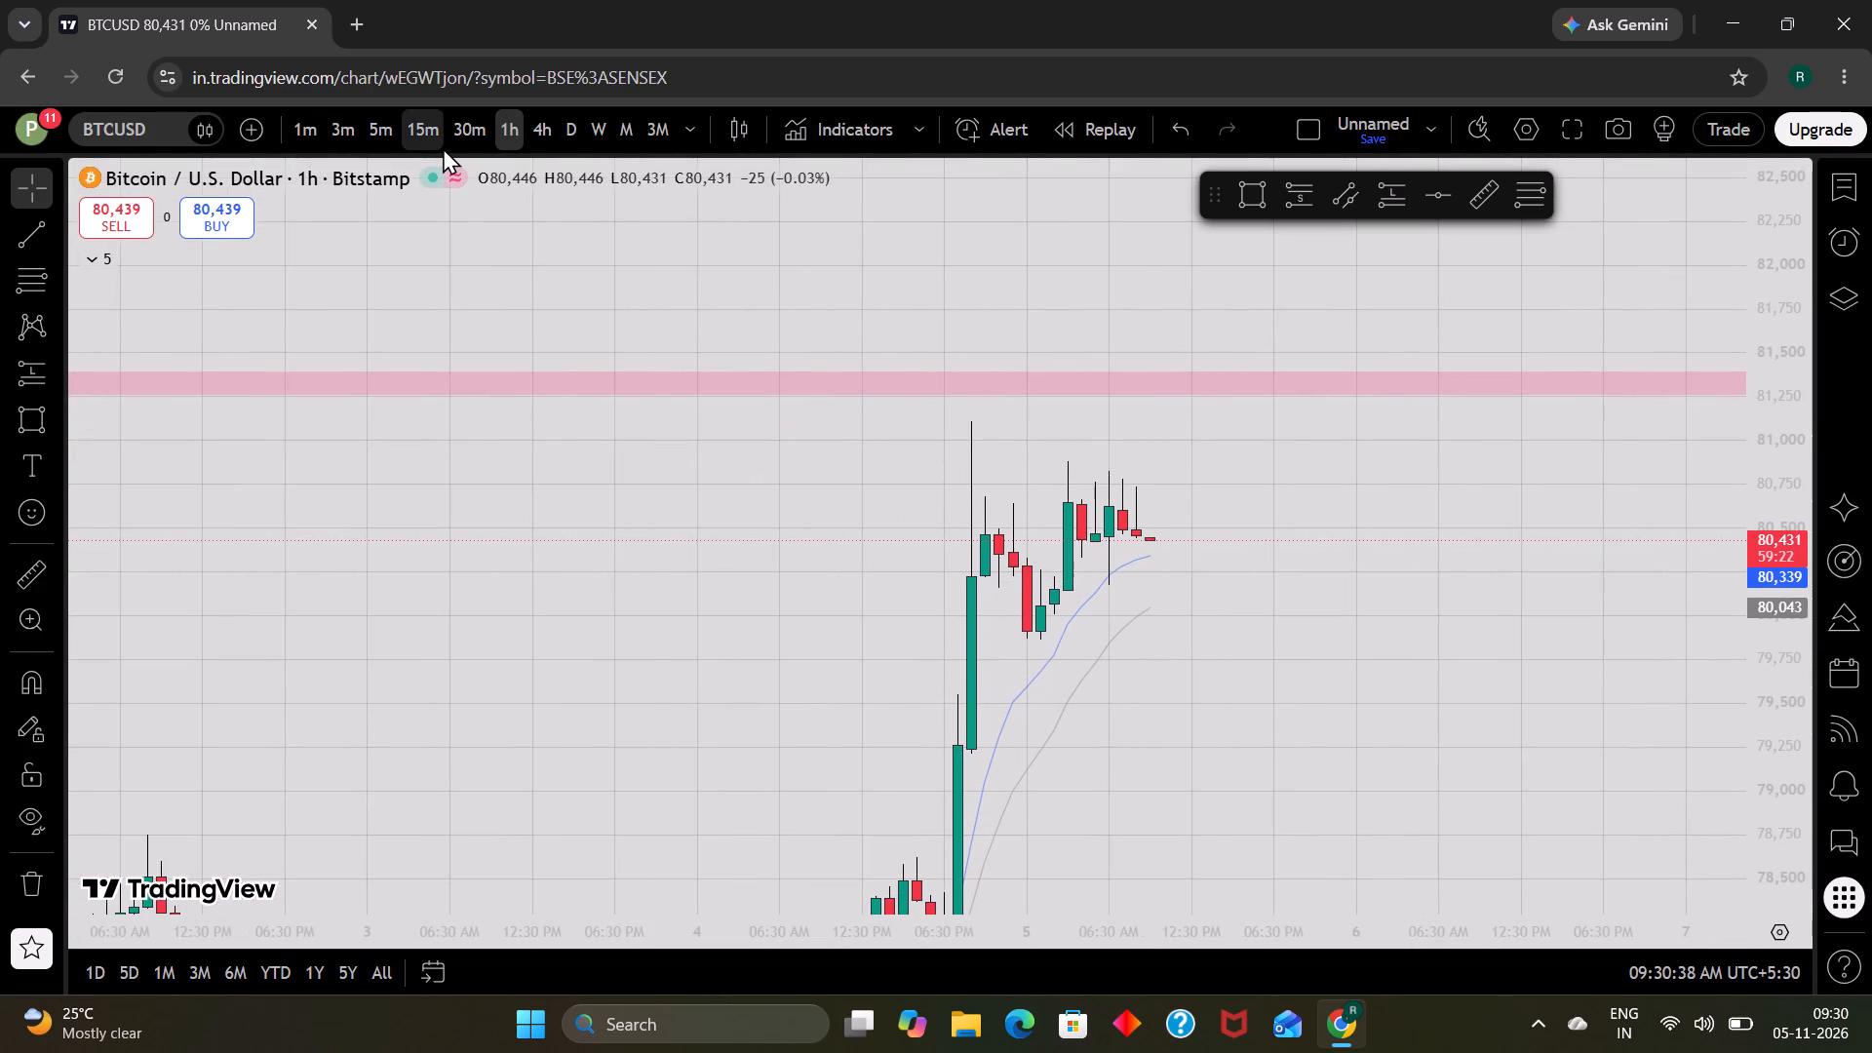
Set the BTCUSD chart to the 30-minute timeframe and examine the latest candles beneath the pink zone.
left_click(443, 147)
left_click(464, 130)
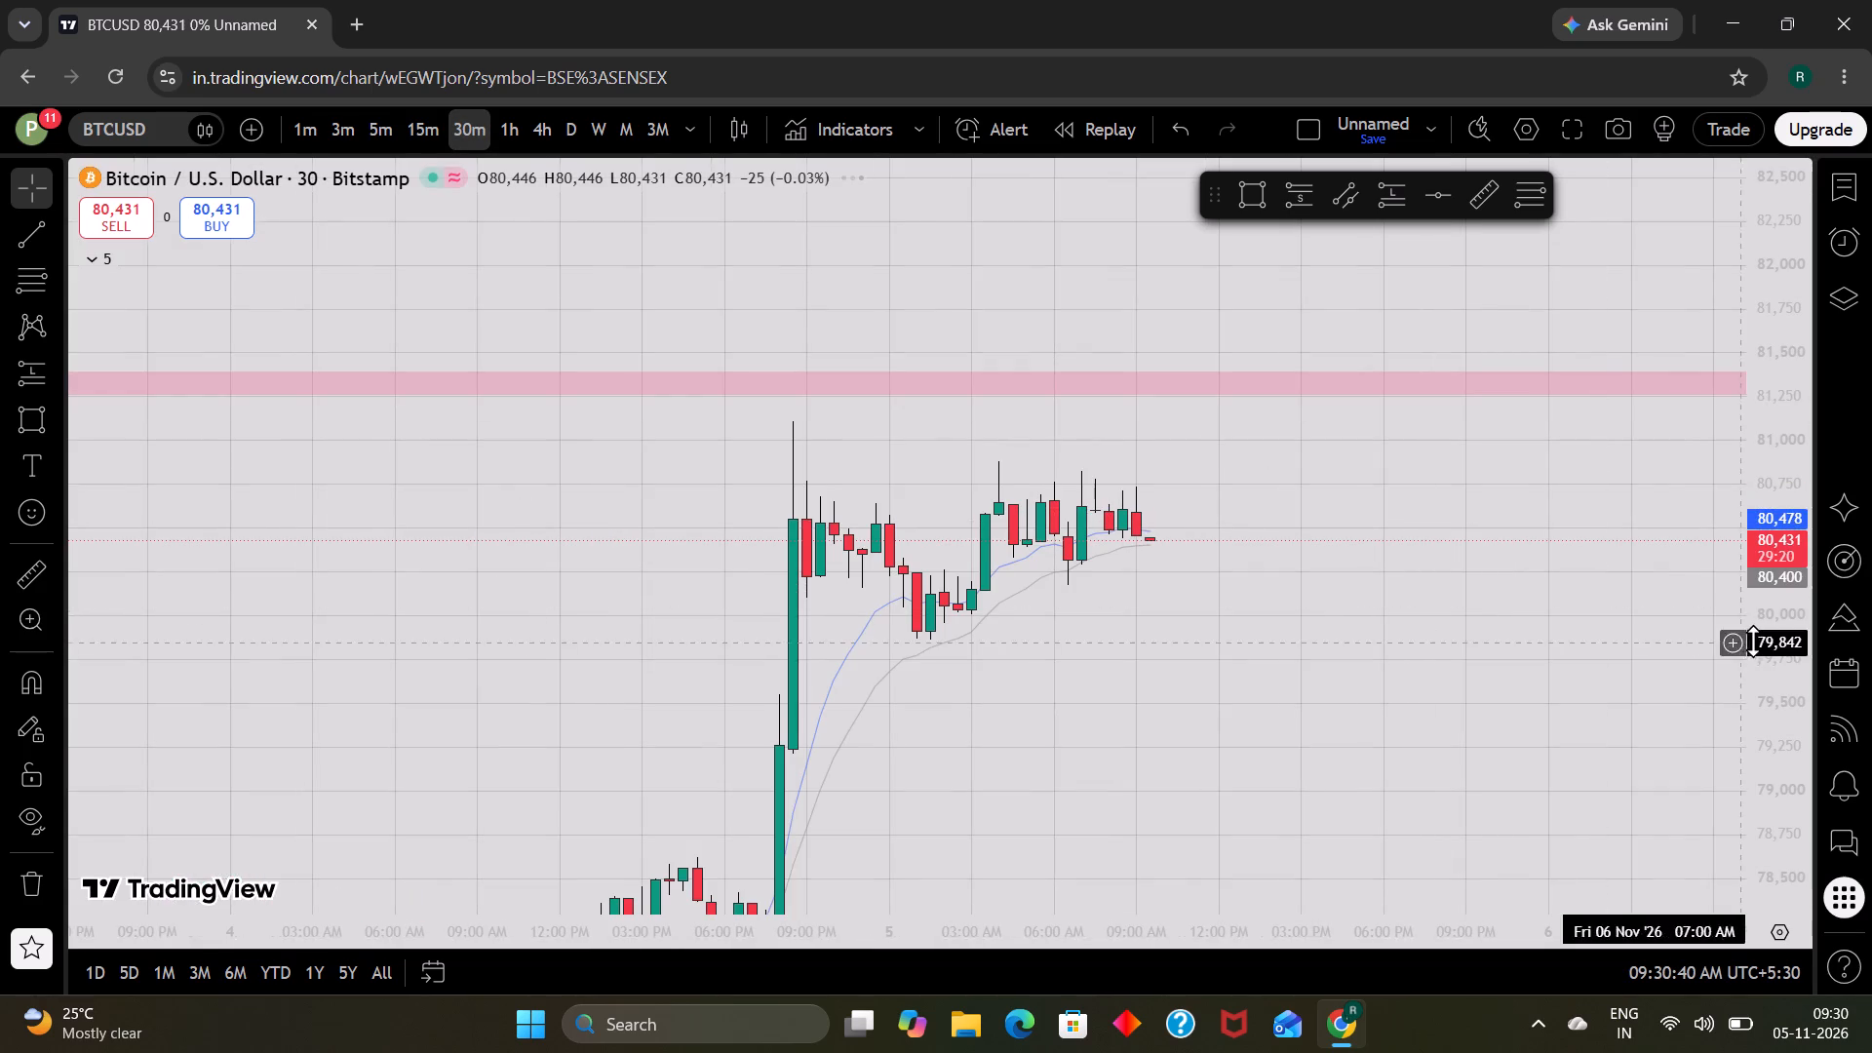
scroll(1754, 640, "up", 5)
scroll(1509, 705, "down", 2)
scroll(1509, 705, "up", 2)
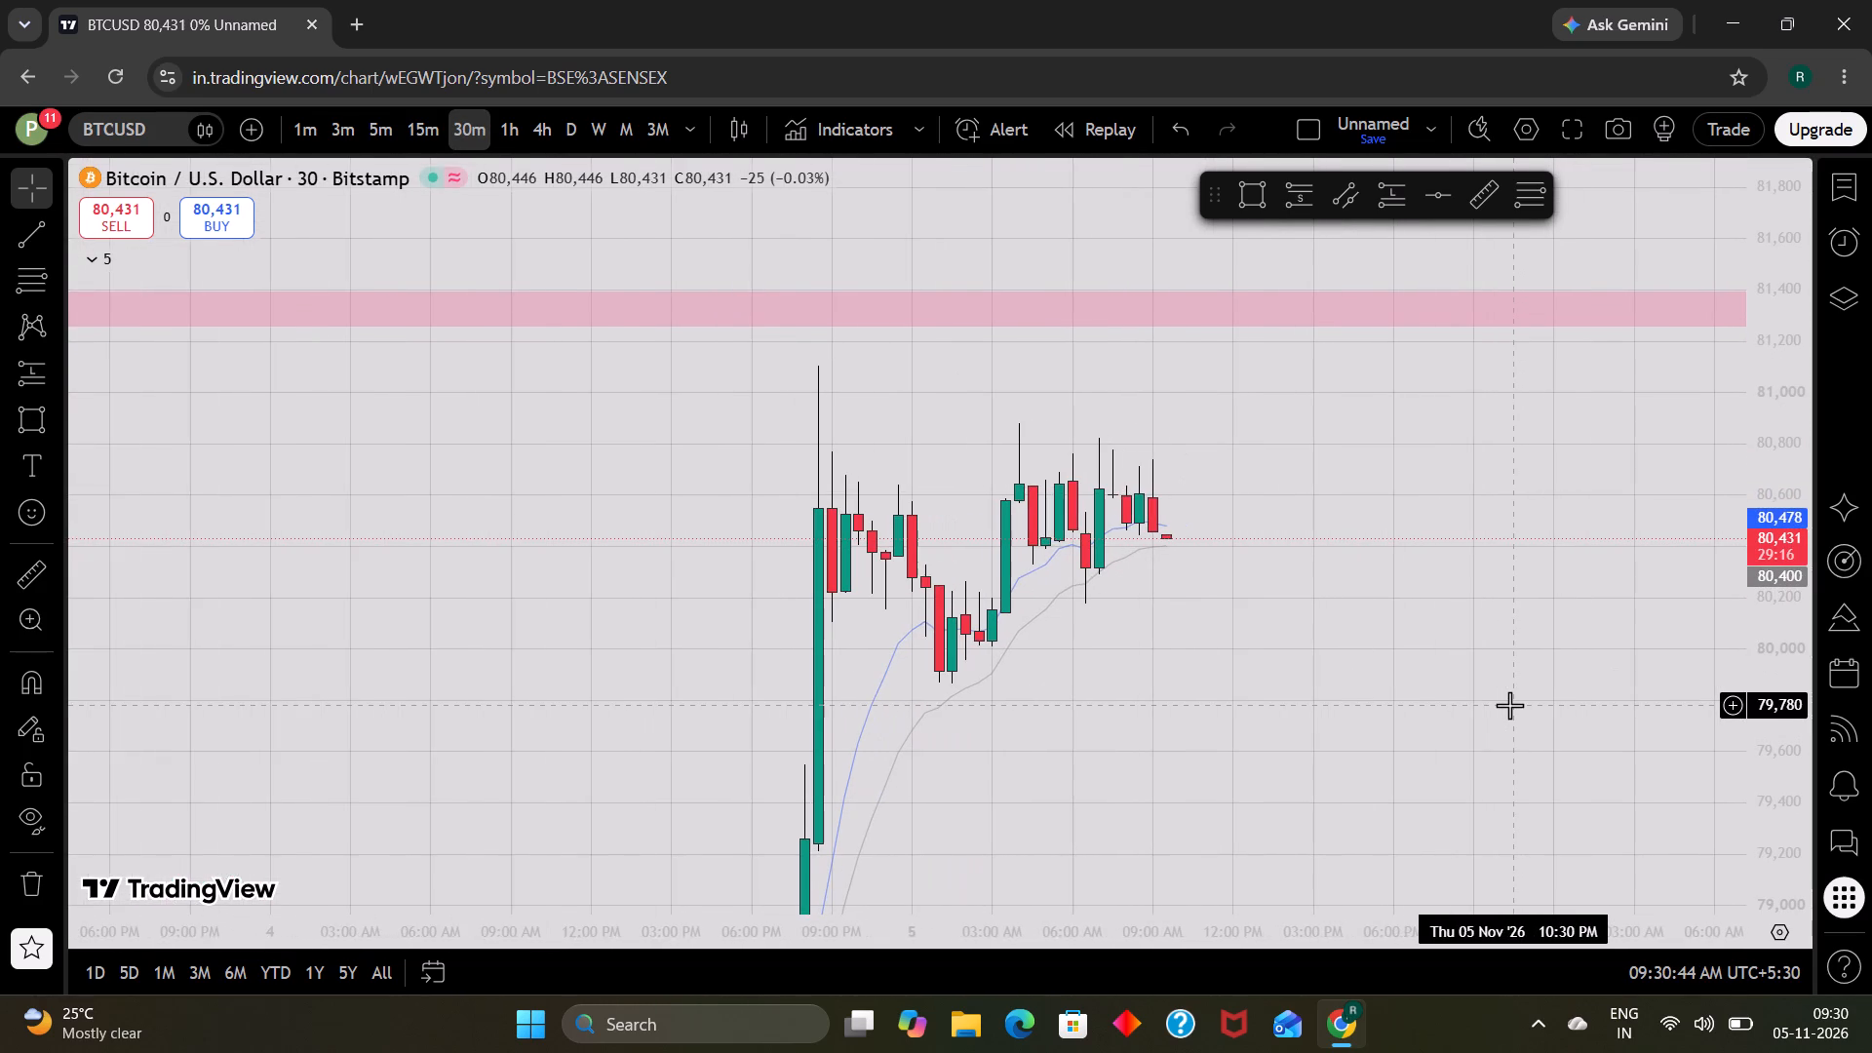
Go to the USTEC chart, examine its 30-minute candles between the two pink zones, and close the advertisement.
key("Up")
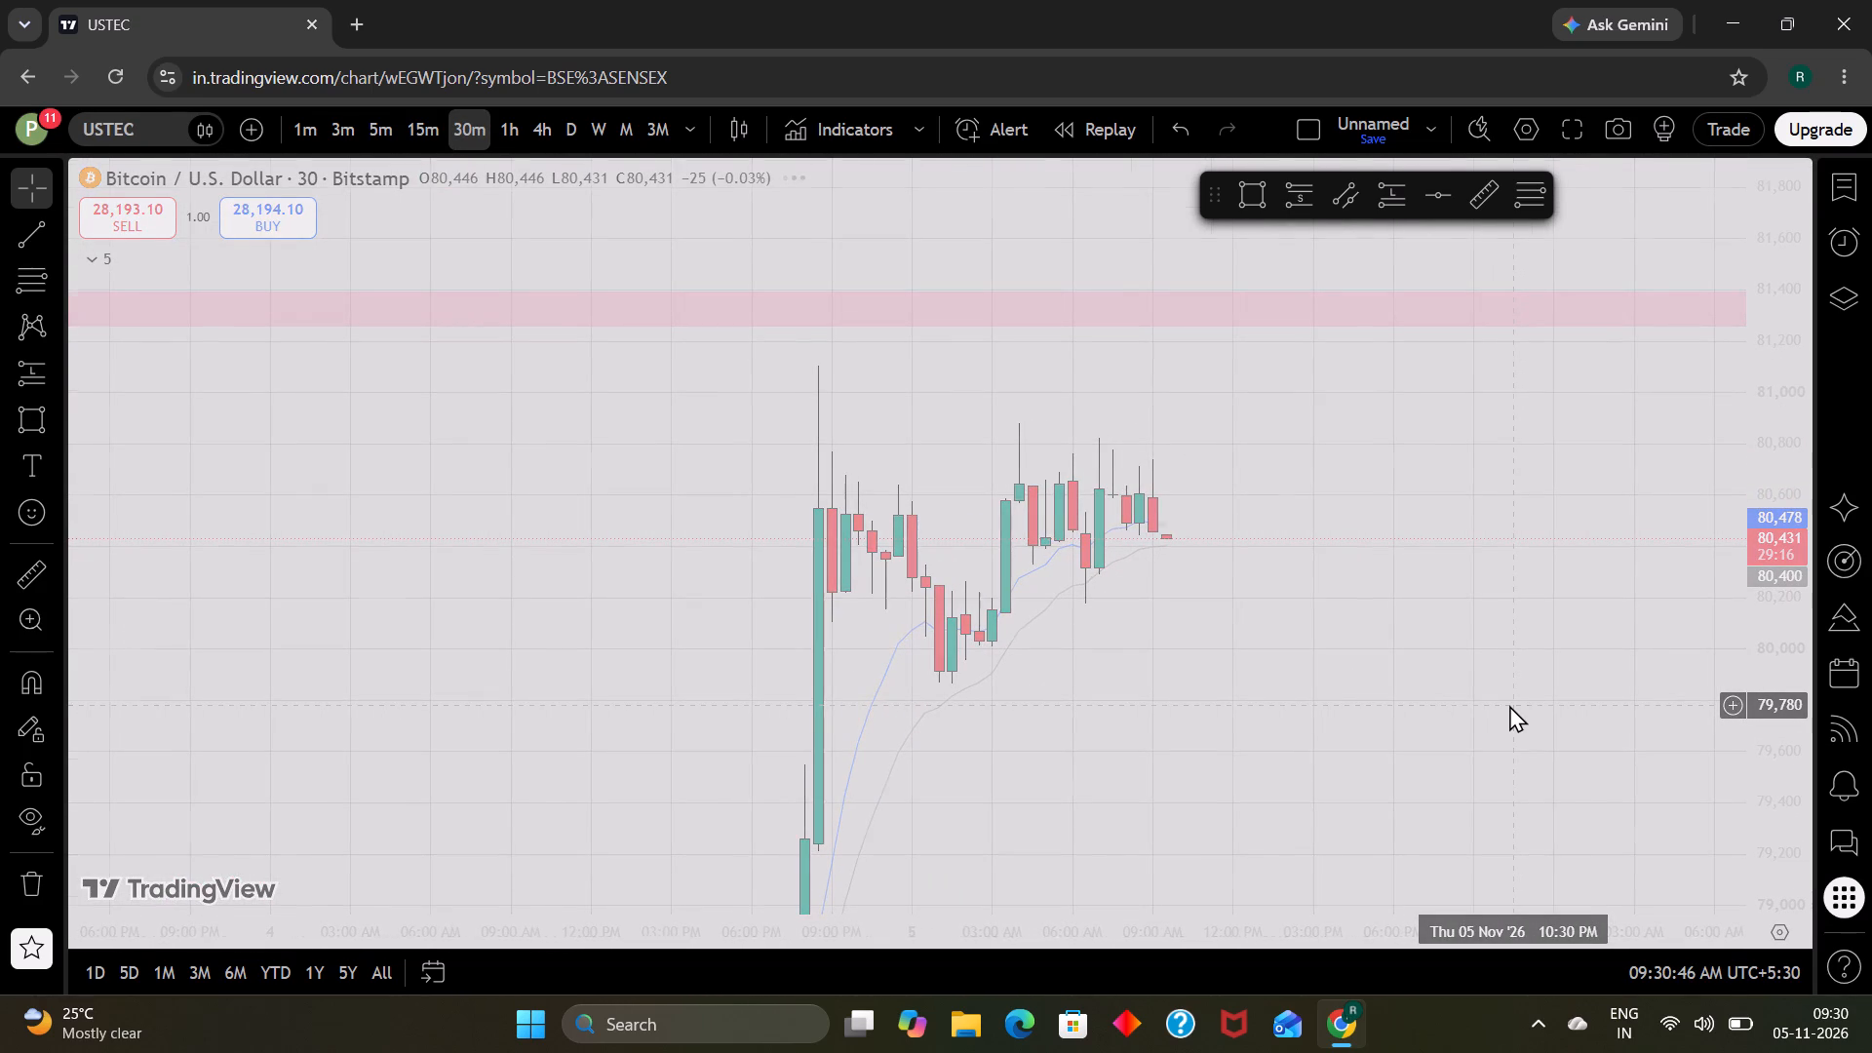
scroll(1412, 633, "down", 4)
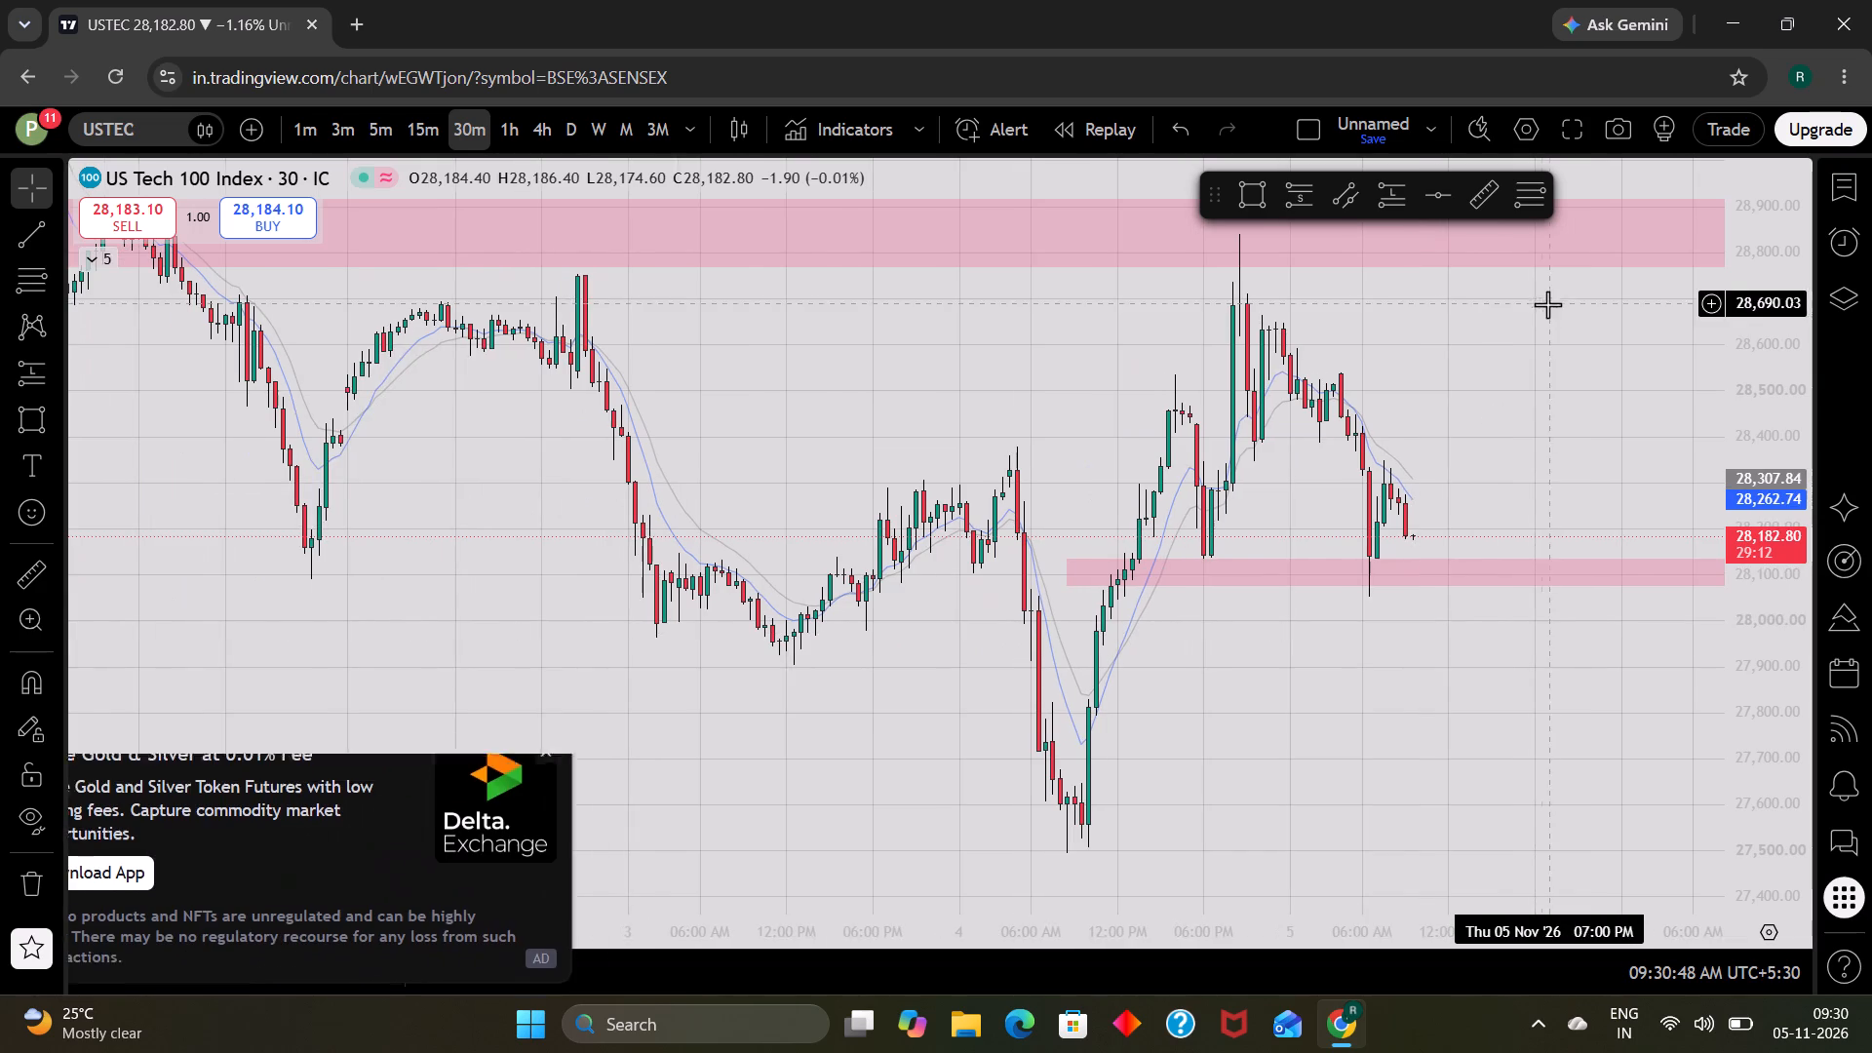
left_click_drag(1544, 430, 1414, 565)
scroll(1414, 565, "up", 1)
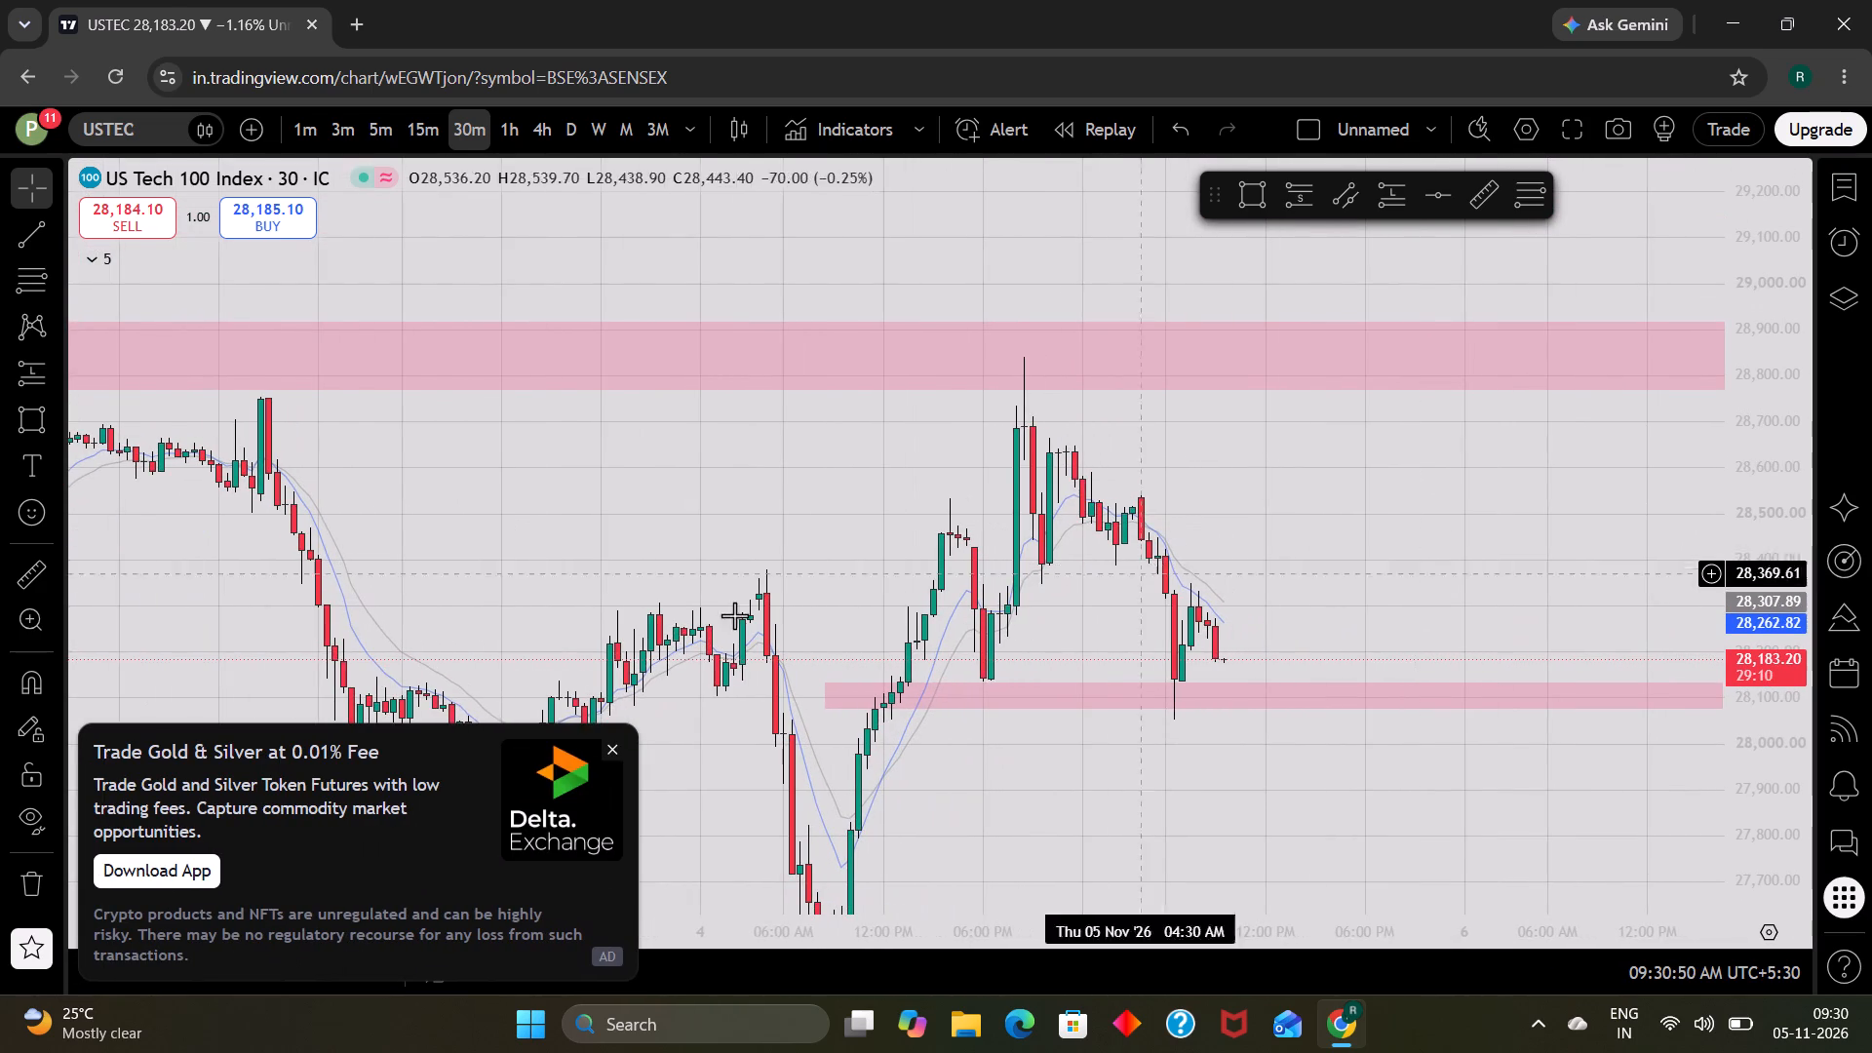
left_click(618, 748)
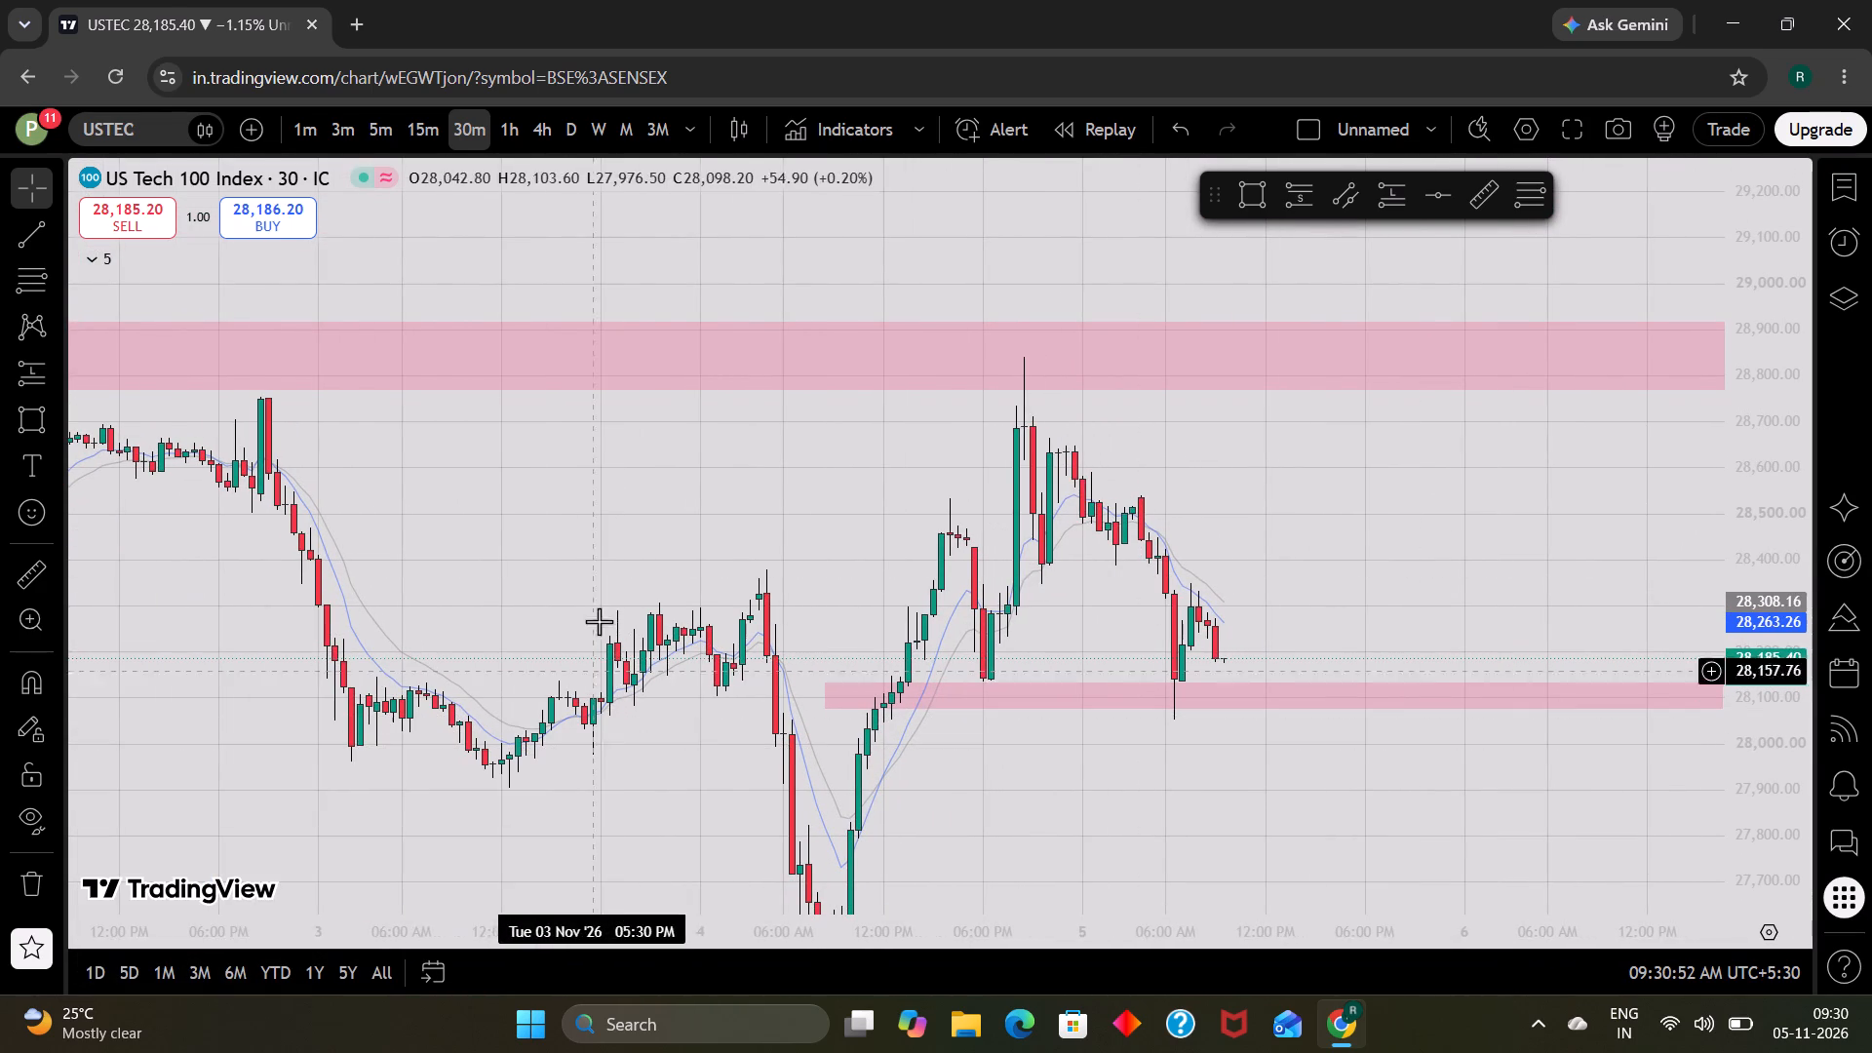
Set the USTEC chart to the 4-hour timeframe and examine the latest candles between the pink zones.
left_click(548, 124)
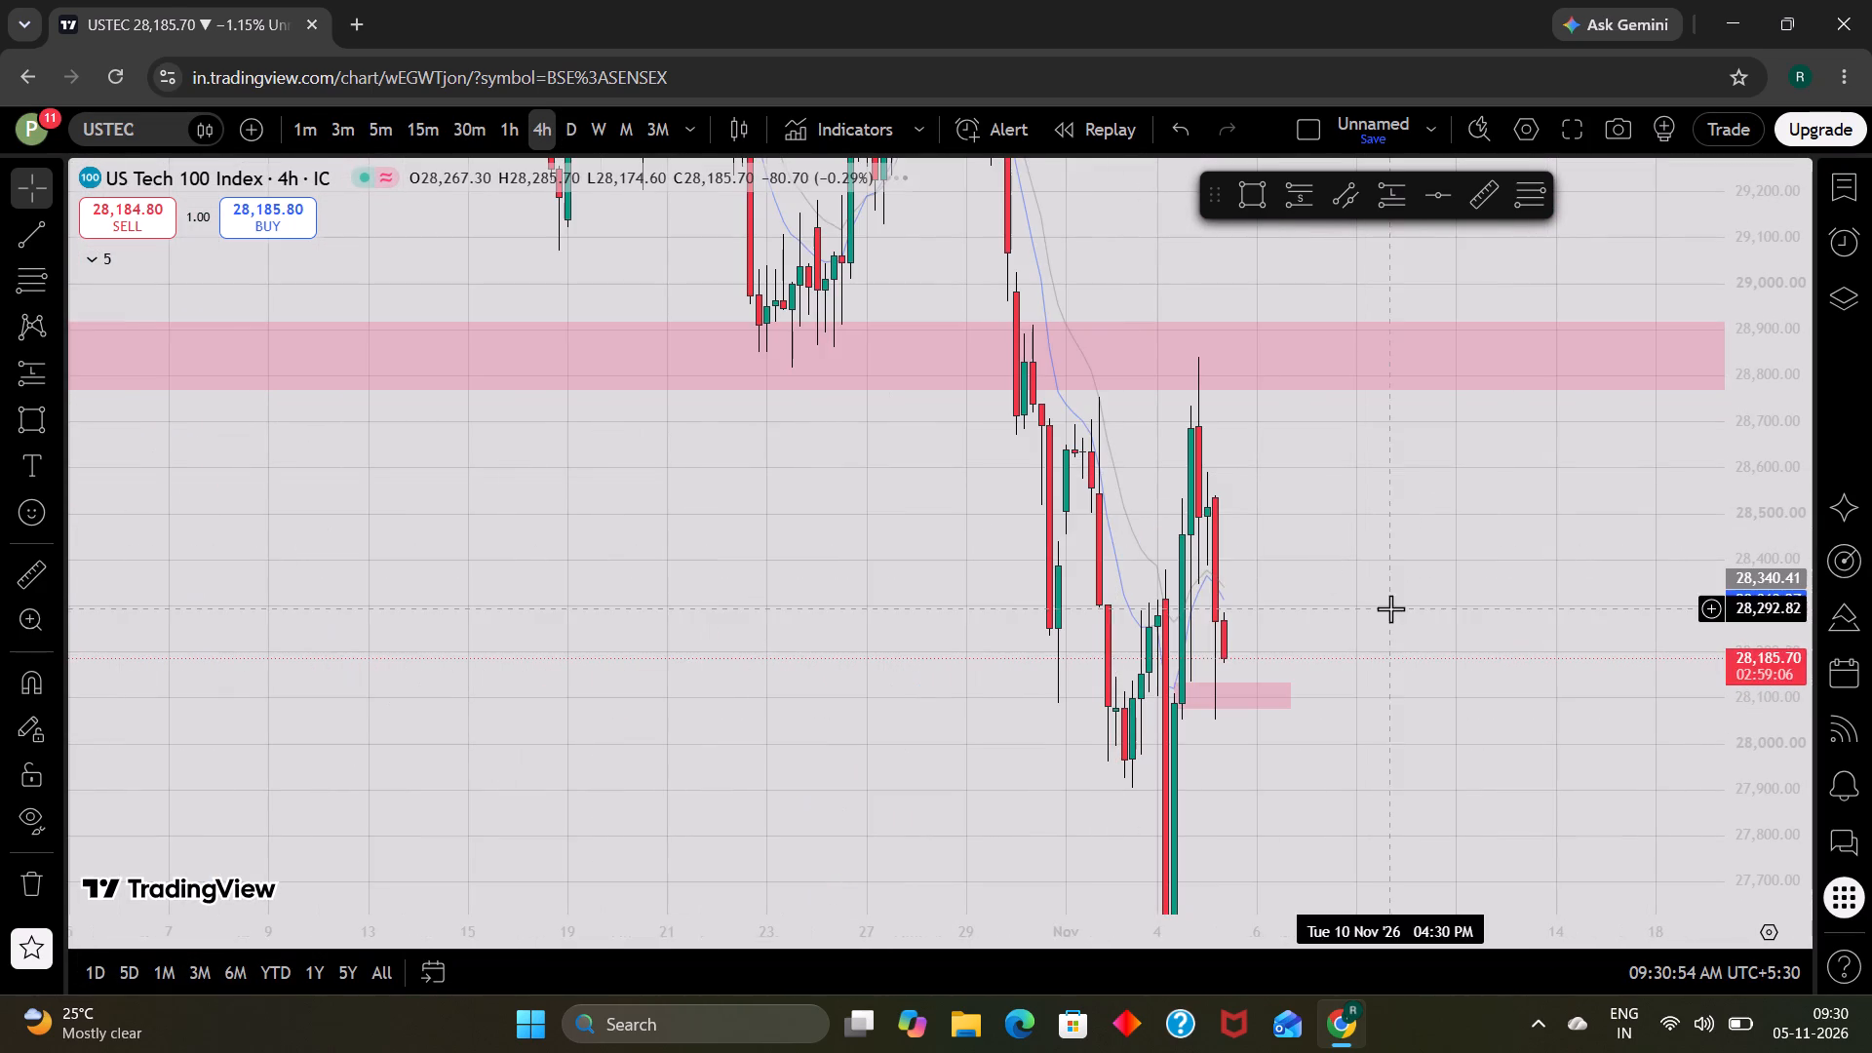
scroll(1816, 697, "down", 17)
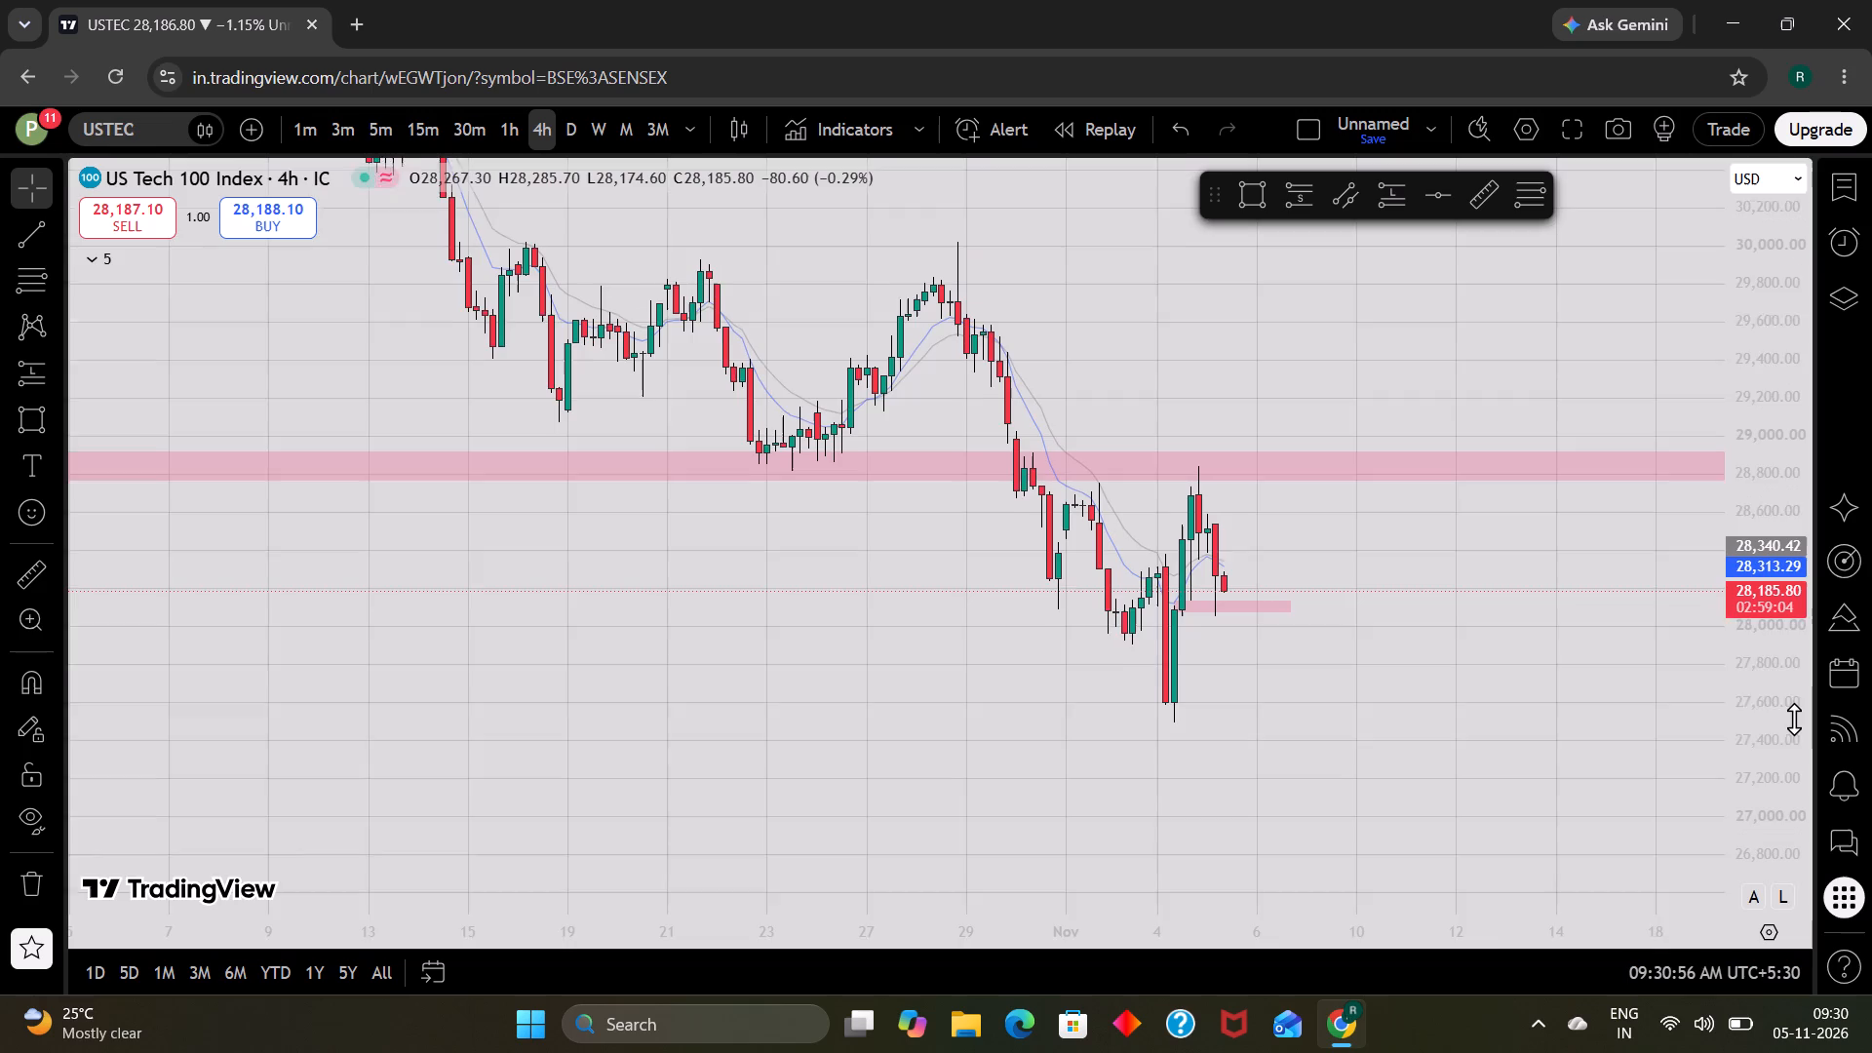
scroll(1387, 608, "up", 1)
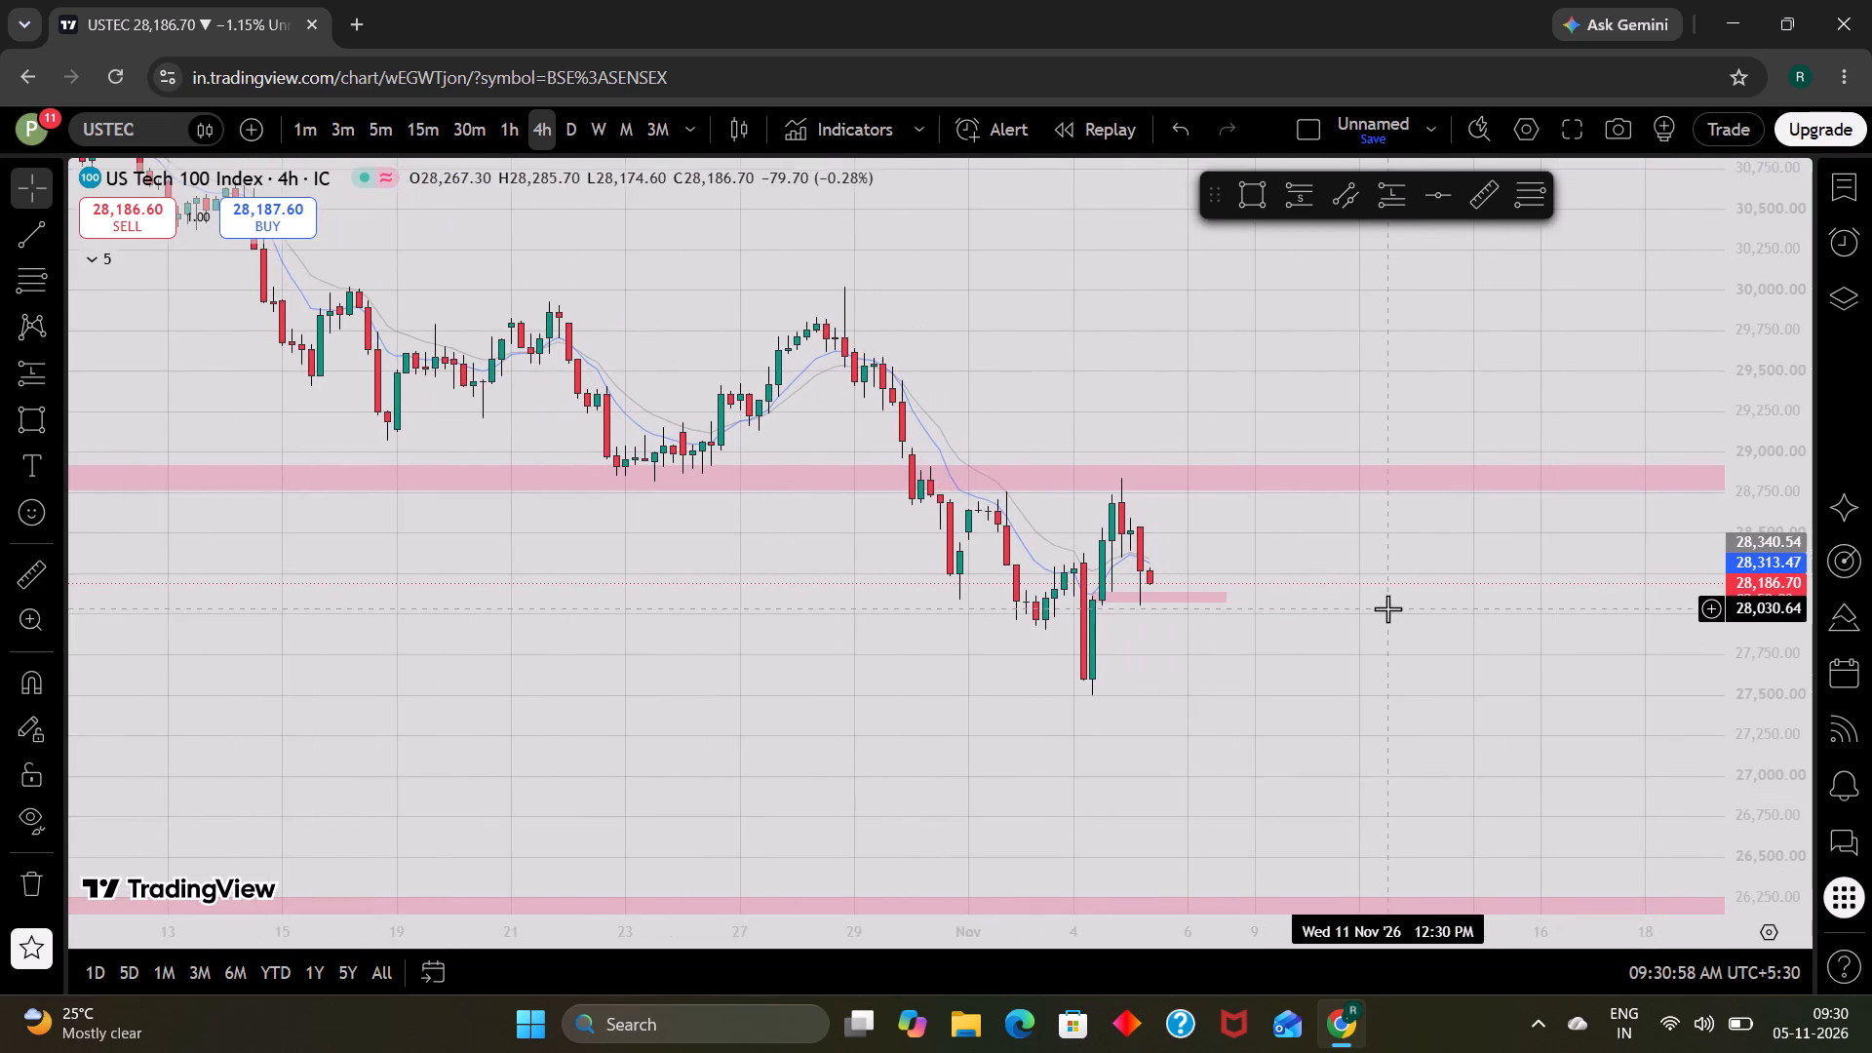
scroll(1387, 608, "down", 2)
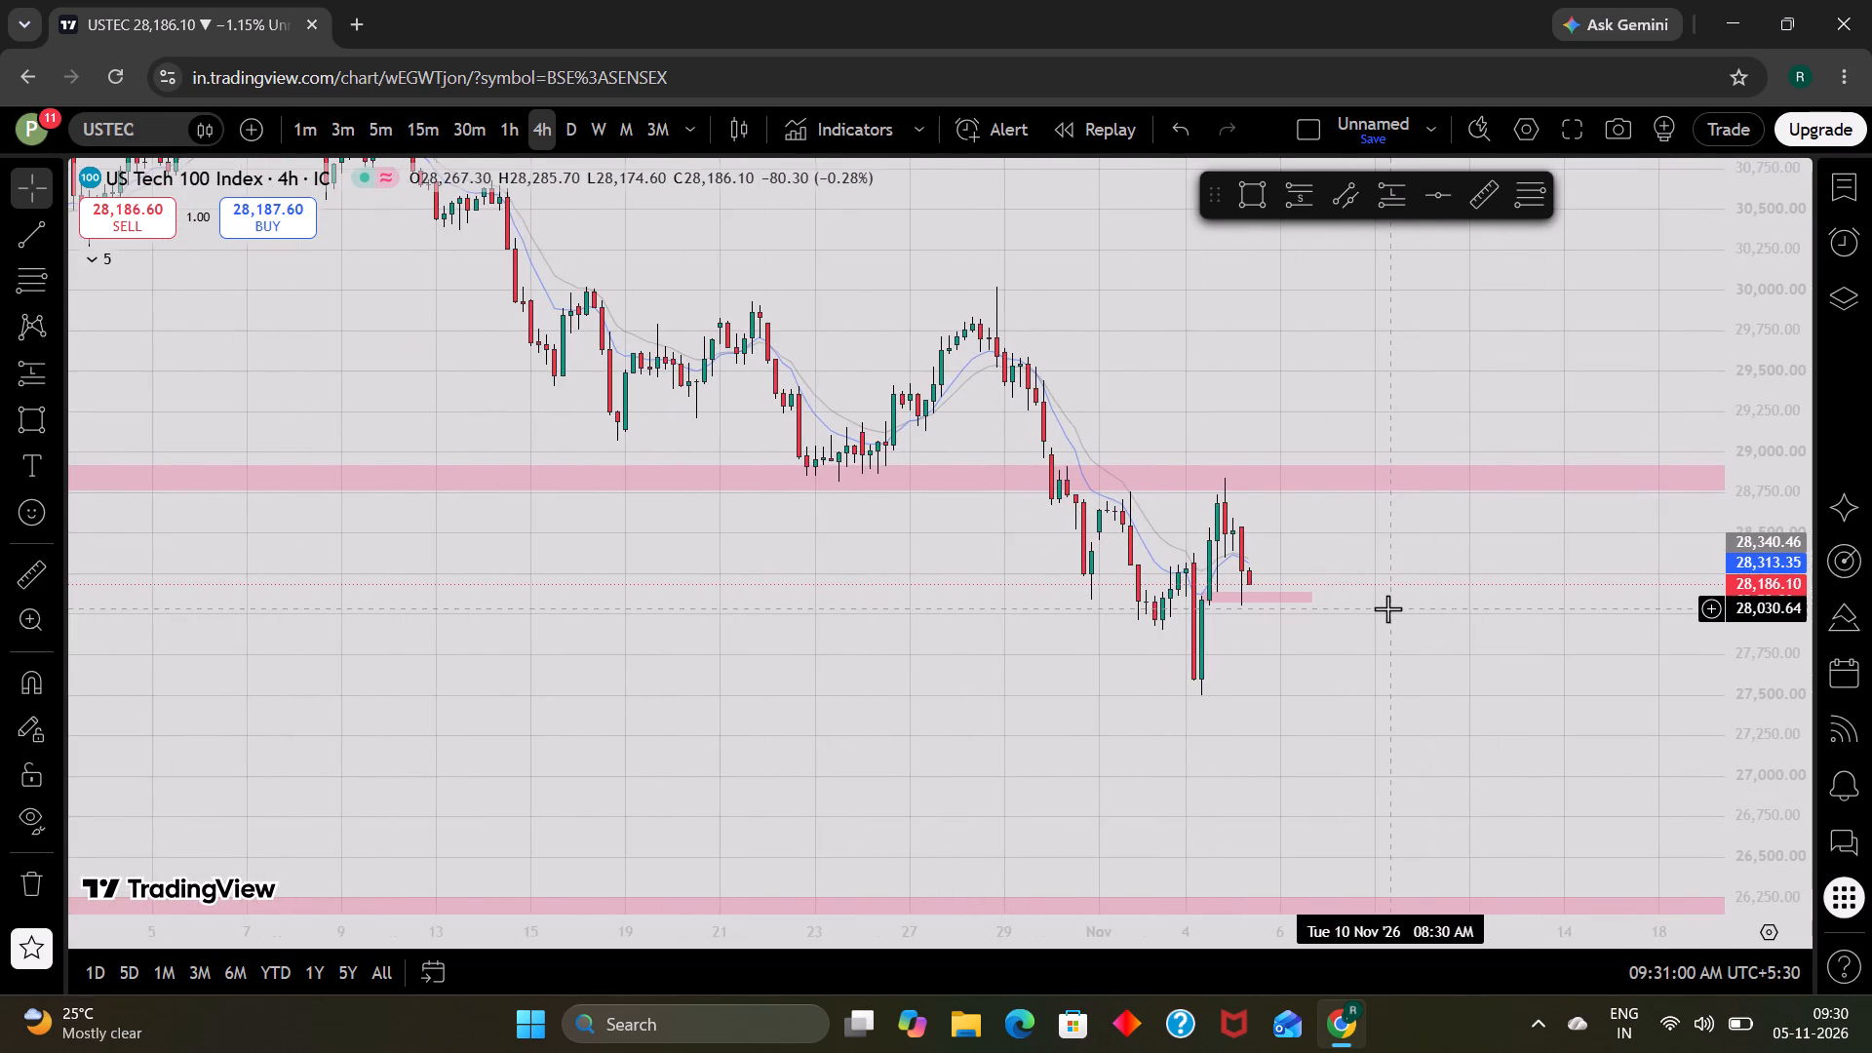
scroll(1387, 608, "up", 1)
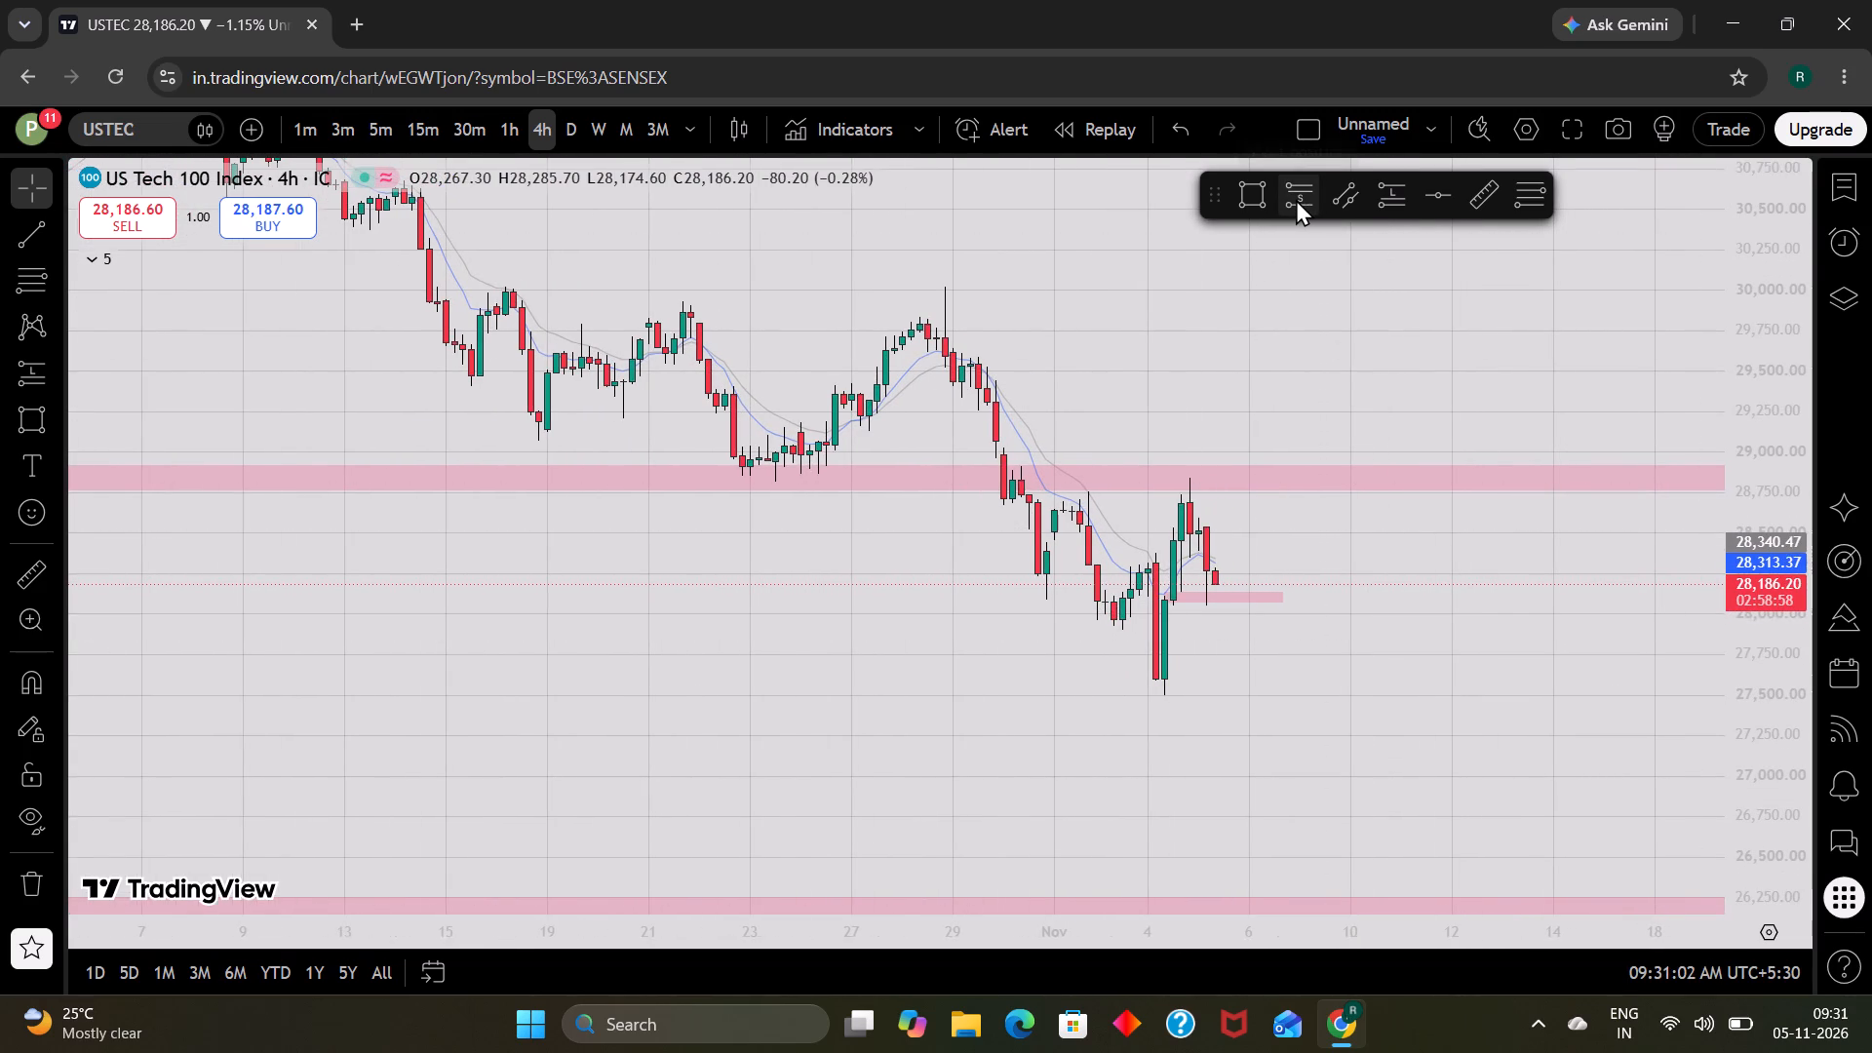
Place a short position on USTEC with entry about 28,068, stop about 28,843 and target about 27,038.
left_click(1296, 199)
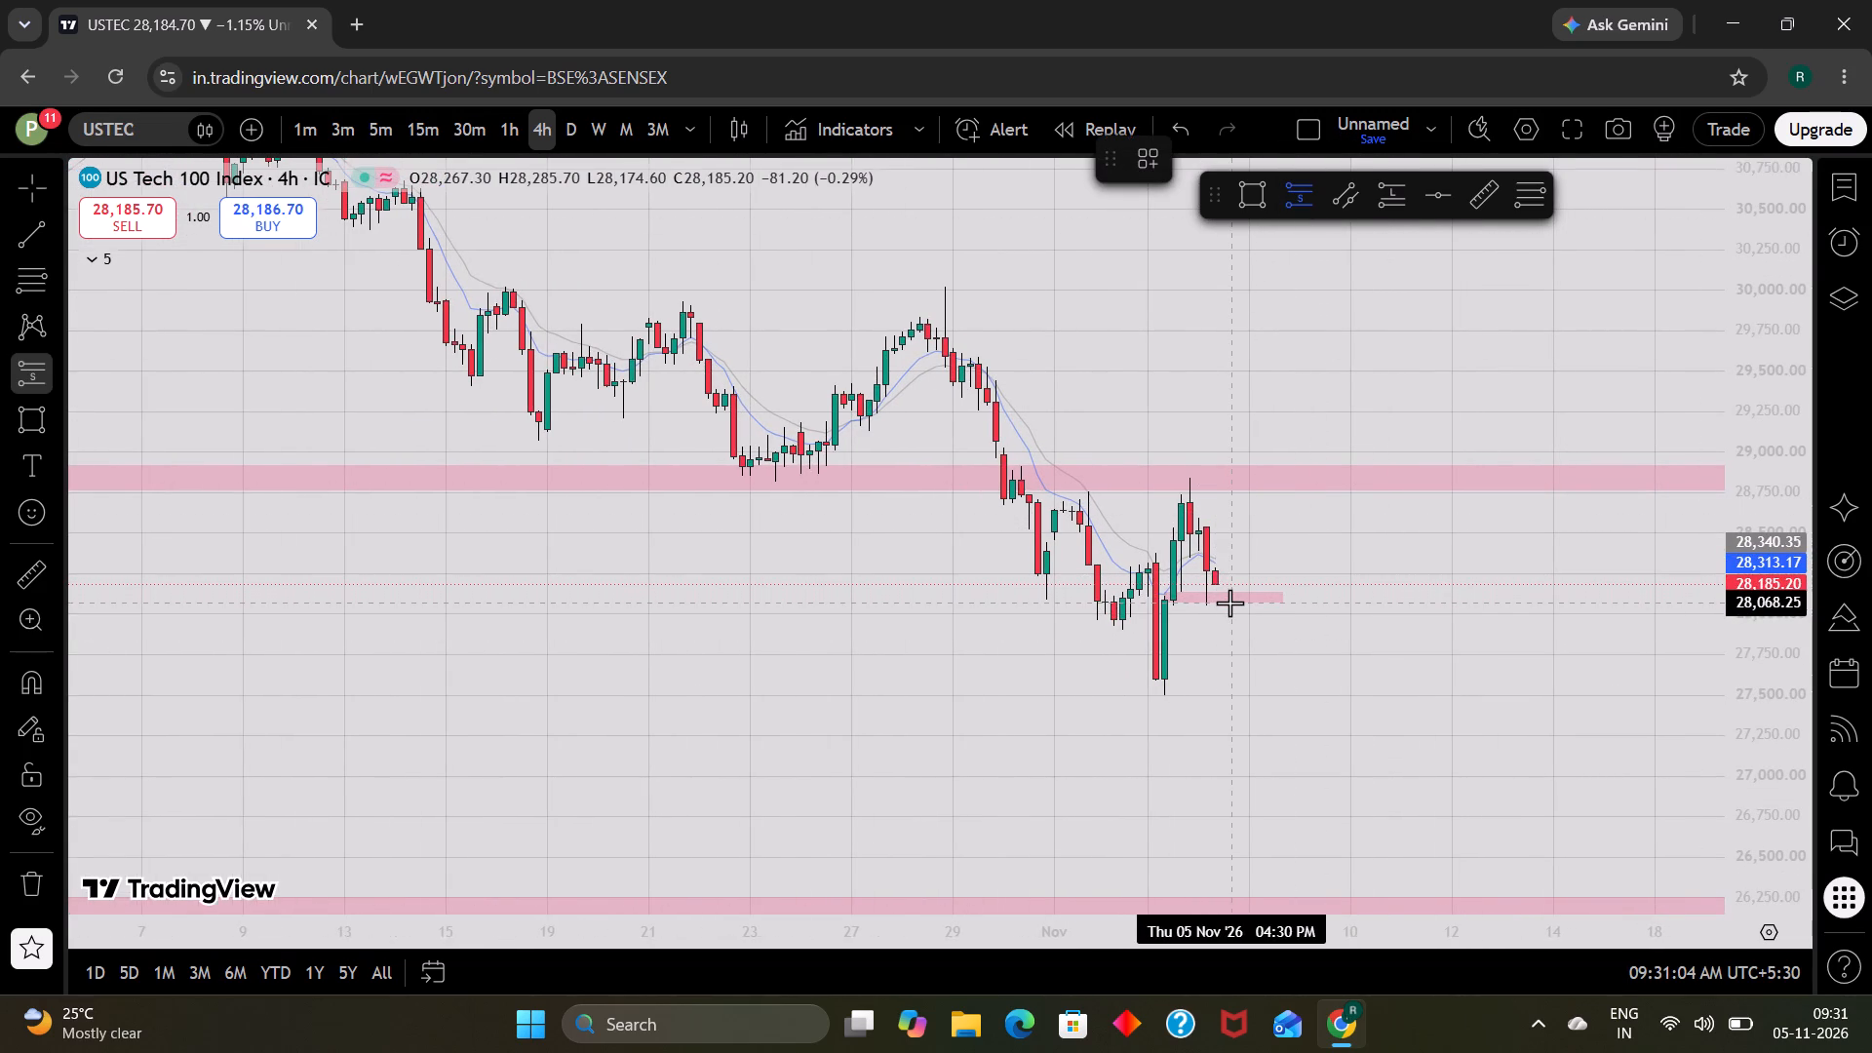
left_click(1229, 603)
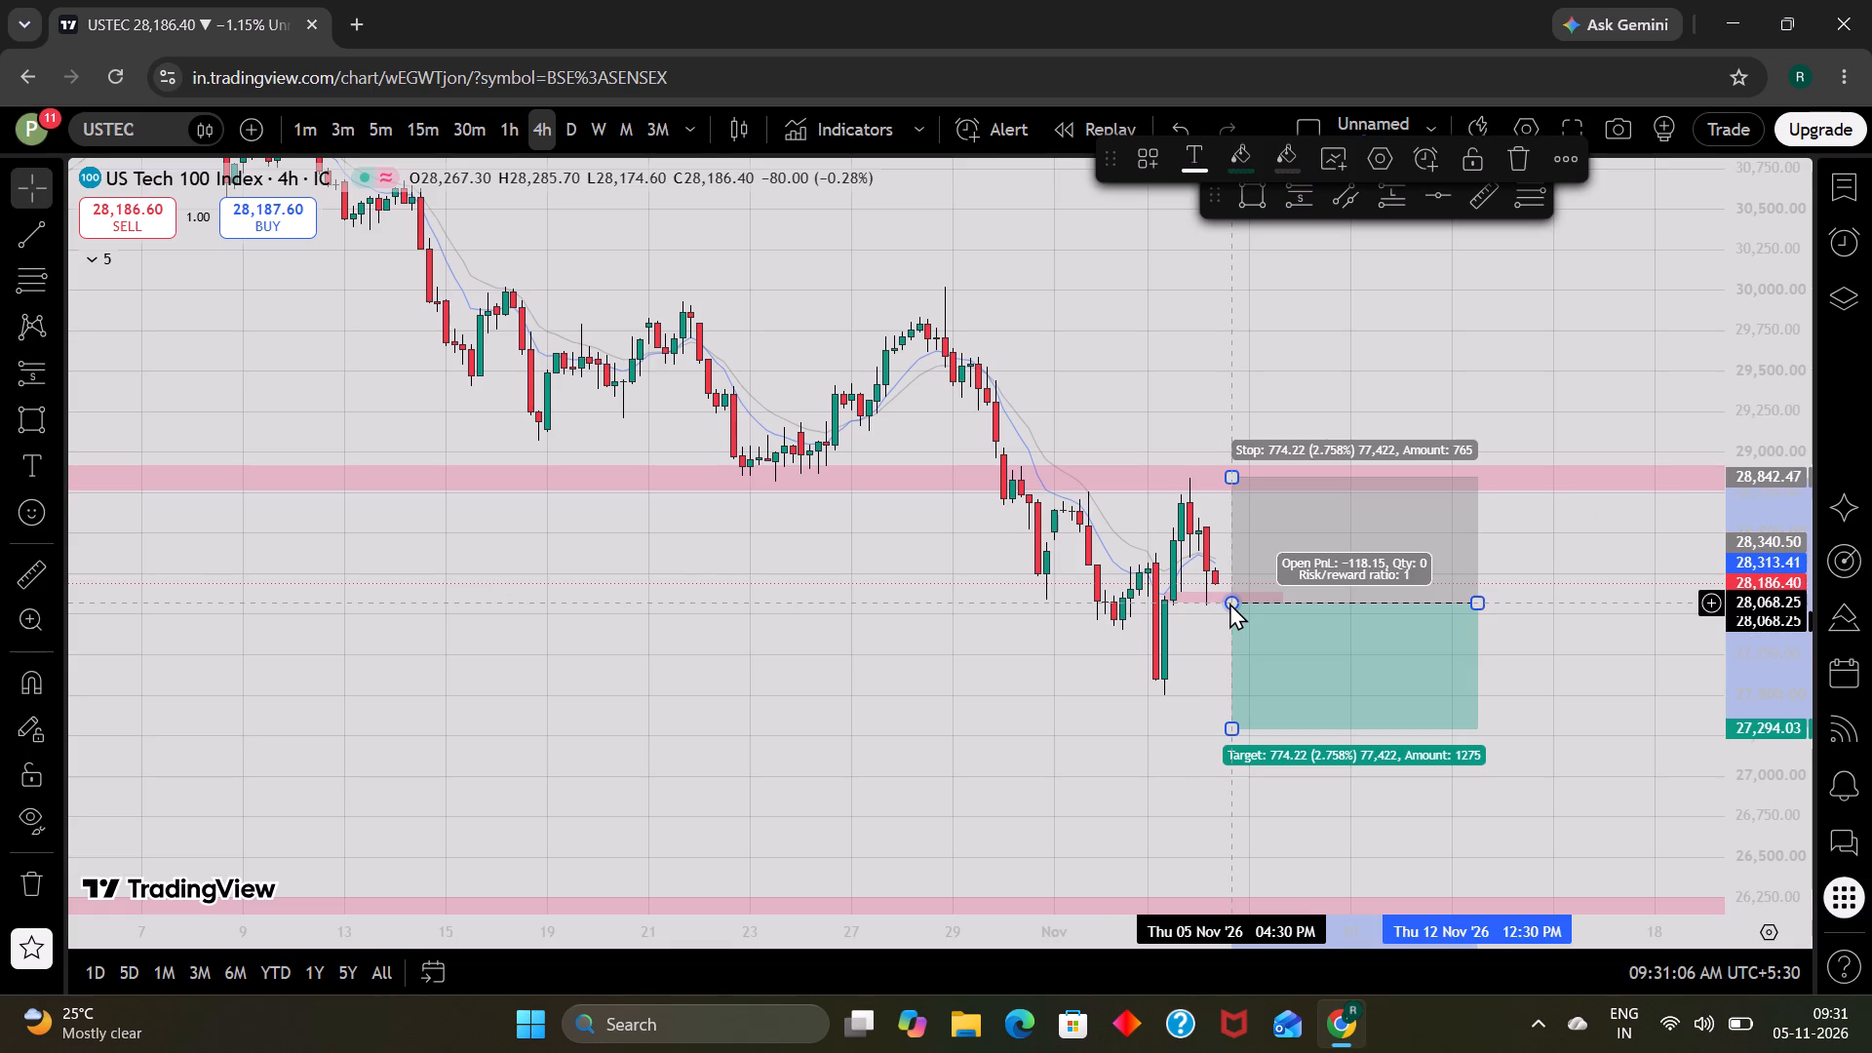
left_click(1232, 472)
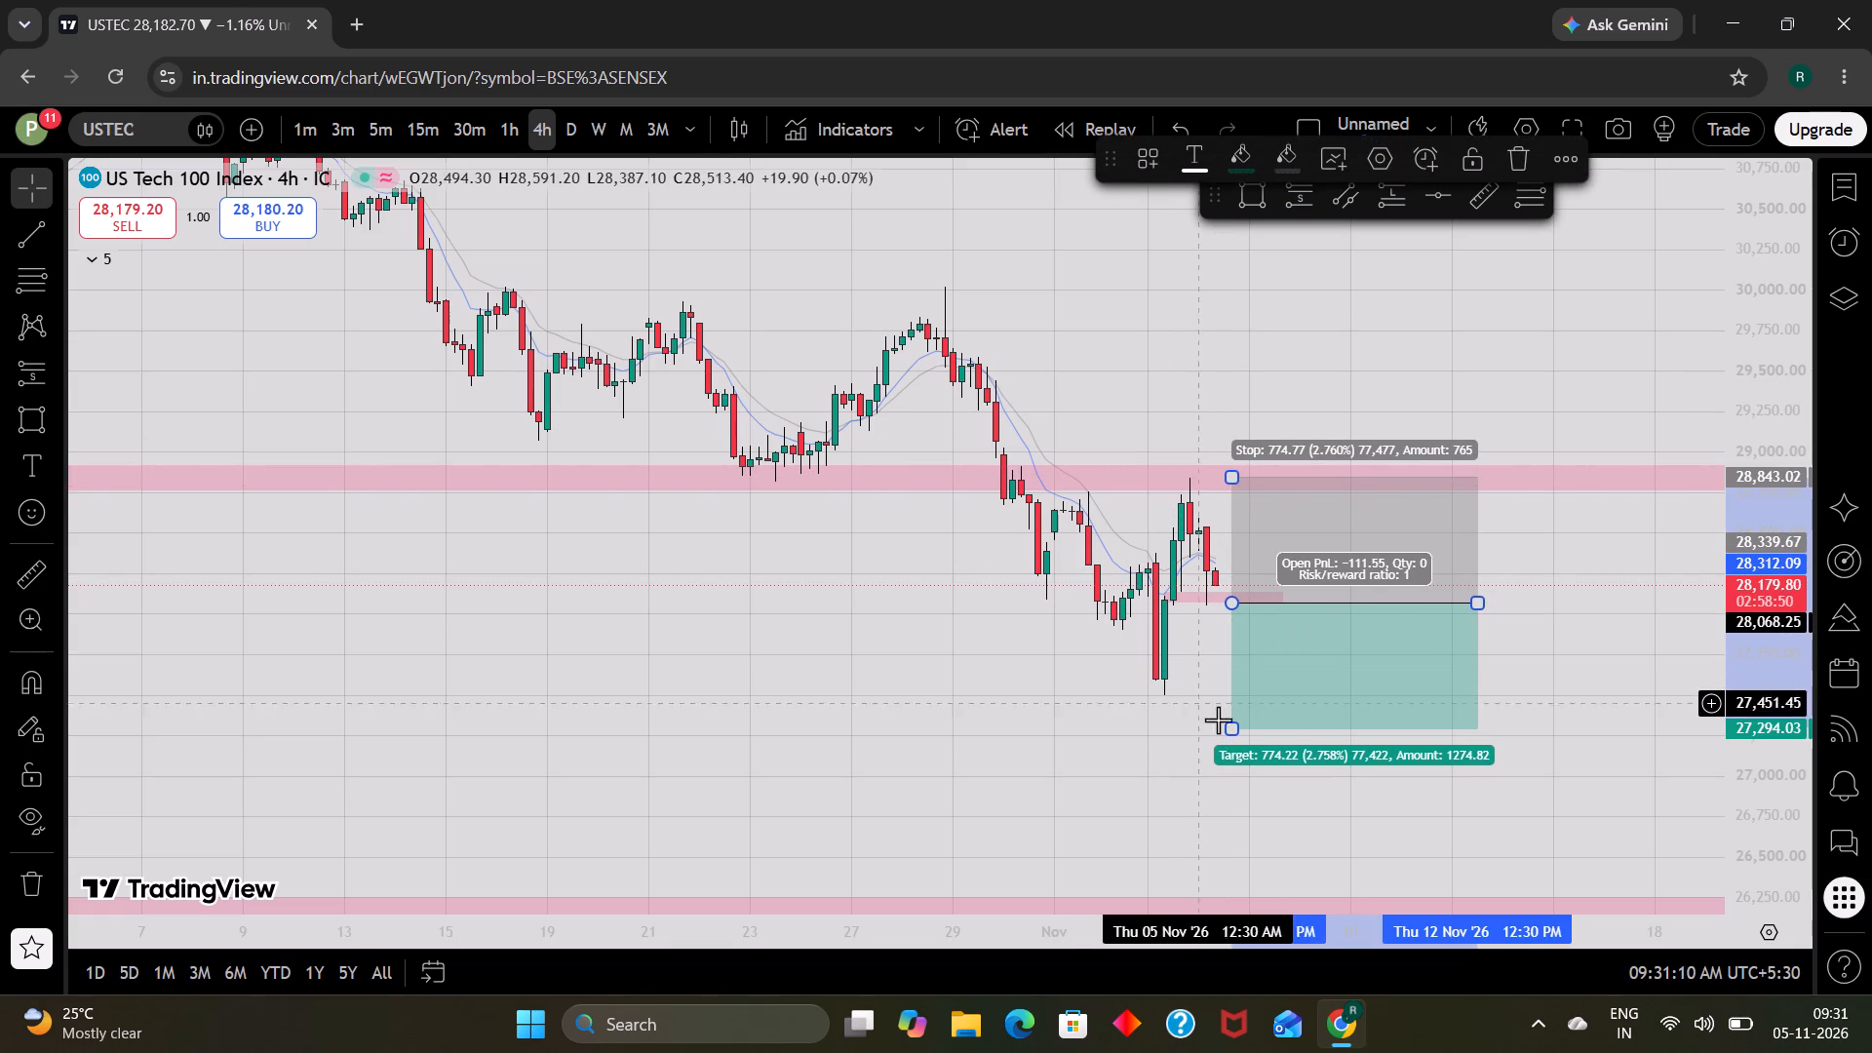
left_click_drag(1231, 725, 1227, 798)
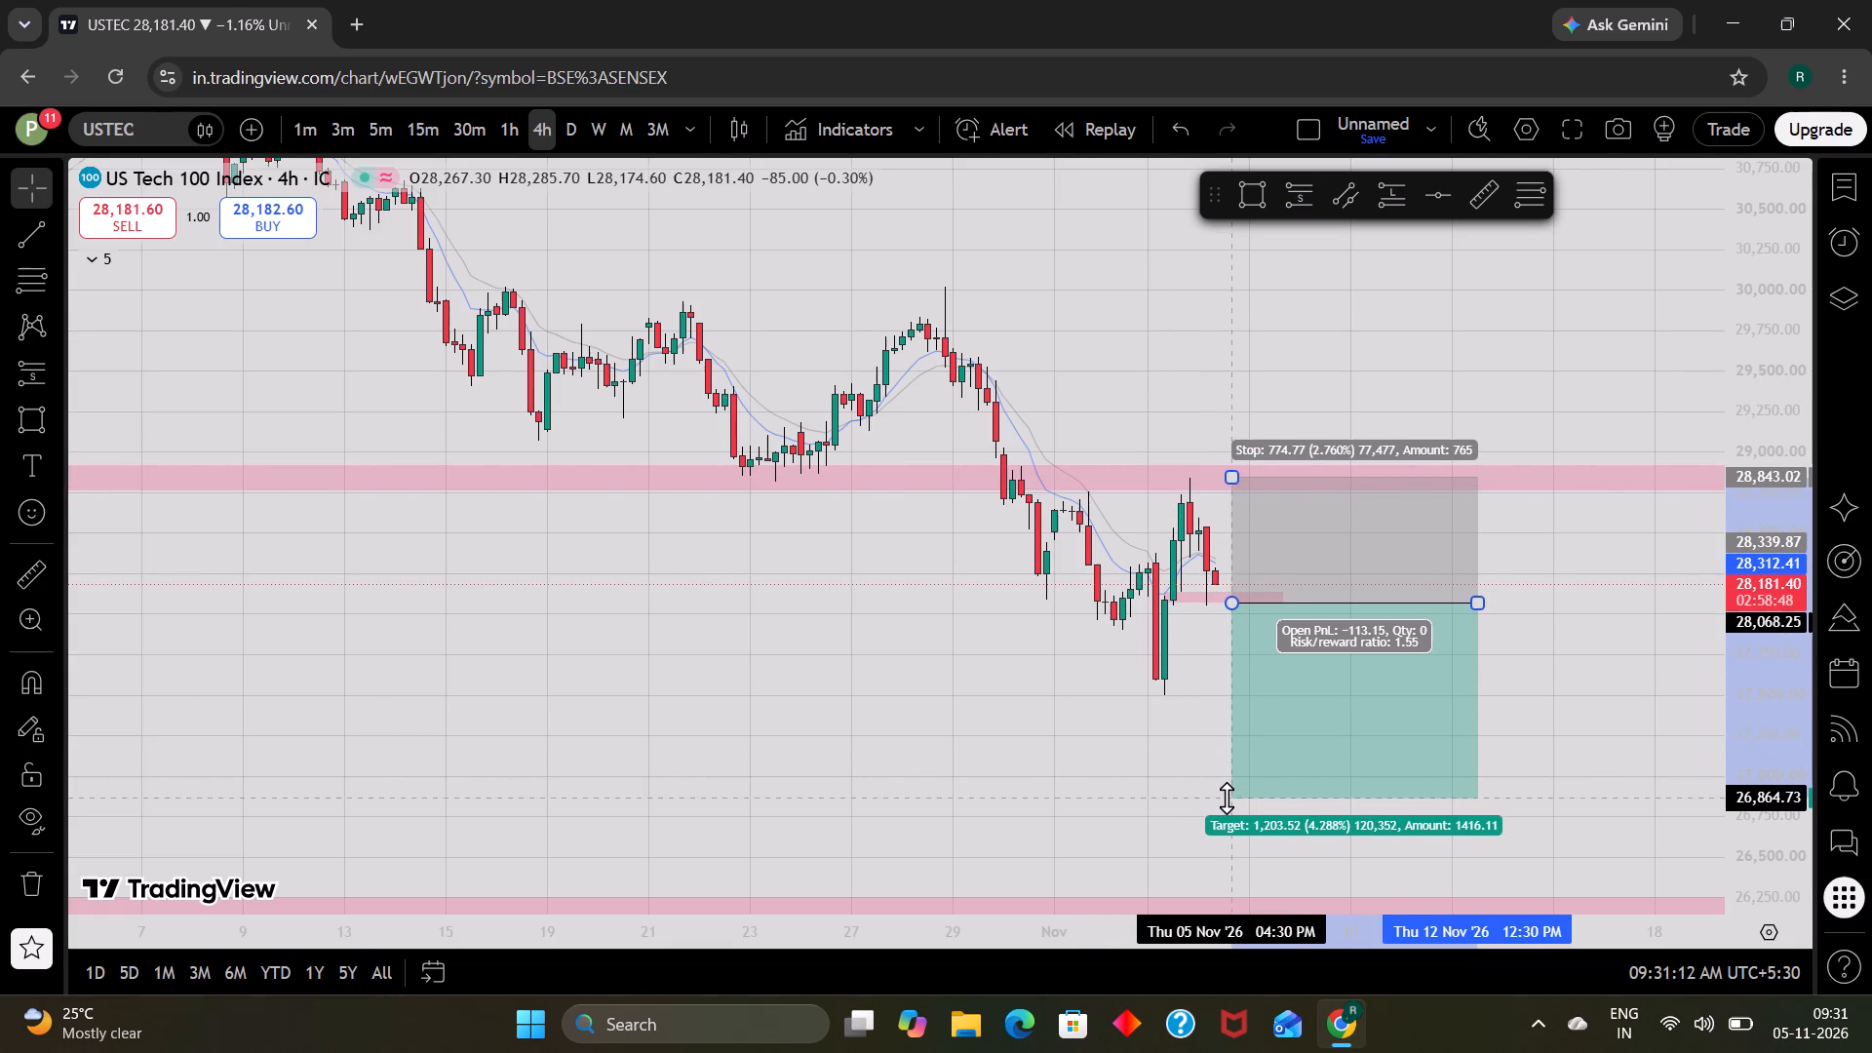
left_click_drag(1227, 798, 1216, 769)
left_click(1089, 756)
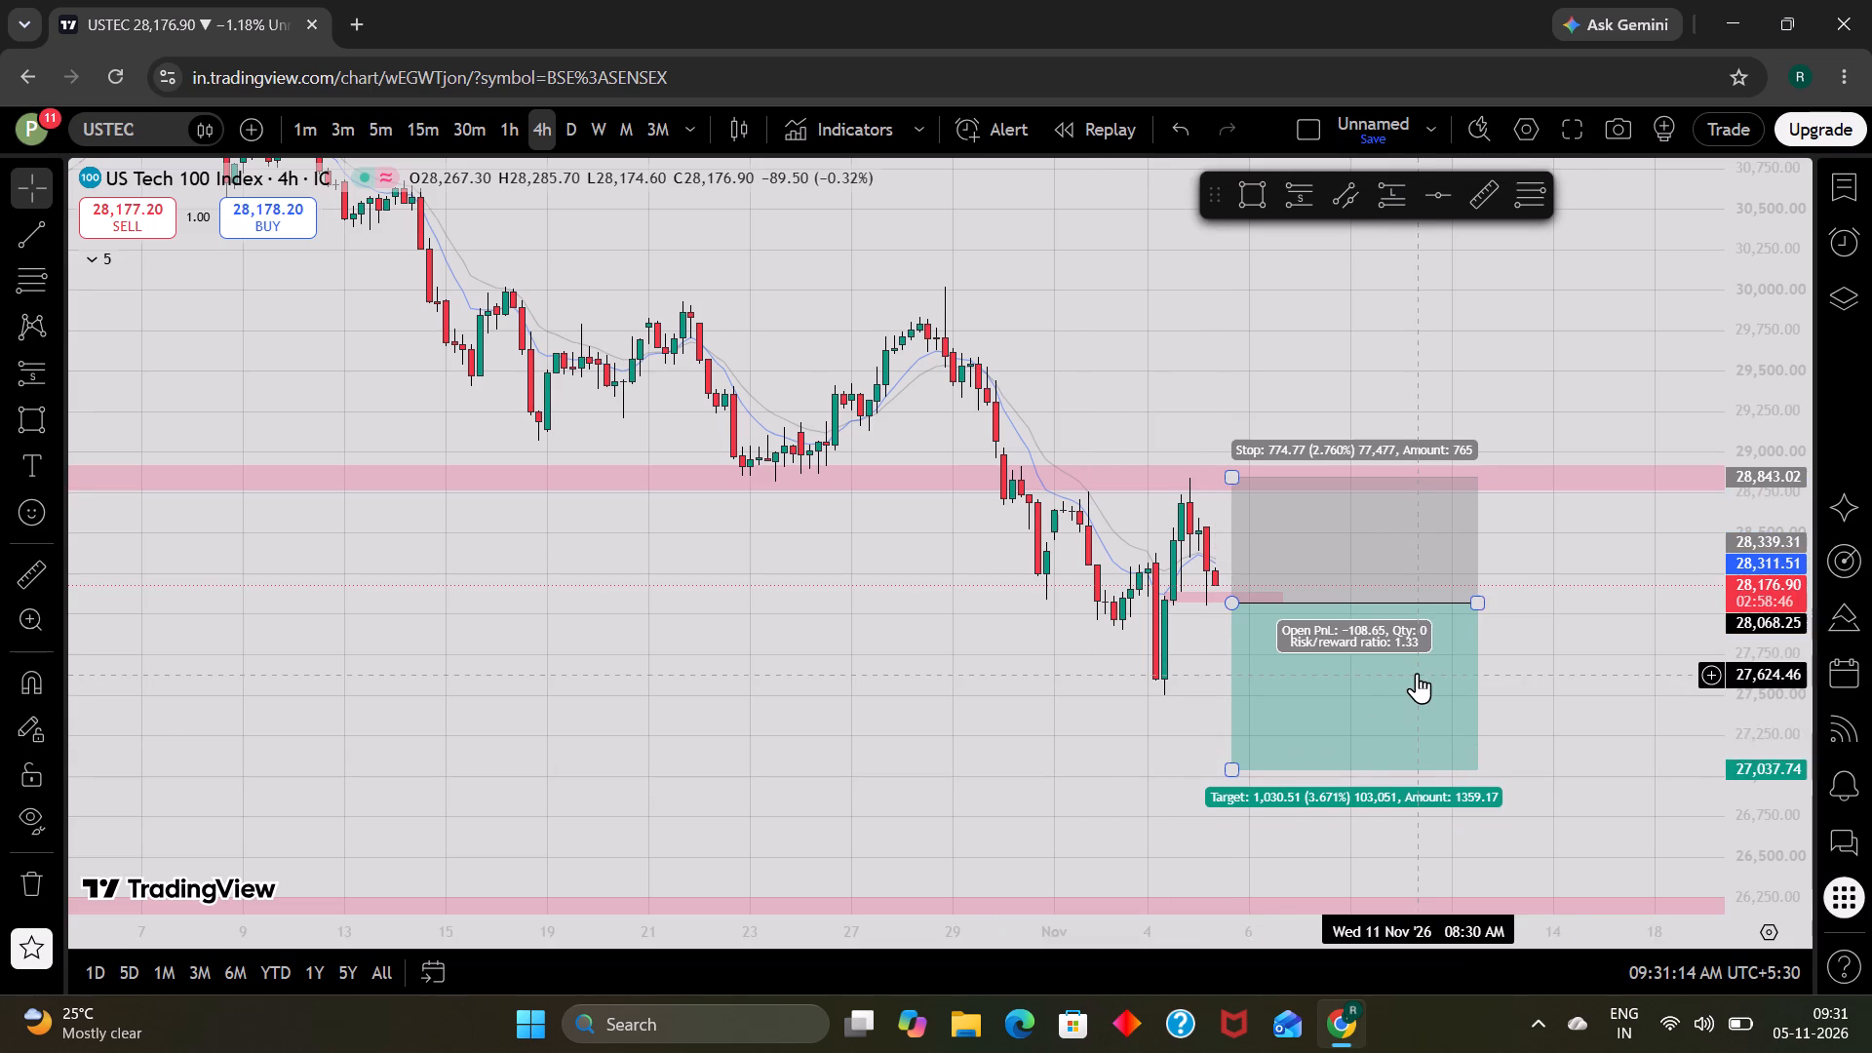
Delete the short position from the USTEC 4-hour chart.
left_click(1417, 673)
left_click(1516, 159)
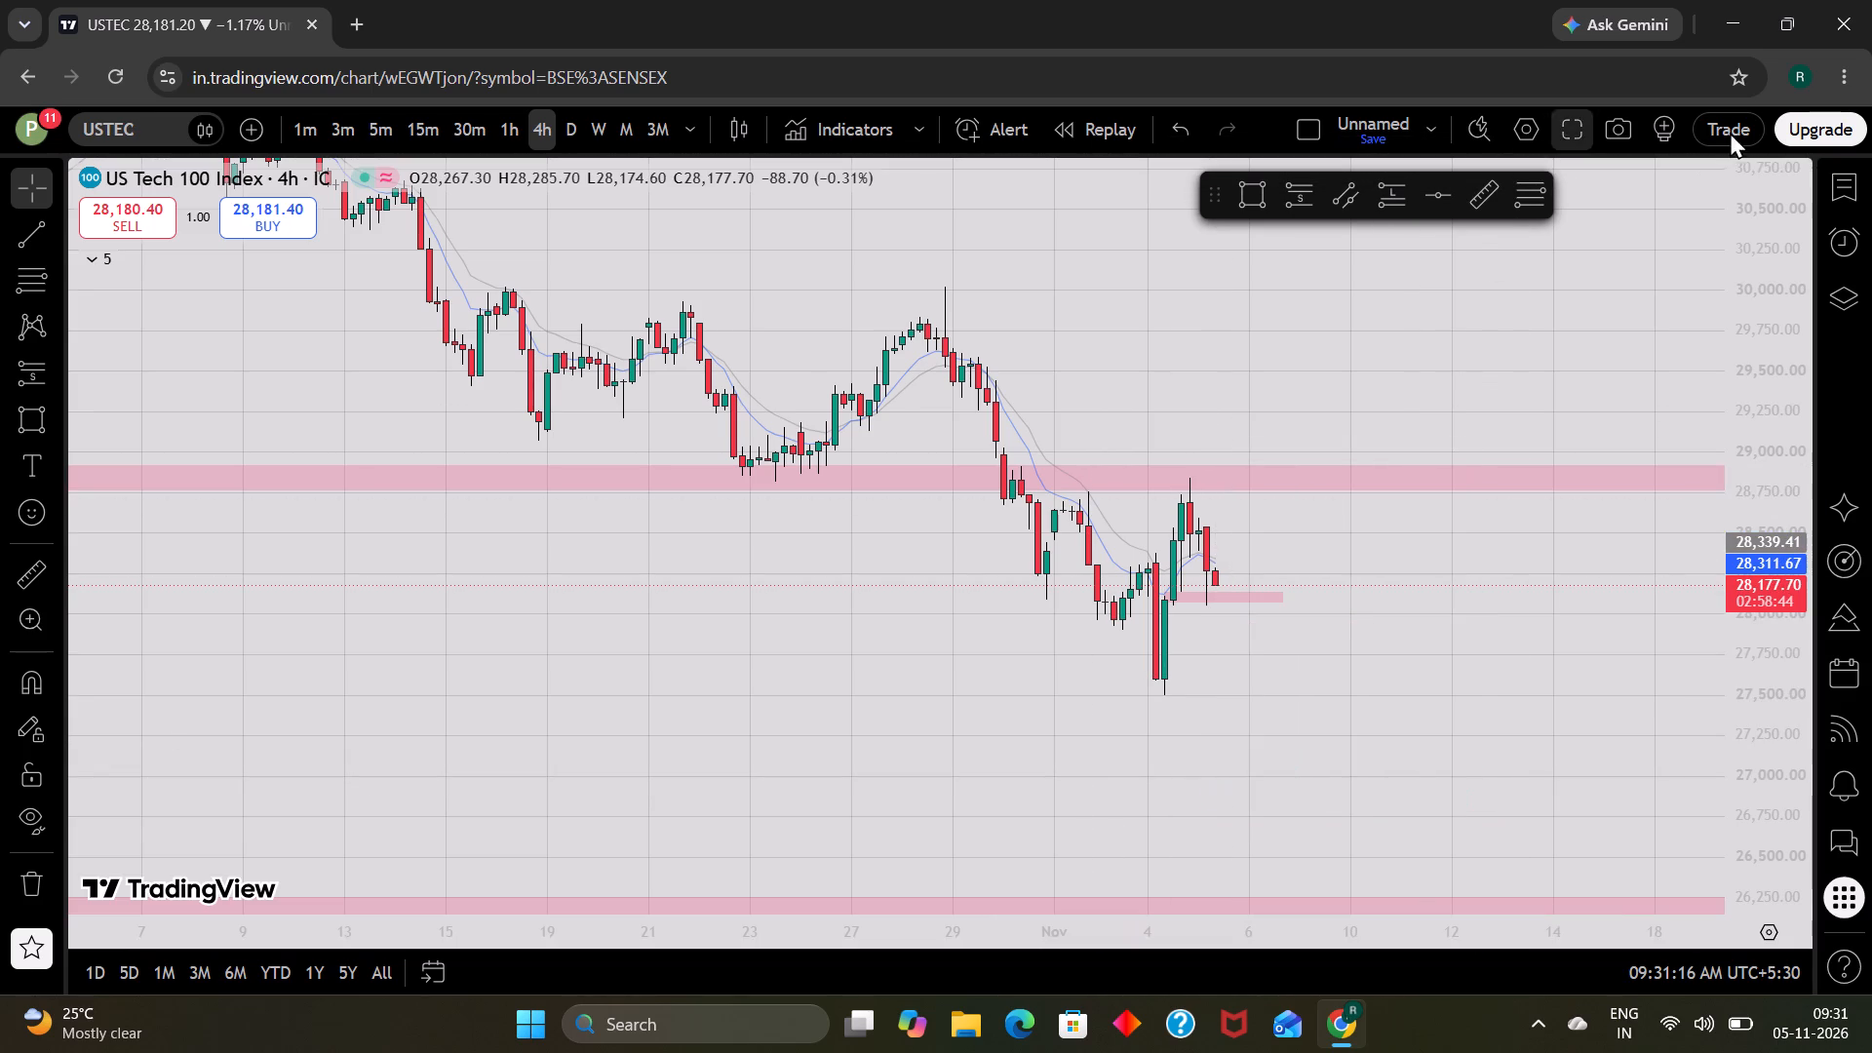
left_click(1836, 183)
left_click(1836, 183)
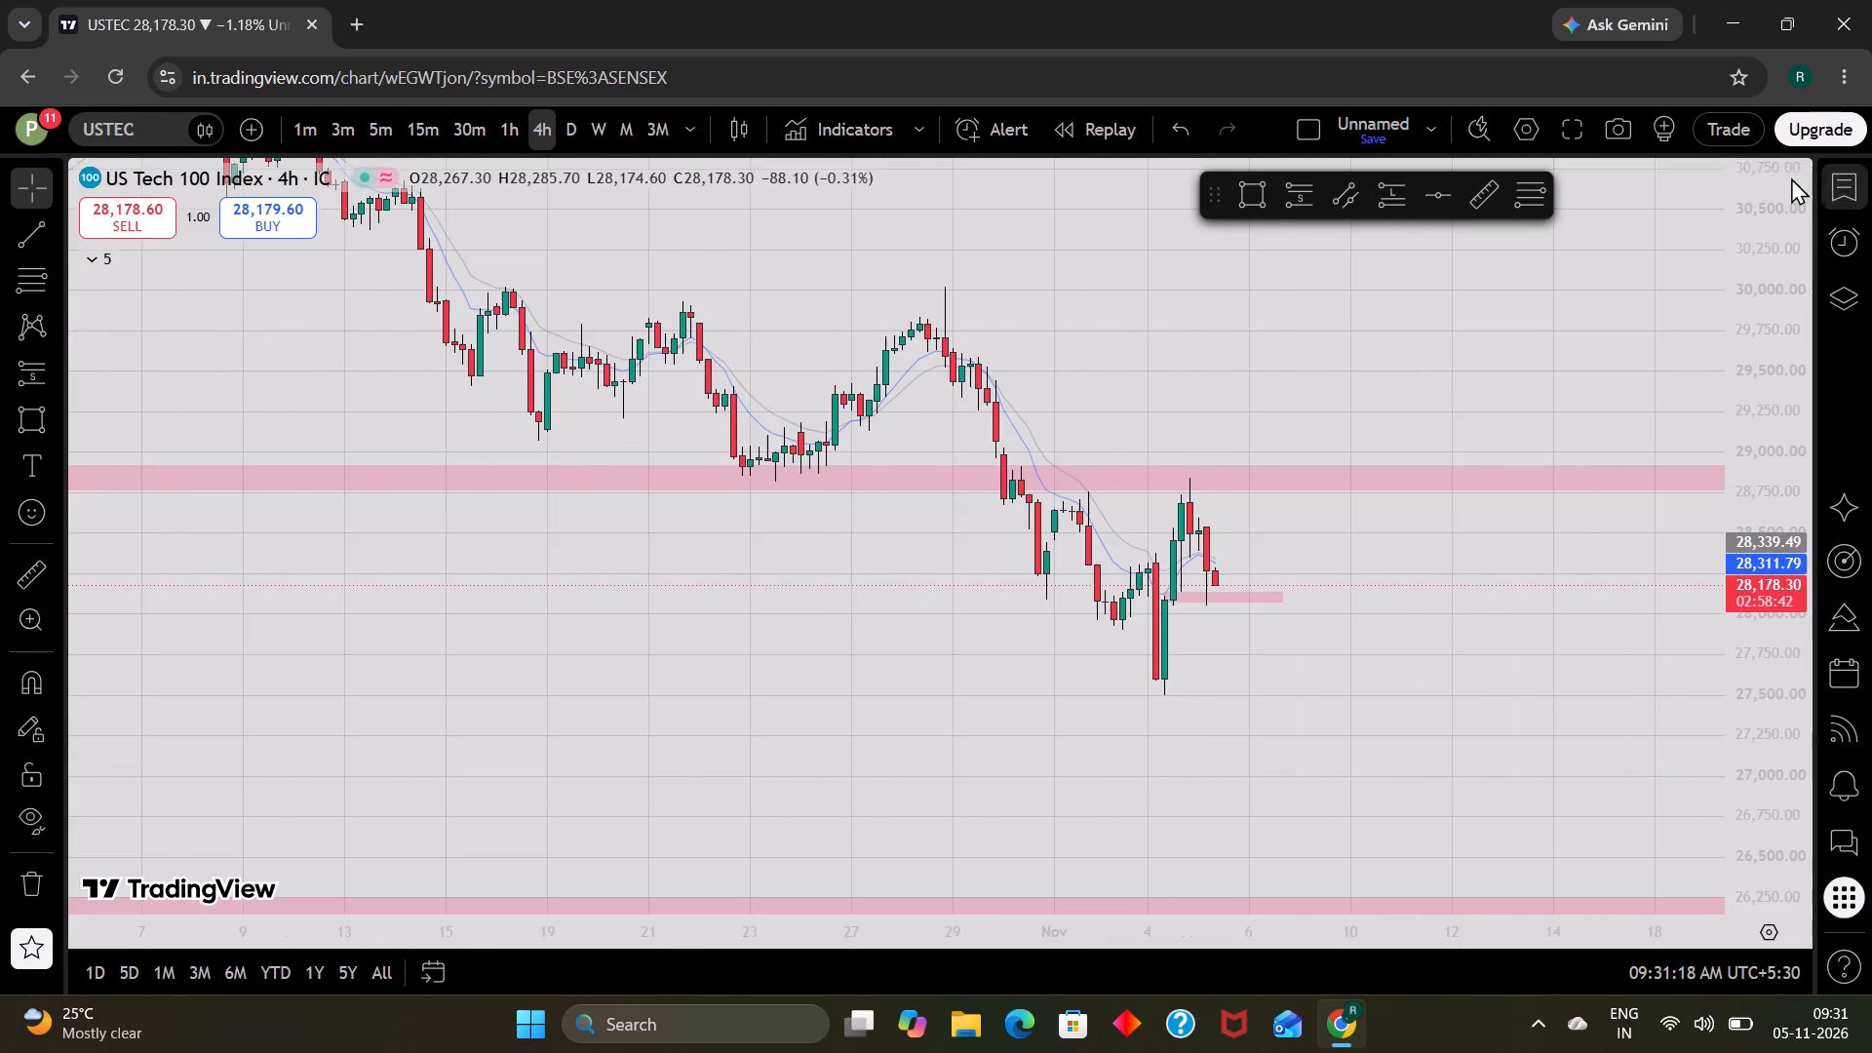
Compare the USTEC weekly and daily charts, then examine the weekly candles around both pink zones.
left_click(602, 126)
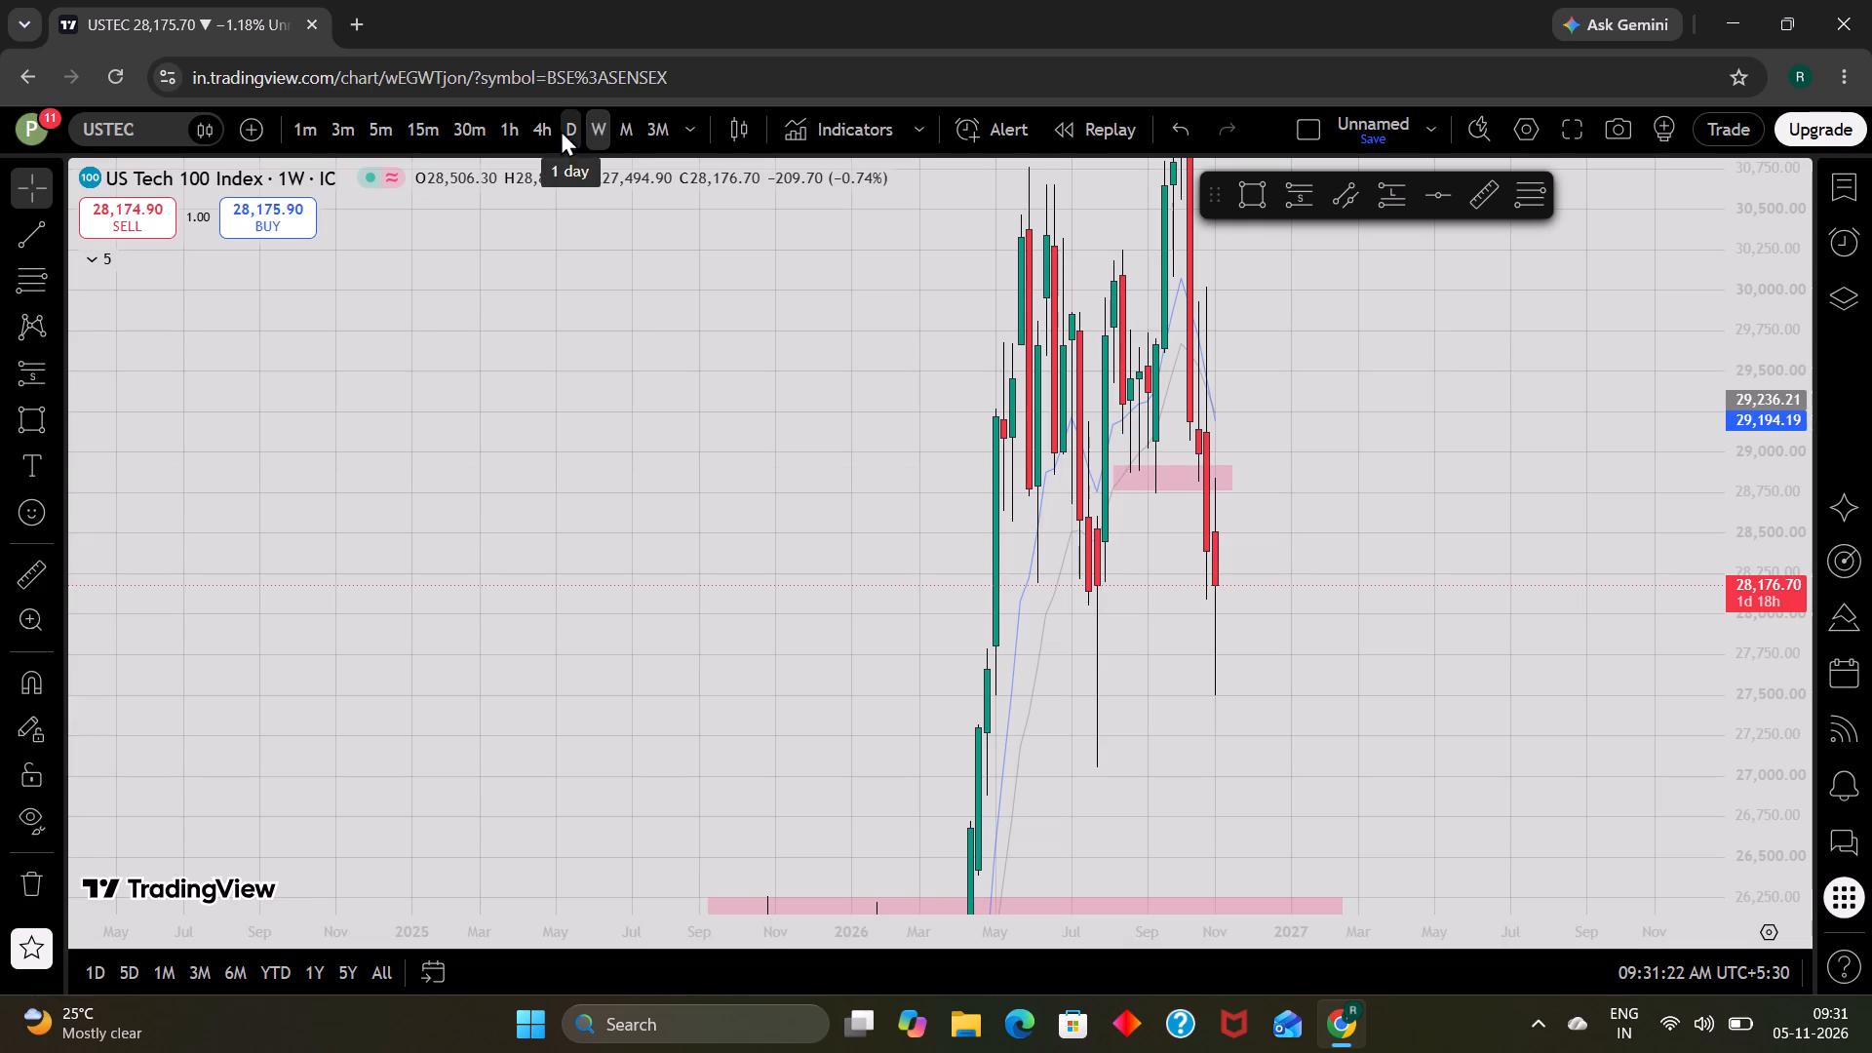
left_click(560, 130)
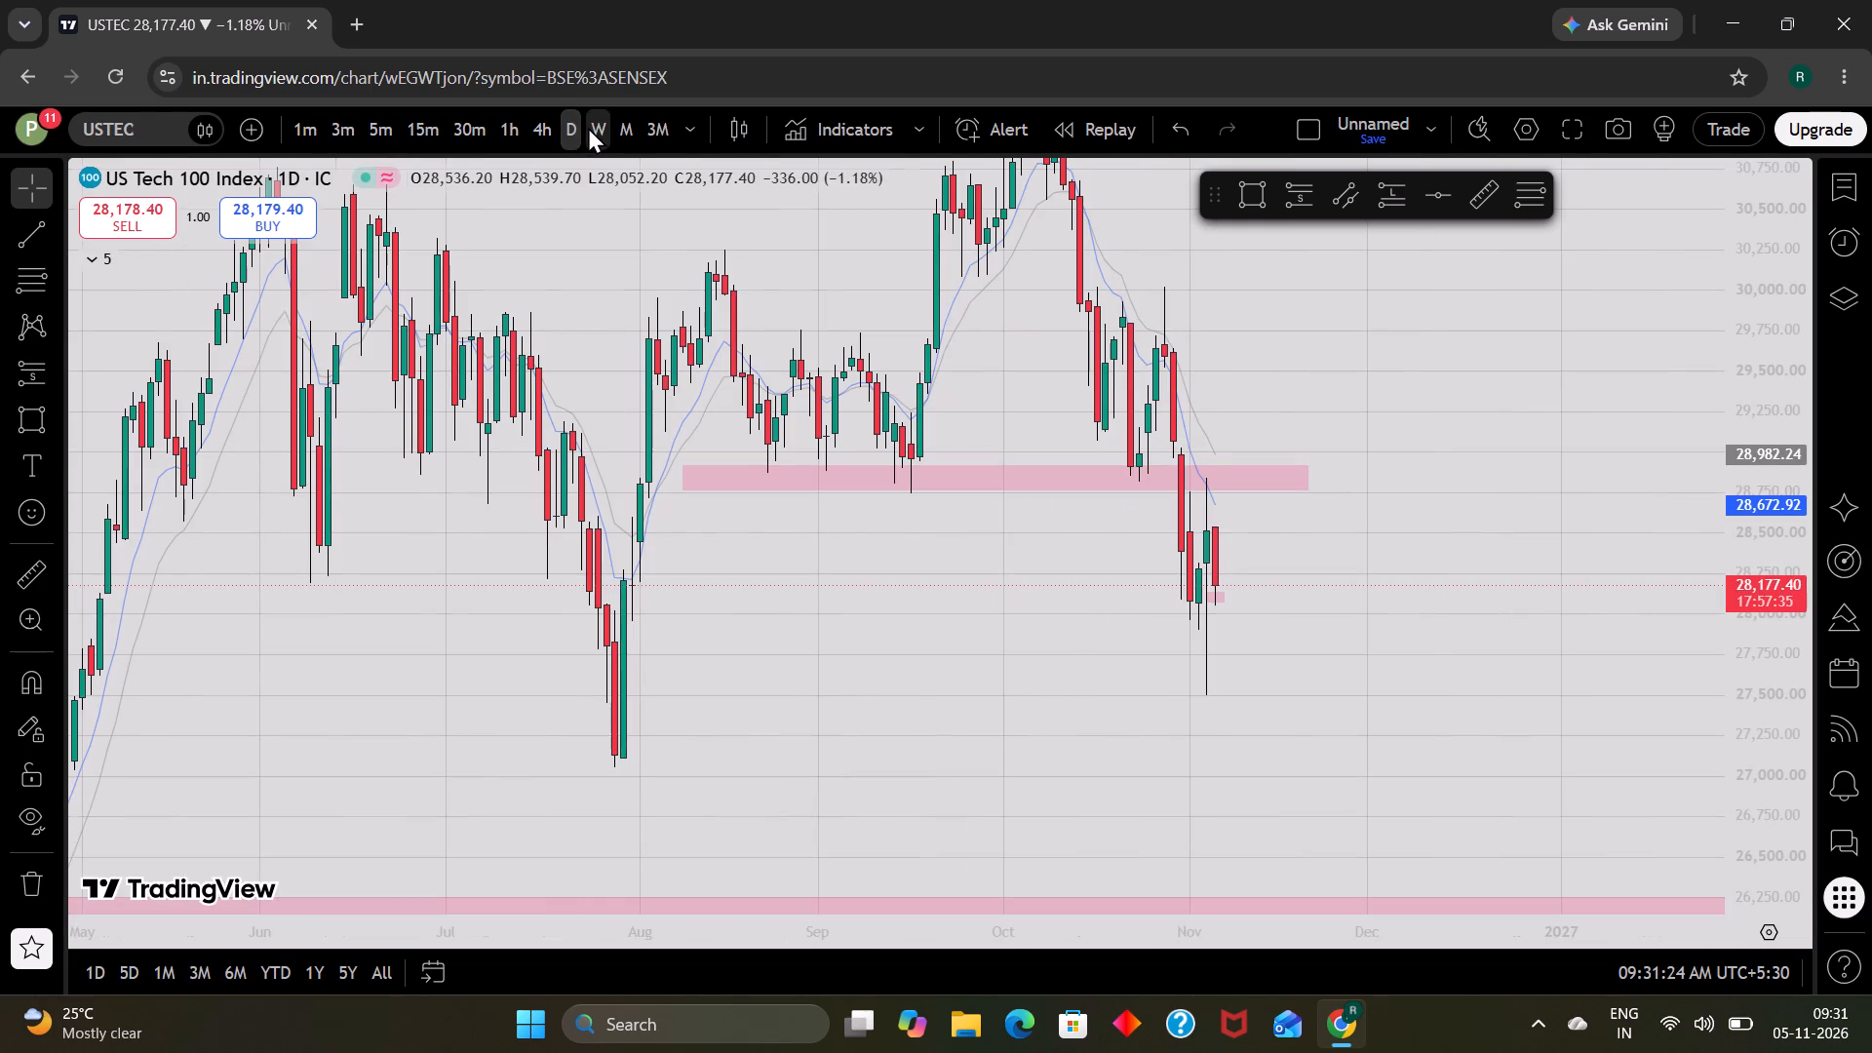
left_click(588, 127)
scroll(1754, 701, "down", 5)
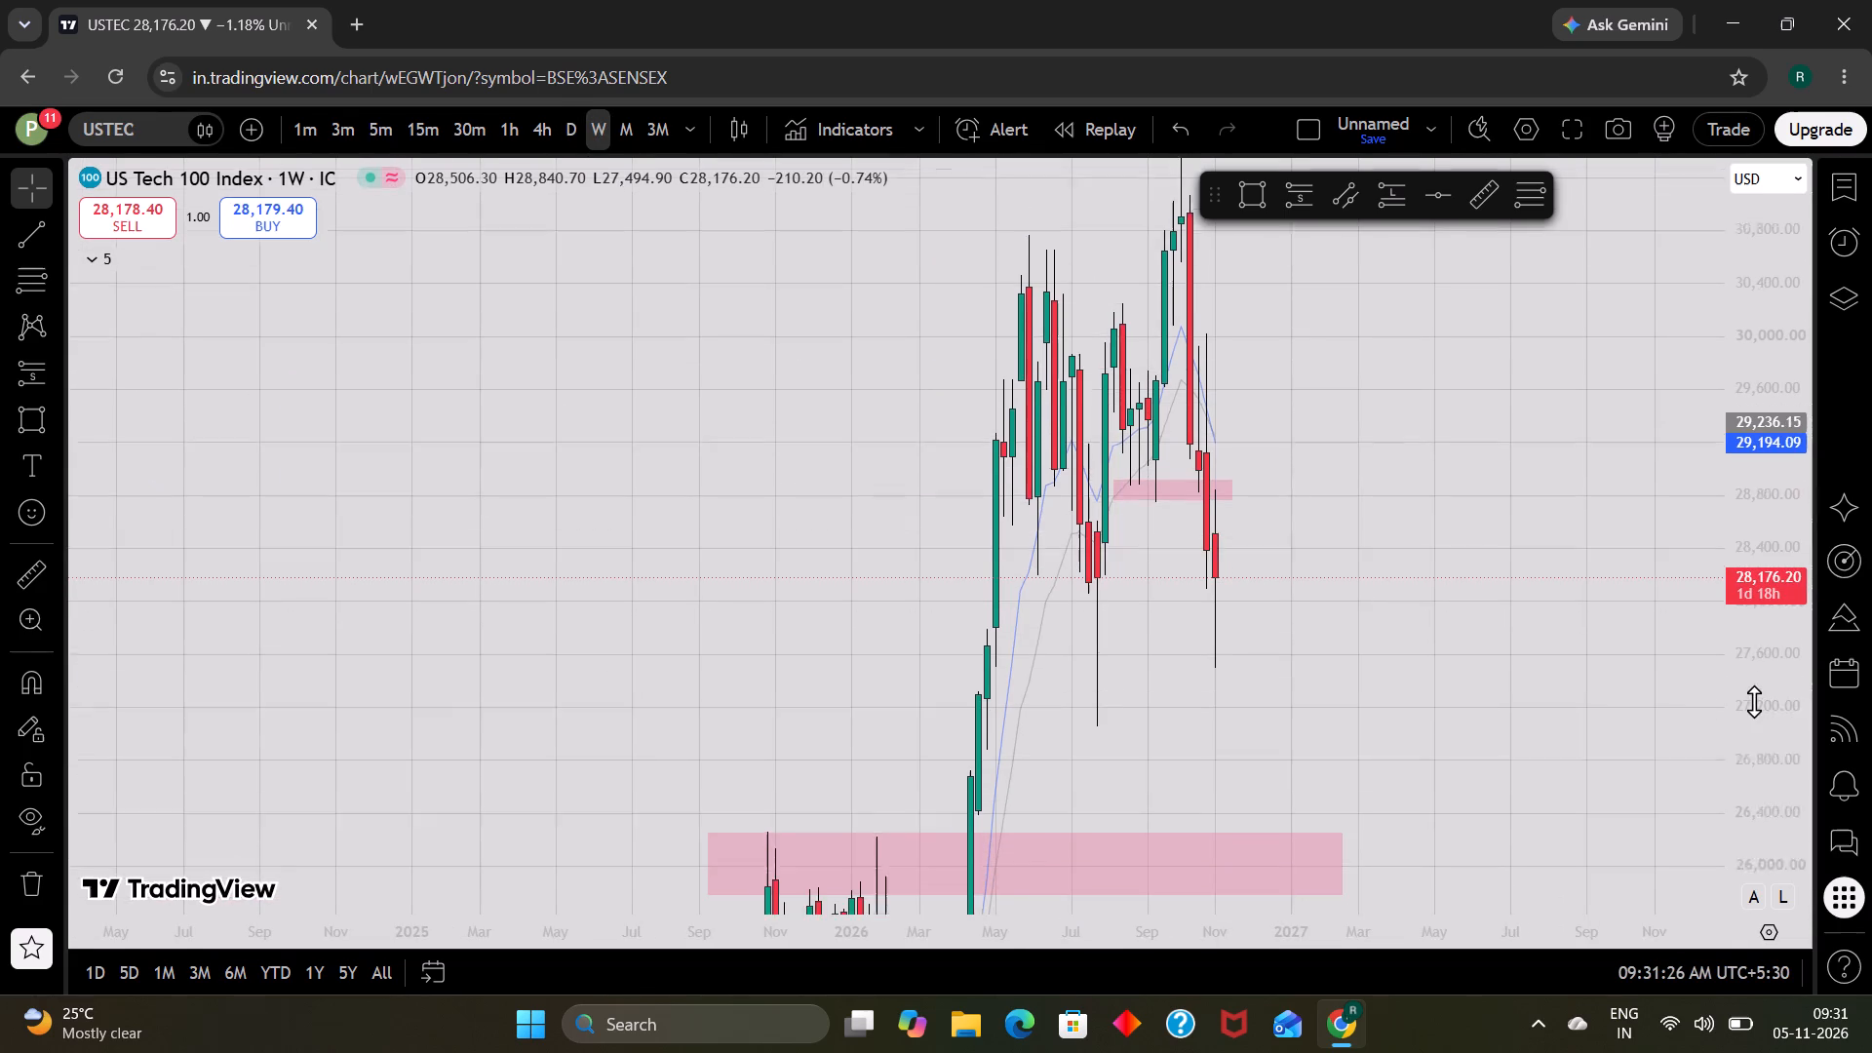
scroll(1754, 701, "down", 2)
scroll(1420, 654, "up", 2)
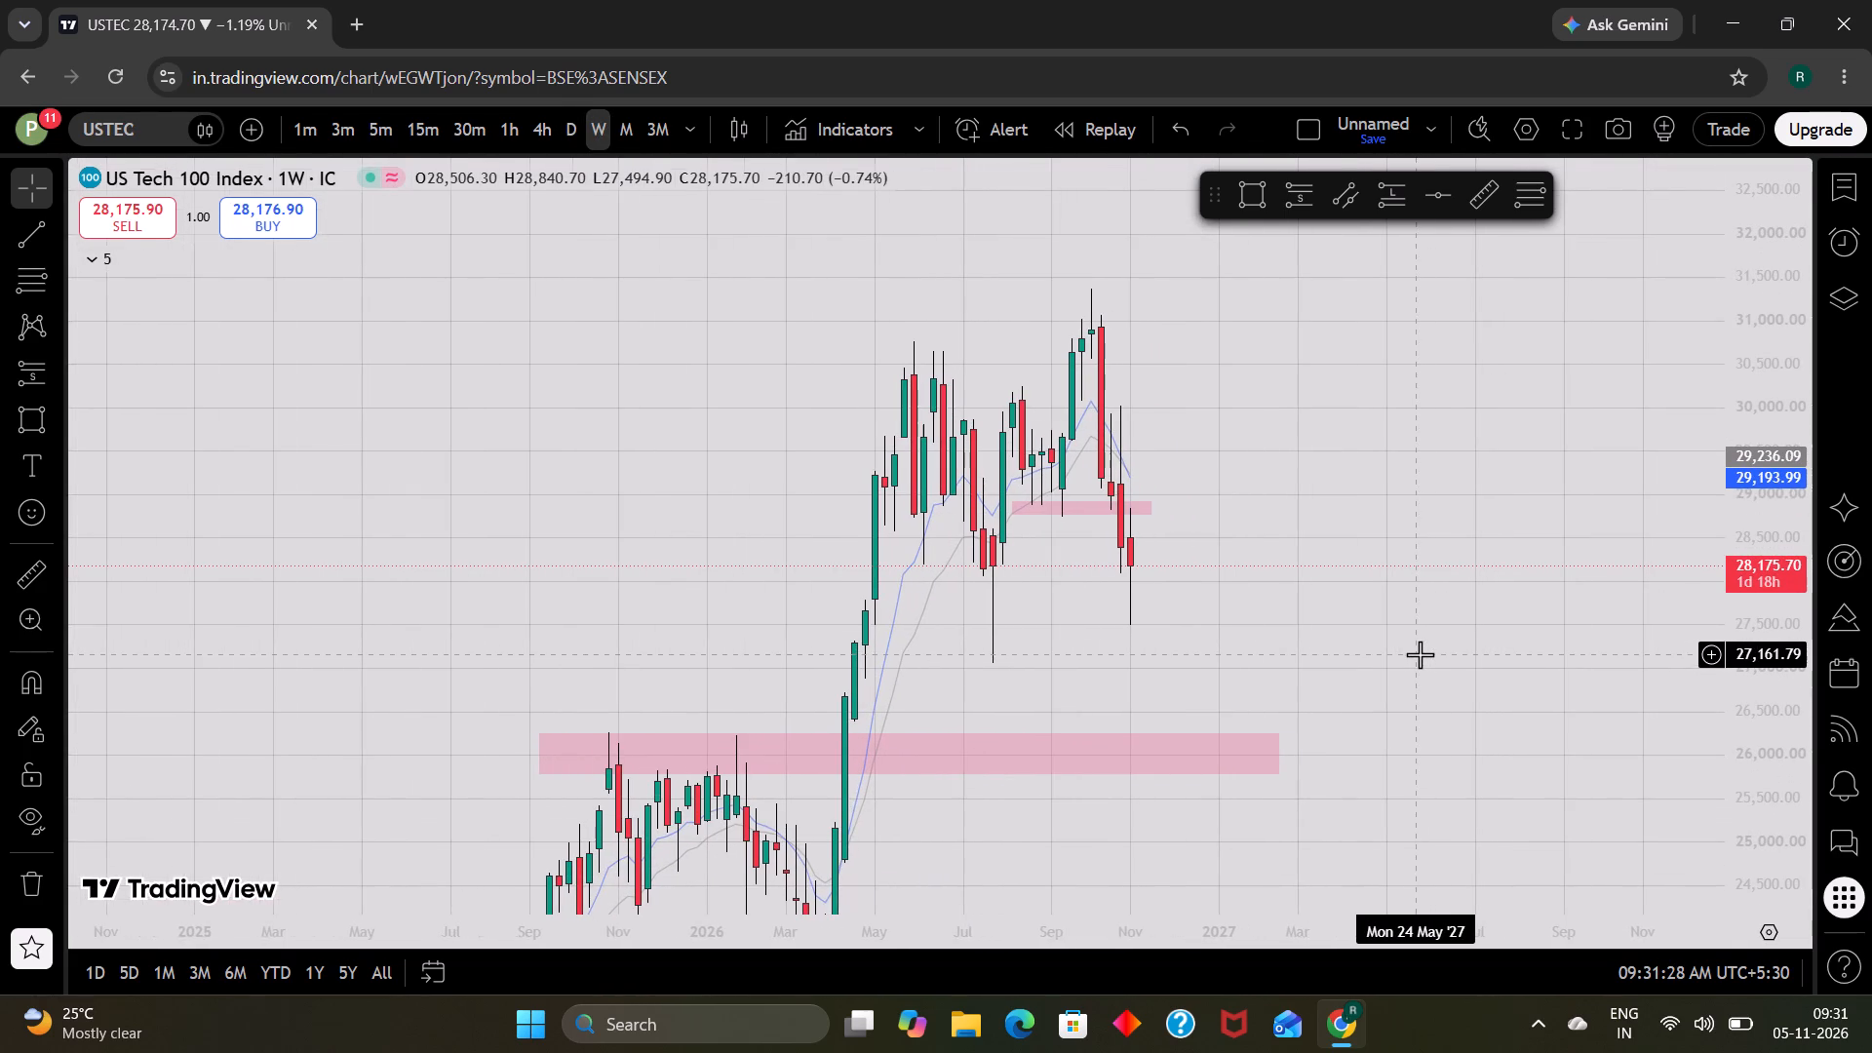
scroll(1420, 654, "up", 1)
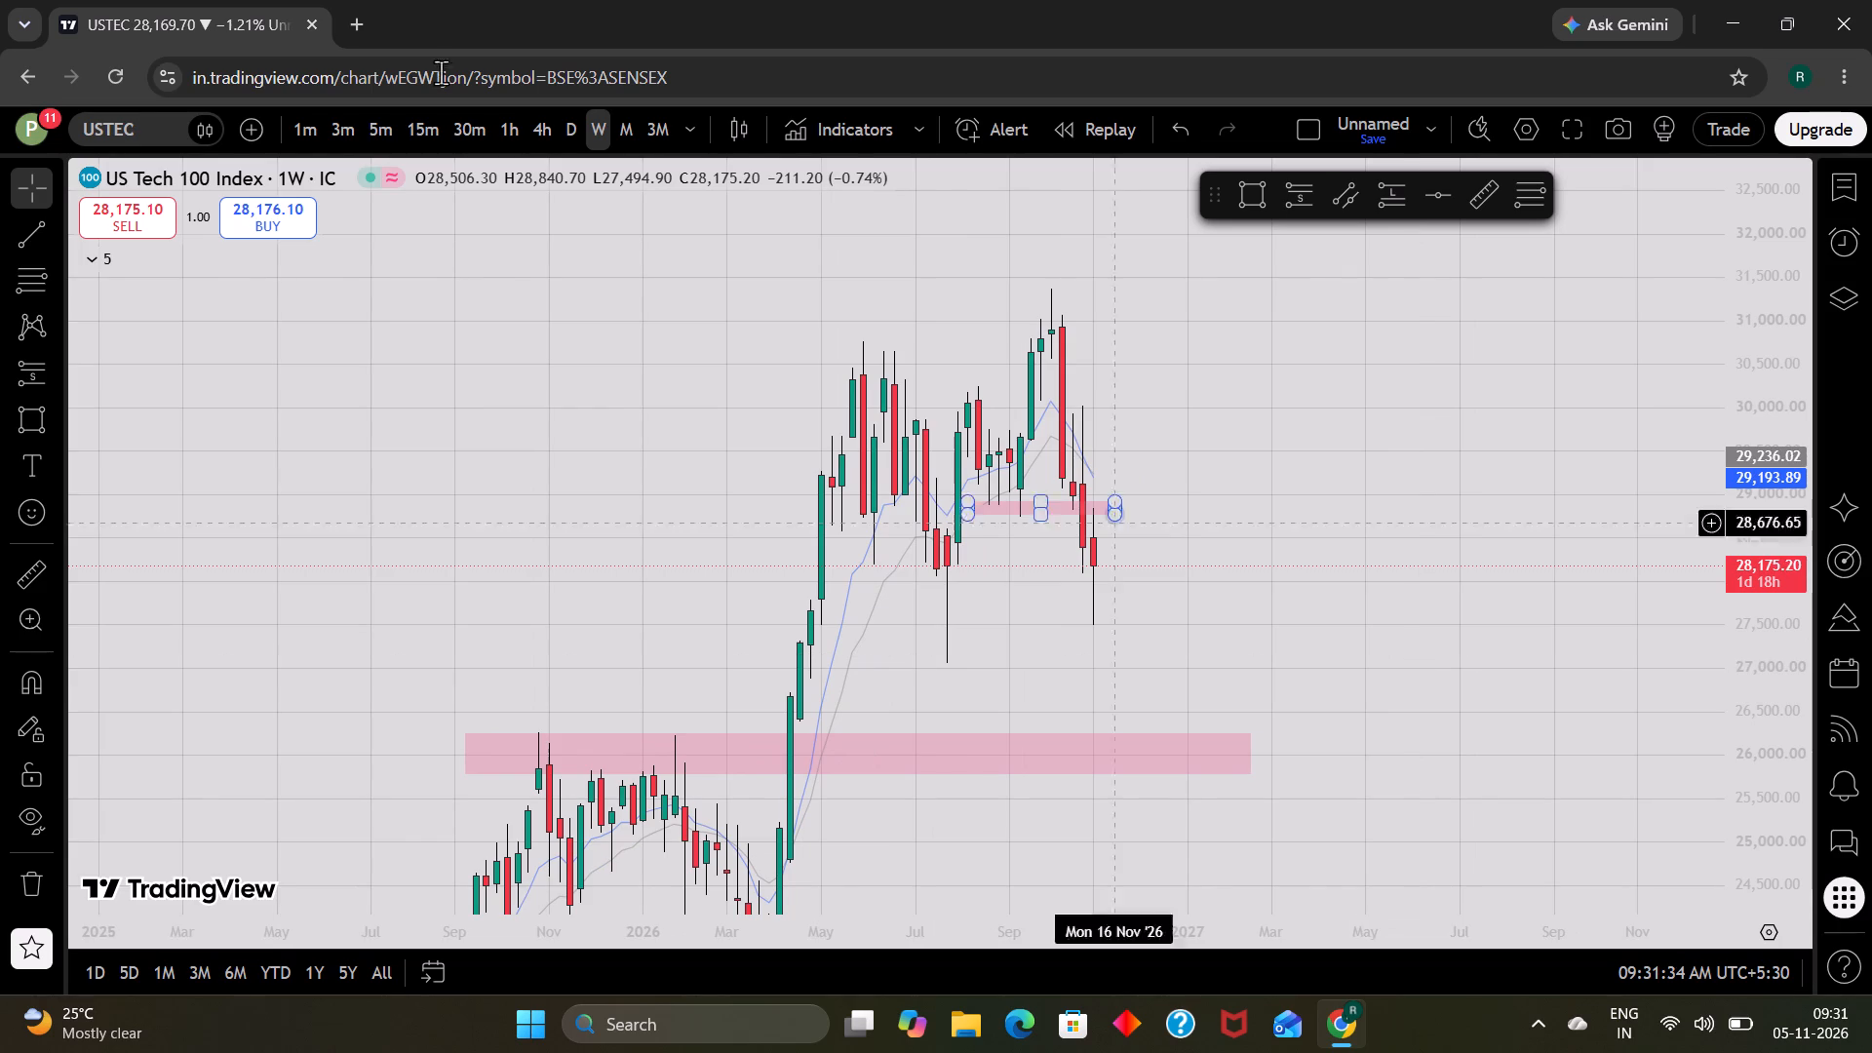
Set the USTEC chart to the daily timeframe and examine the price swings around the pink zones since spring.
left_click(574, 126)
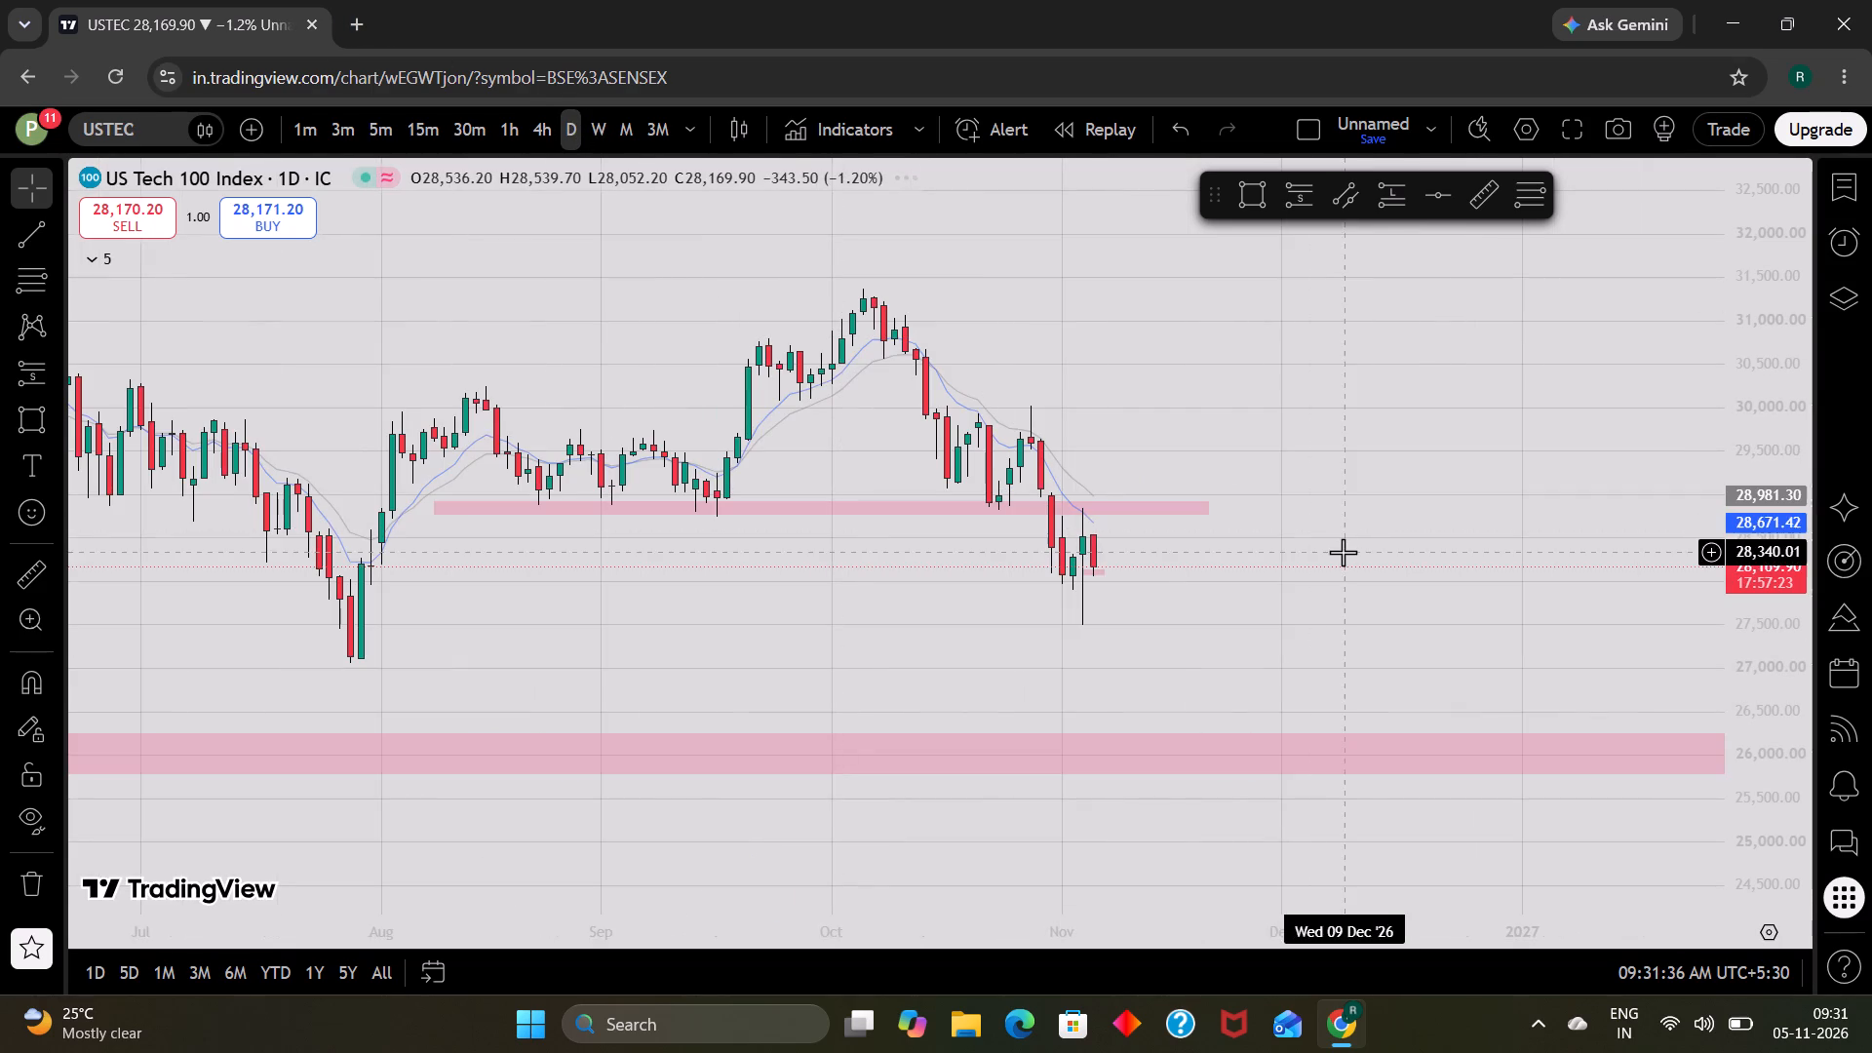
scroll(1330, 614, "down", 5)
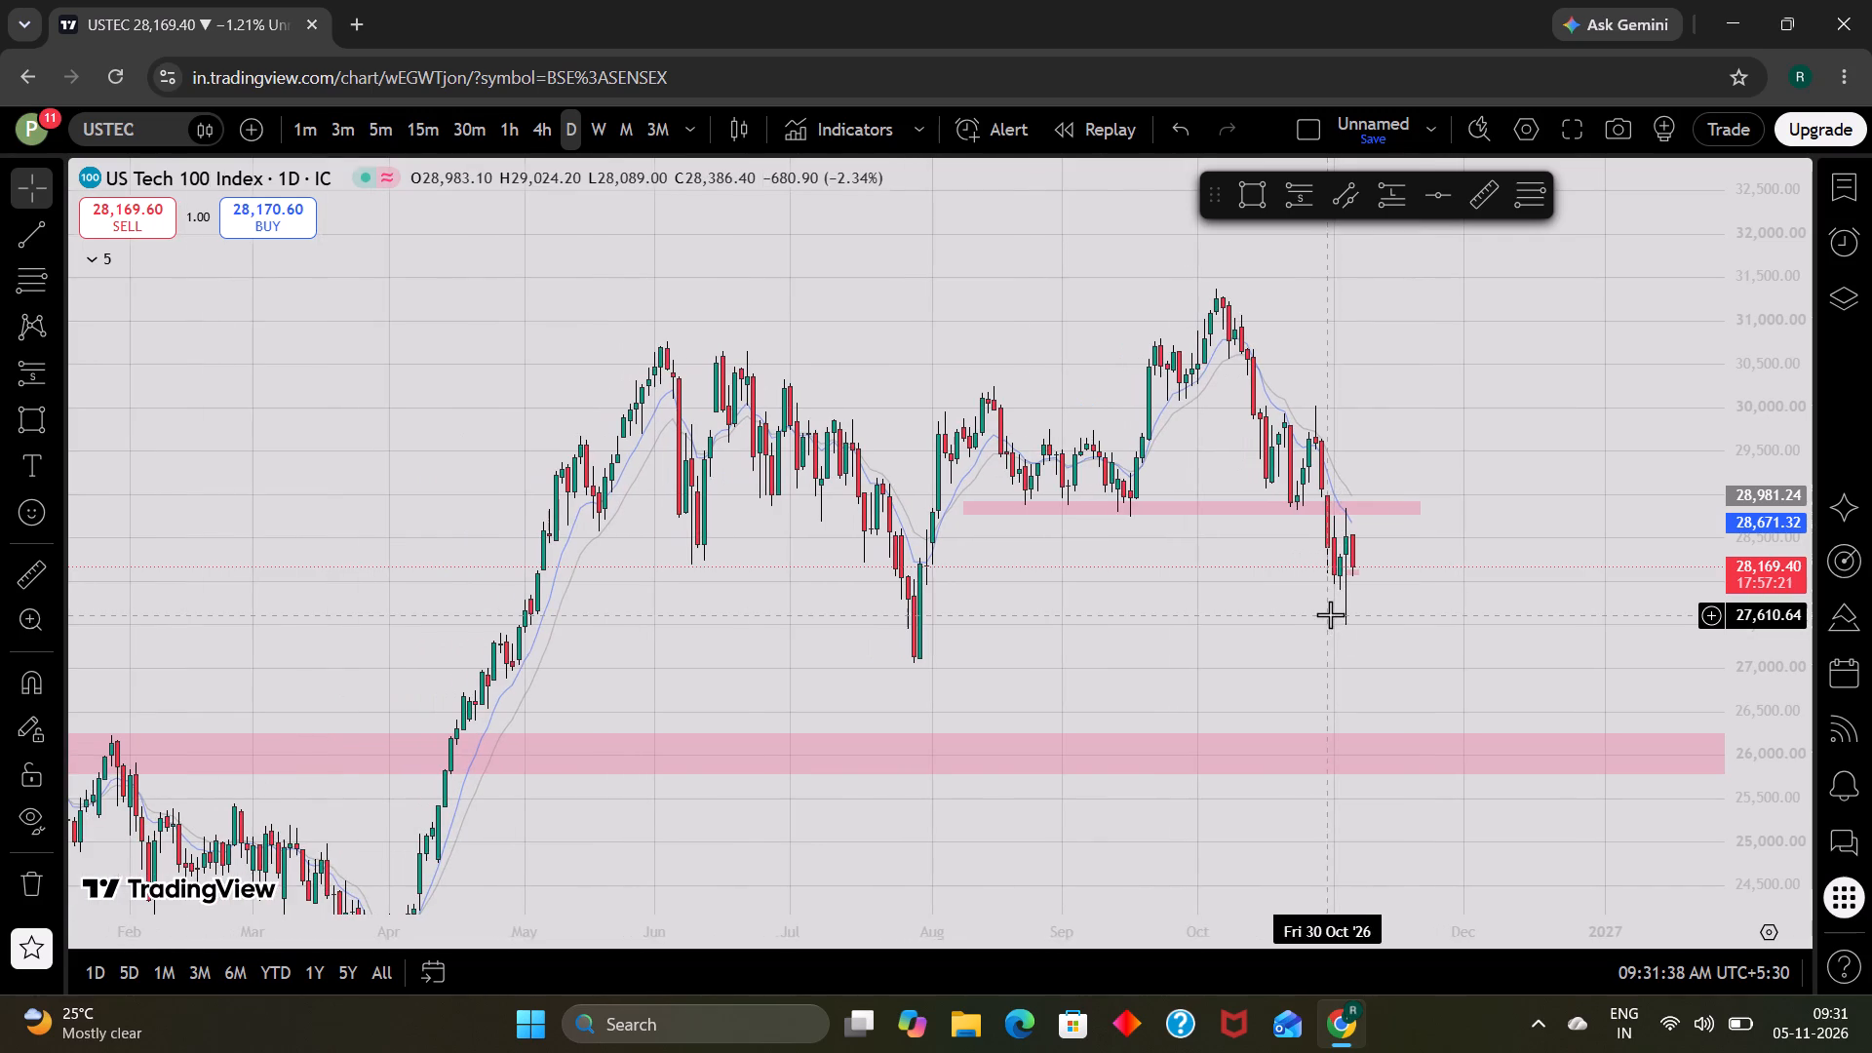
scroll(1185, 661, "up", 1)
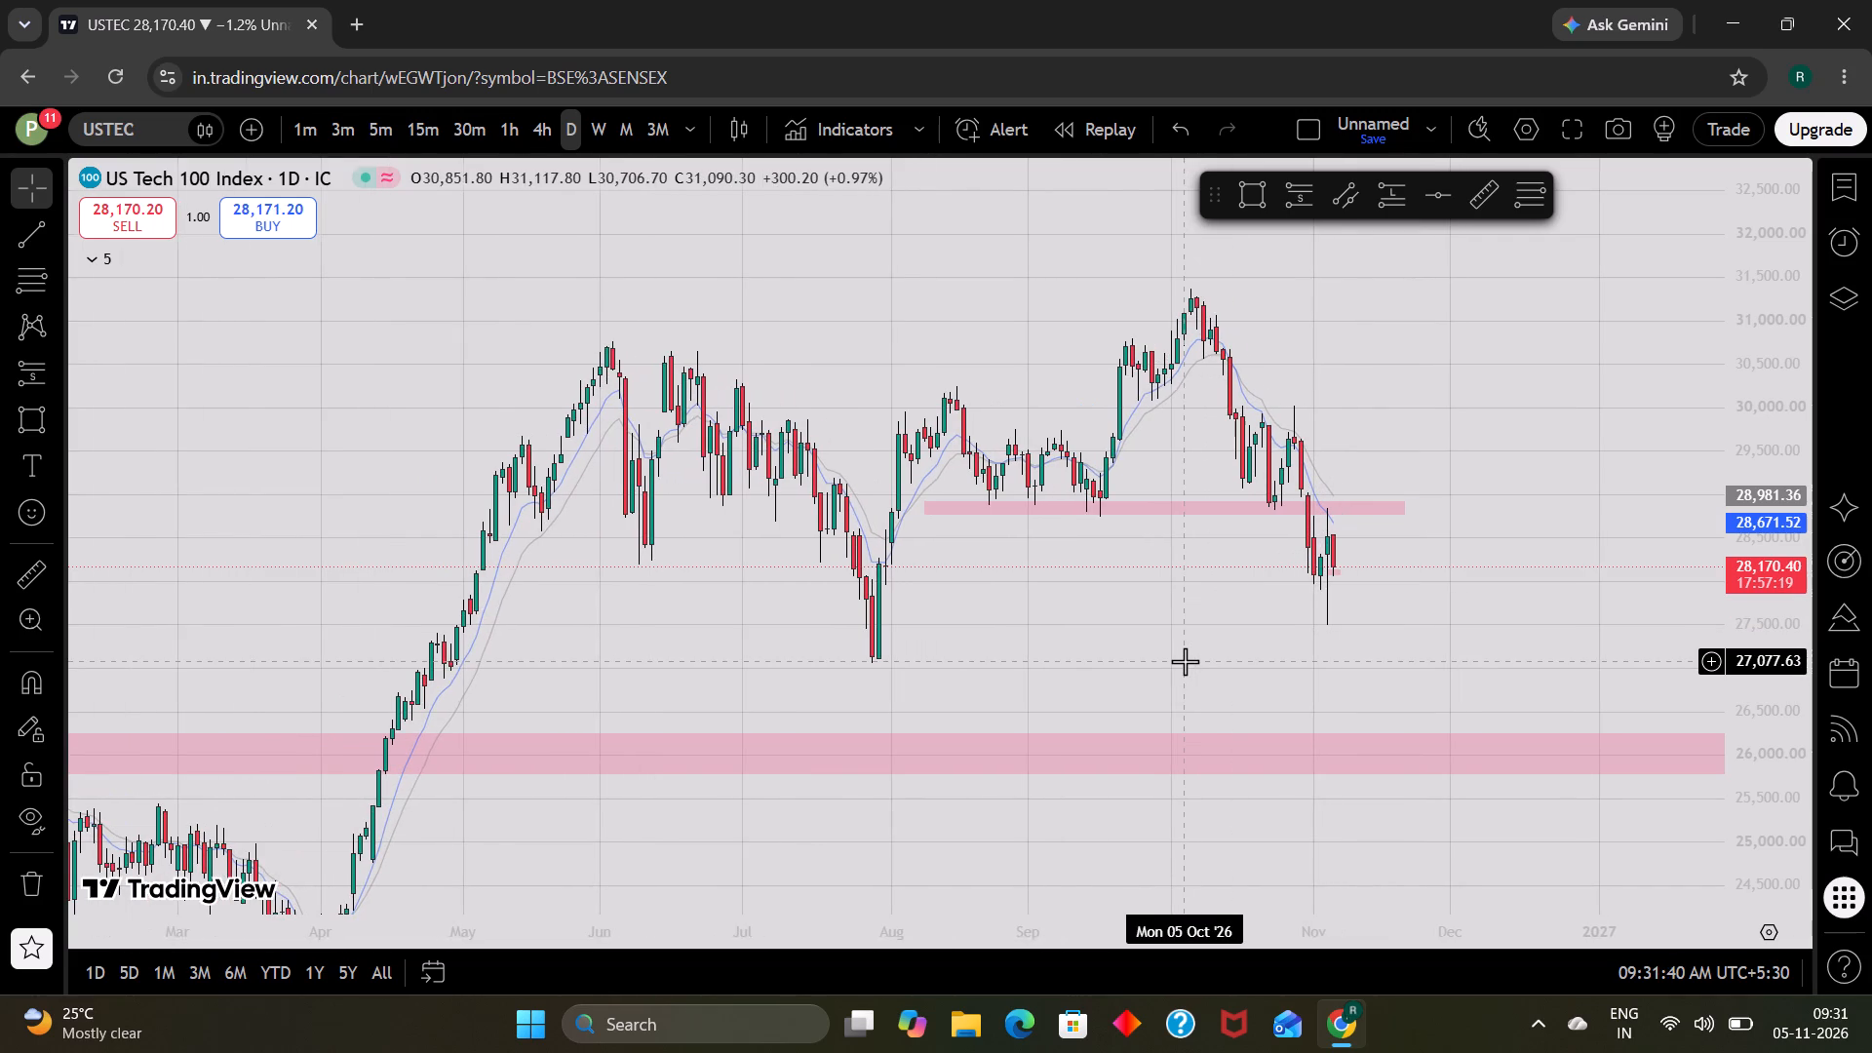
scroll(1185, 661, "up", 1)
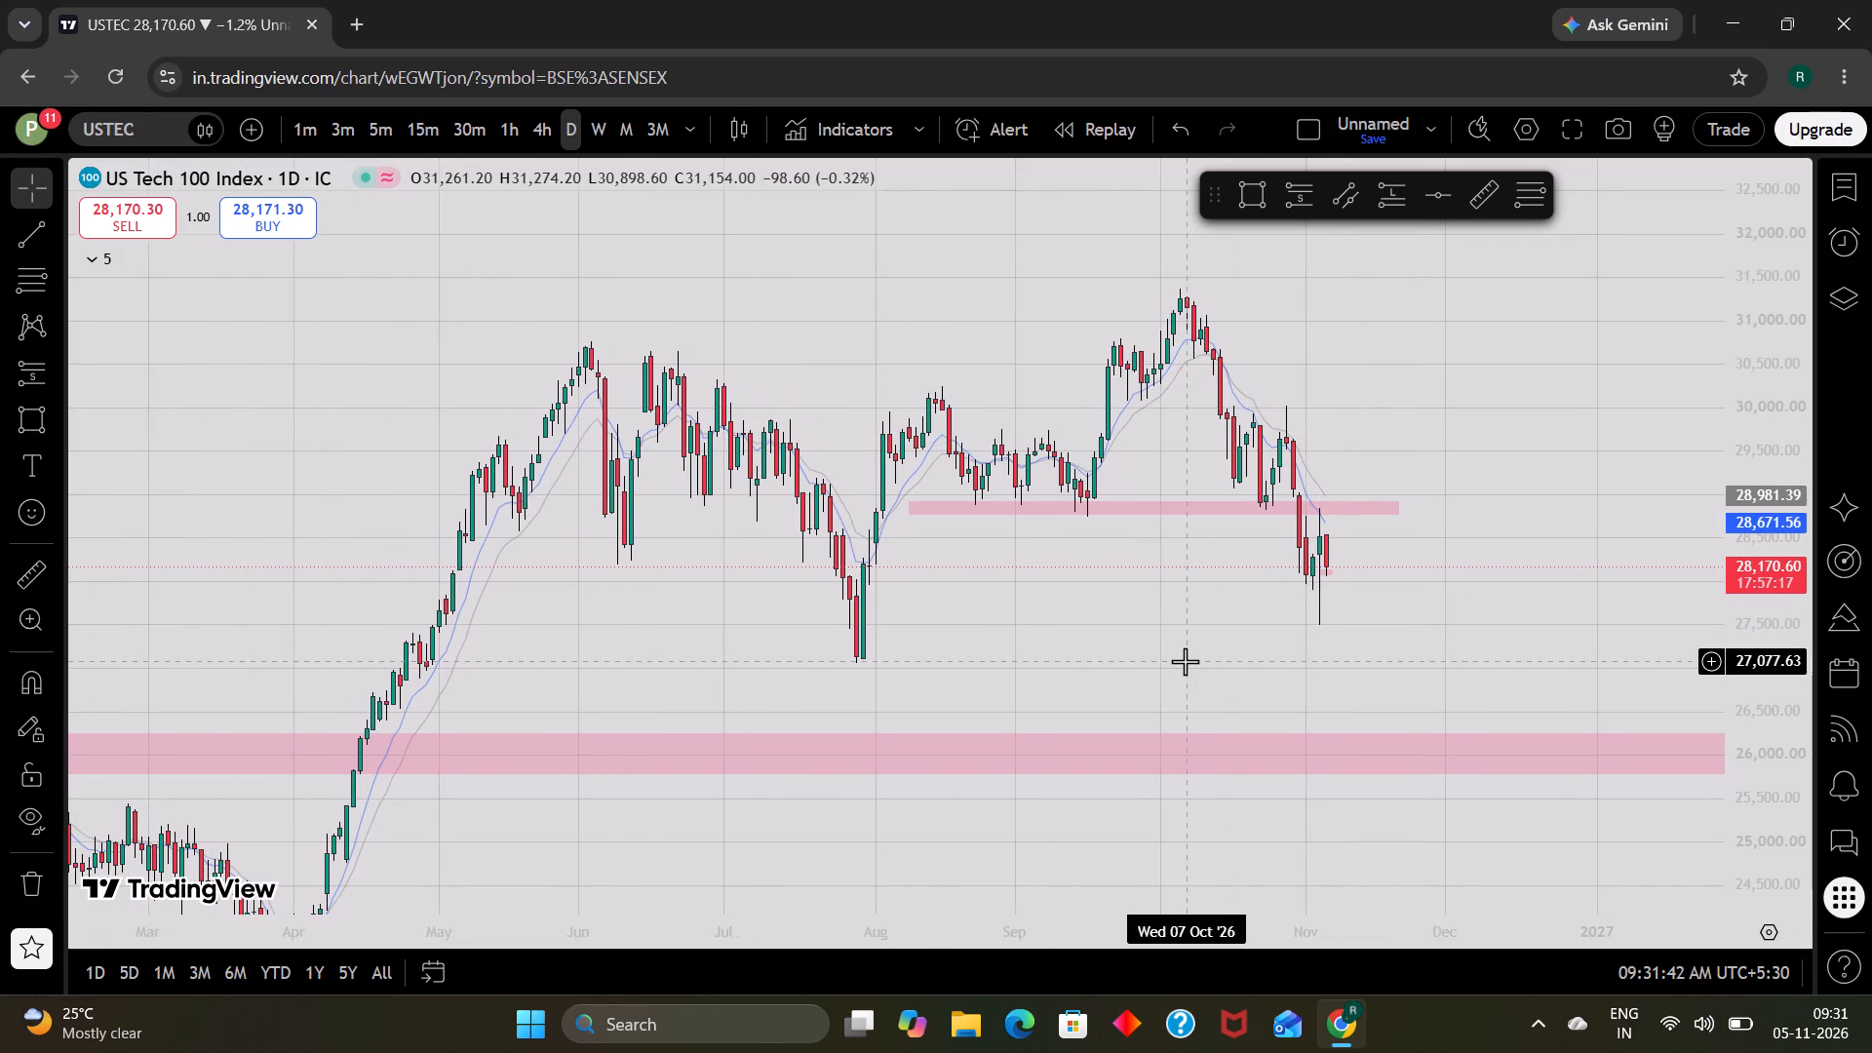
scroll(1185, 661, "up", 1)
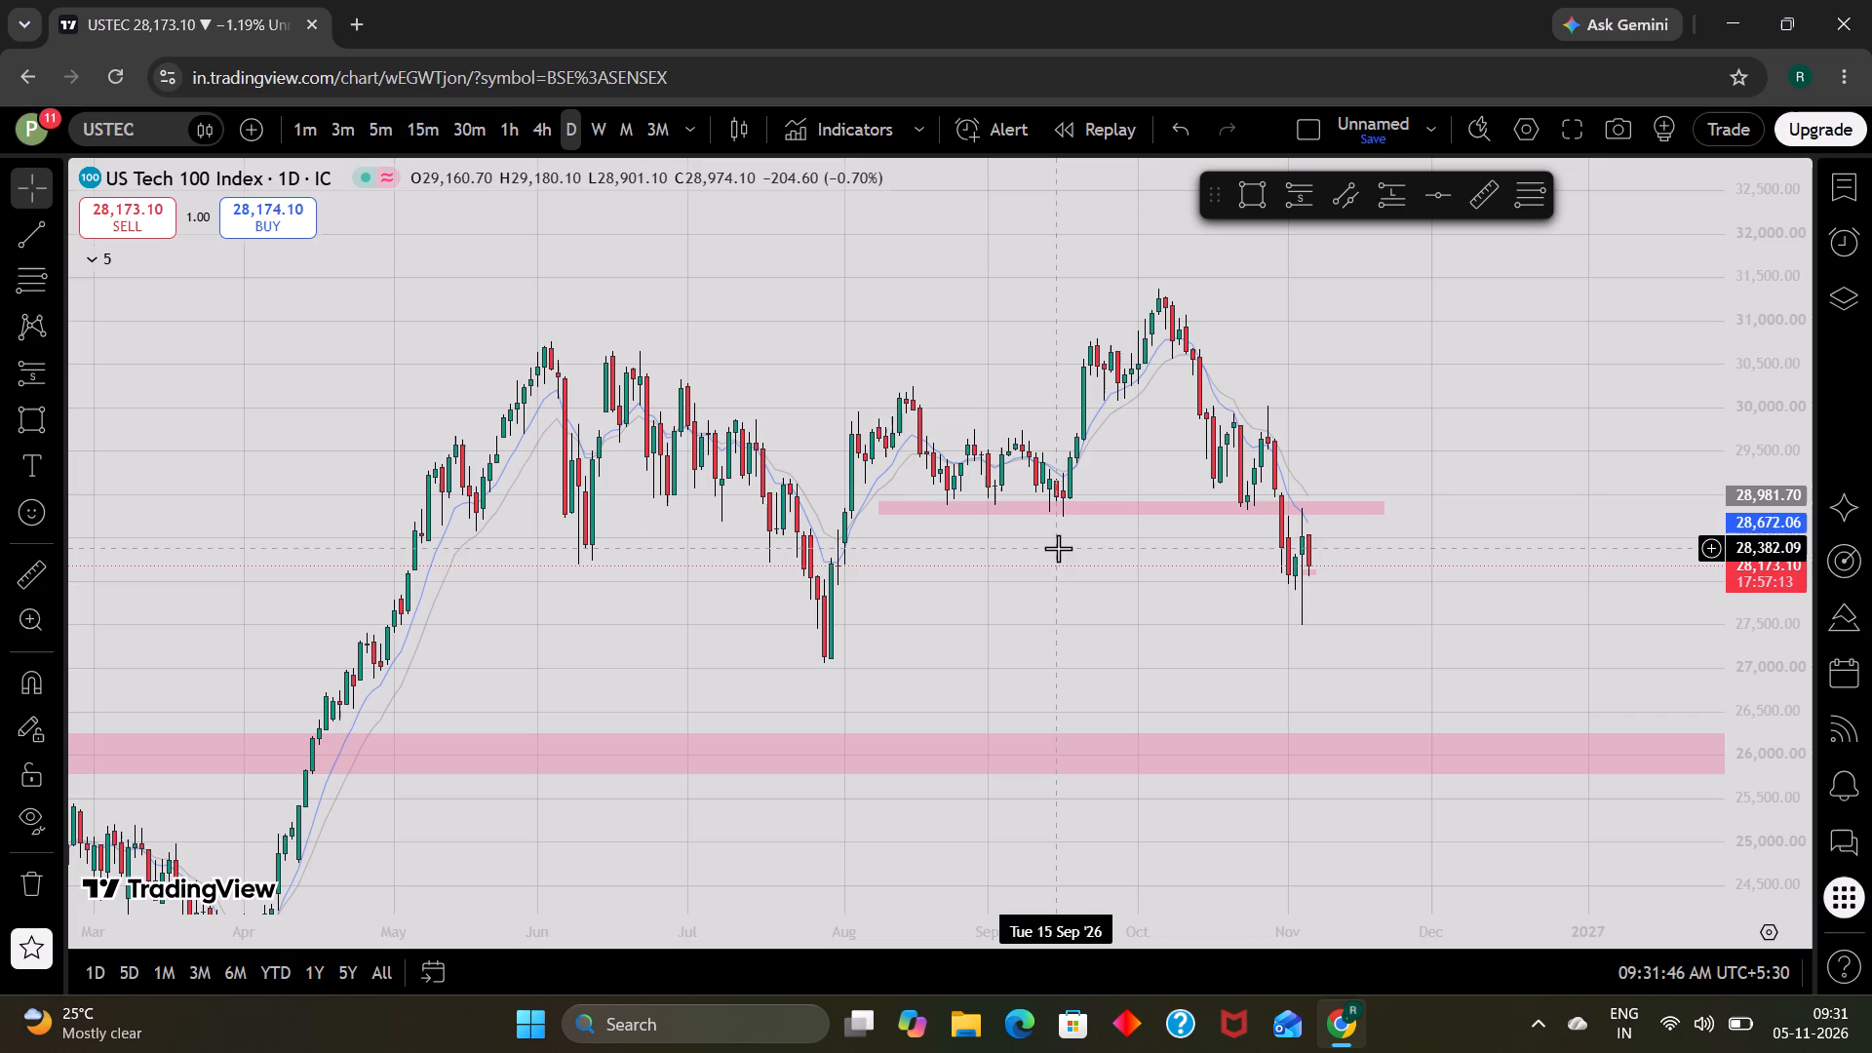
Set the USTEC chart to the 4-hour timeframe and examine the recent decline and the latest candles beneath the upper pink zone.
left_click(534, 120)
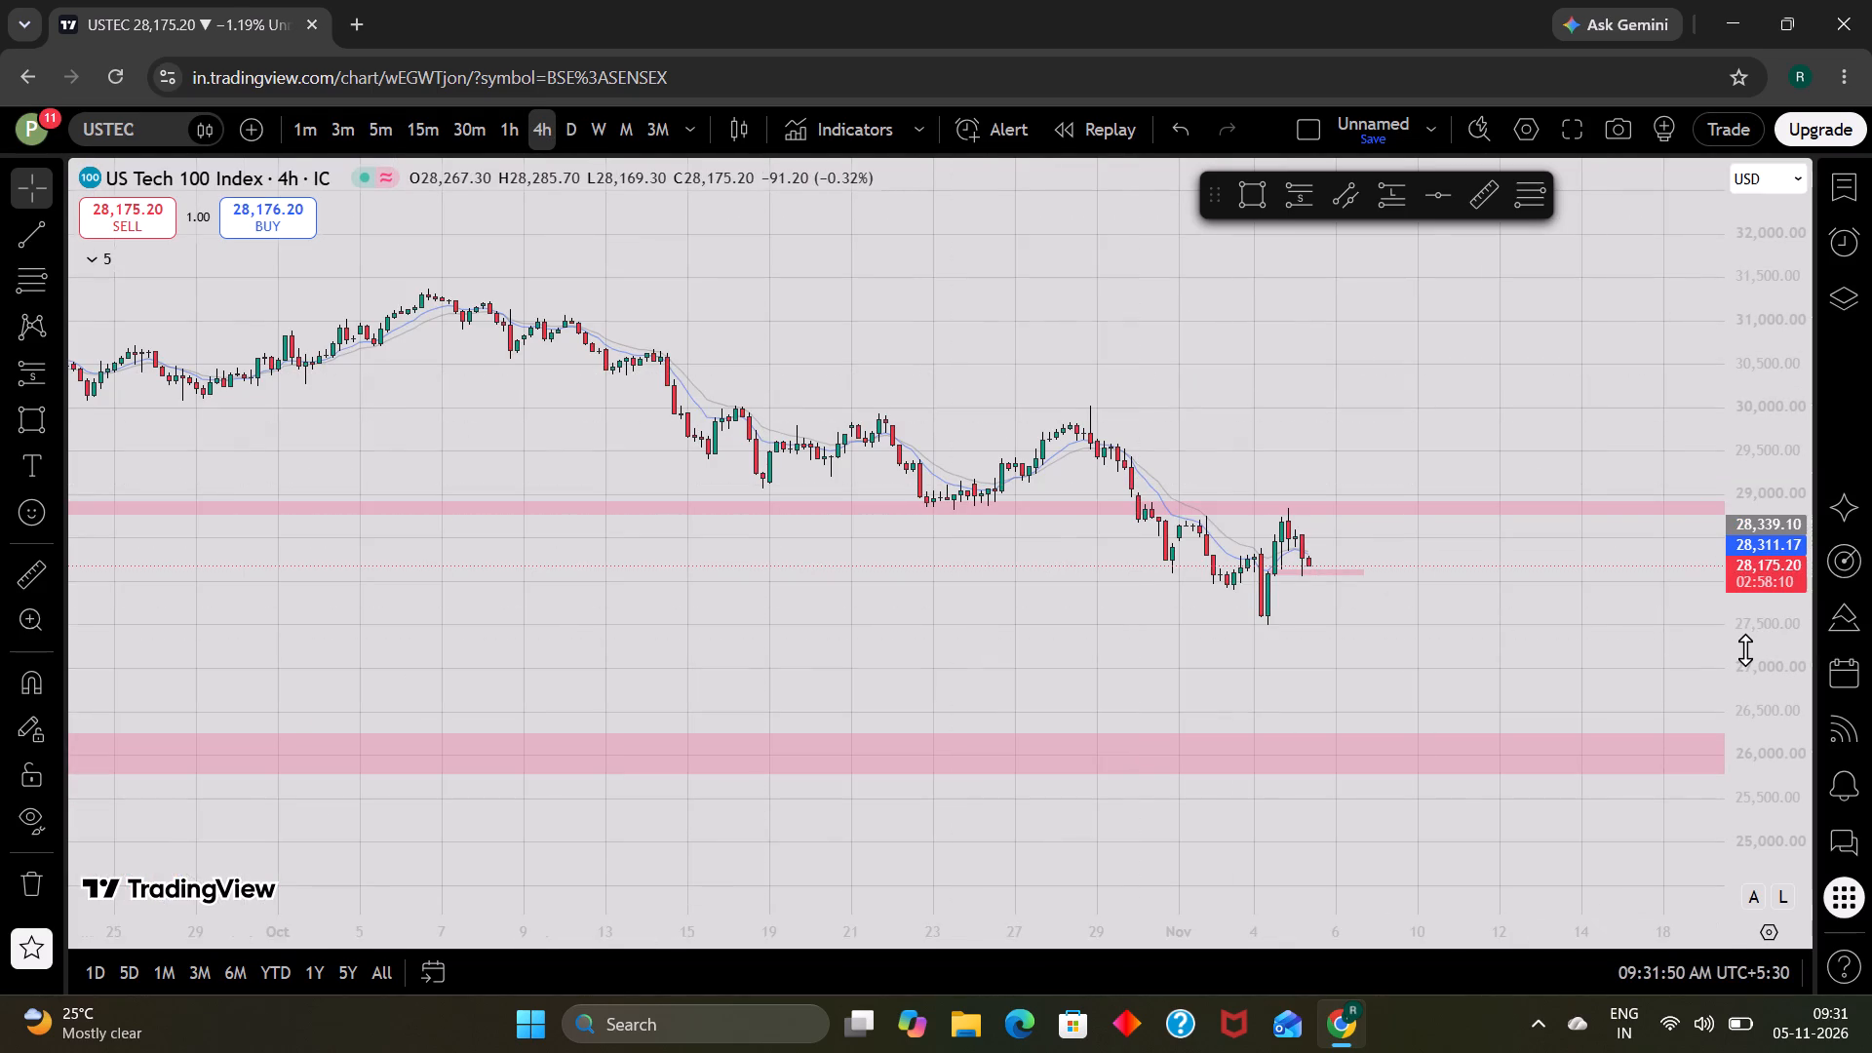
scroll(1745, 649, "up", 6)
scroll(1468, 712, "up", 2)
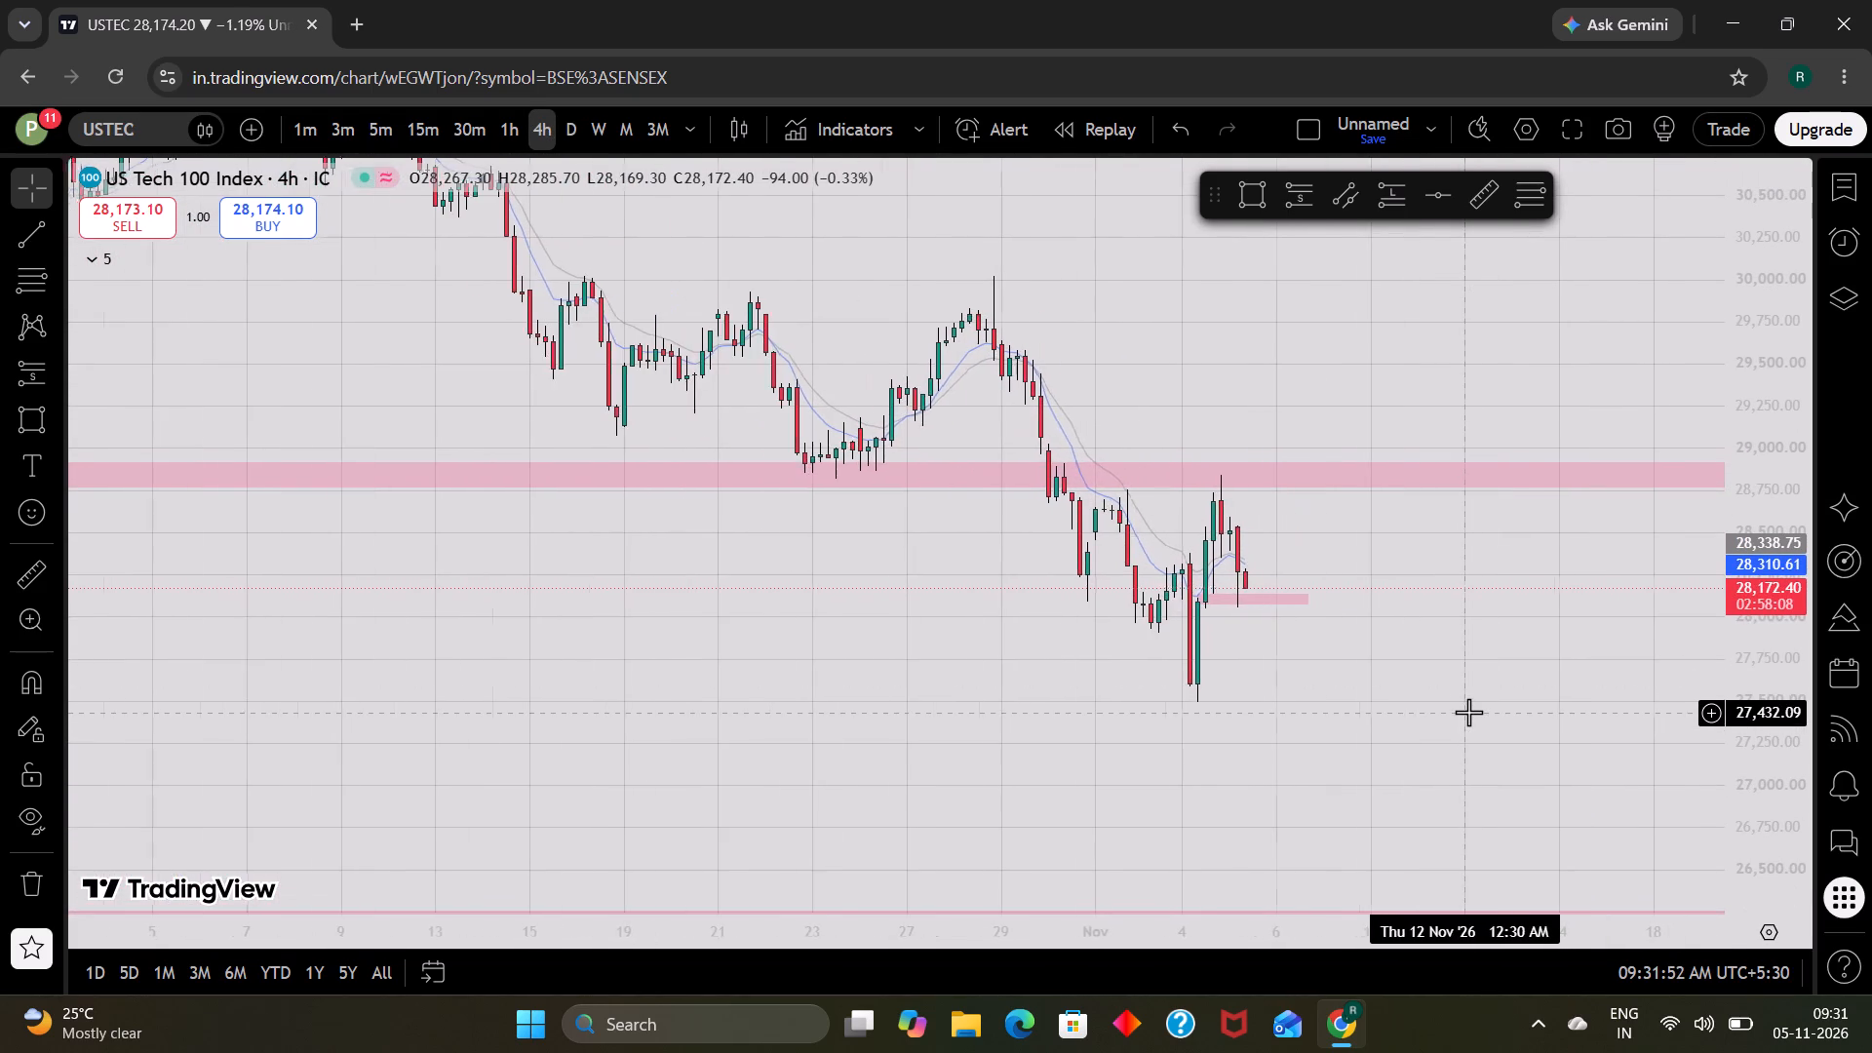
scroll(1468, 712, "up", 1)
left_click_drag(1341, 734, 1398, 740)
scroll(1398, 740, "up", 1)
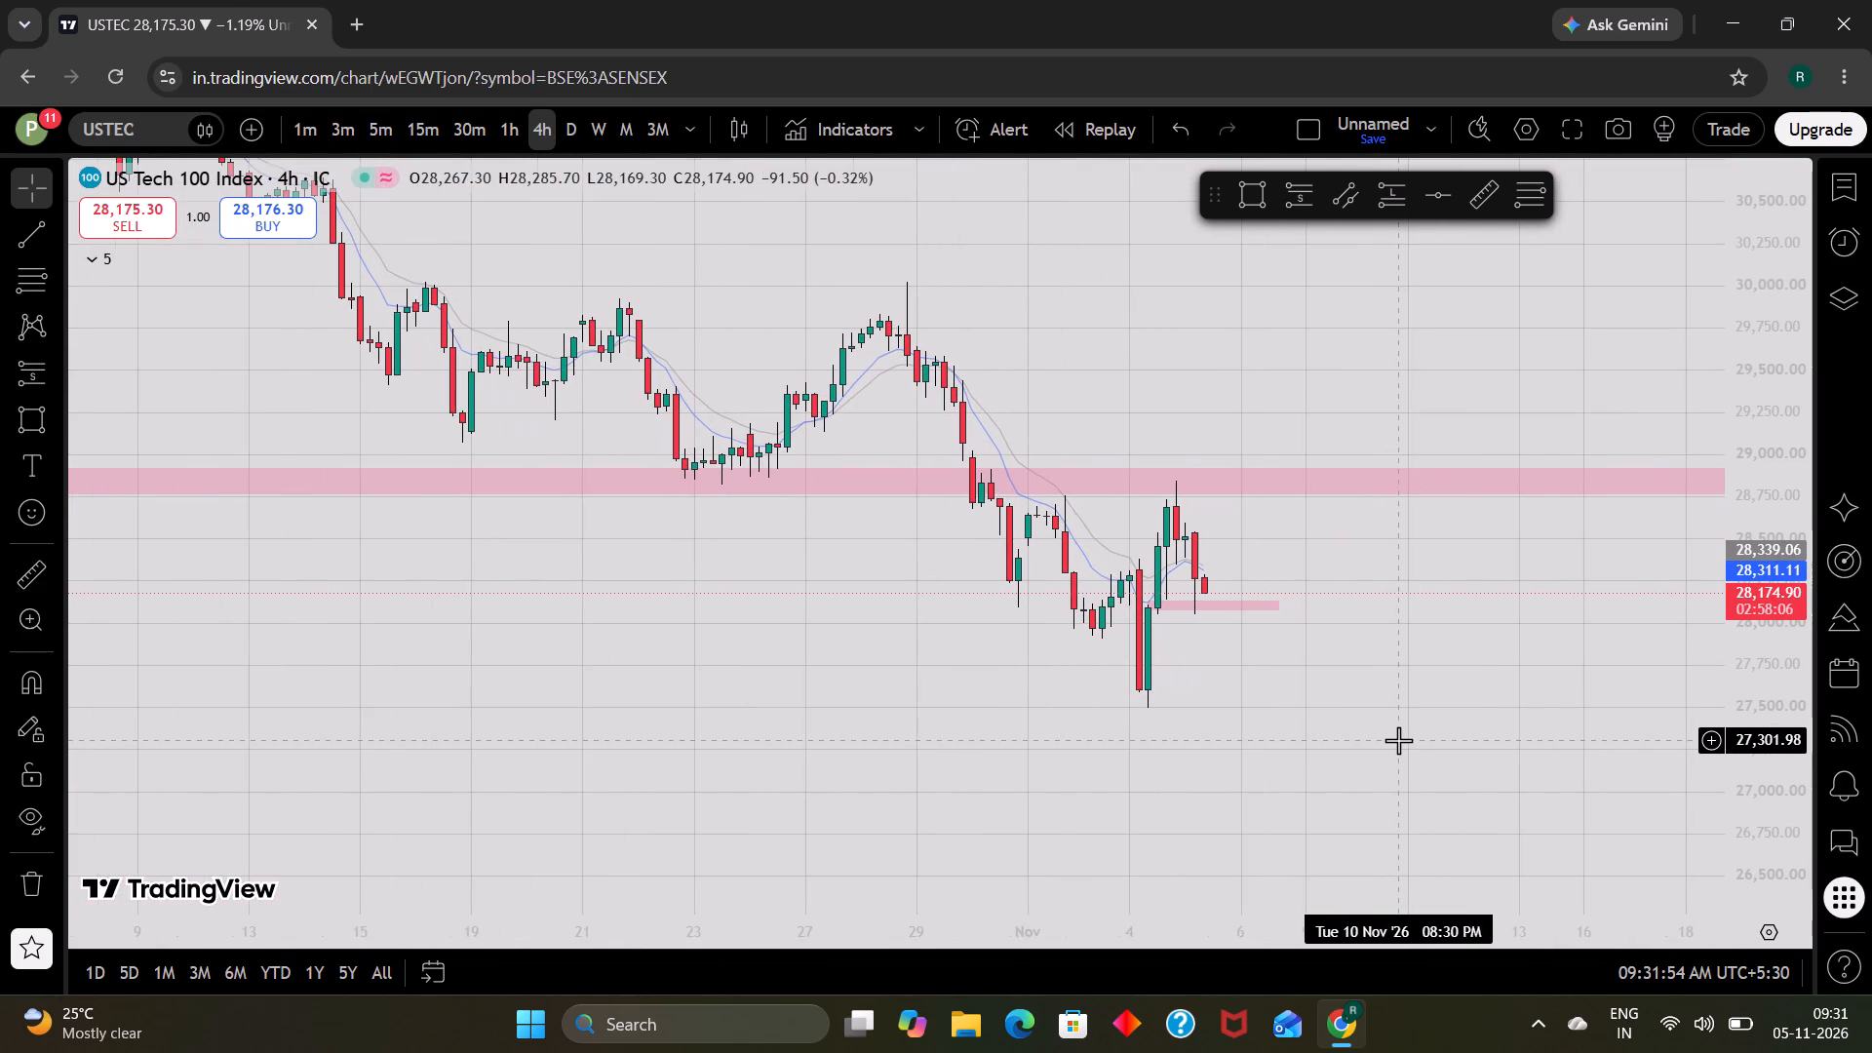
Set the USTEC chart to the 1-hour timeframe and examine the latest candles just above the lower pink zone.
left_click(507, 134)
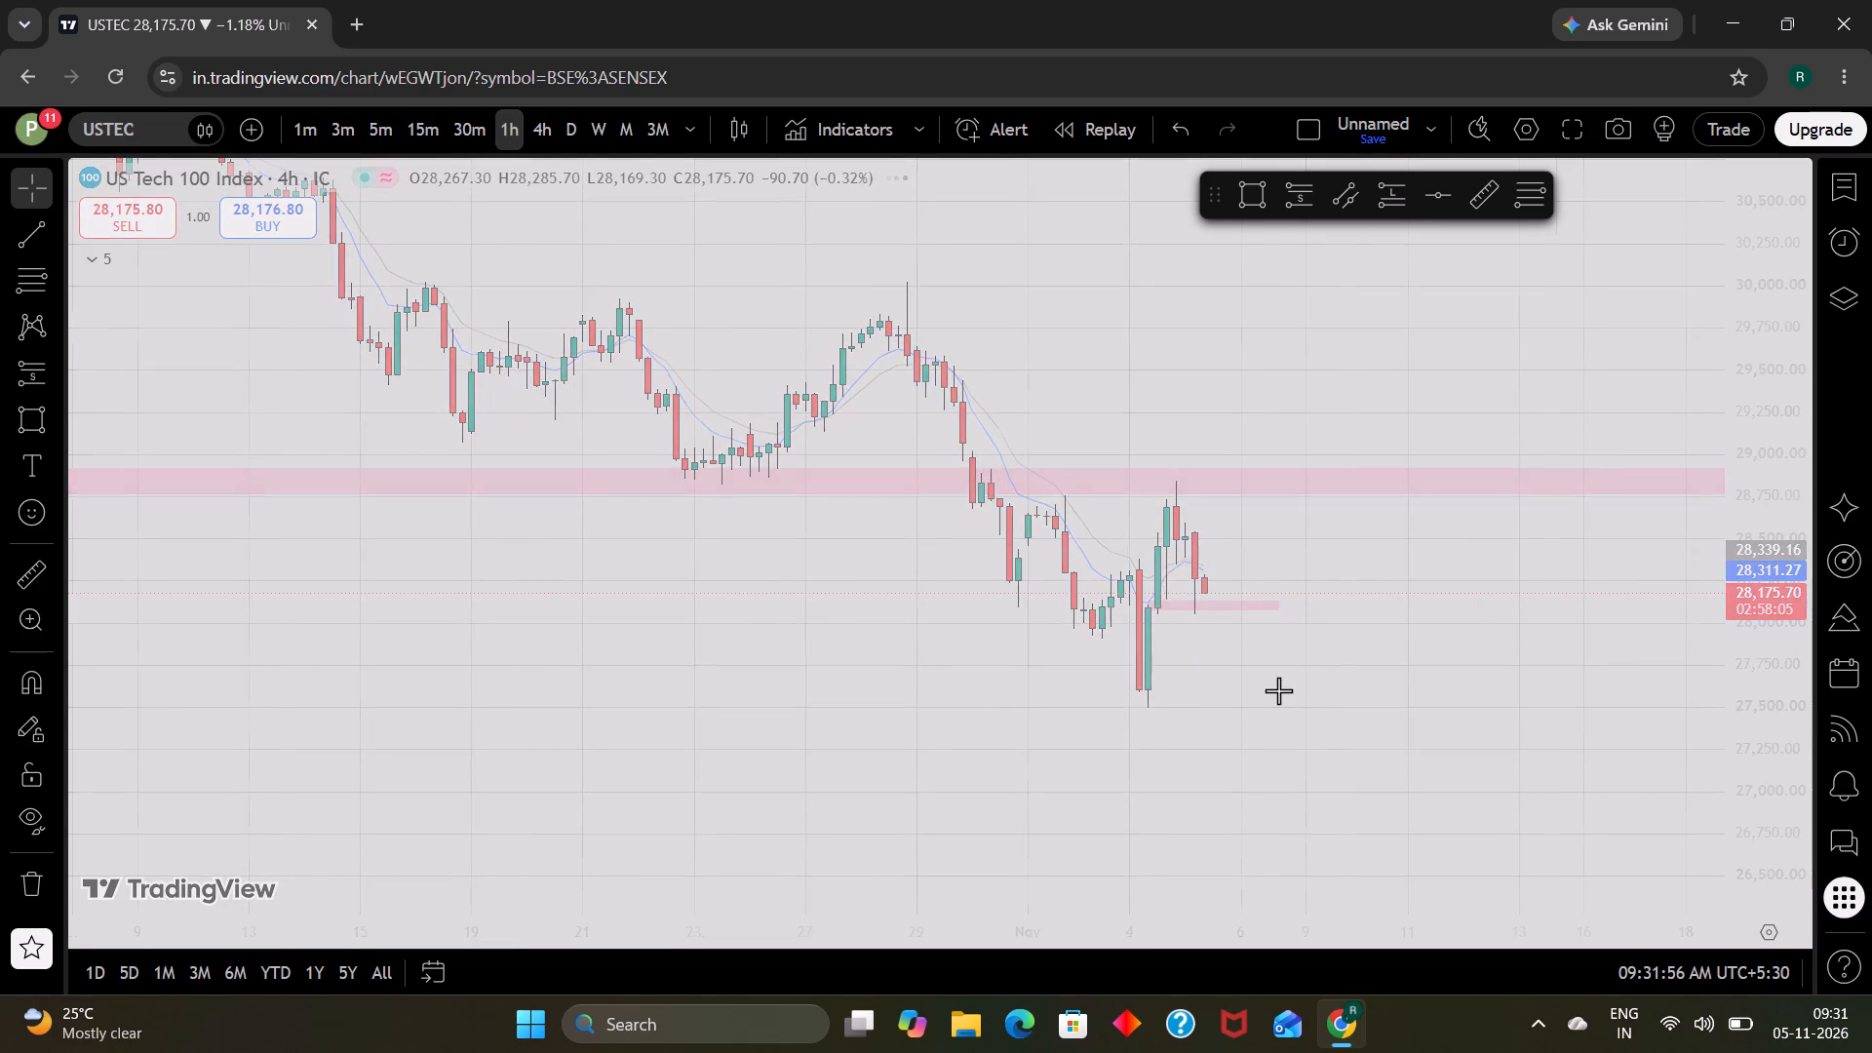
scroll(1767, 678, "up", 6)
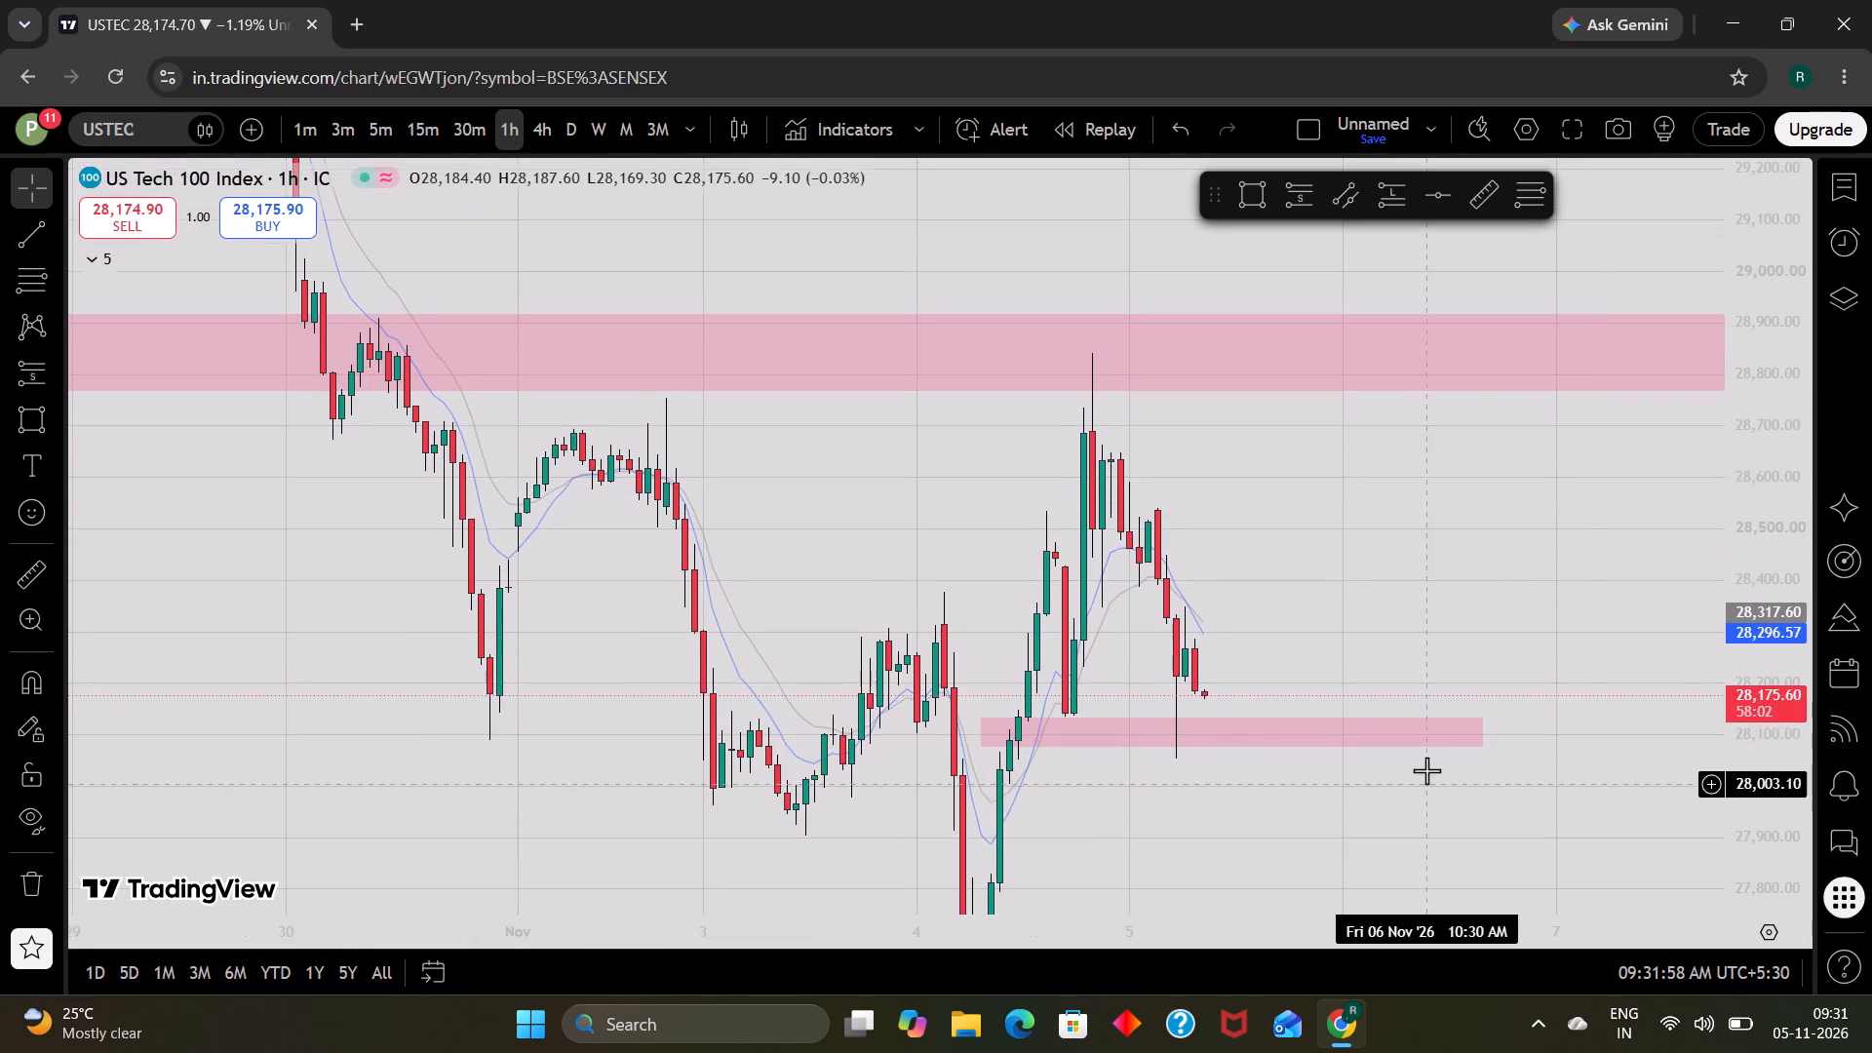
scroll(1426, 770, "up", 1)
left_click_drag(1343, 800, 1396, 765)
scroll(1396, 765, "up", 1)
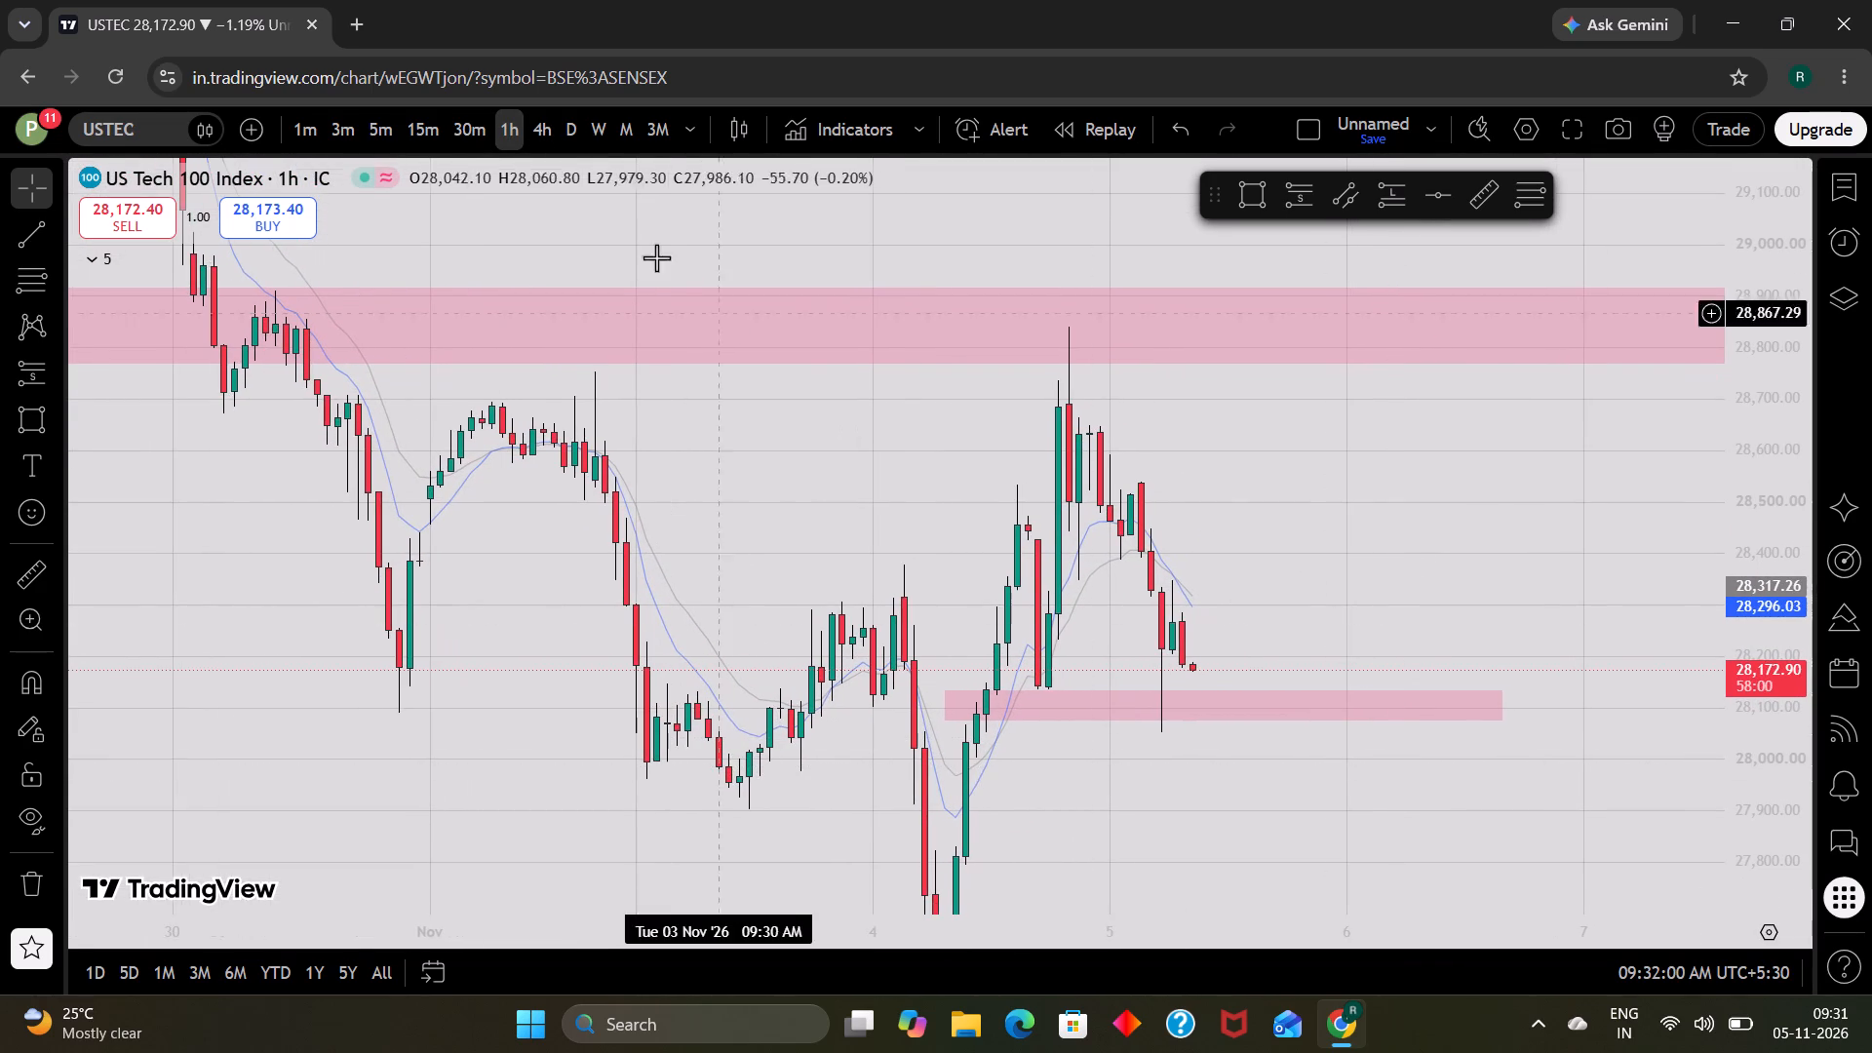
Check the USTEC 30-minute candles between the pink zones and return the chart to the 1-hour timeframe.
left_click(468, 136)
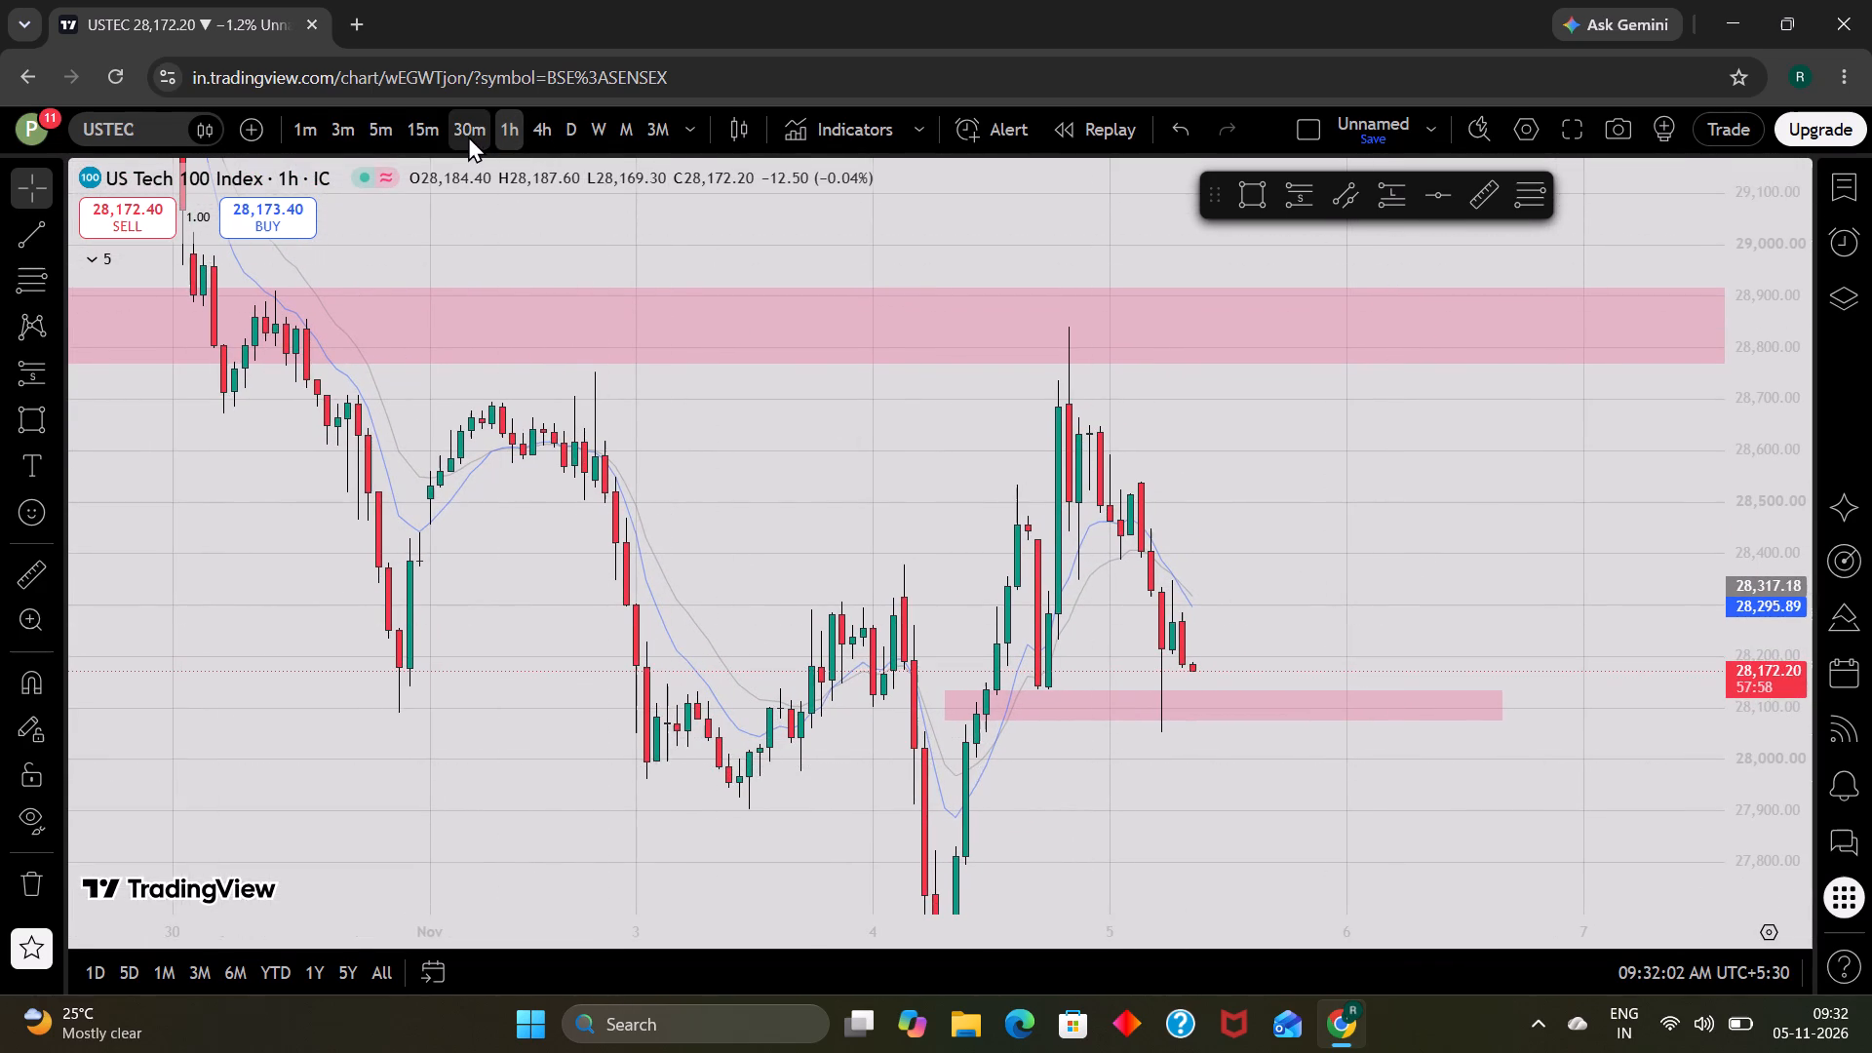
scroll(1386, 606, "down", 2)
left_click_drag(897, 557, 919, 525)
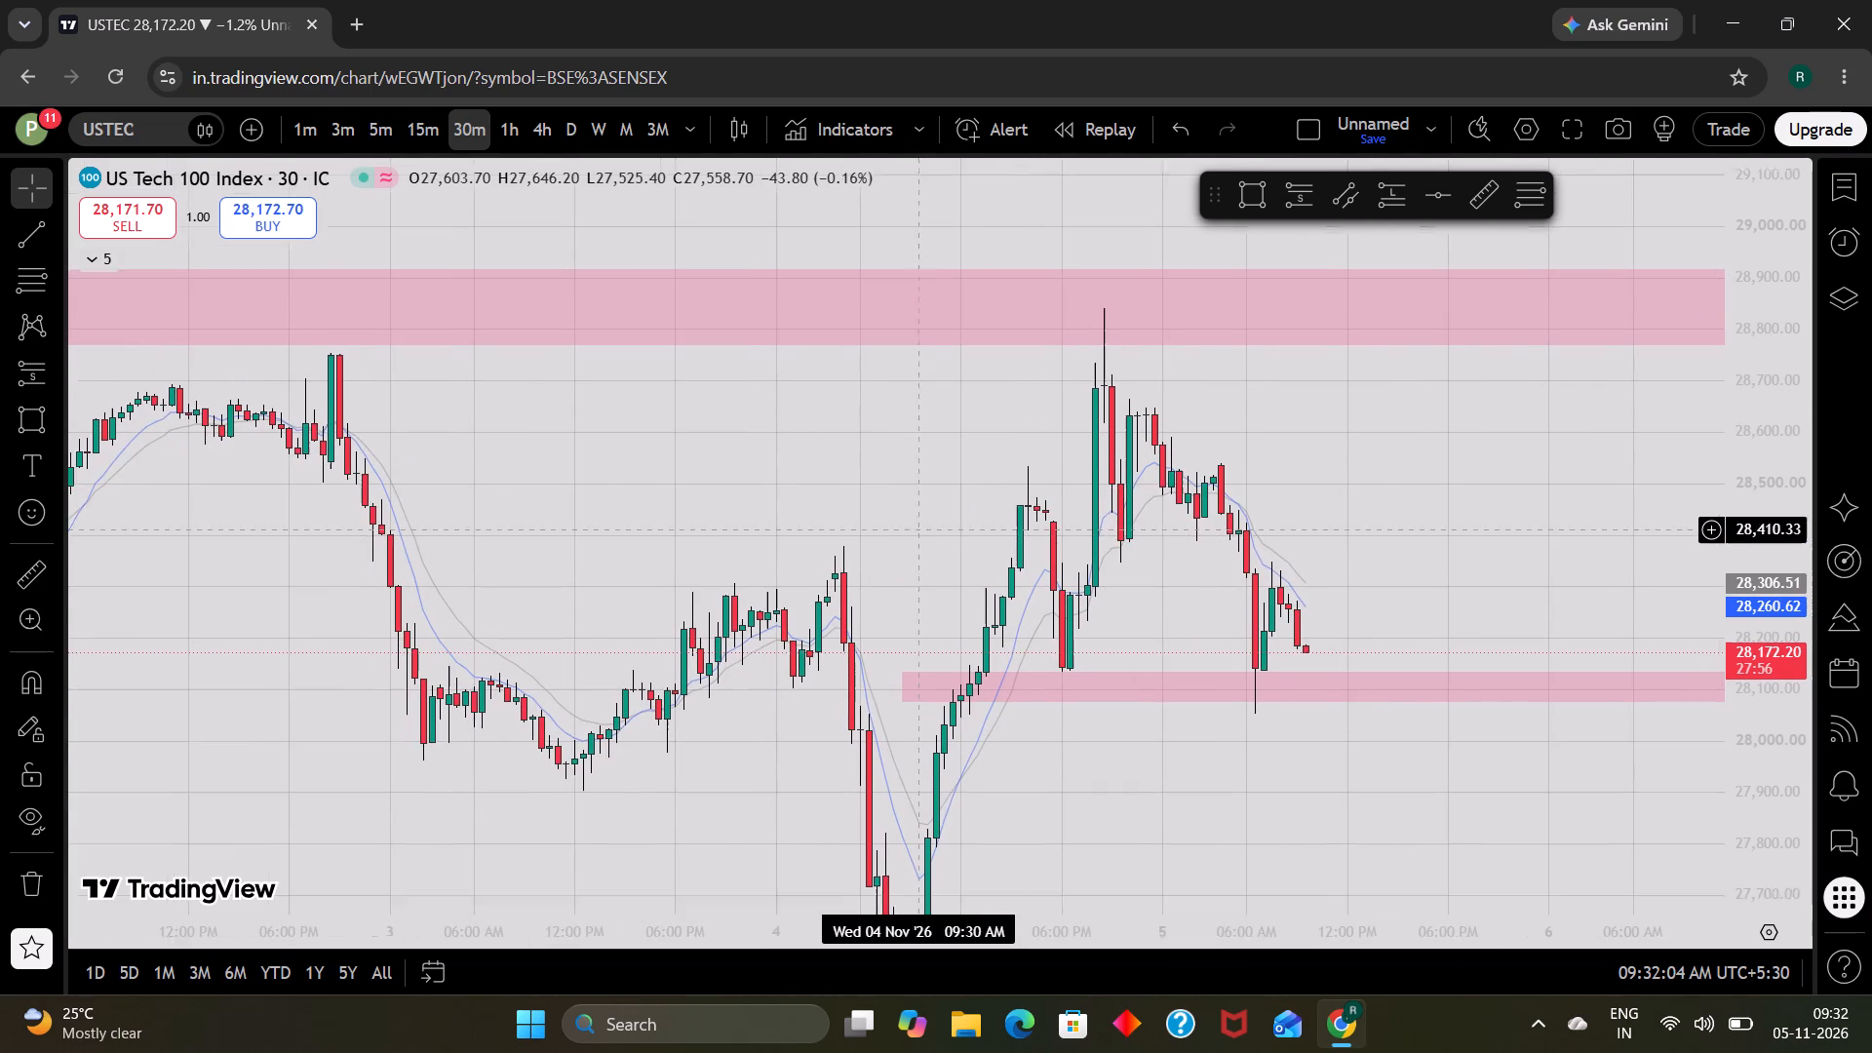
left_click_drag(919, 525, 919, 524)
left_click(504, 124)
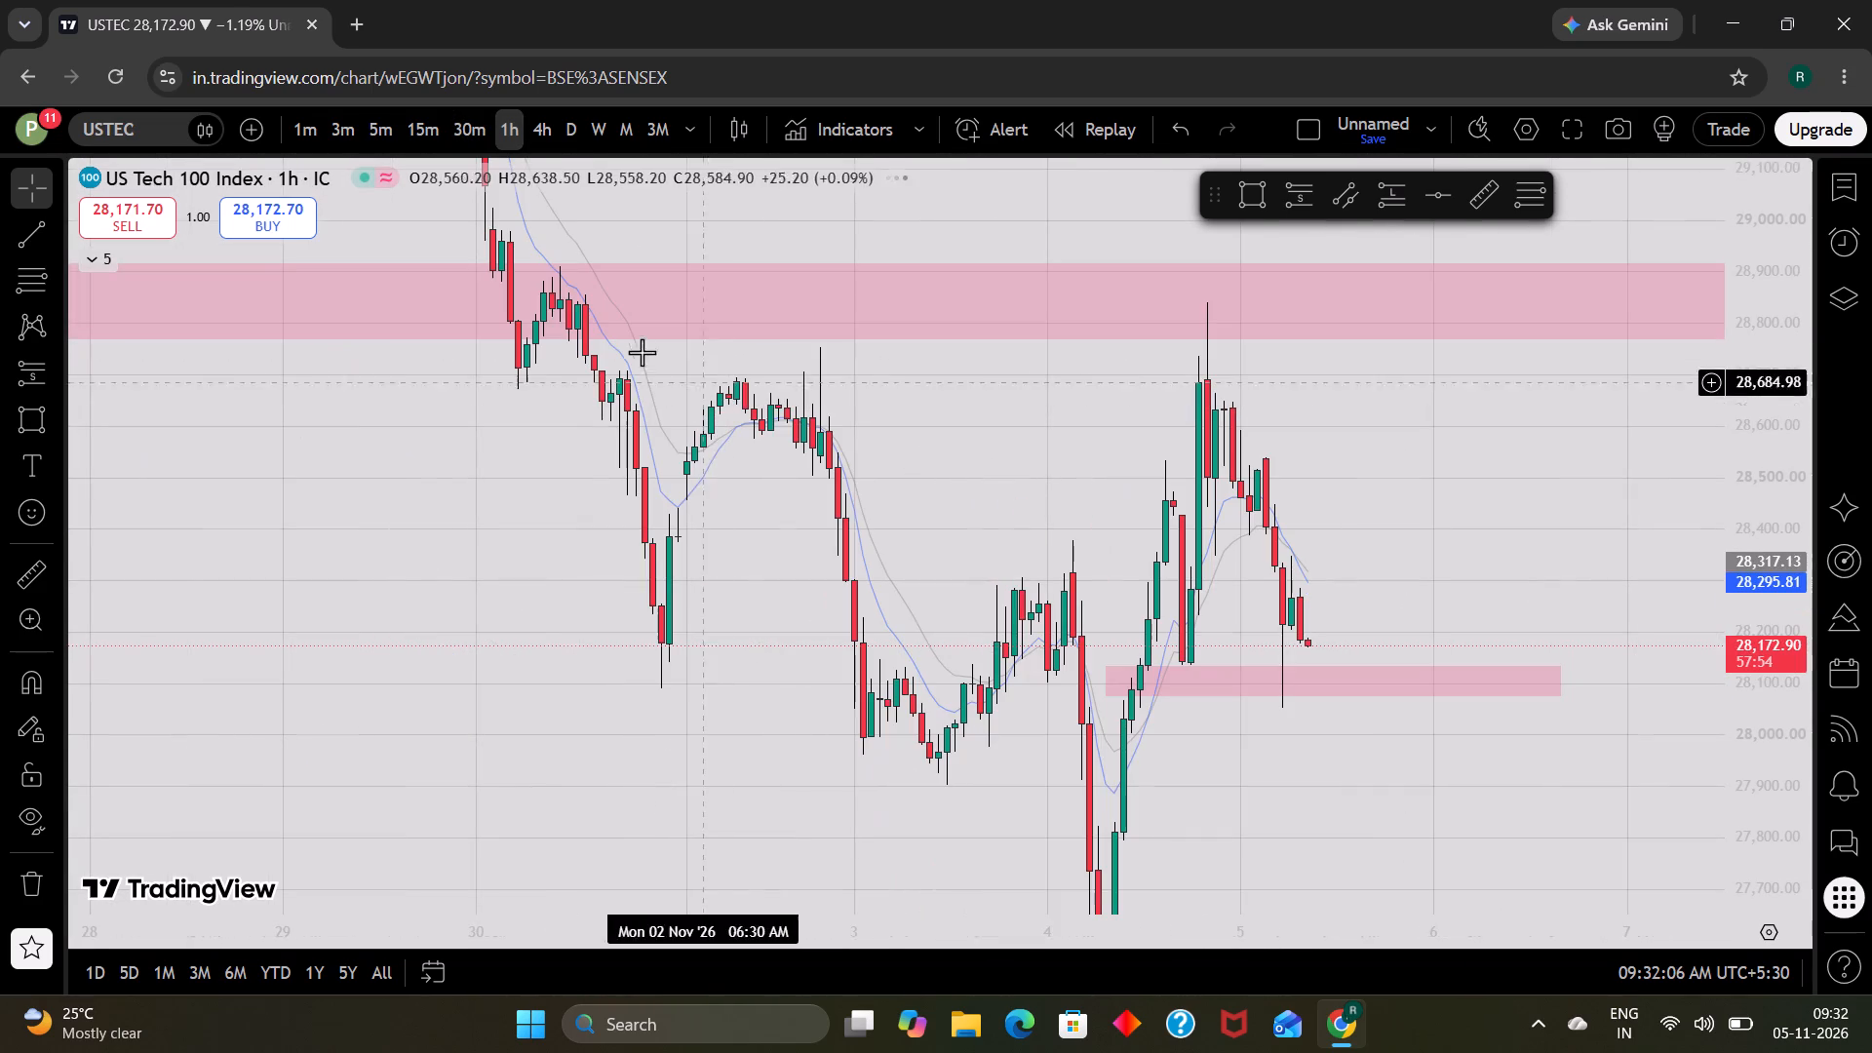
Set the USTEC chart to the 15-minute timeframe and examine the latest candles above the lower pink zone.
left_click(413, 126)
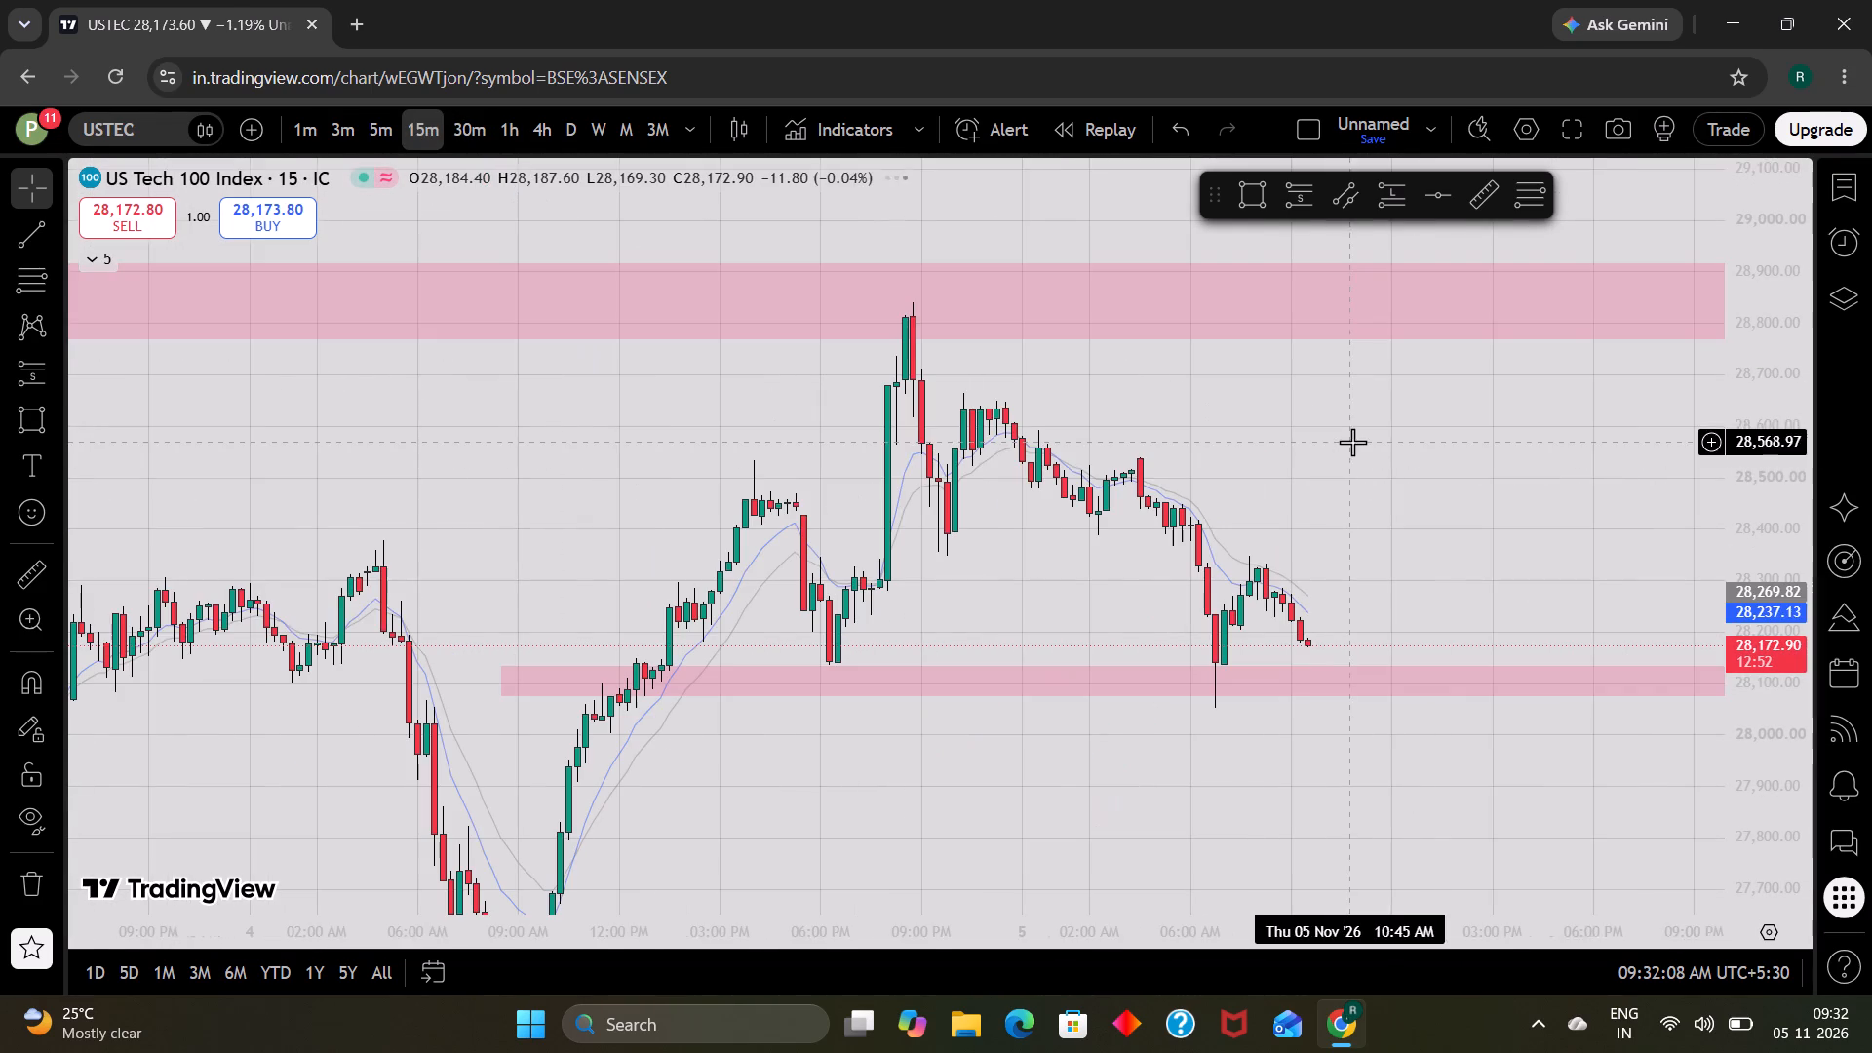
scroll(1787, 670, "up", 9)
scroll(1550, 689, "up", 1)
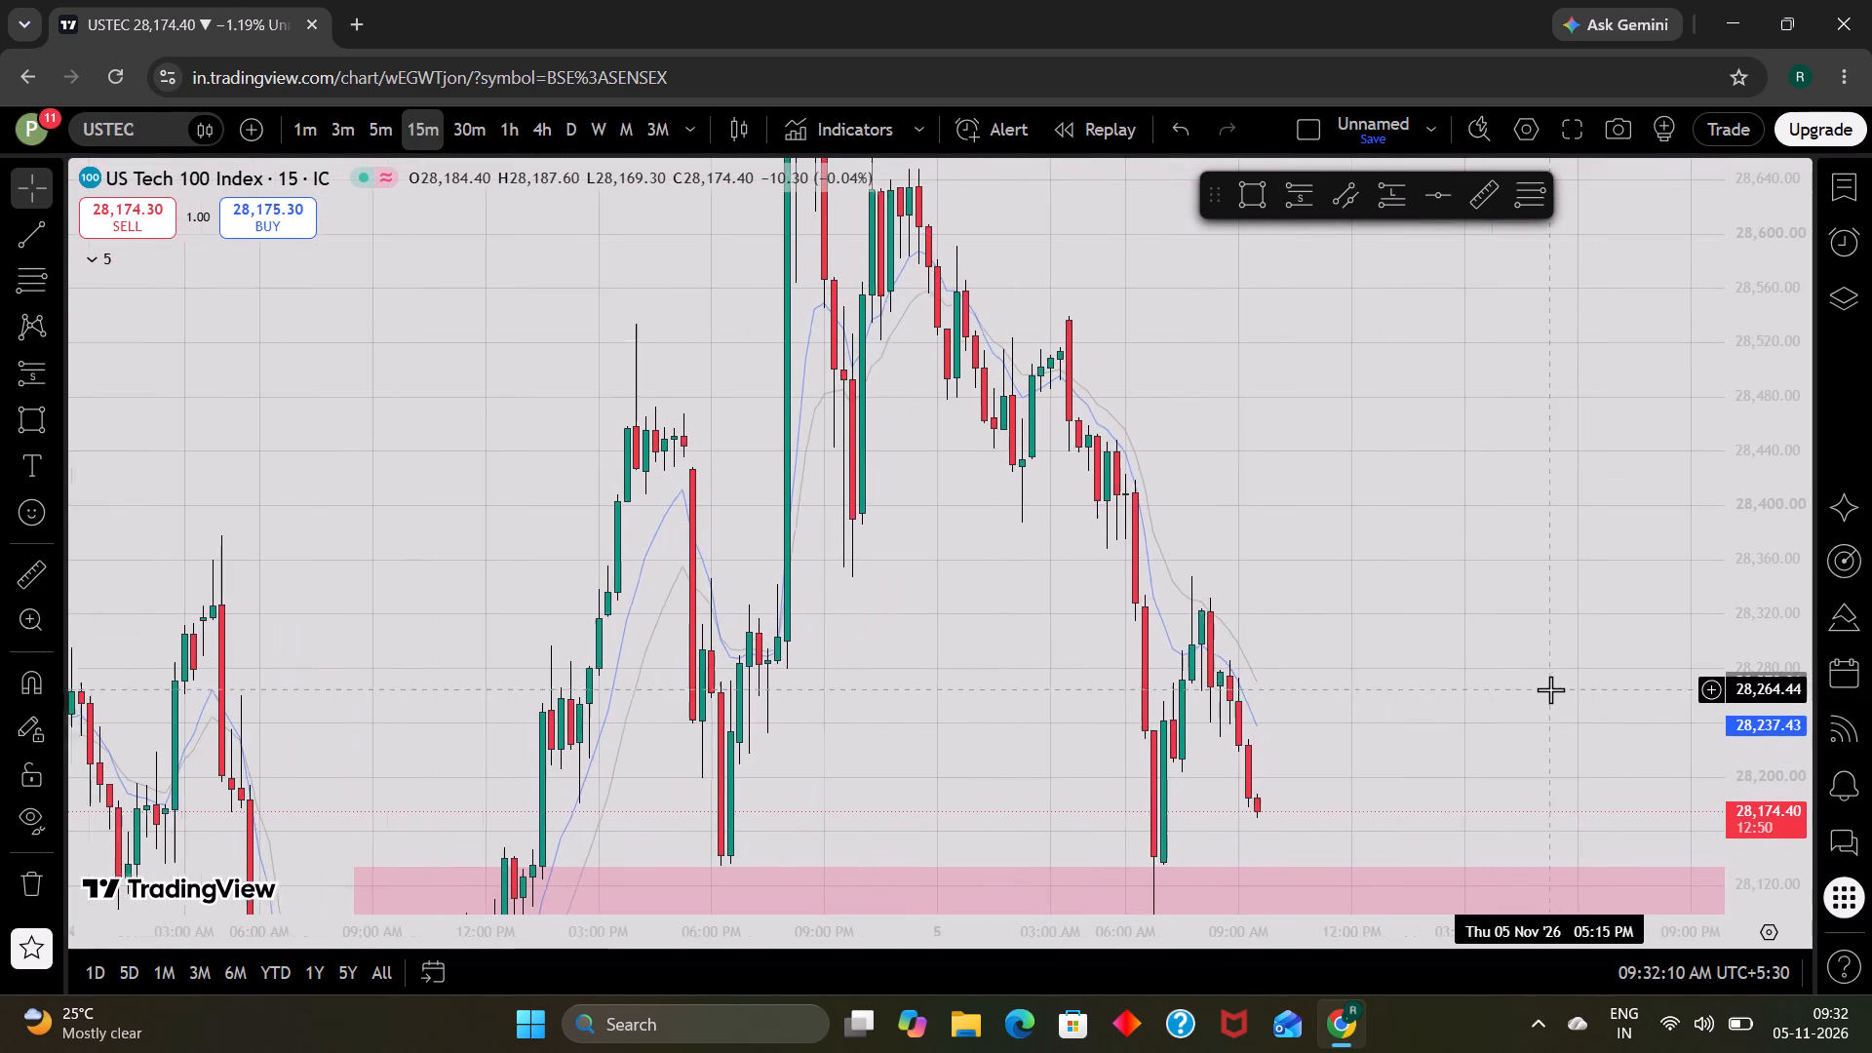
left_click_drag(1376, 745, 1435, 668)
scroll(1737, 702, "down", 4)
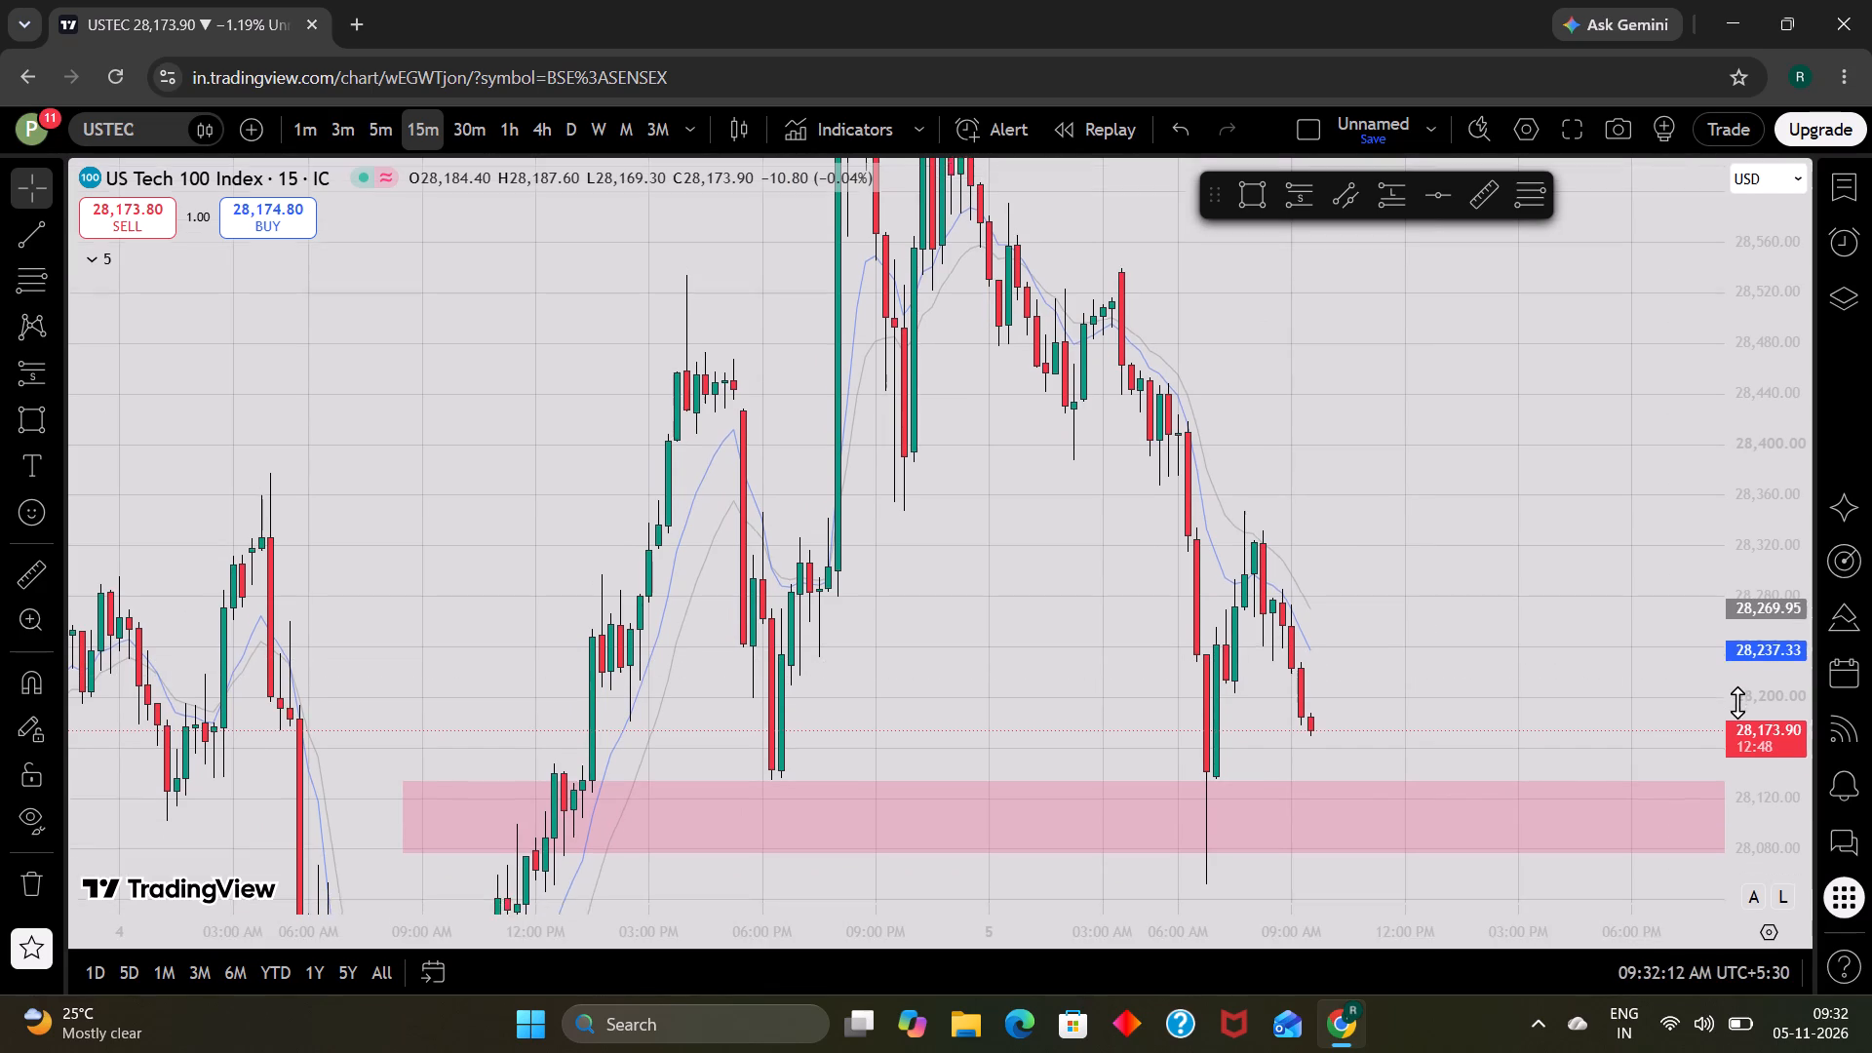
scroll(1737, 702, "down", 2)
scroll(1256, 554, "up", 1)
left_click_drag(863, 587, 928, 568)
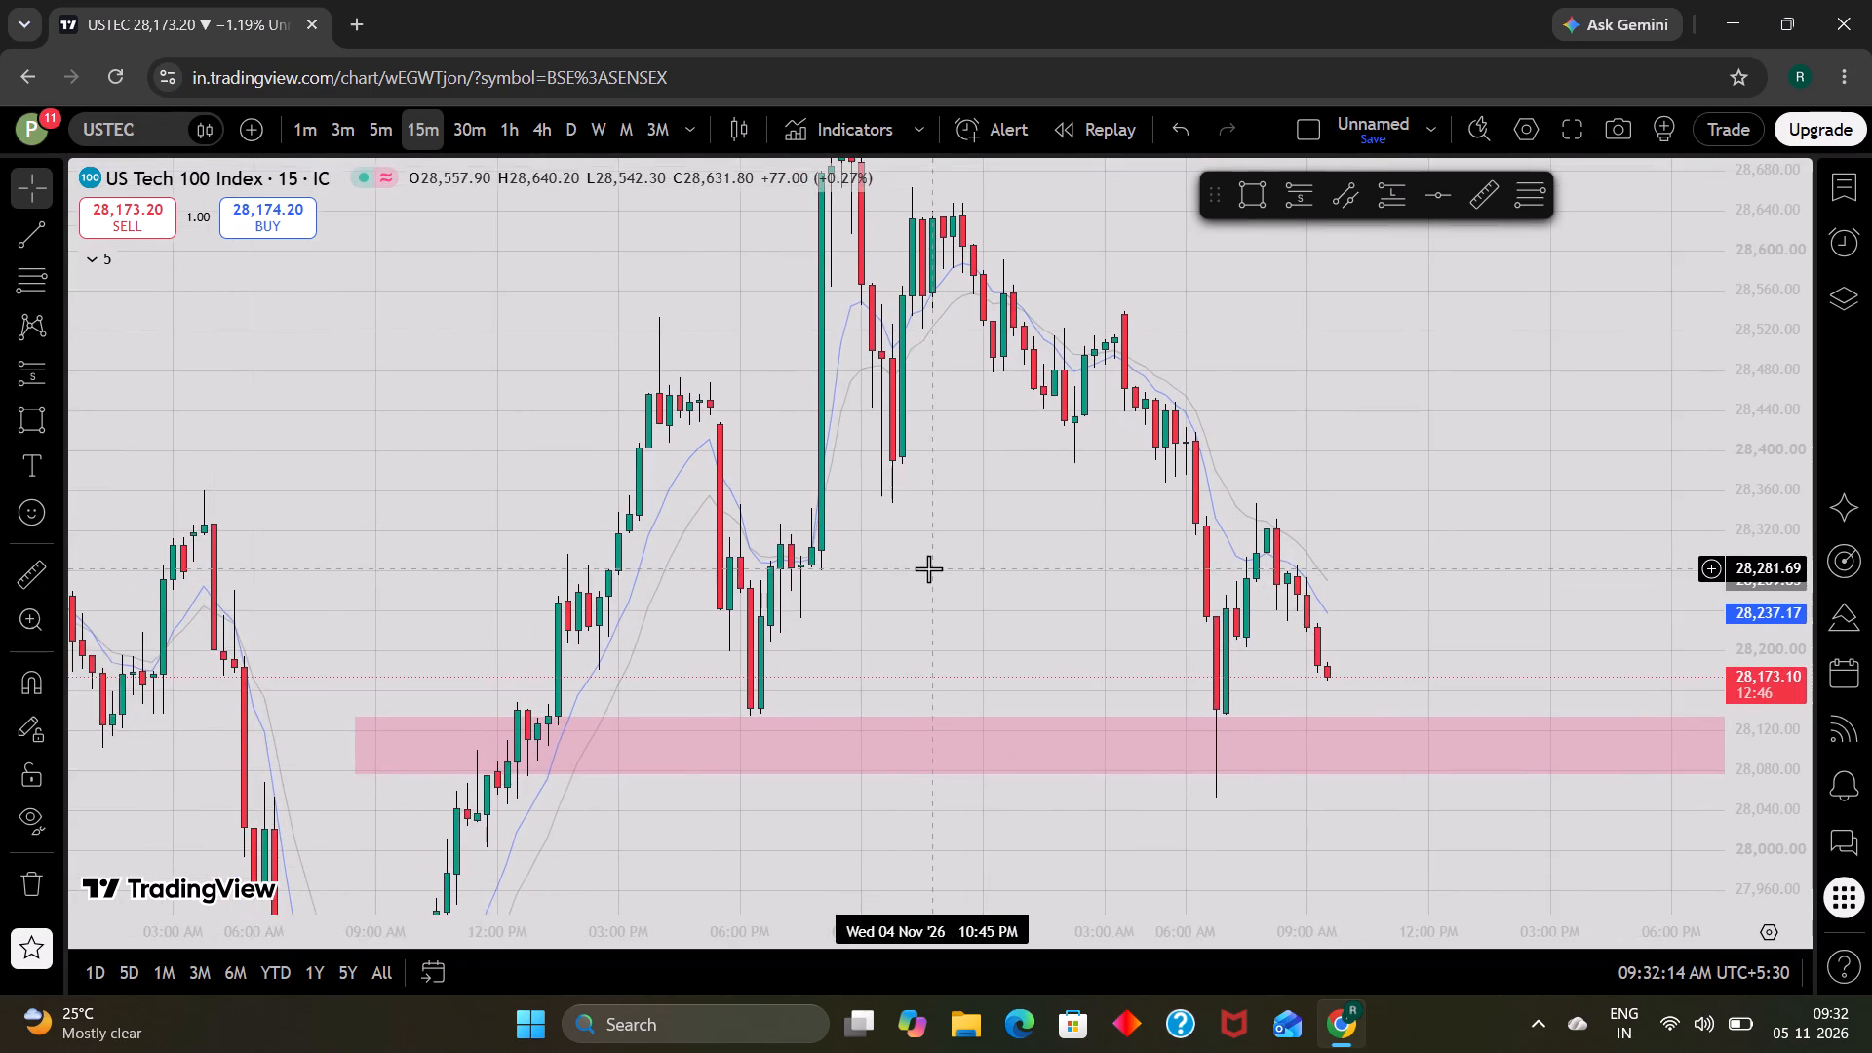
scroll(928, 568, "up", 1)
left_click_drag(899, 584, 936, 575)
left_click_drag(936, 575, 915, 631)
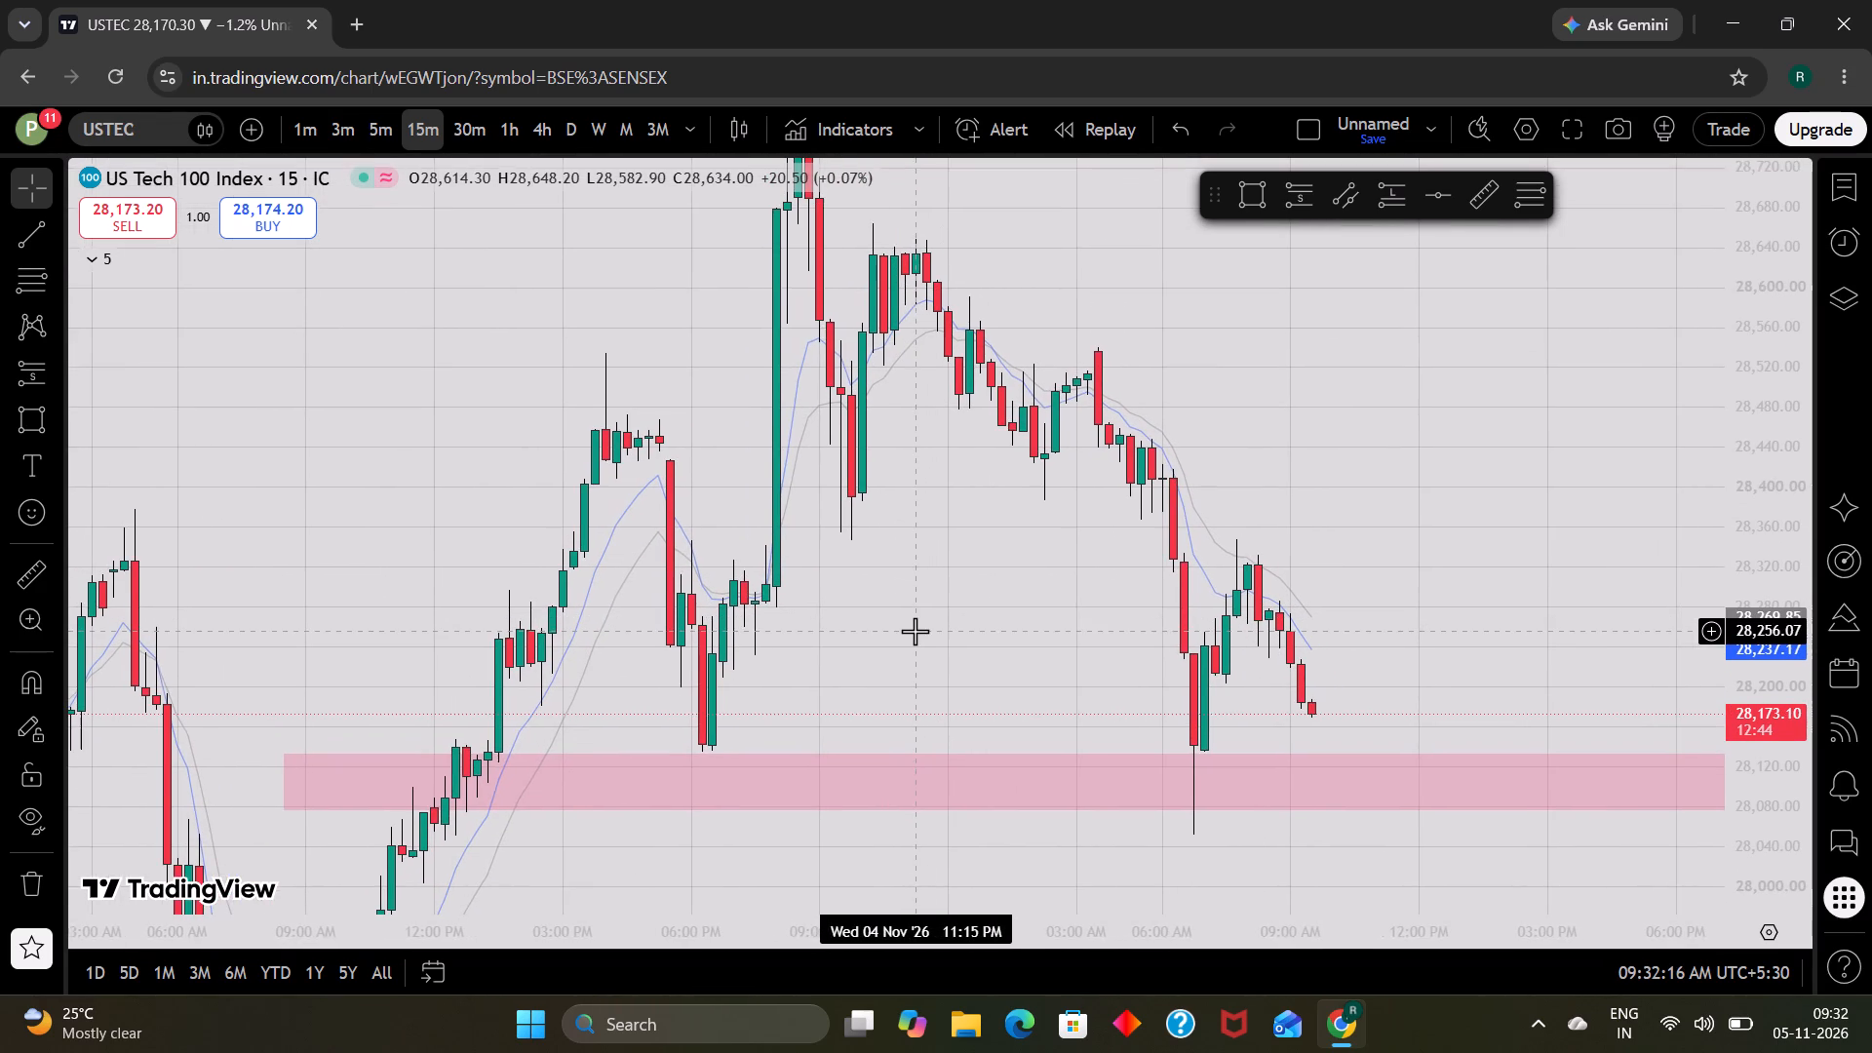
scroll(915, 631, "down", 2)
left_click_drag(706, 616, 716, 618)
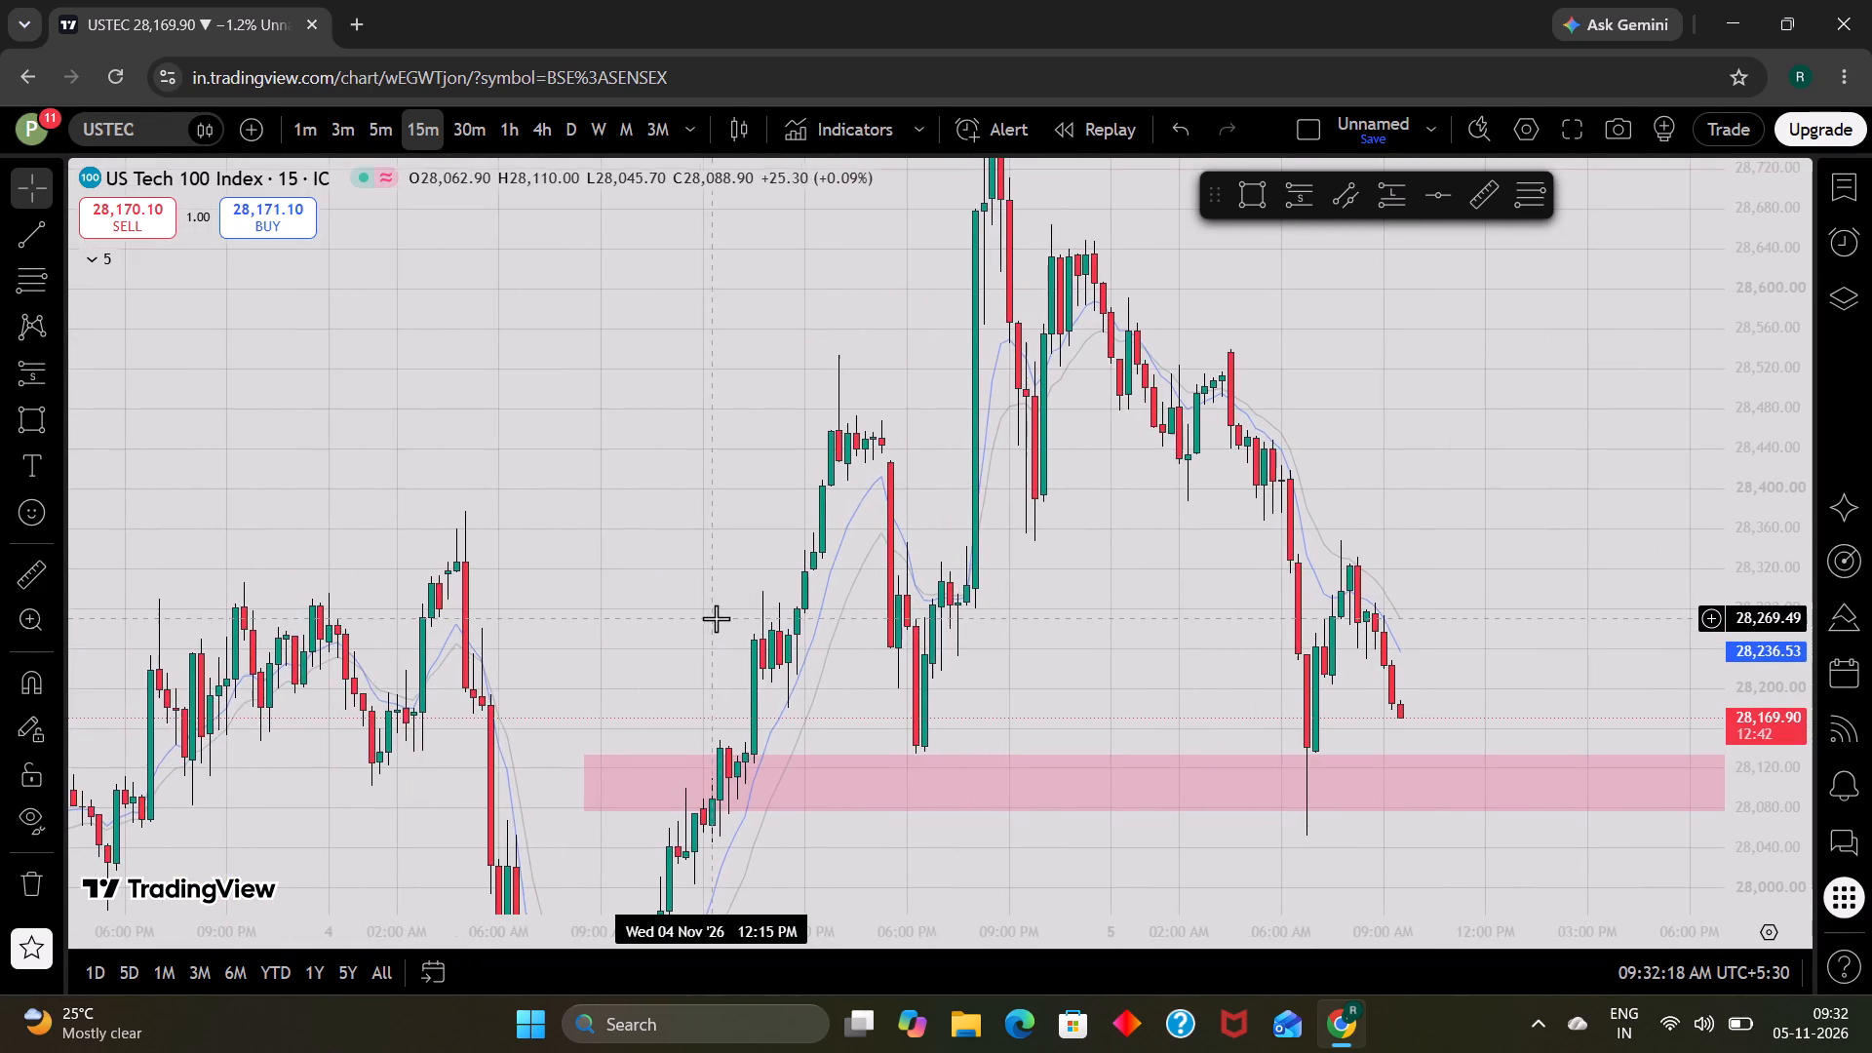
scroll(716, 618, "up", 1)
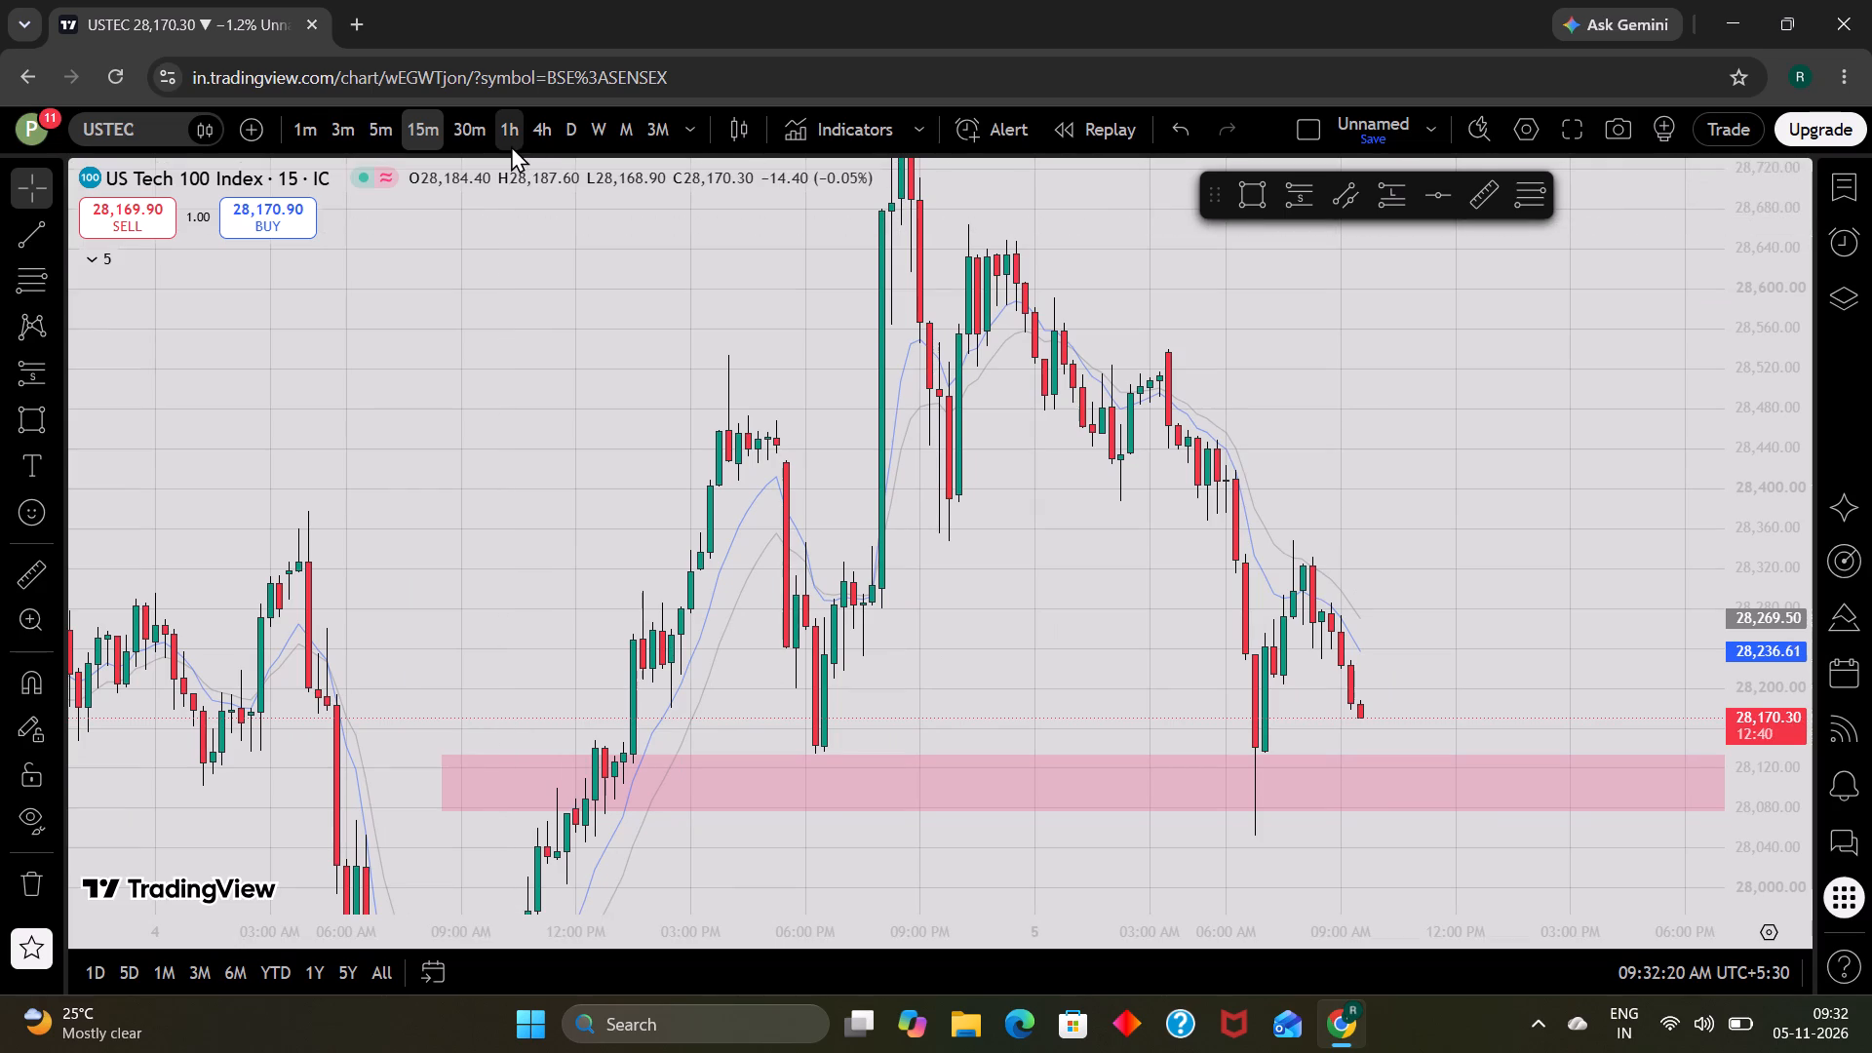
Compare the USTEC 1-hour and 15-minute views, ending on 15 minutes, and examine price around the lower pink zone.
left_click(511, 145)
left_click(448, 123)
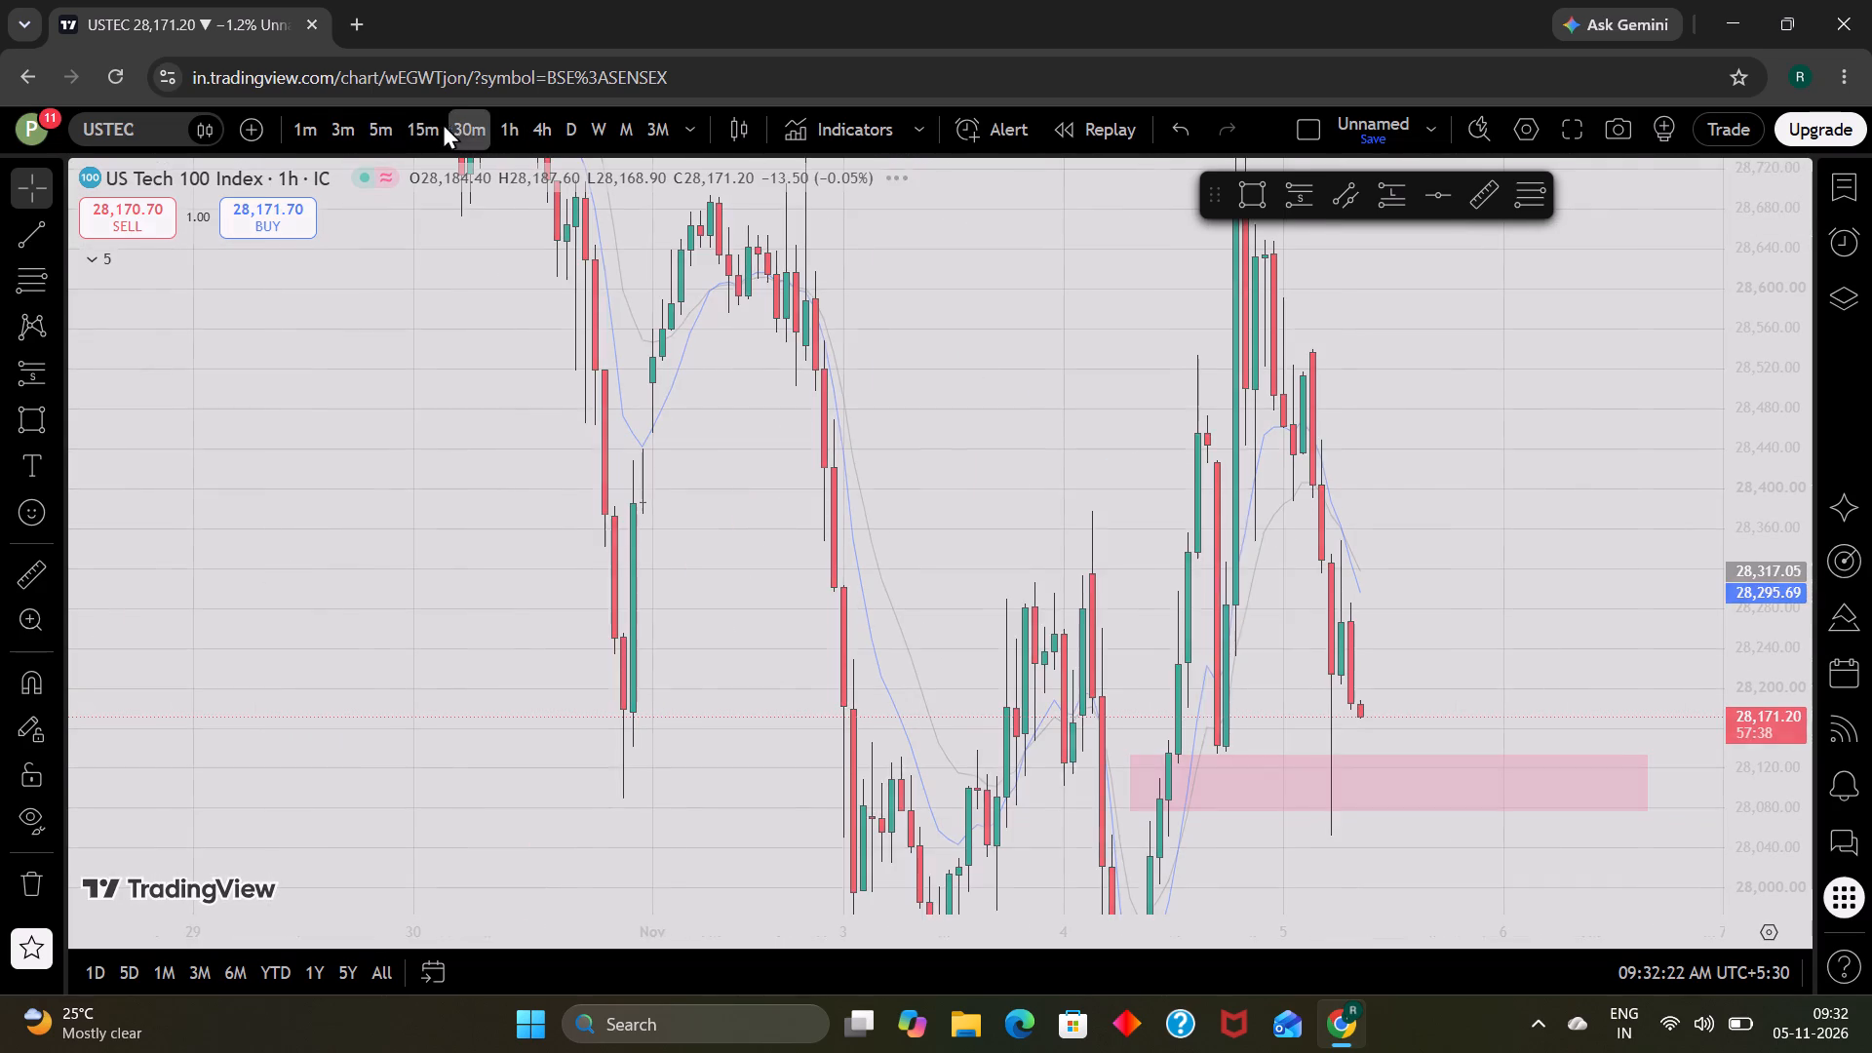
left_click(430, 126)
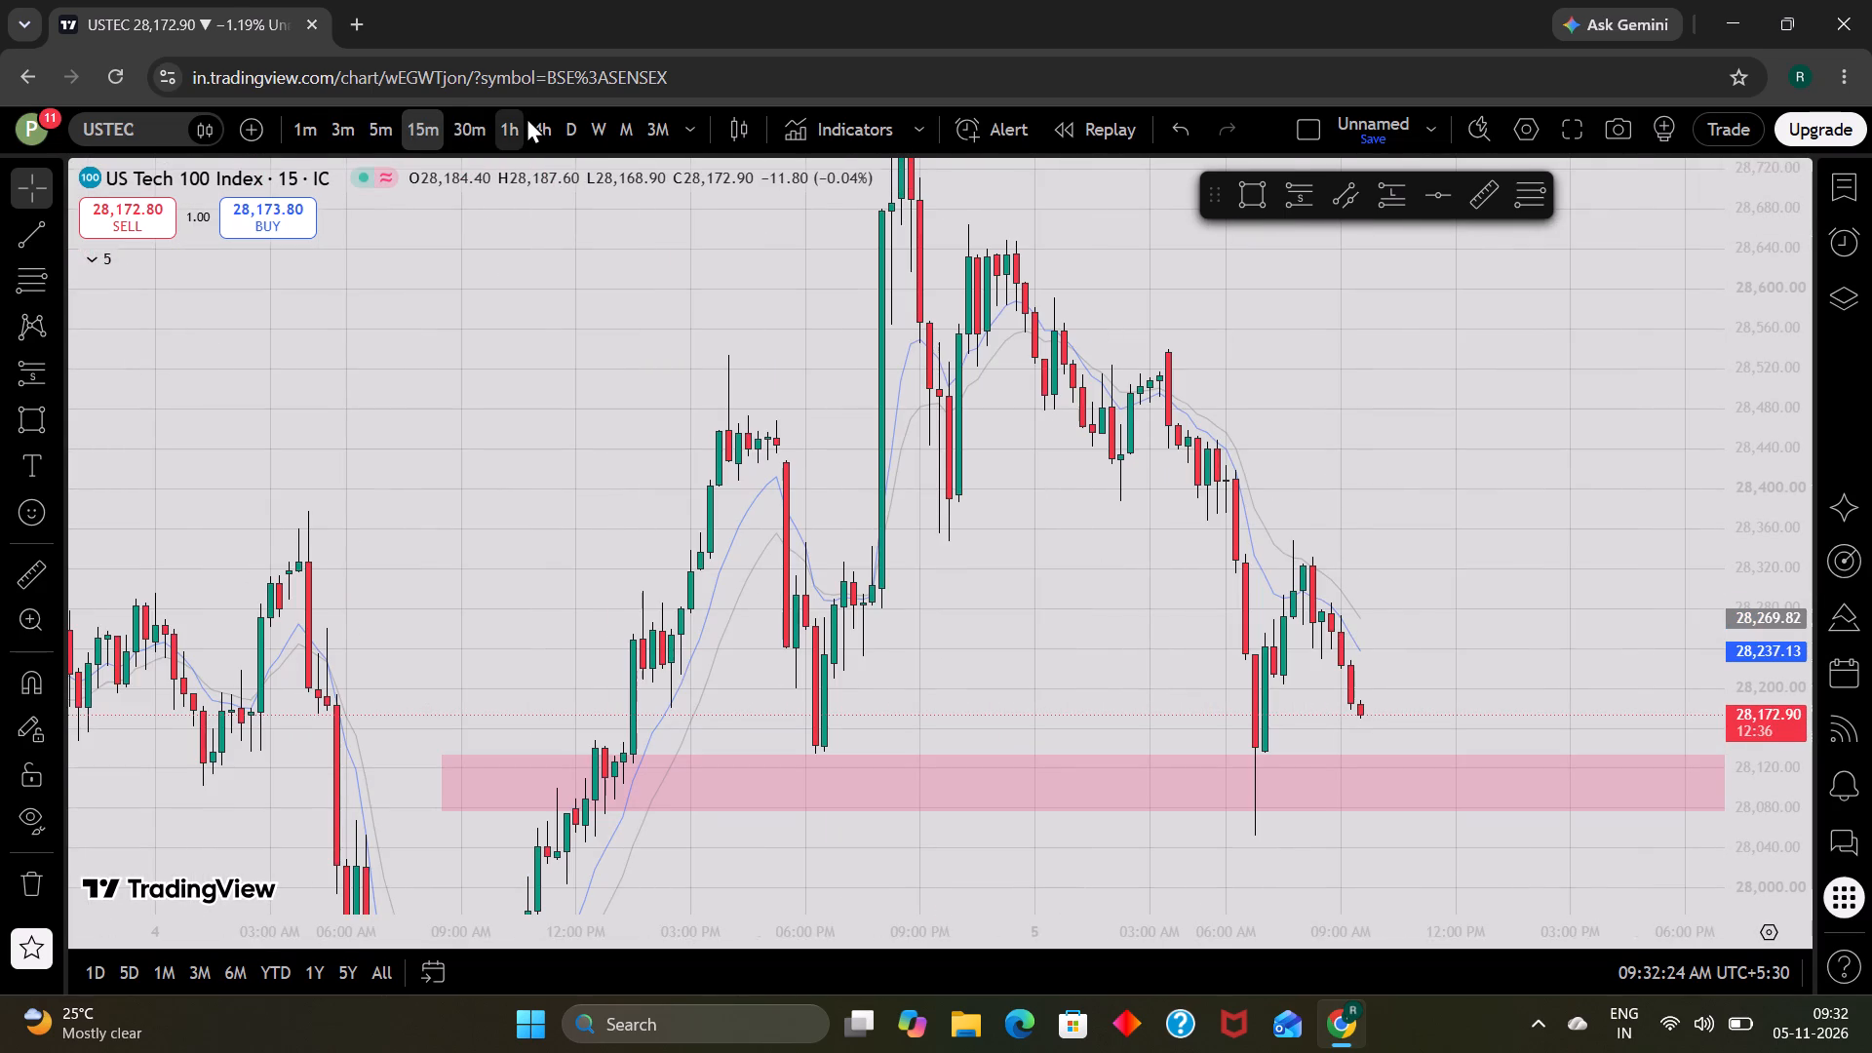
left_click(526, 118)
left_click(409, 131)
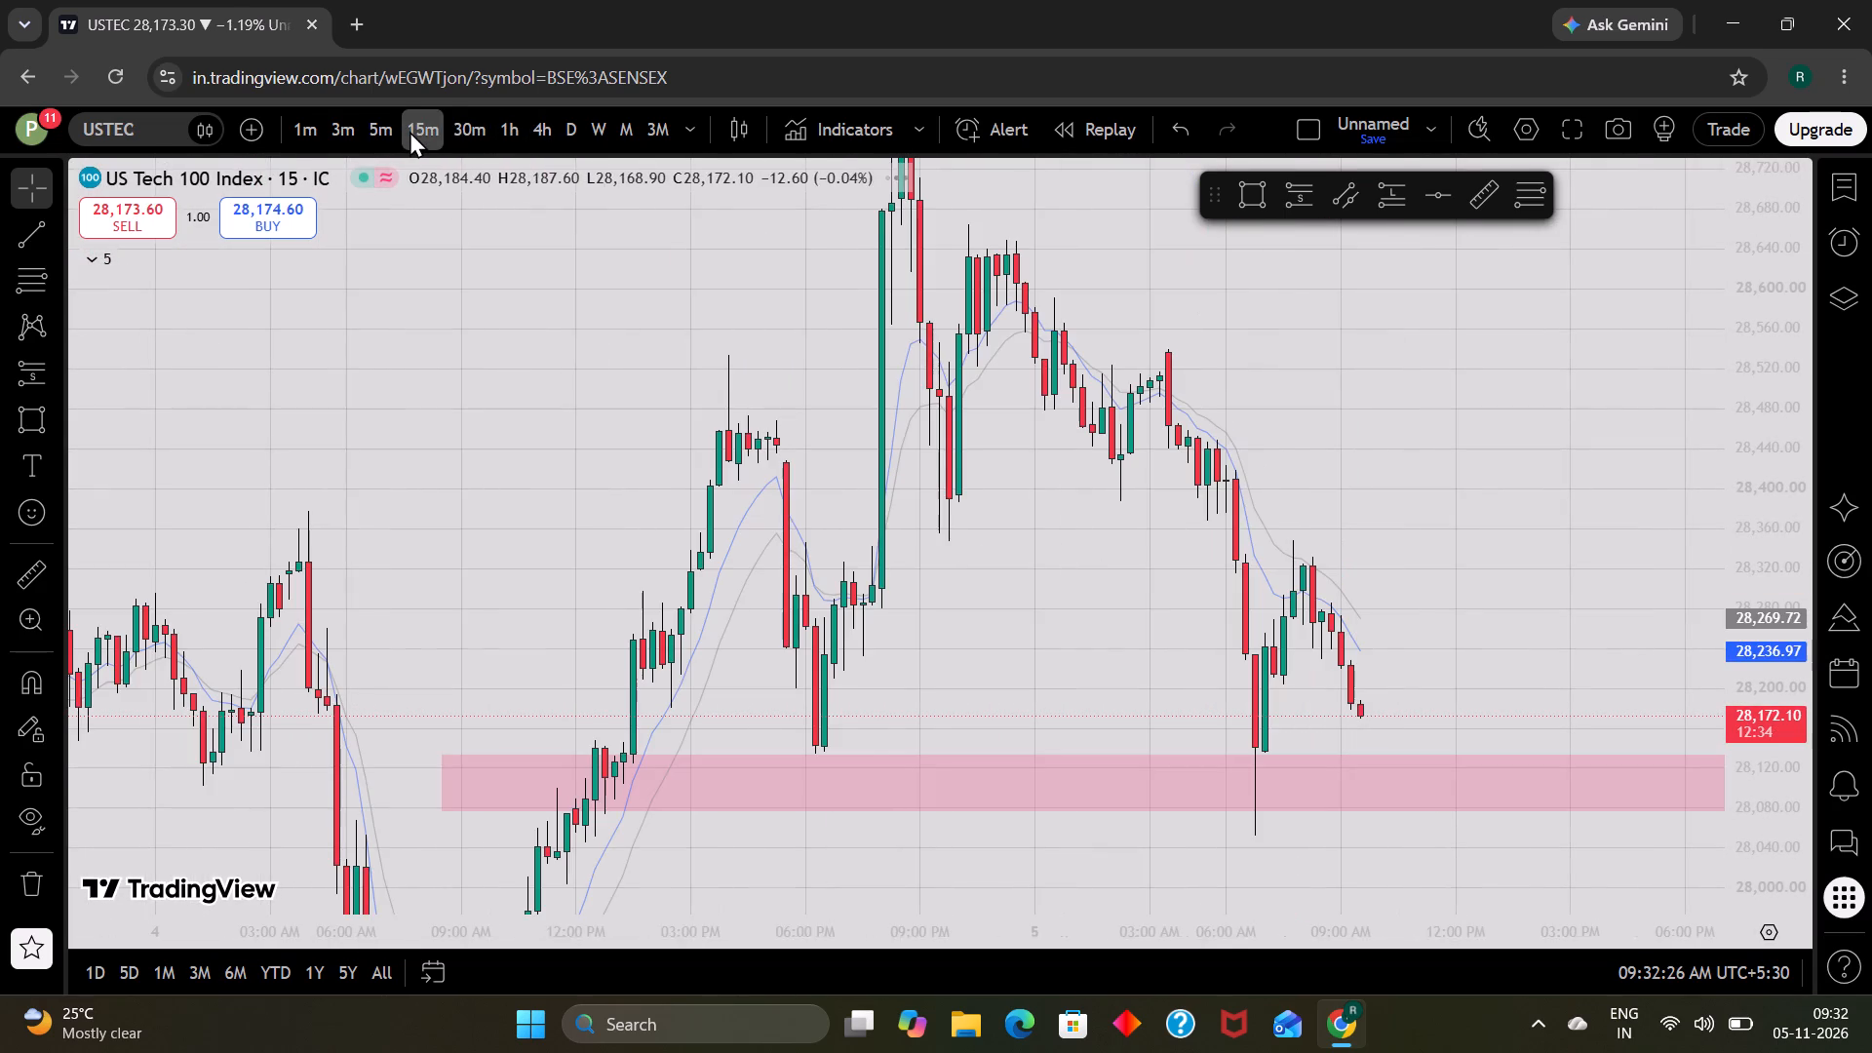
scroll(1147, 644, "up", 1)
left_click_drag(905, 656, 927, 652)
scroll(927, 652, "up", 1)
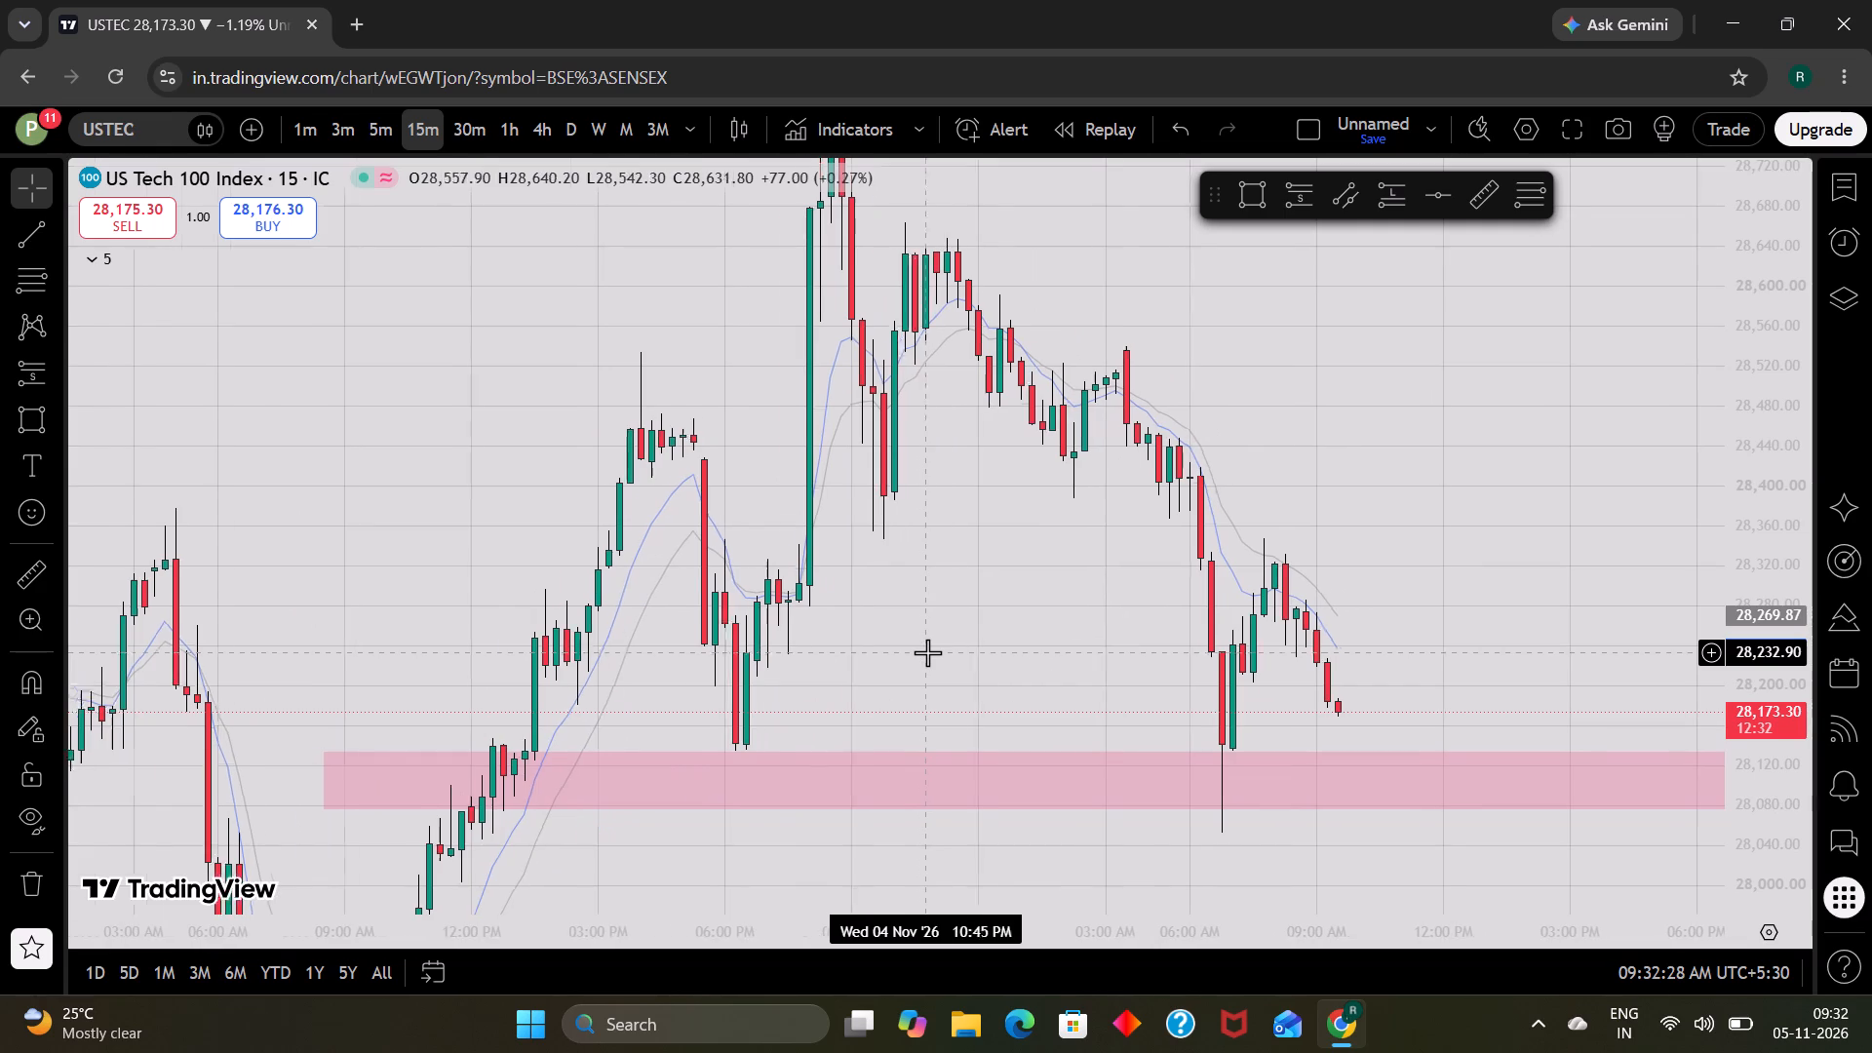
scroll(927, 652, "up", 1)
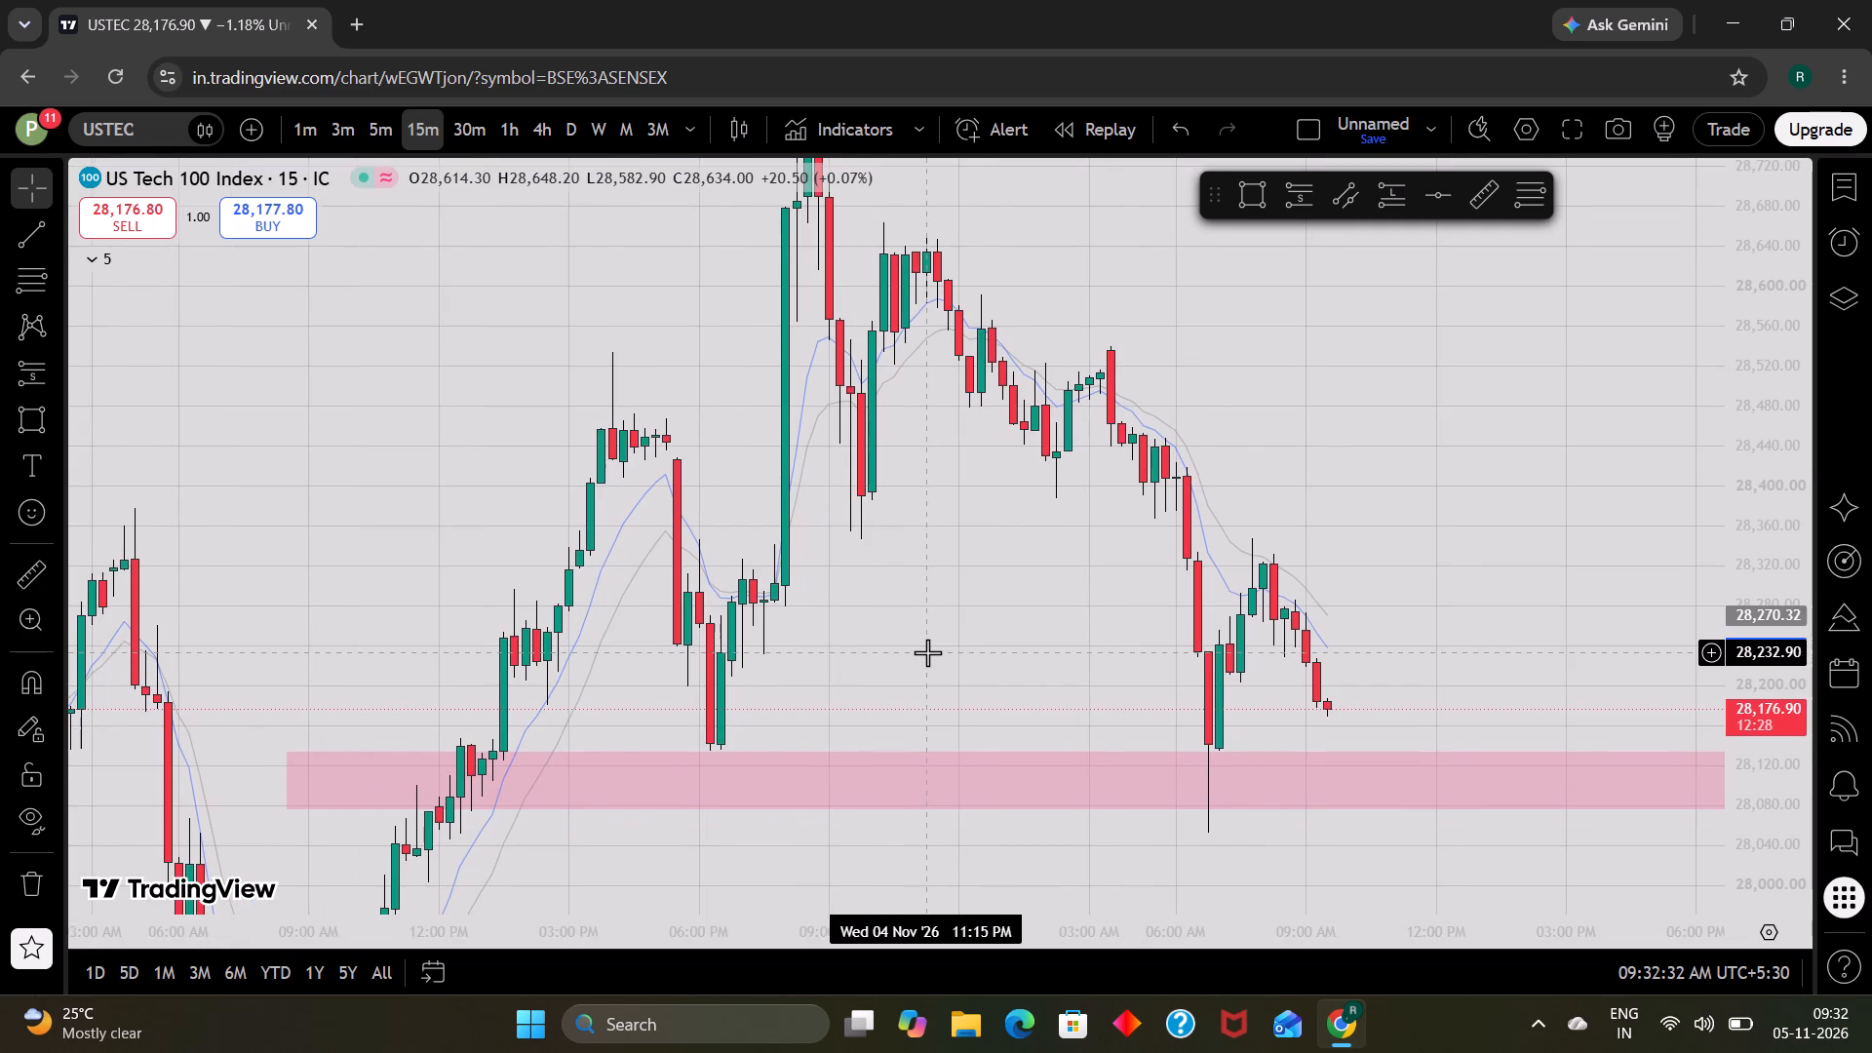
Delete the lower pink zone from the USTEC chart.
scroll(927, 652, "down", 2)
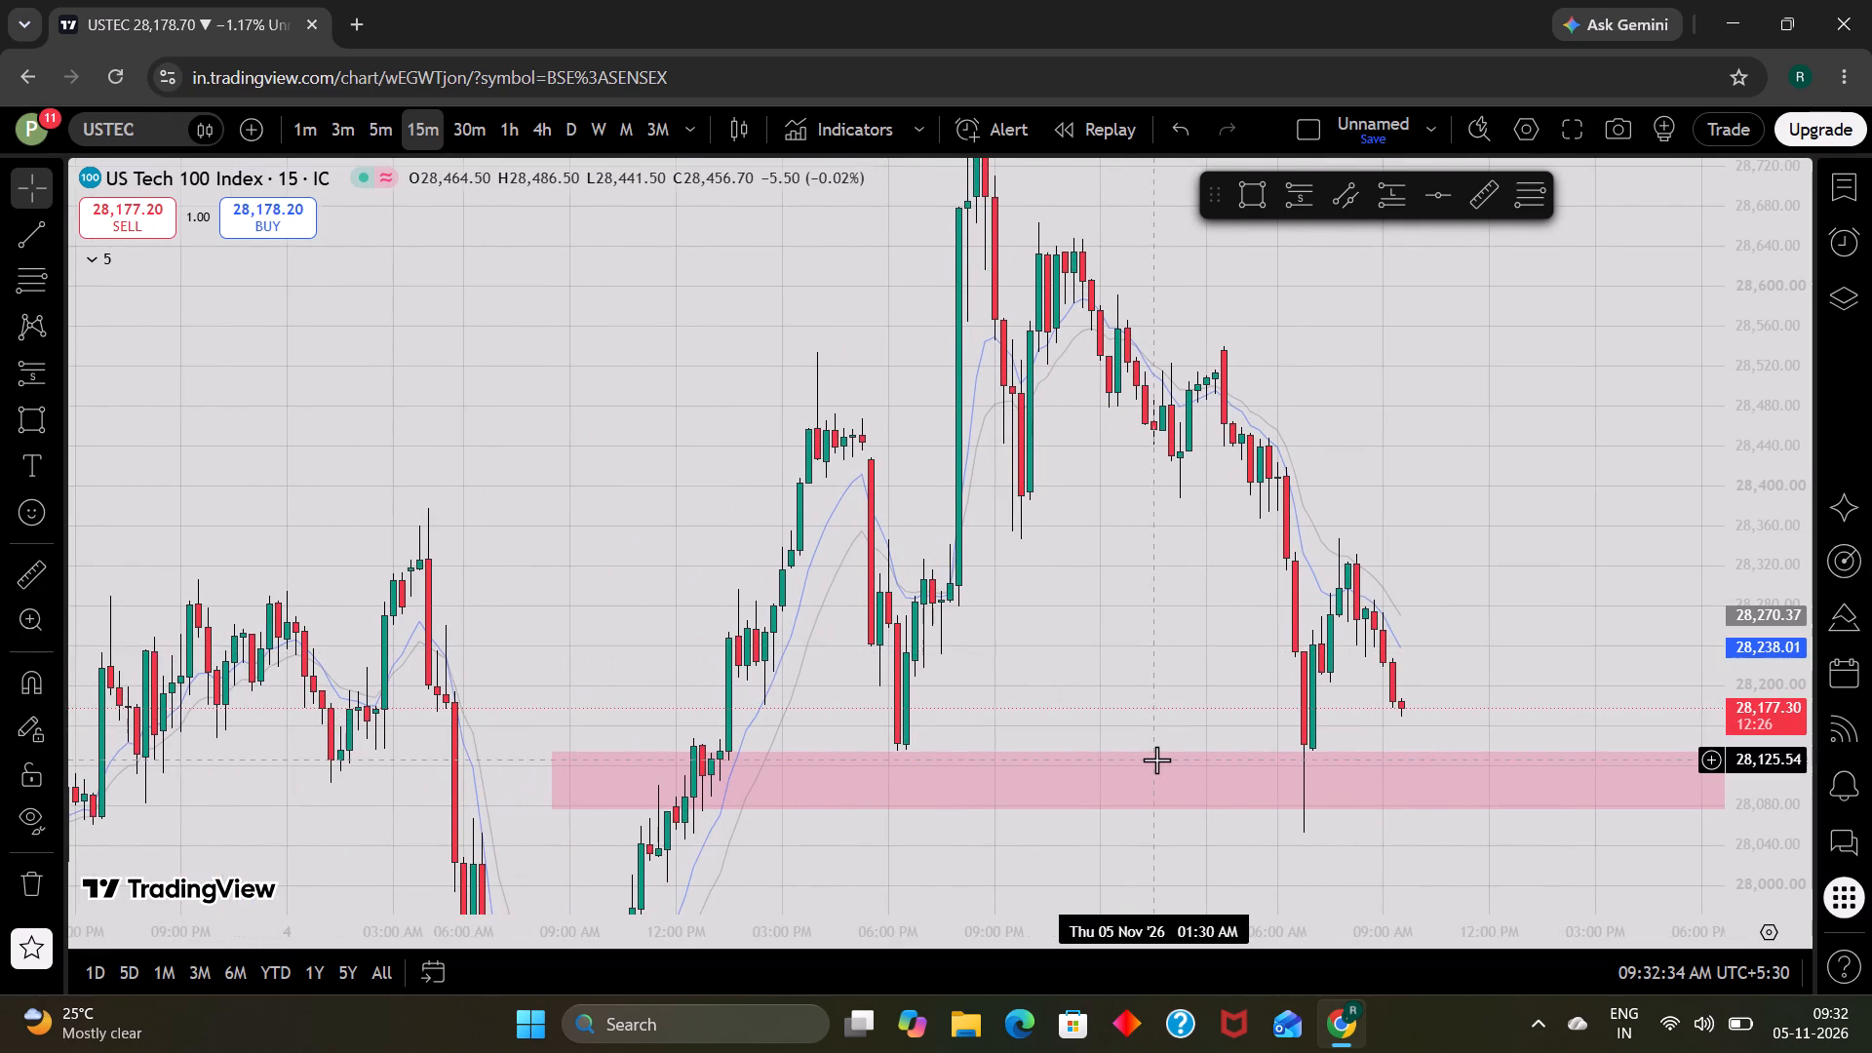
left_click(1156, 760)
left_click(1149, 758)
left_click(1142, 754)
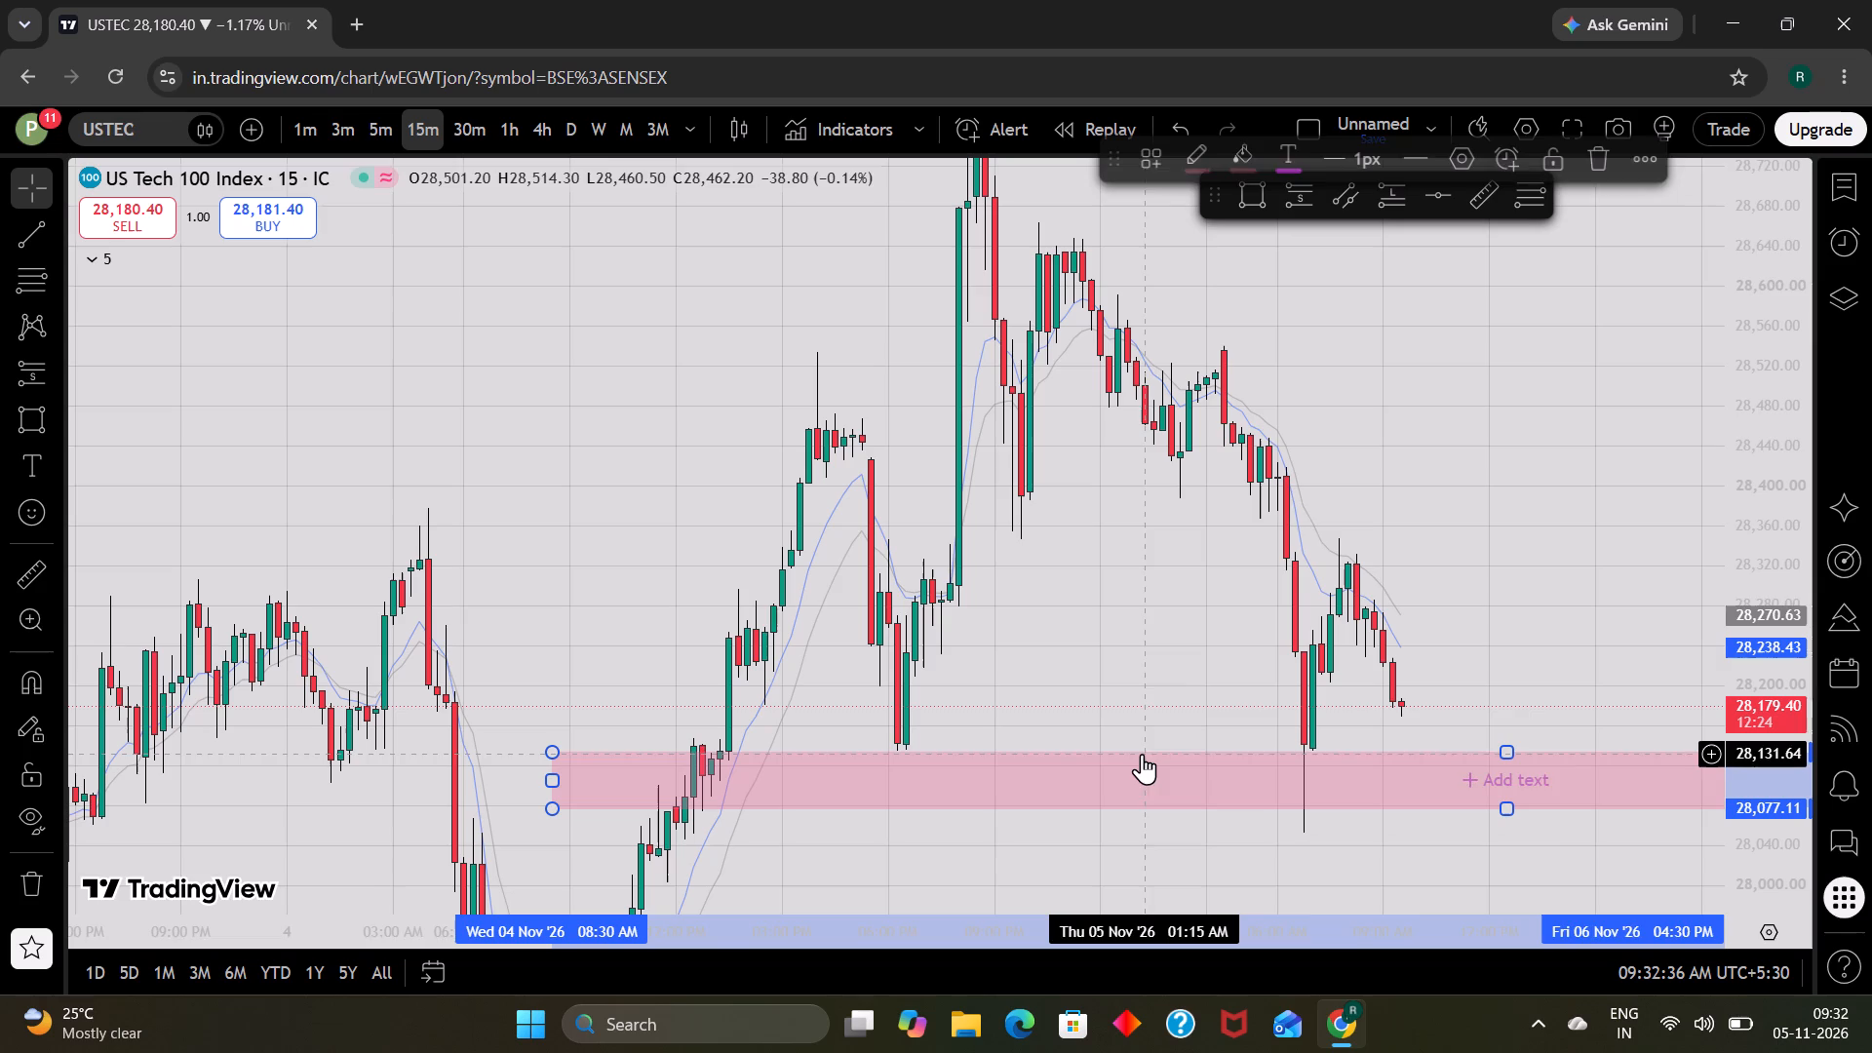
left_click(1602, 164)
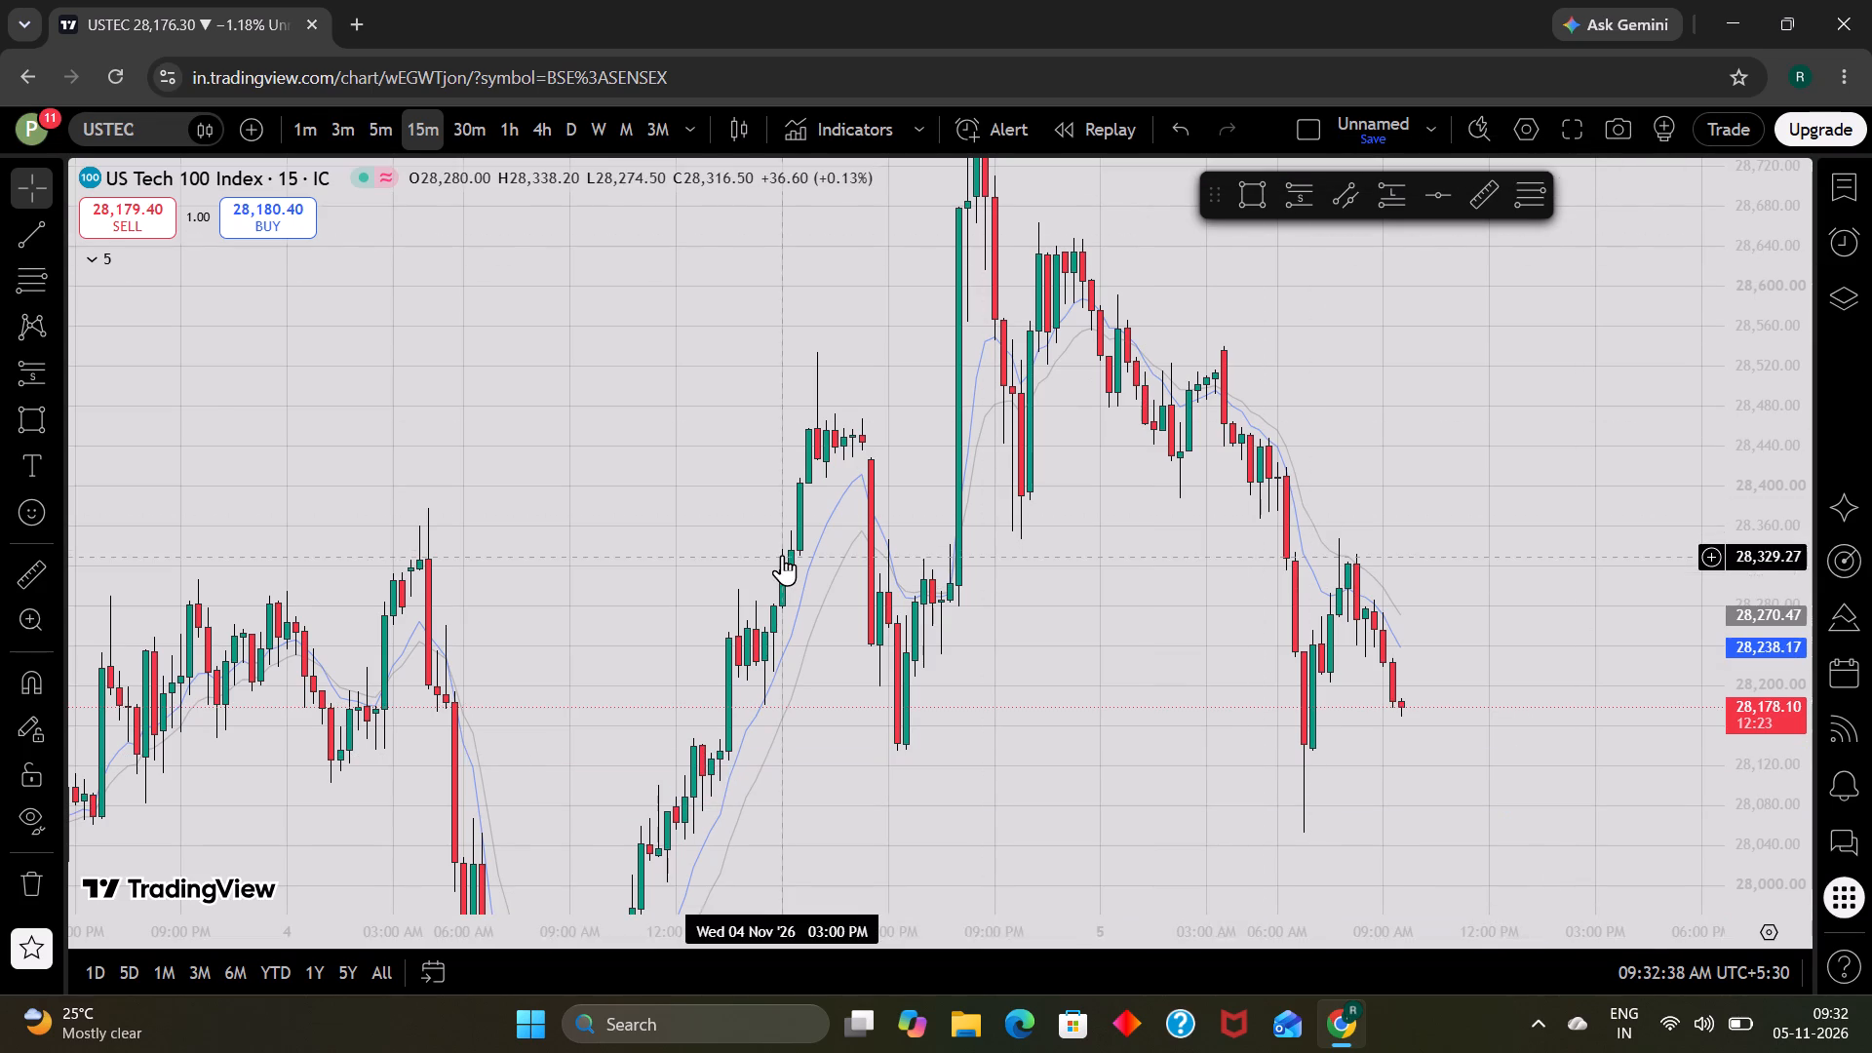
Set the USTEC chart to the 5-minute timeframe and examine the morning drop, the rebound and the latest candles.
scroll(1073, 656, "up", 1)
scroll(547, 305, "up", 1)
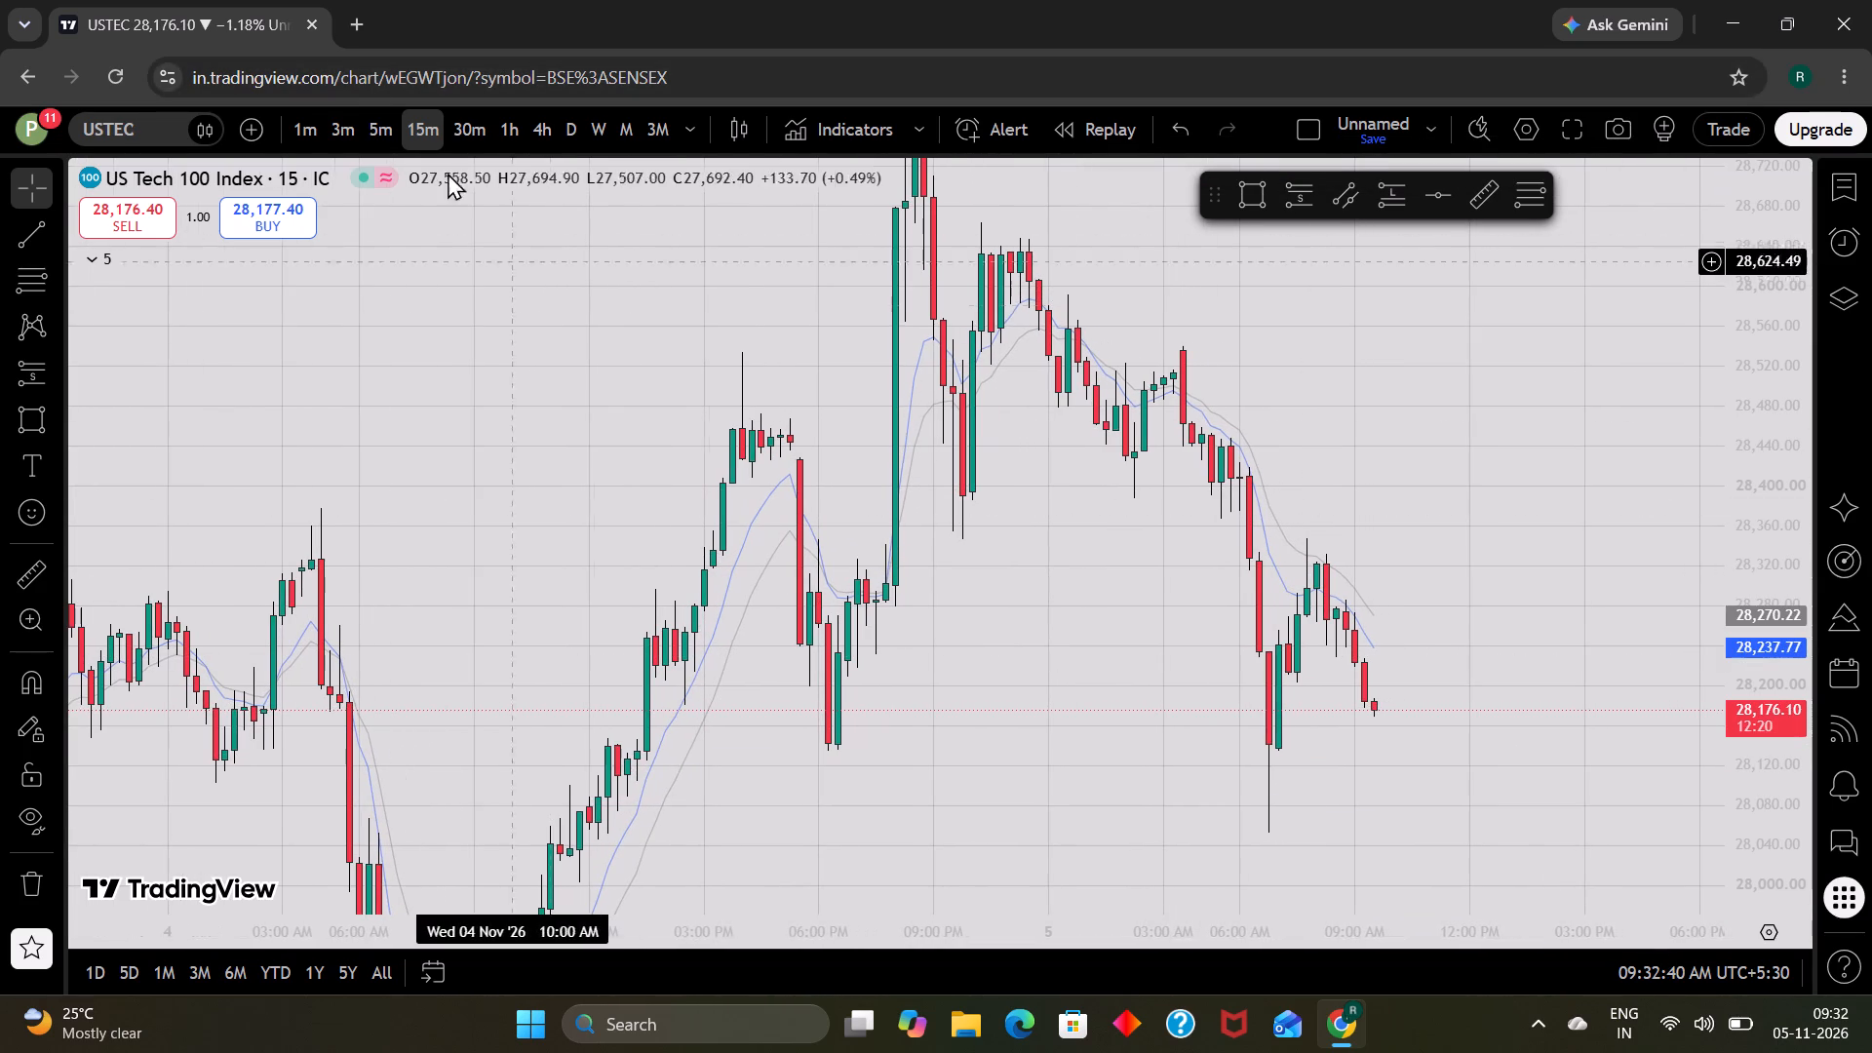
left_click(370, 131)
scroll(850, 632, "down", 2)
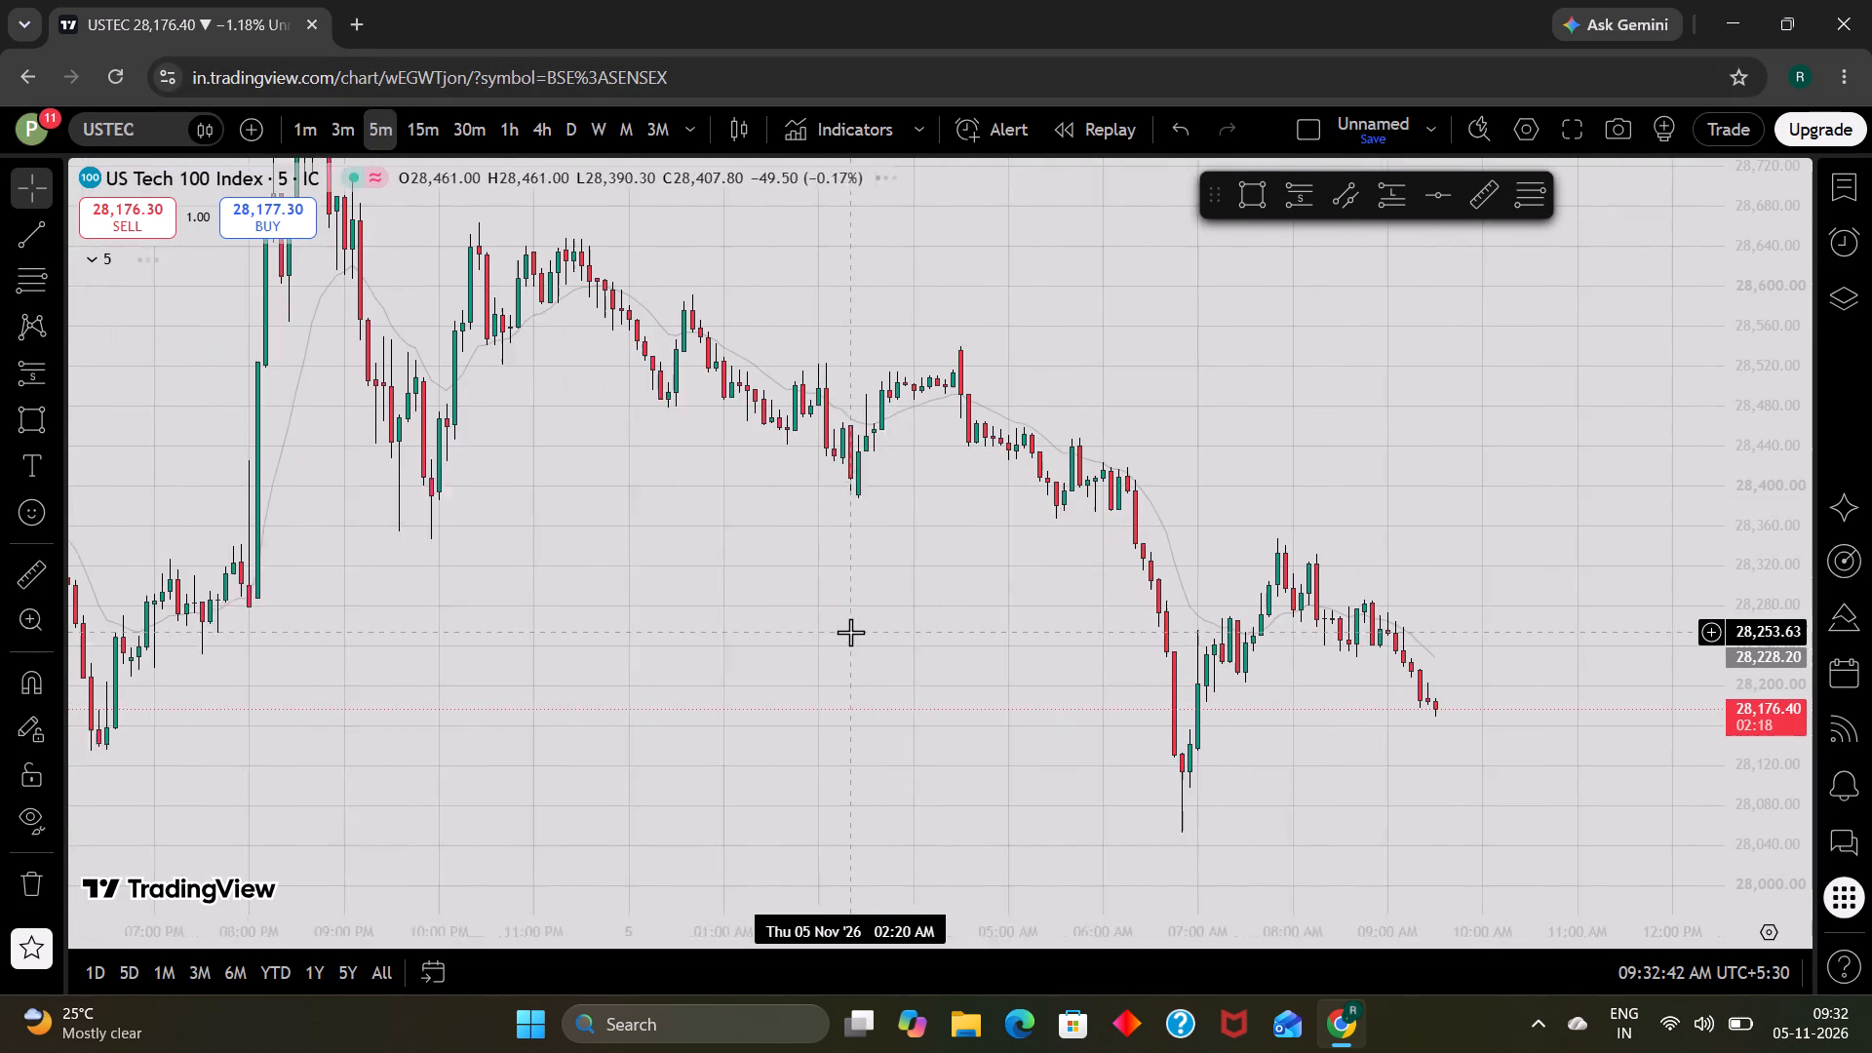
scroll(1760, 726, "up", 5)
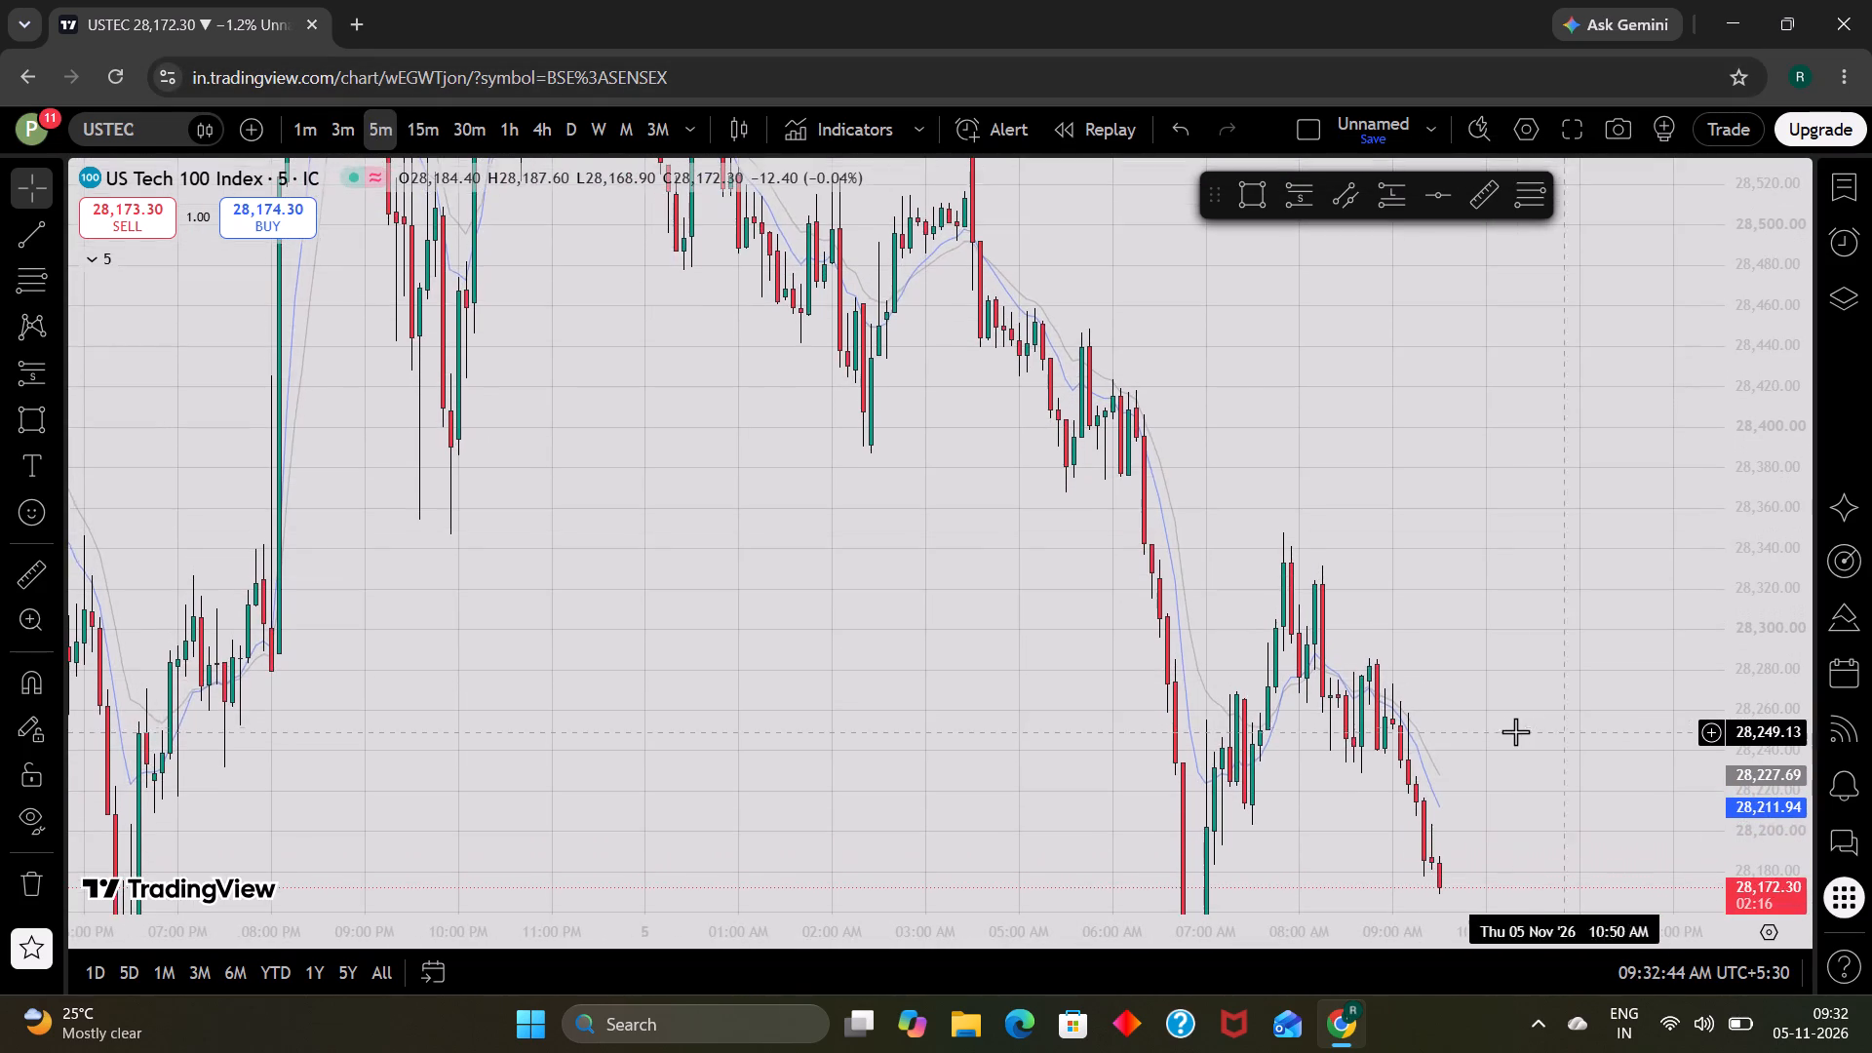
scroll(1509, 731, "up", 2)
left_click_drag(1418, 829, 1462, 651)
scroll(1462, 651, "up", 1)
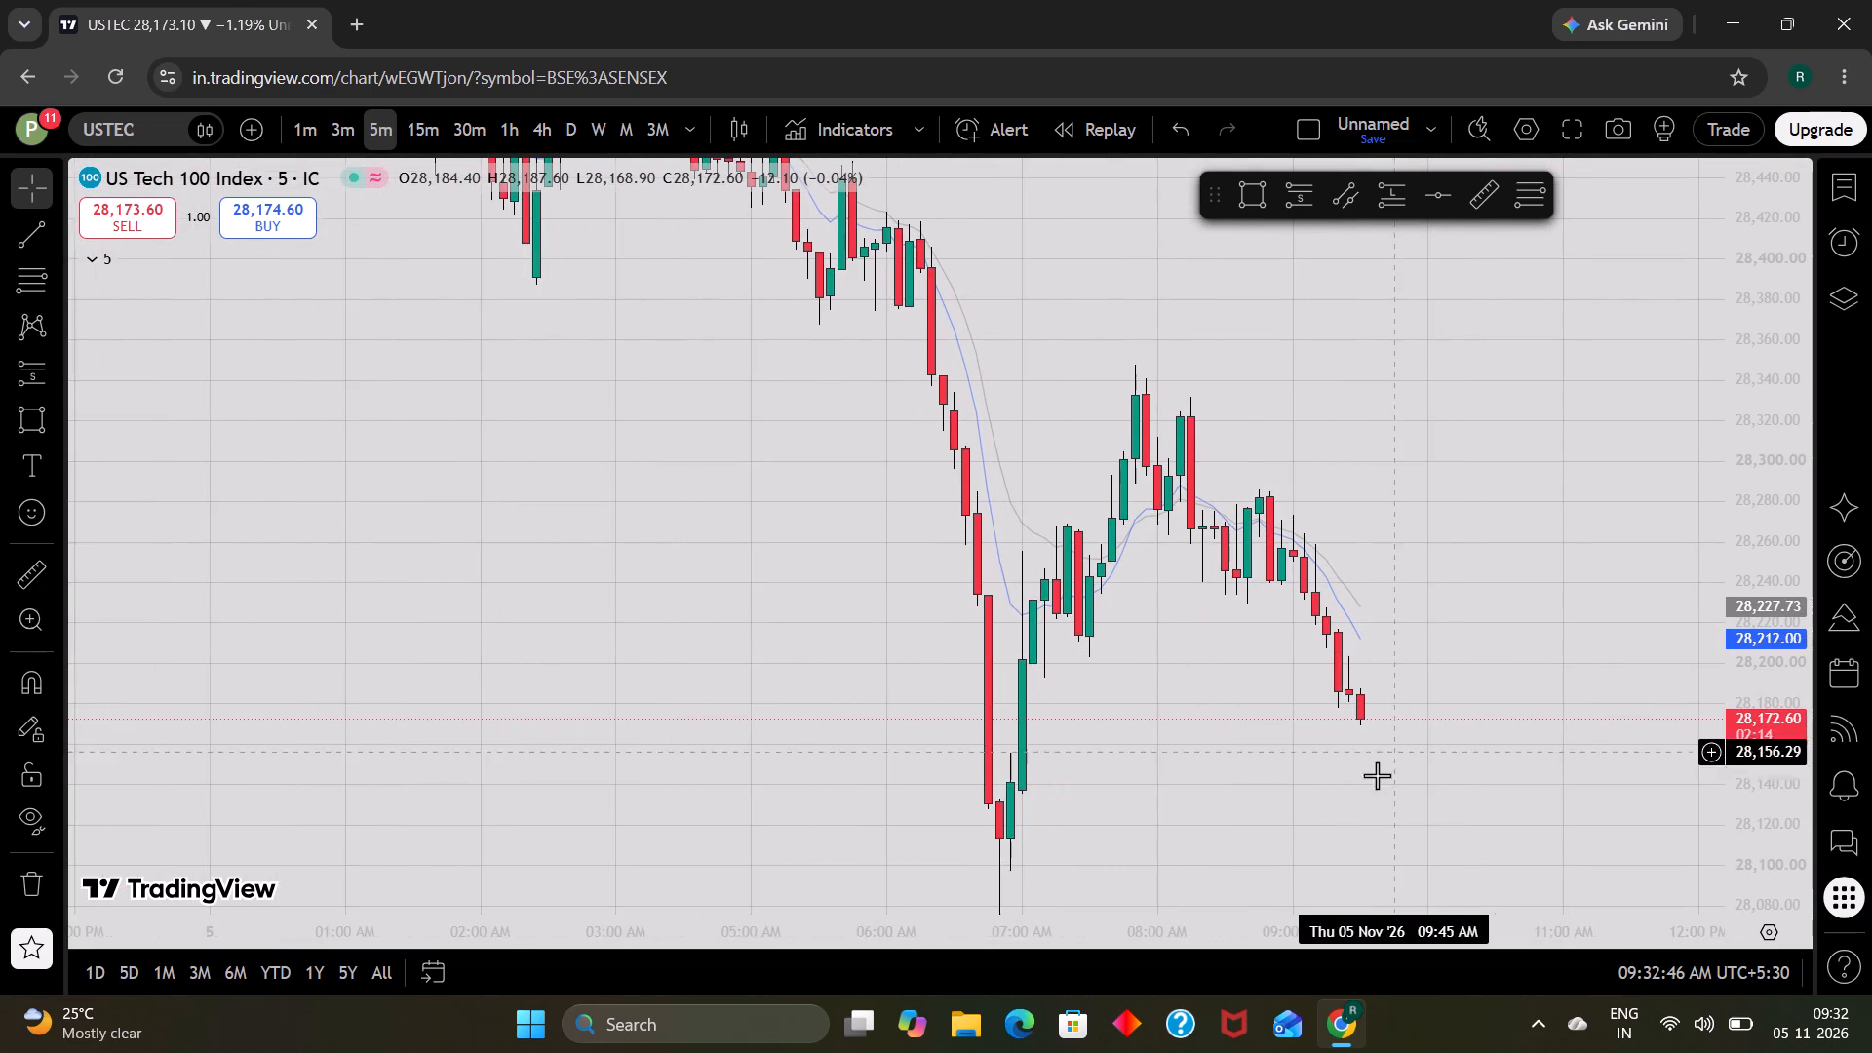
left_click_drag(1363, 808, 1347, 785)
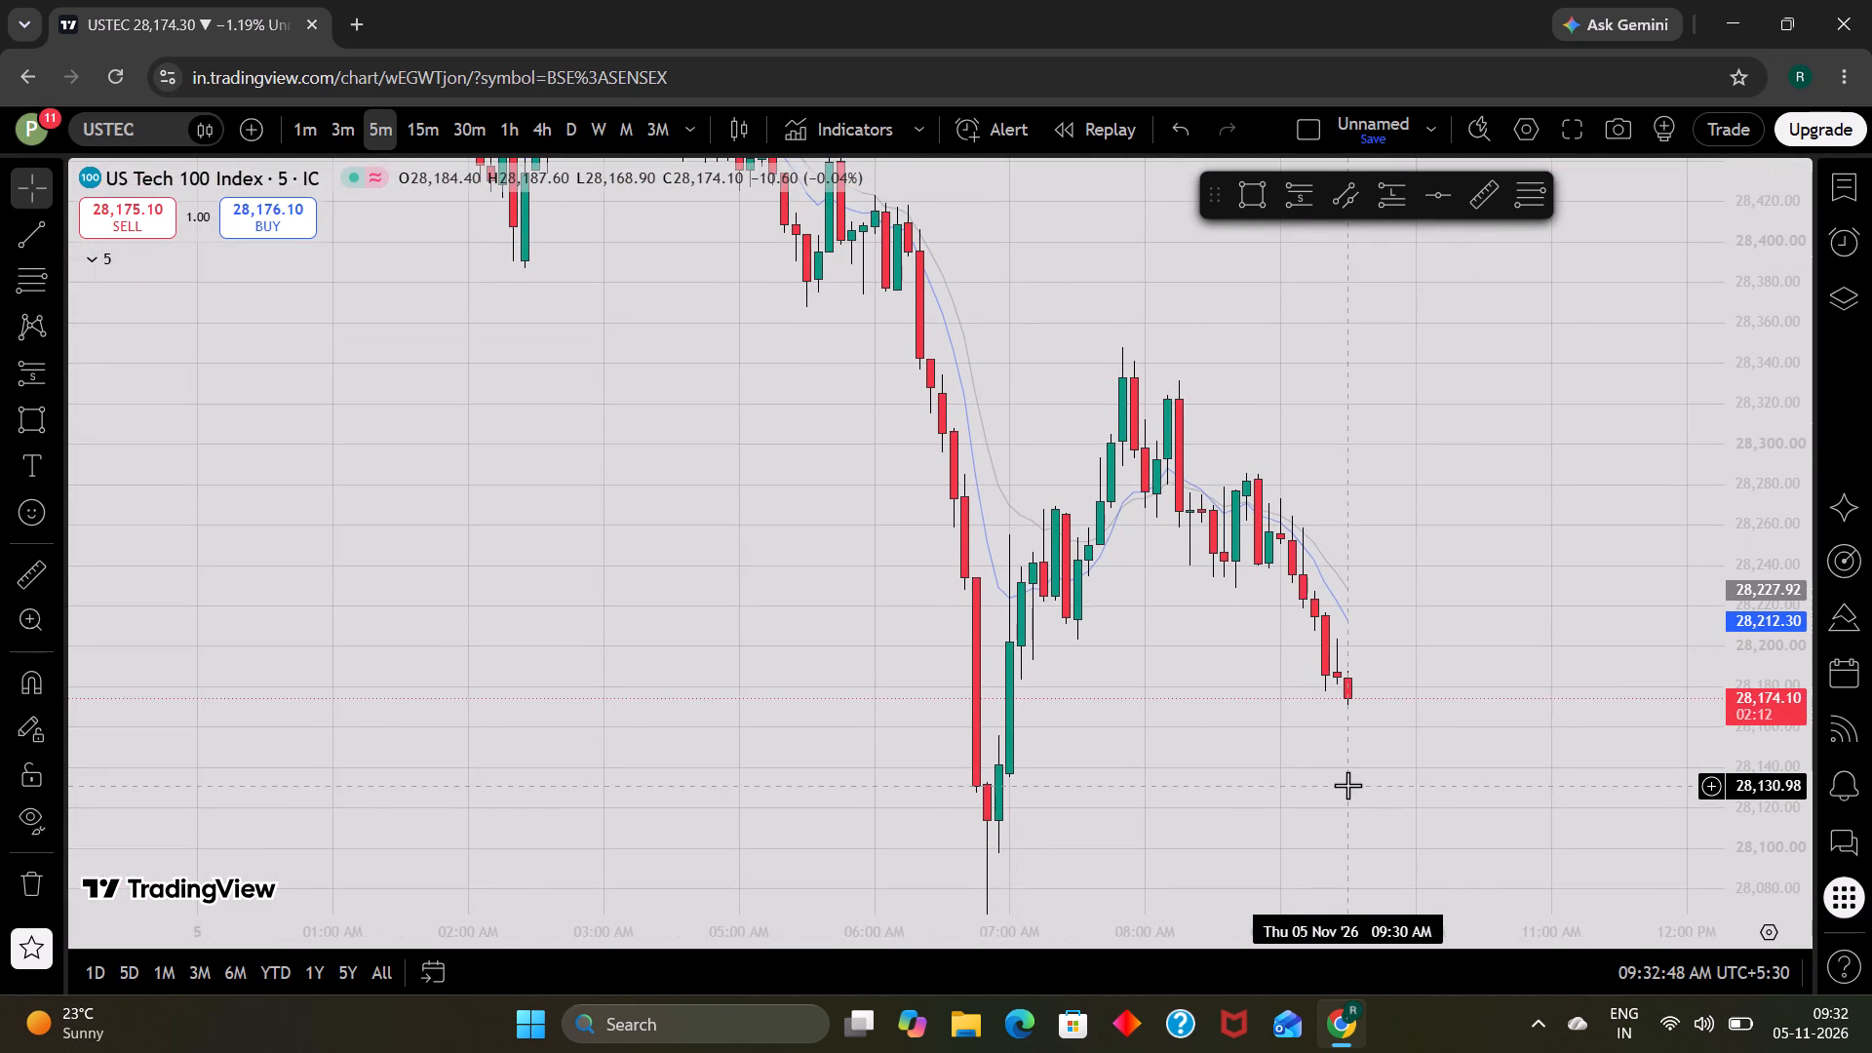
scroll(1347, 785, "up", 1)
left_click_drag(1248, 810, 1218, 775)
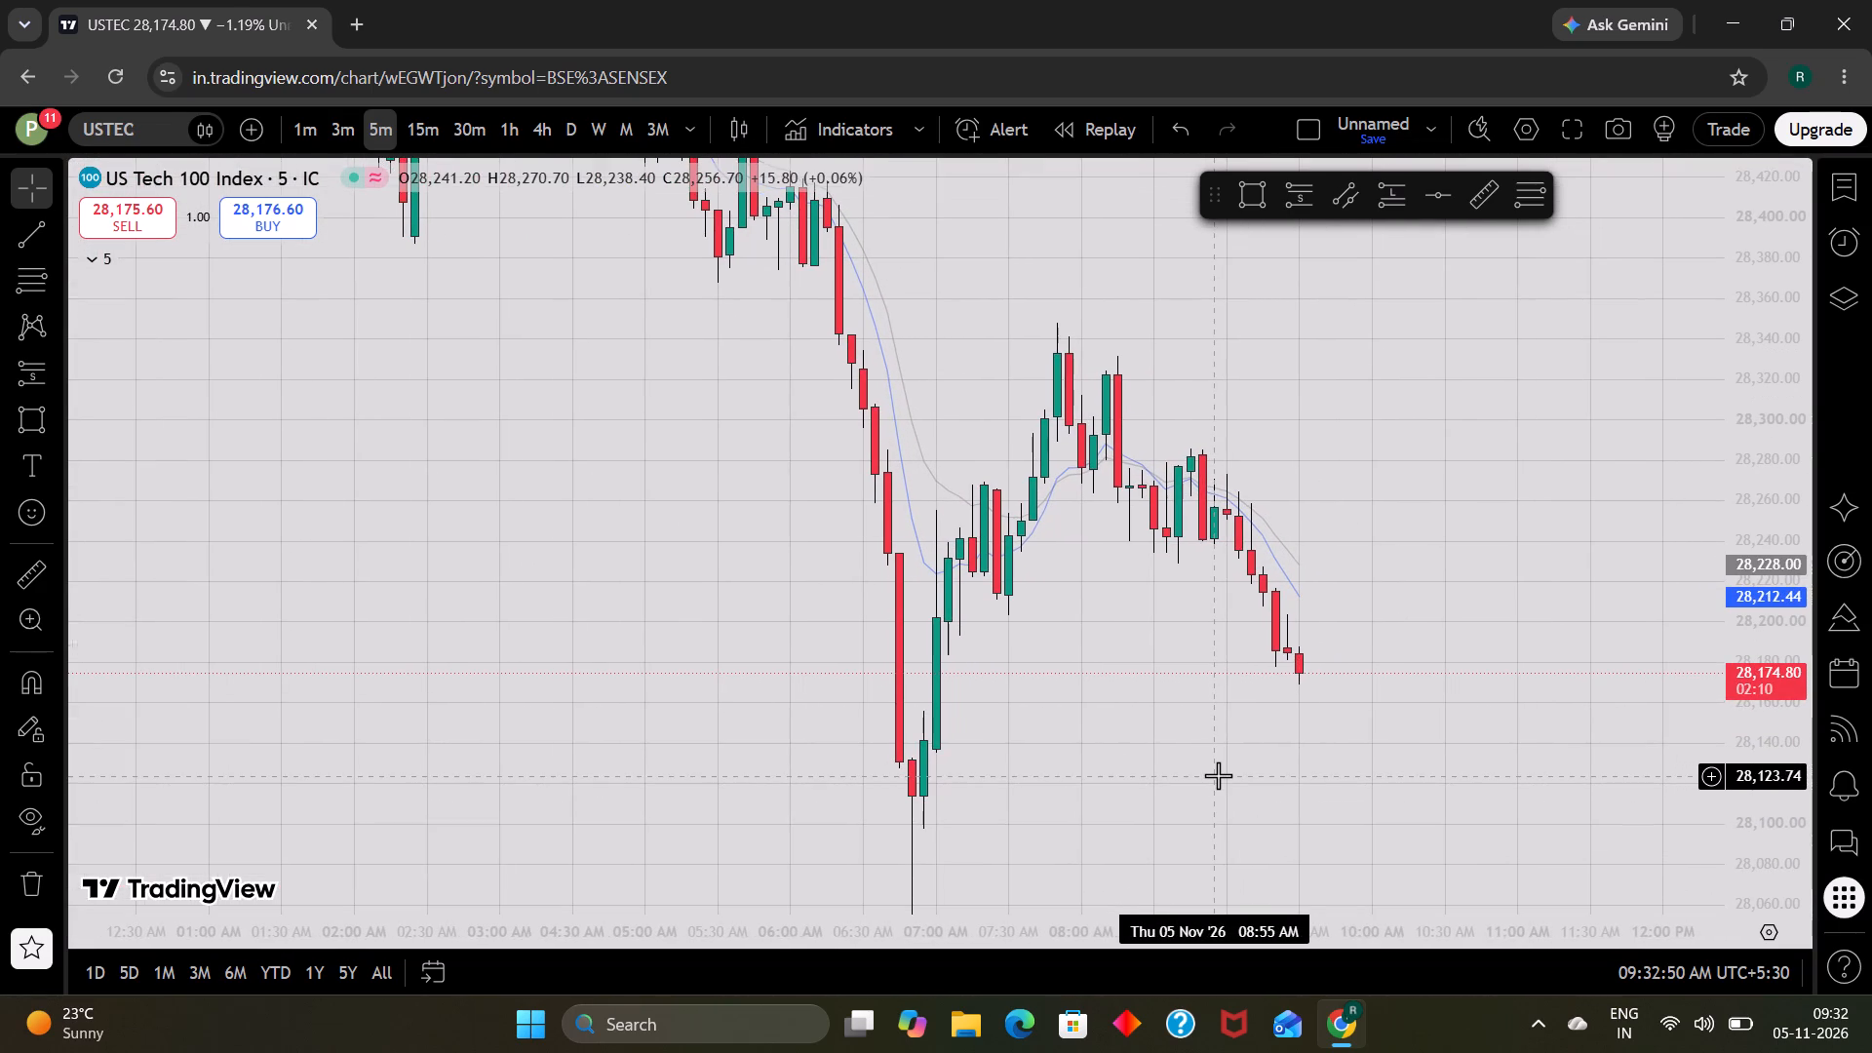
scroll(1218, 775, "down", 4)
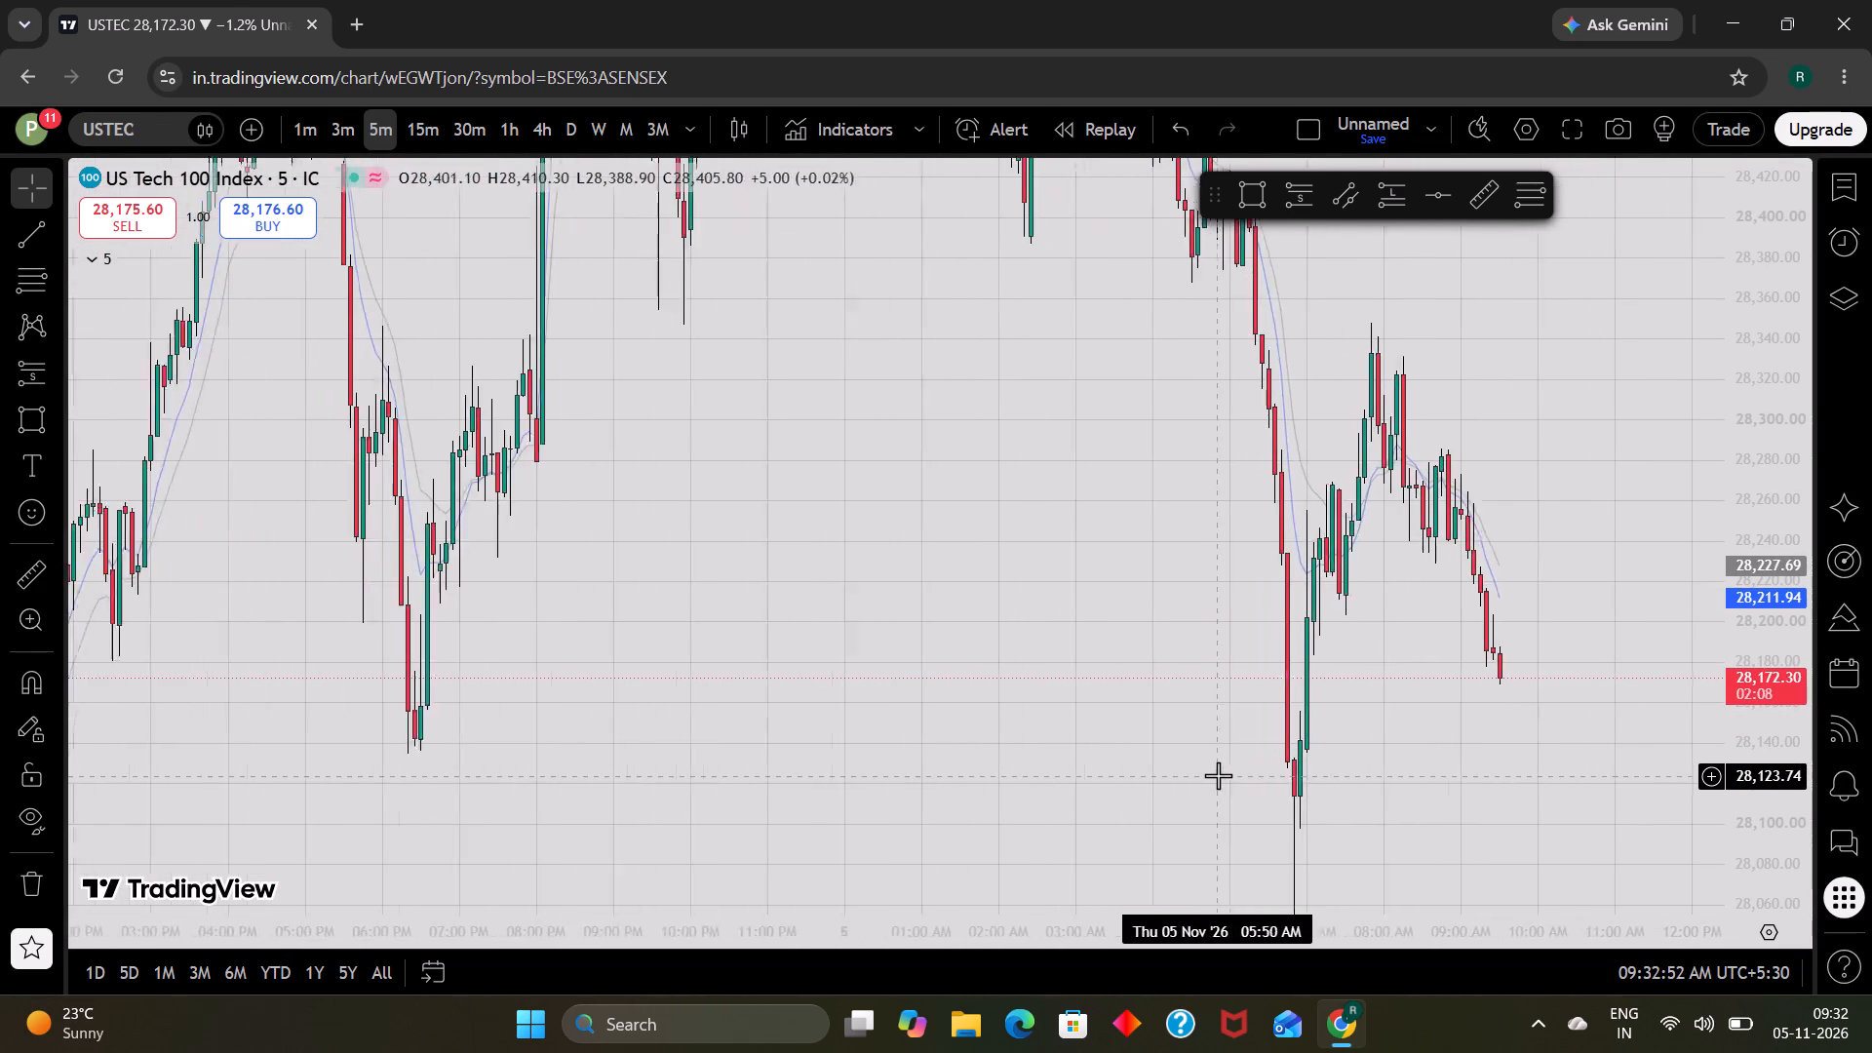
scroll(1218, 775, "up", 2)
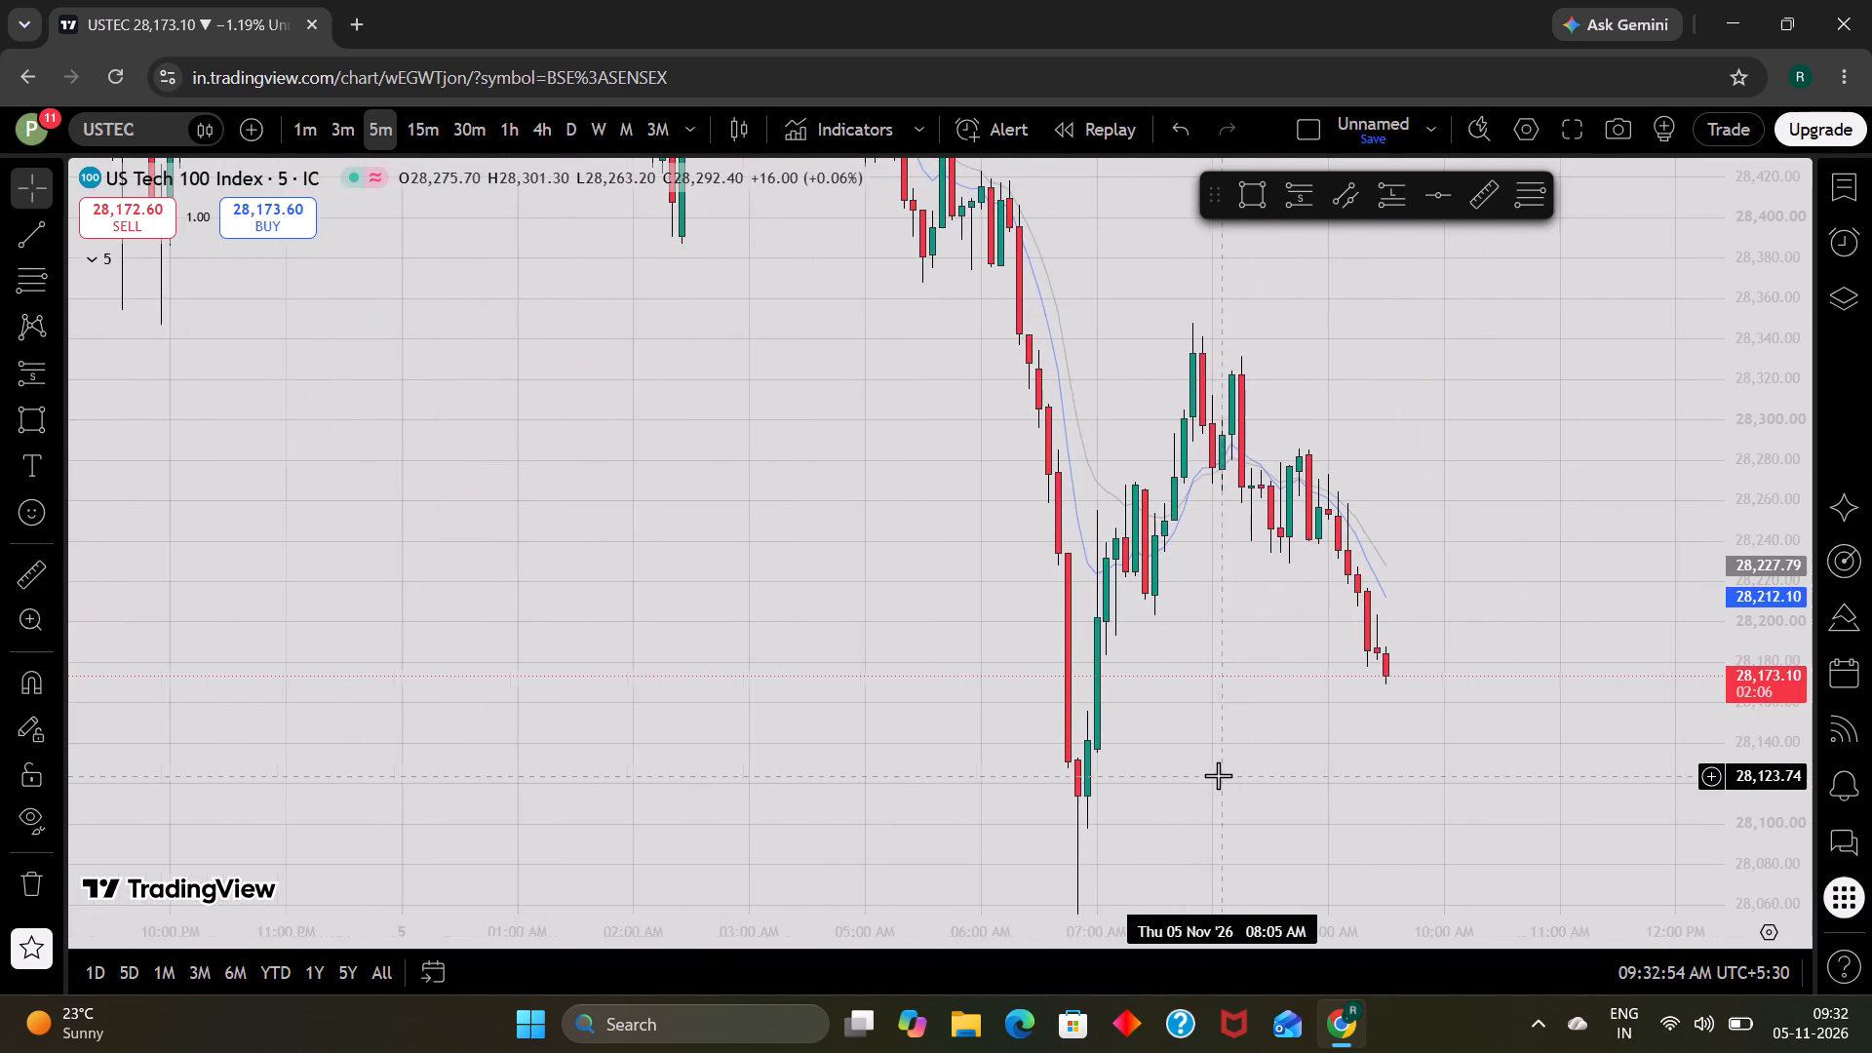
Check the USTEC chart on the 4-hour and 1-hour timeframes, examining recent swings beneath the upper pink zone.
left_click(552, 144)
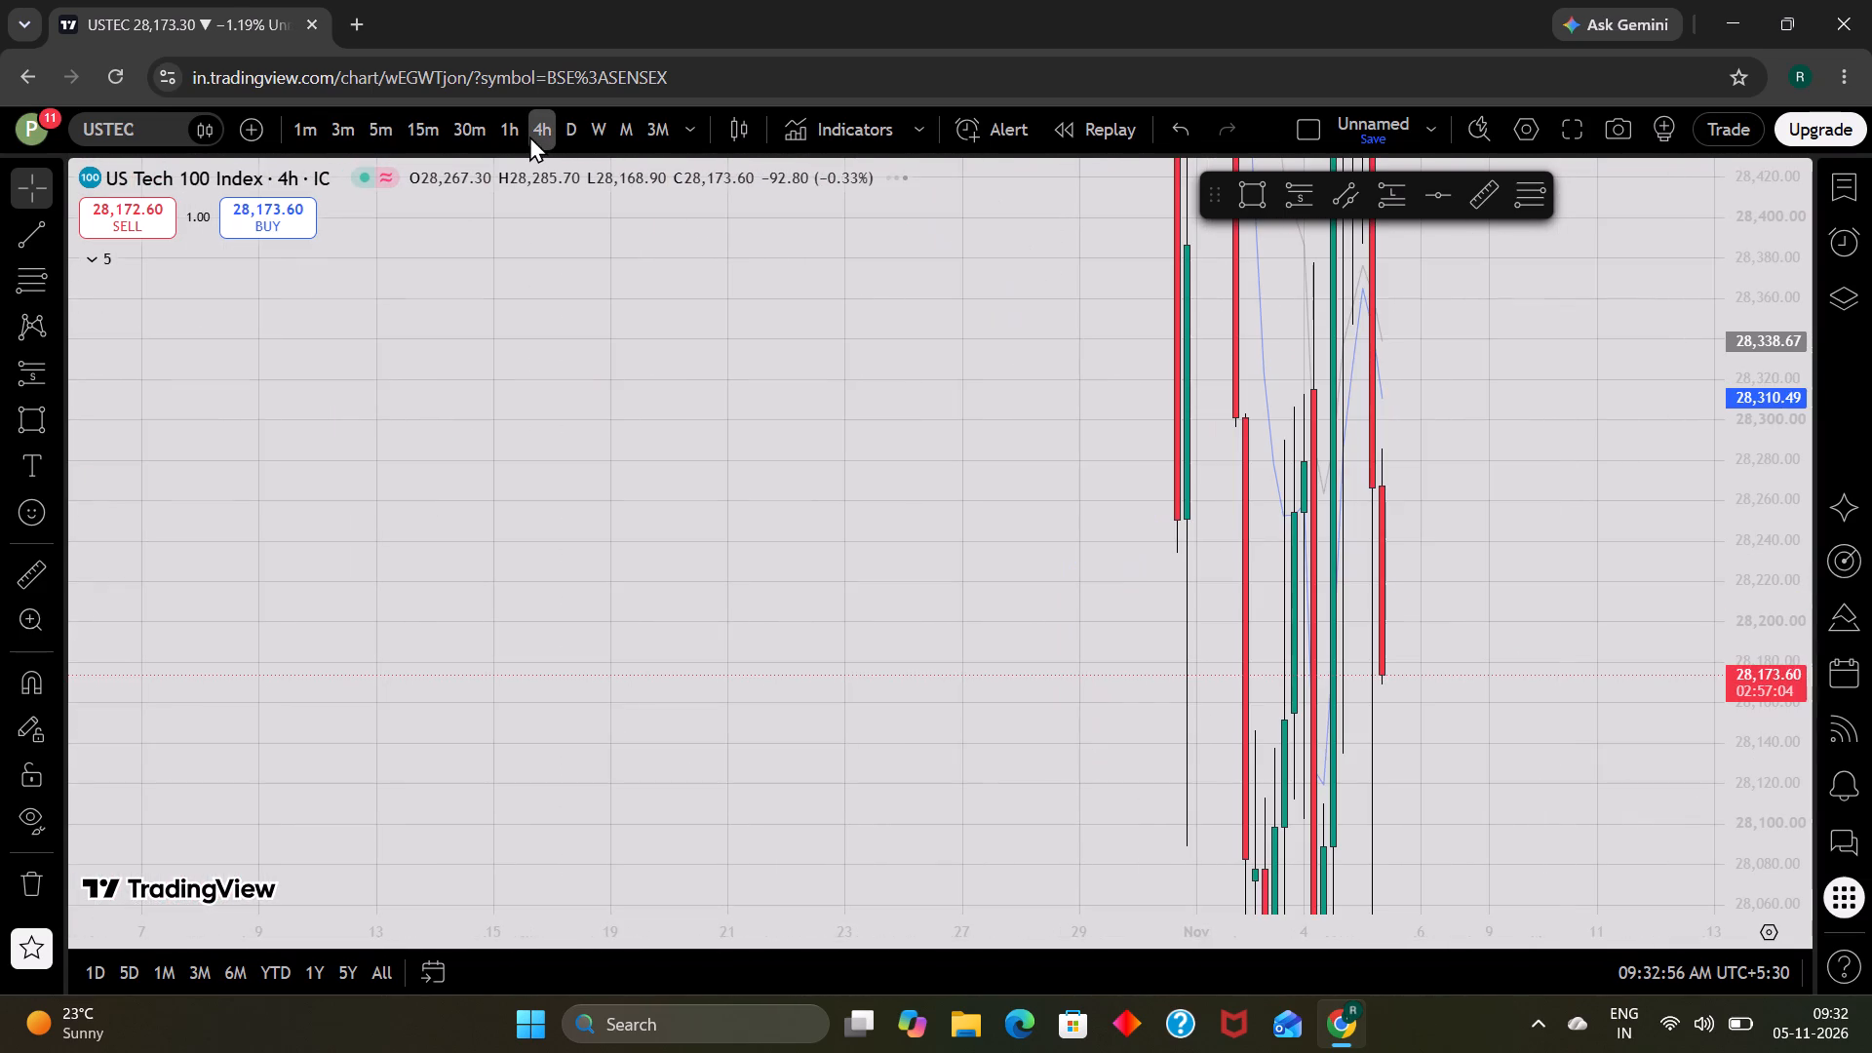
left_click(529, 136)
scroll(1775, 747, "down", 13)
scroll(1775, 747, "down", 10)
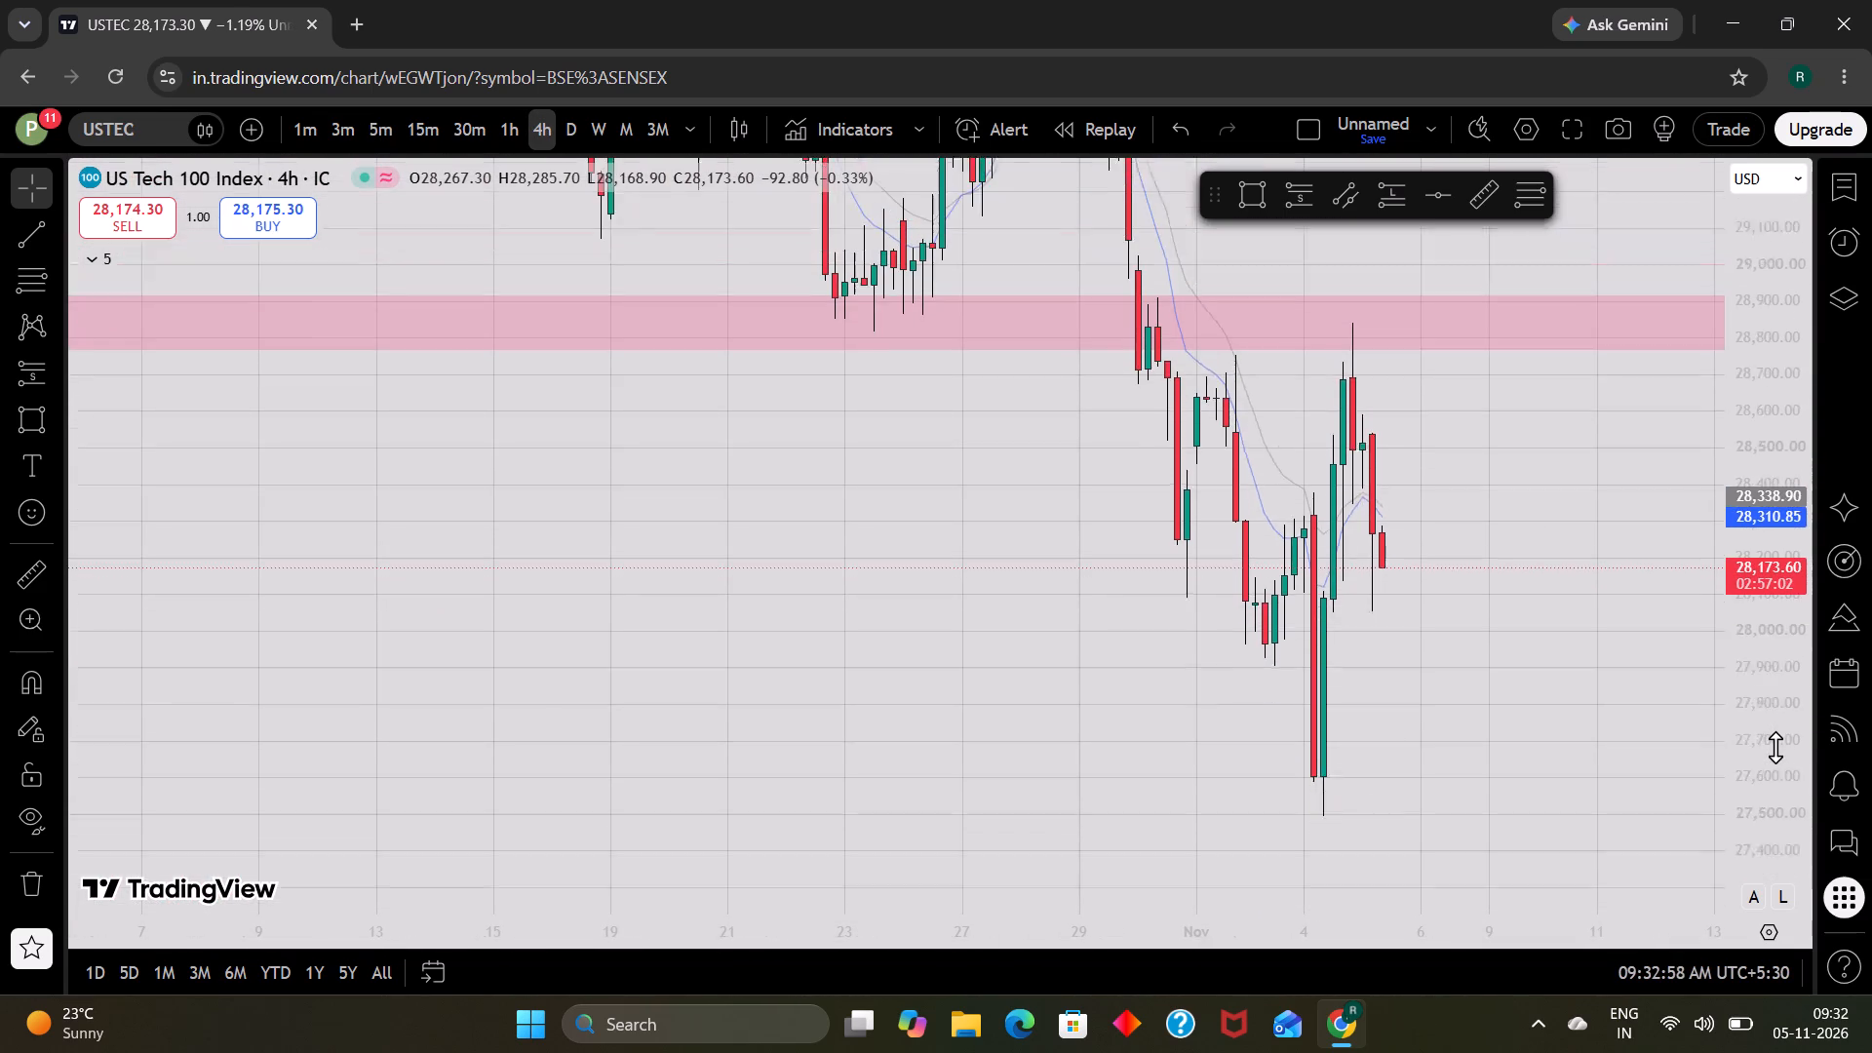
scroll(1775, 747, "up", 1)
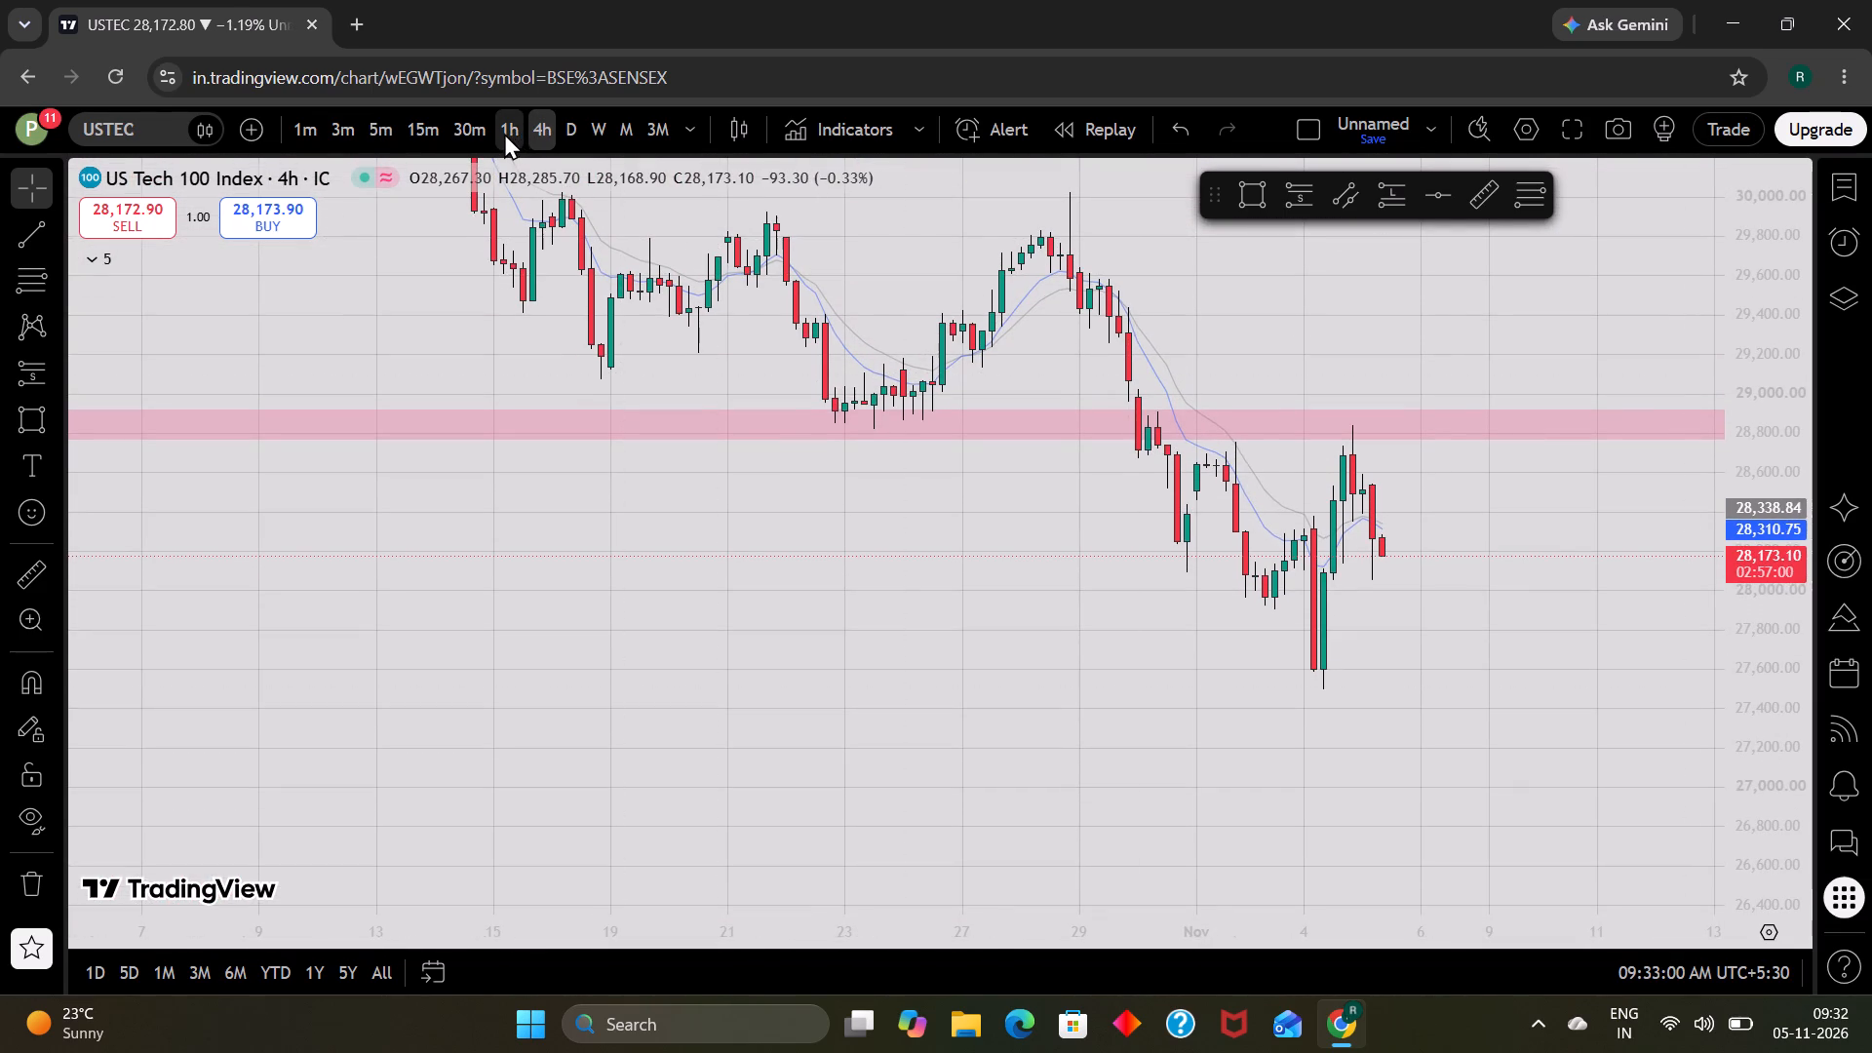
left_click(504, 133)
scroll(1758, 699, "up", 8)
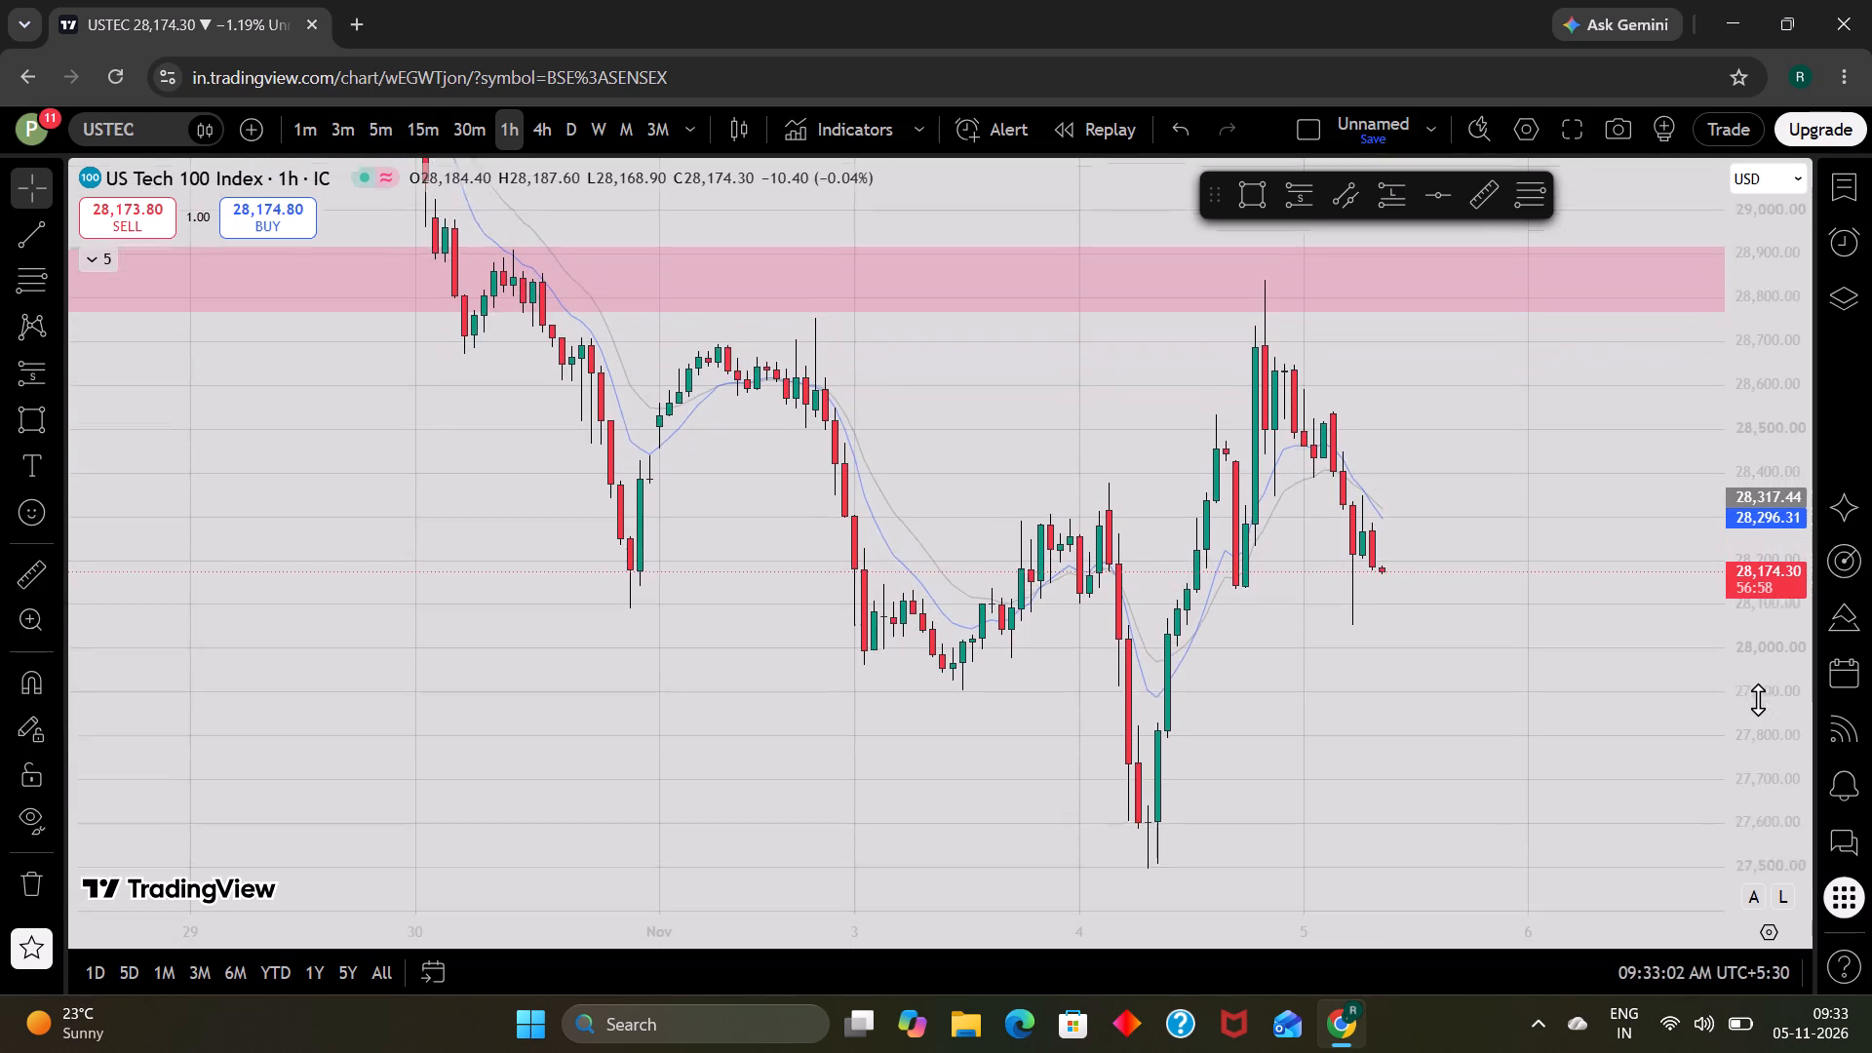
On the USTEC 30-minute chart, draw a Fibonacci retracement from the 5 November low at about 28,054 to the following swing high near 28,350.
left_click(480, 120)
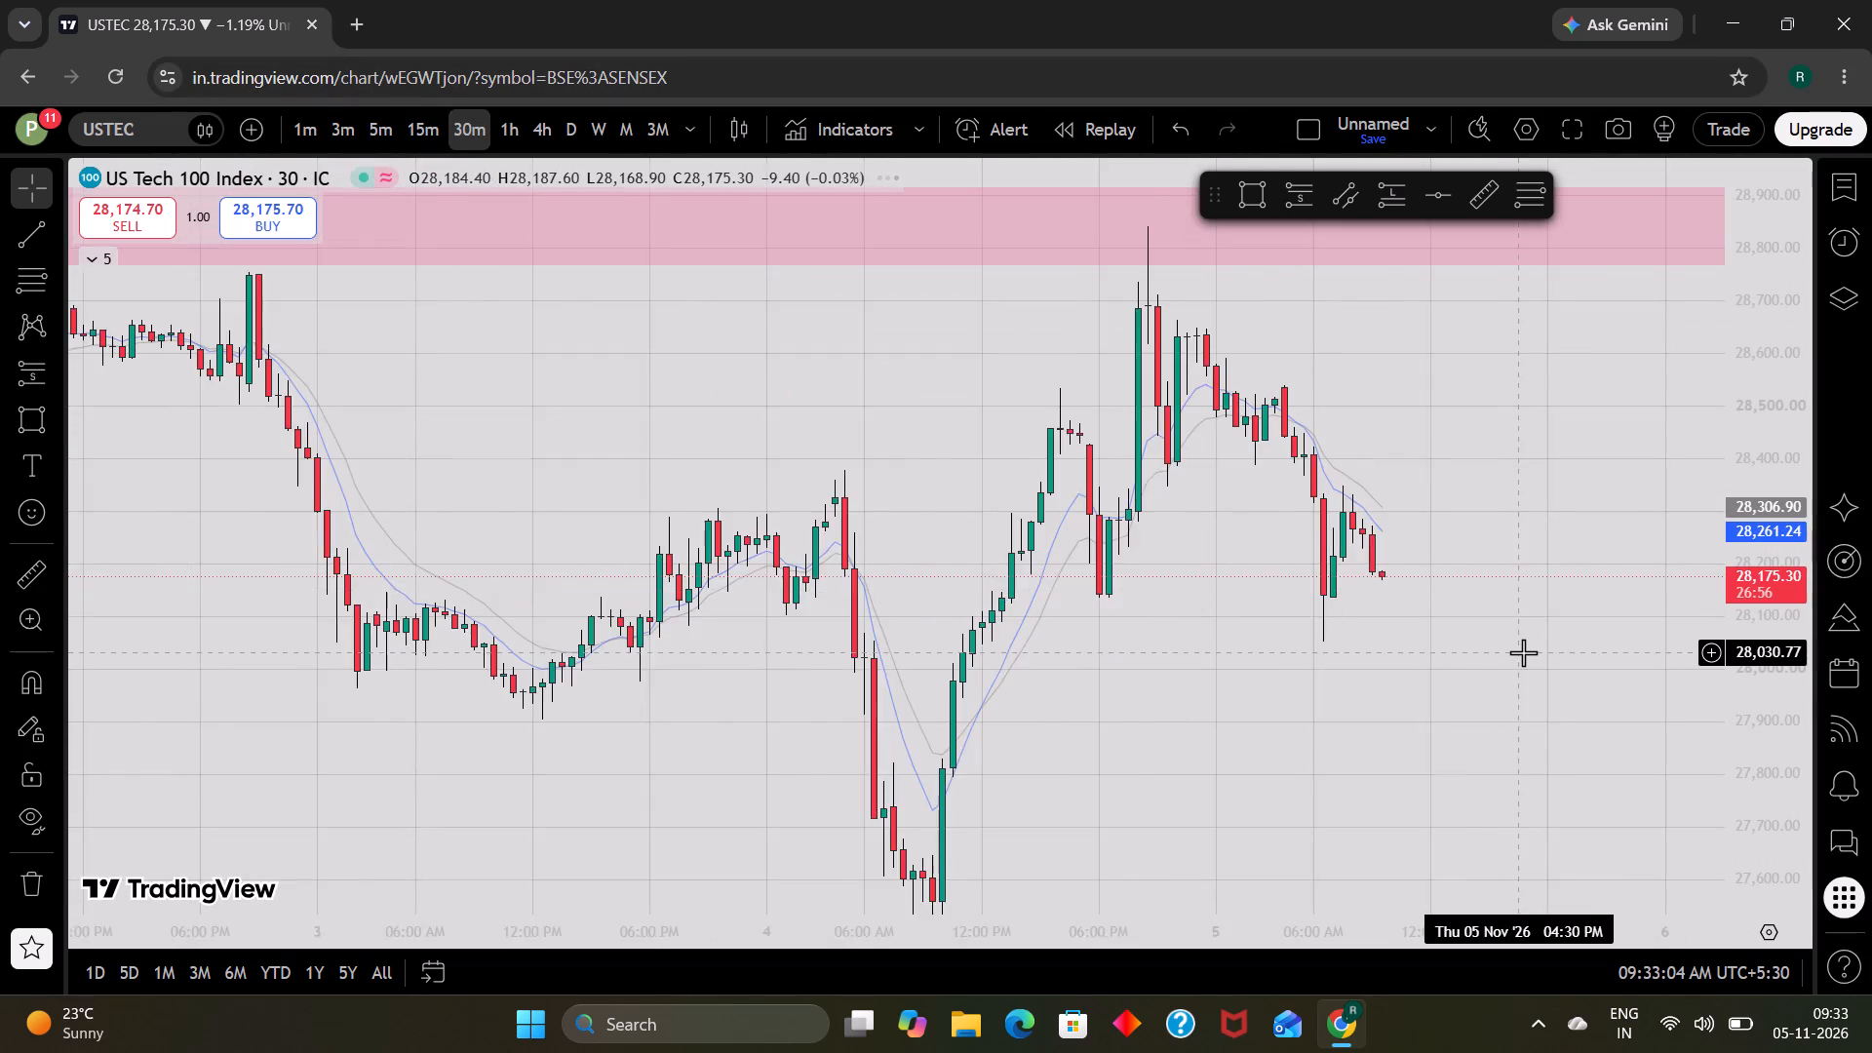
scroll(1523, 652, "up", 1)
scroll(1747, 705, "up", 4)
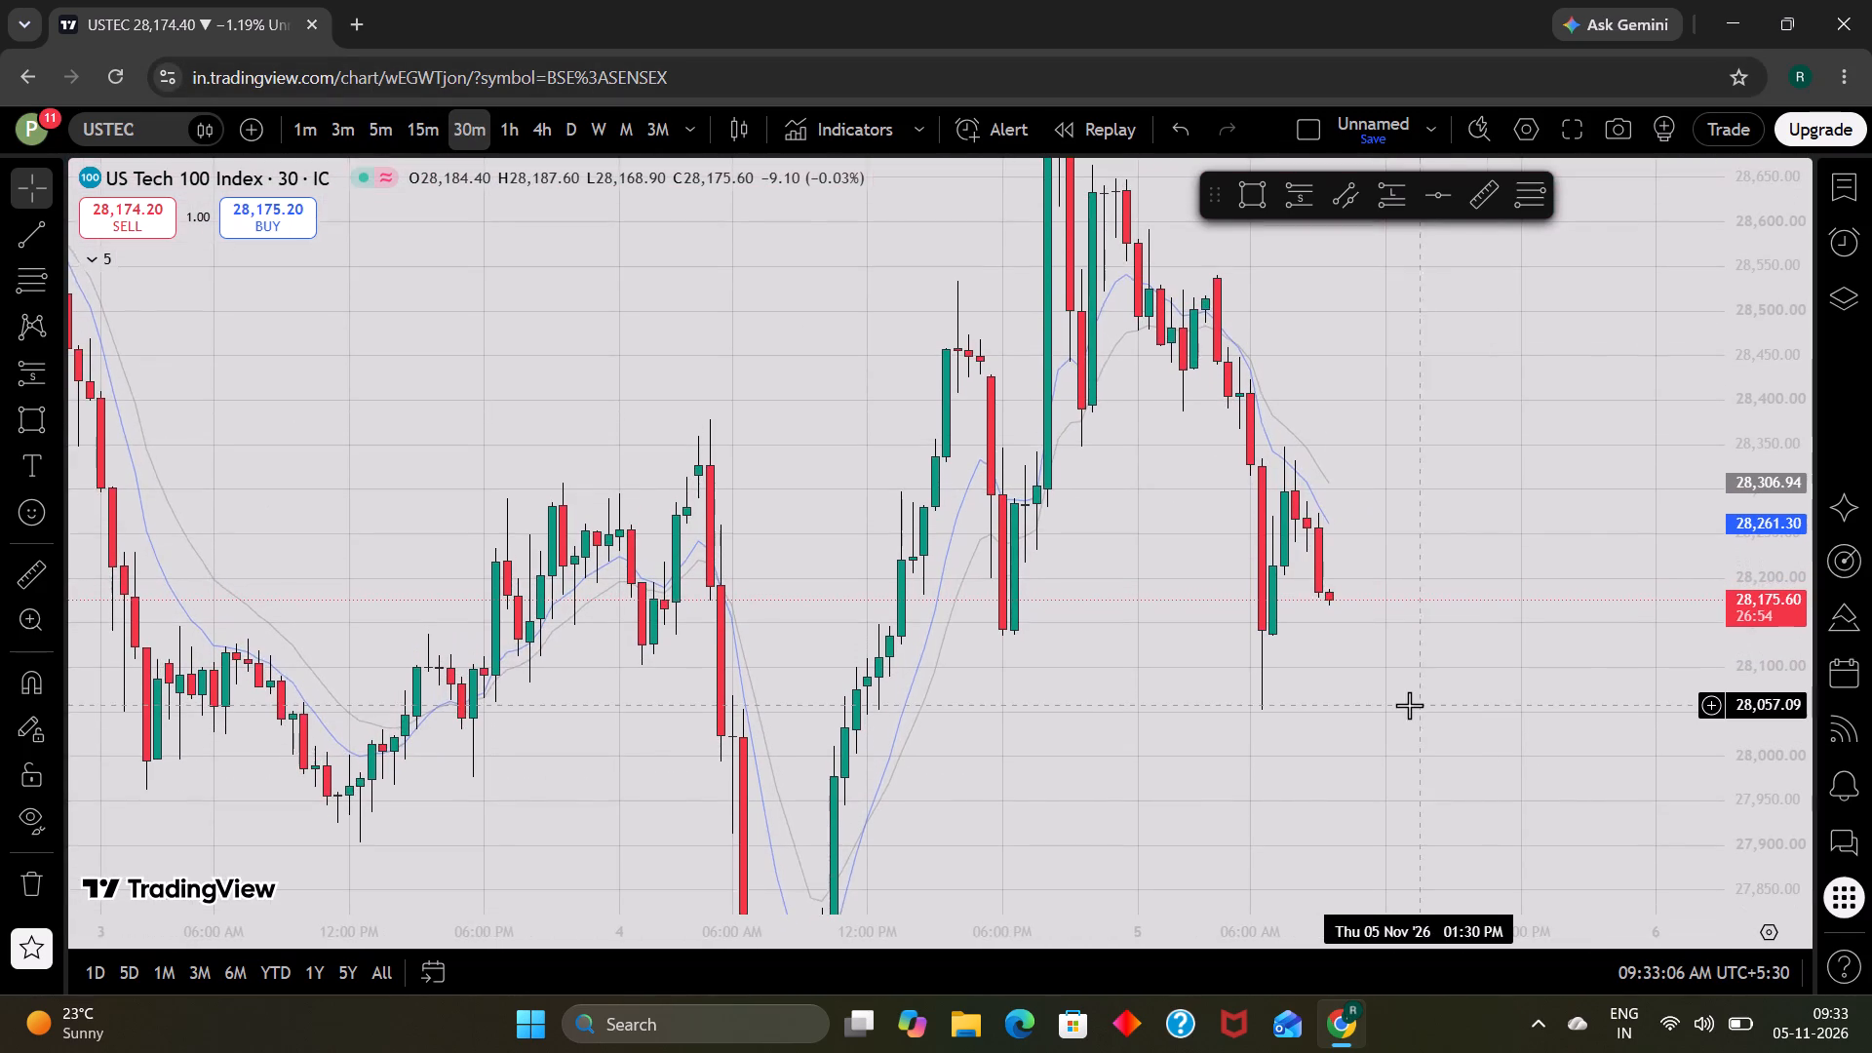
scroll(1409, 705, "up", 1)
left_click_drag(1439, 722, 1318, 718)
scroll(1318, 718, "up", 1)
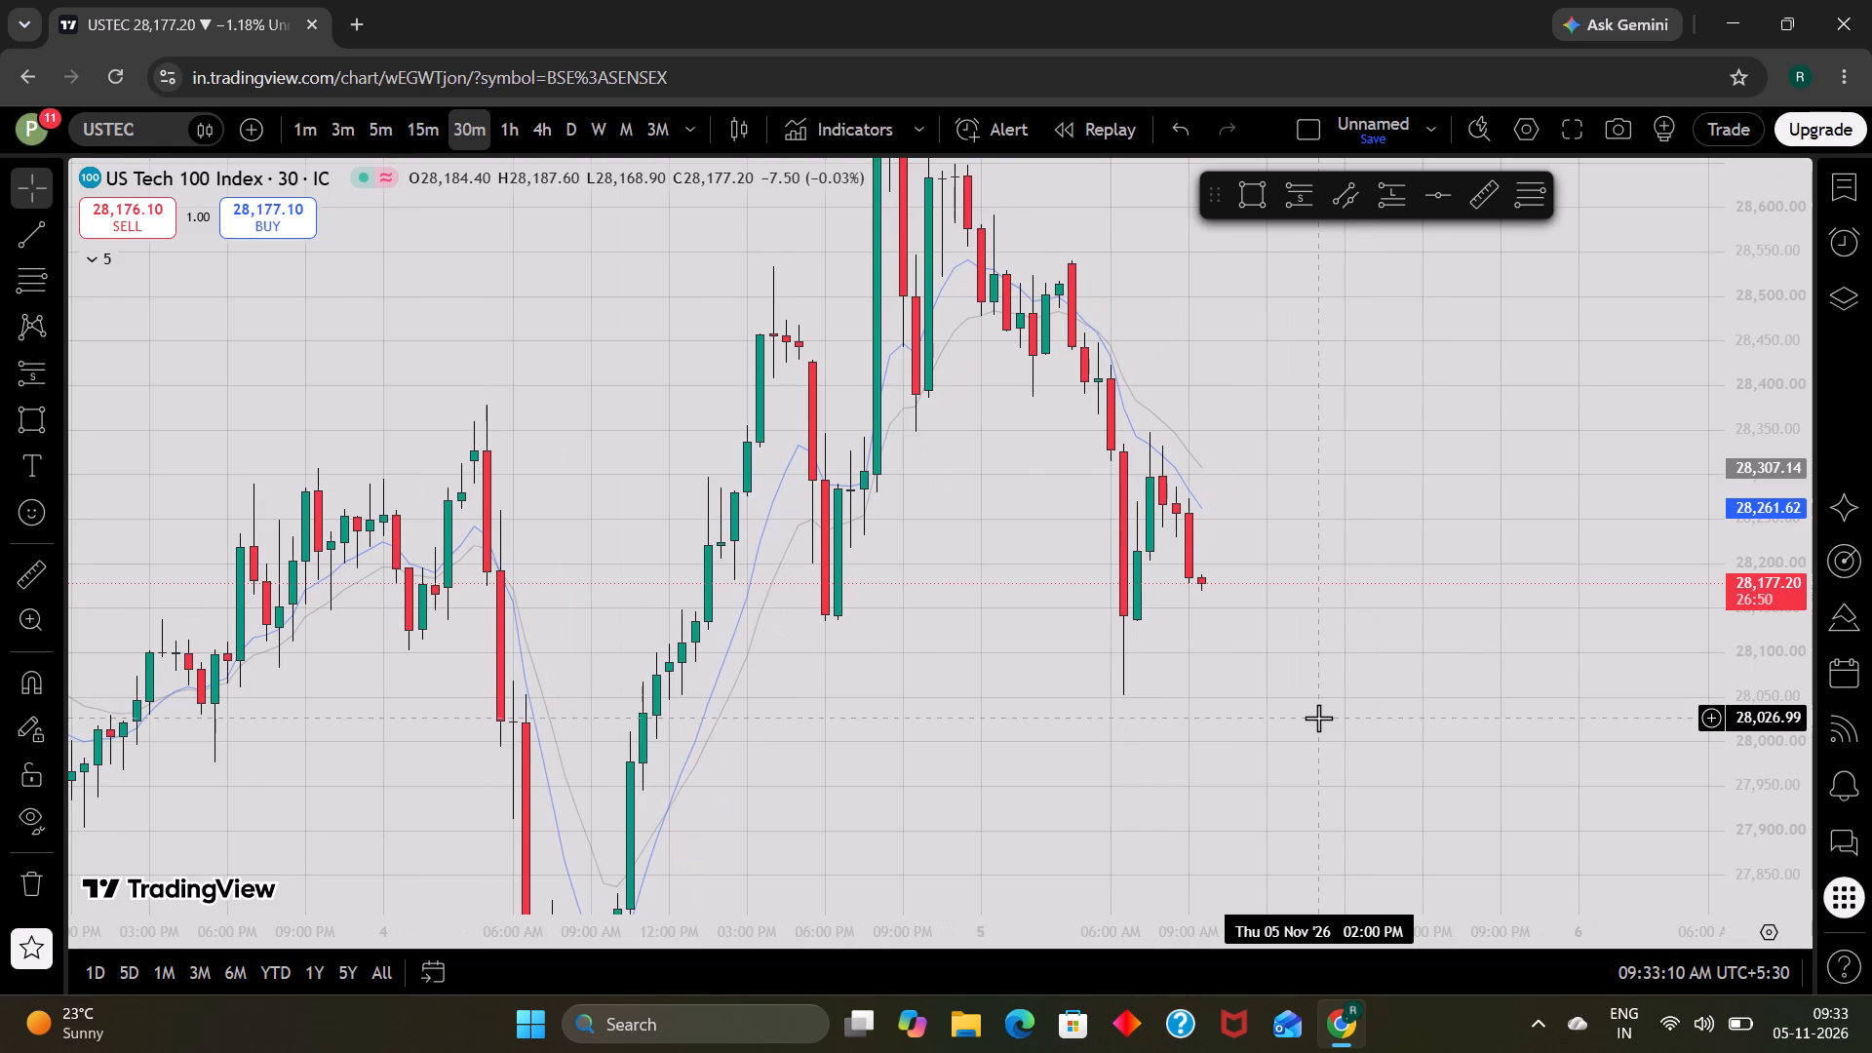
scroll(1318, 718, "up", 1)
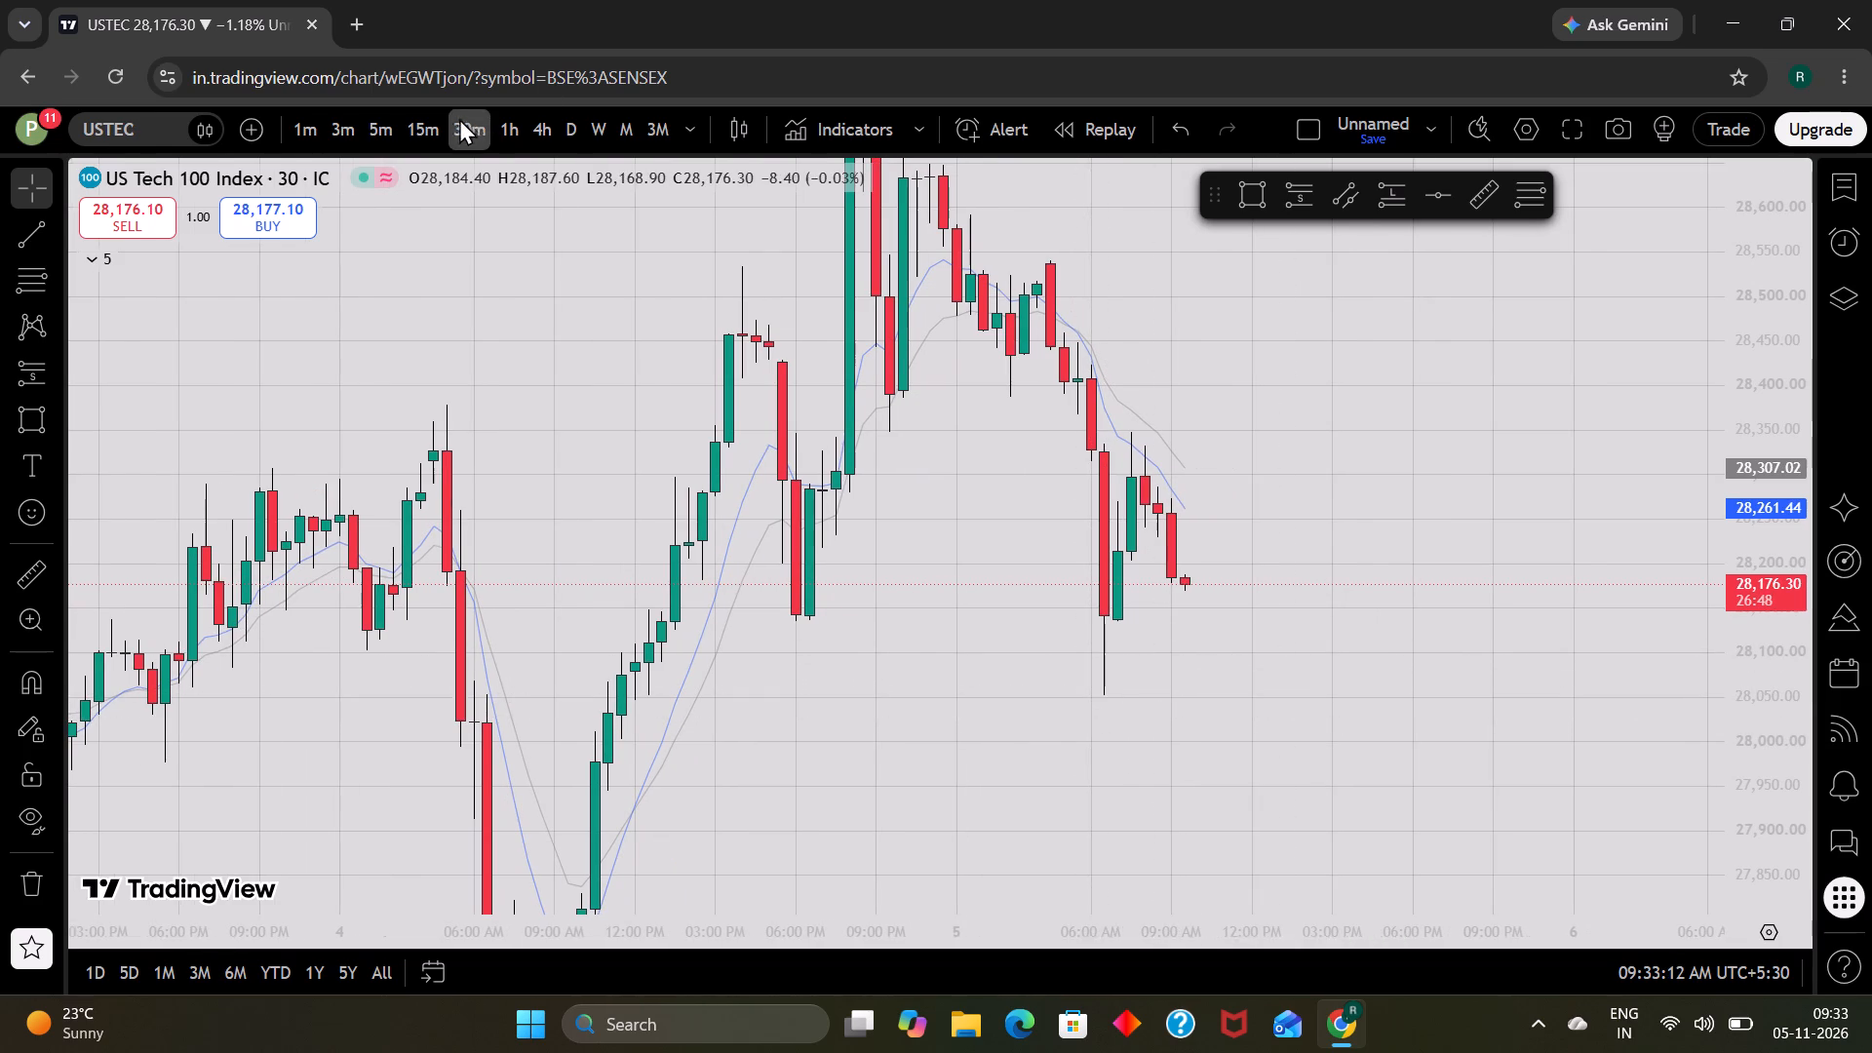
left_click(1542, 211)
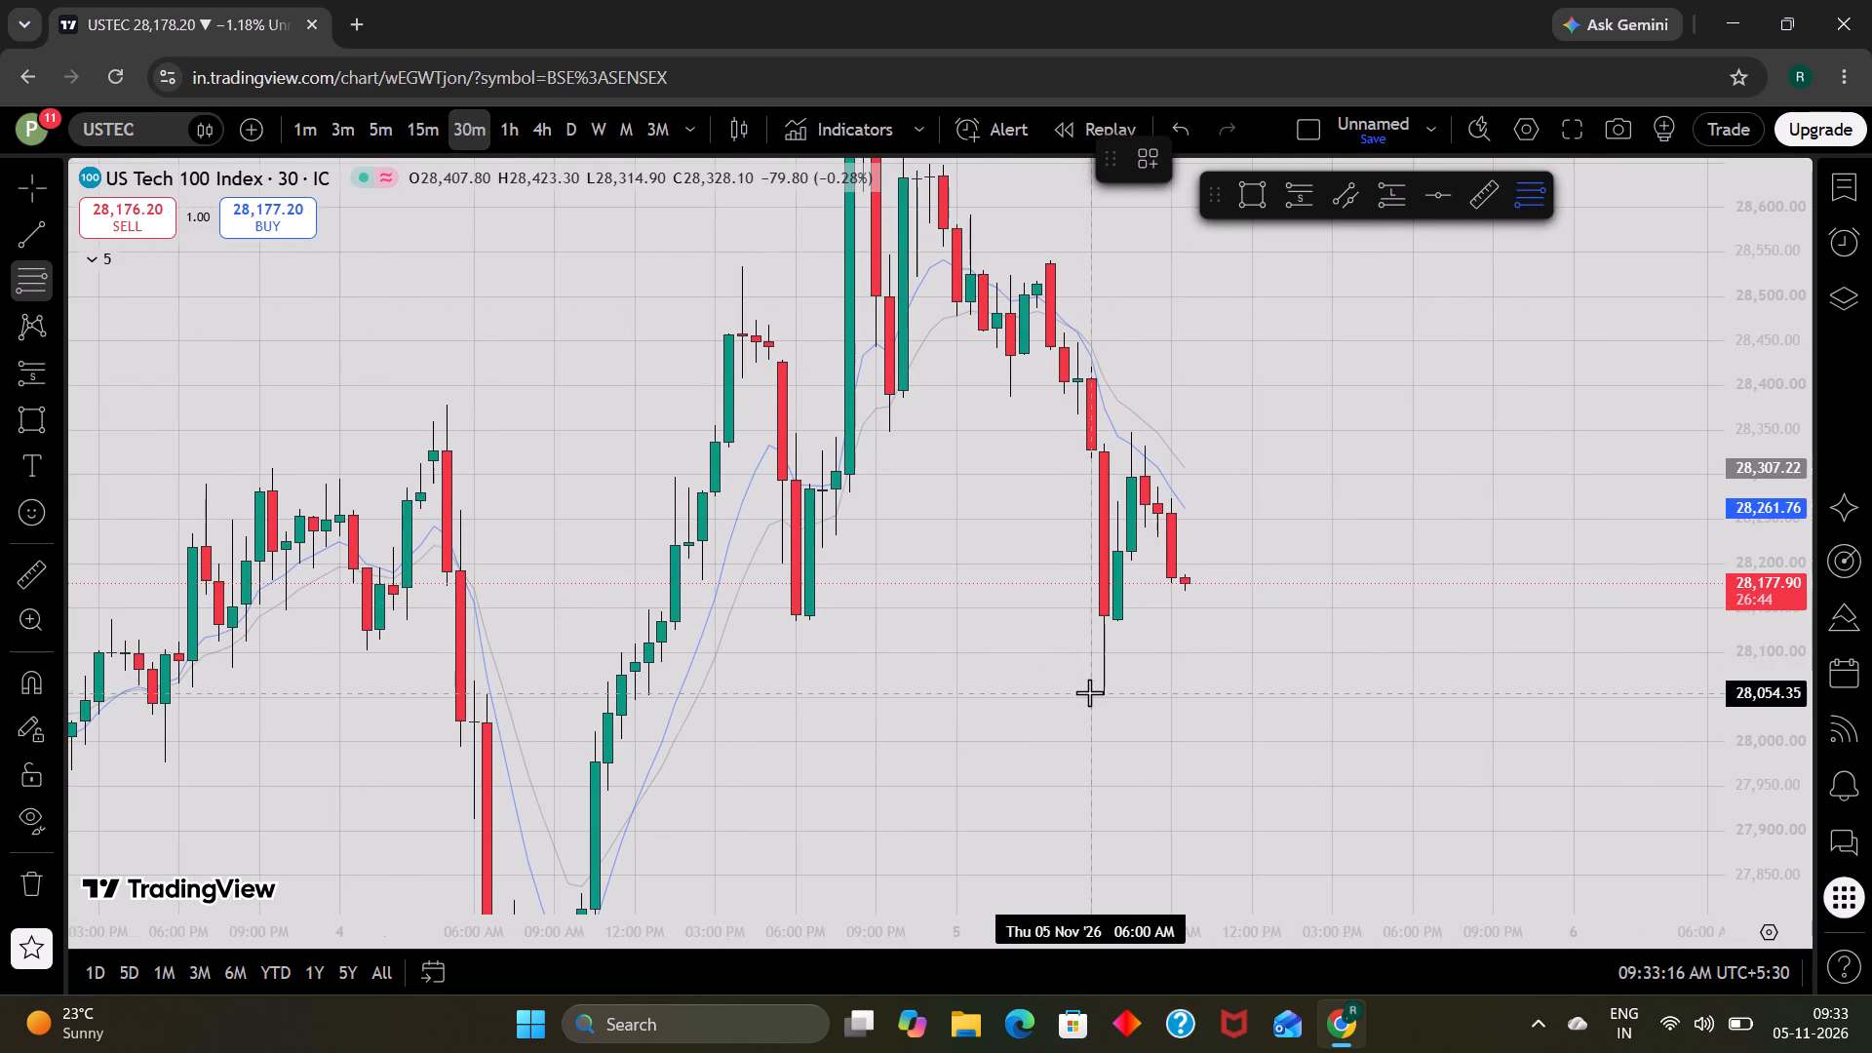
left_click_drag(1091, 692, 1252, 441)
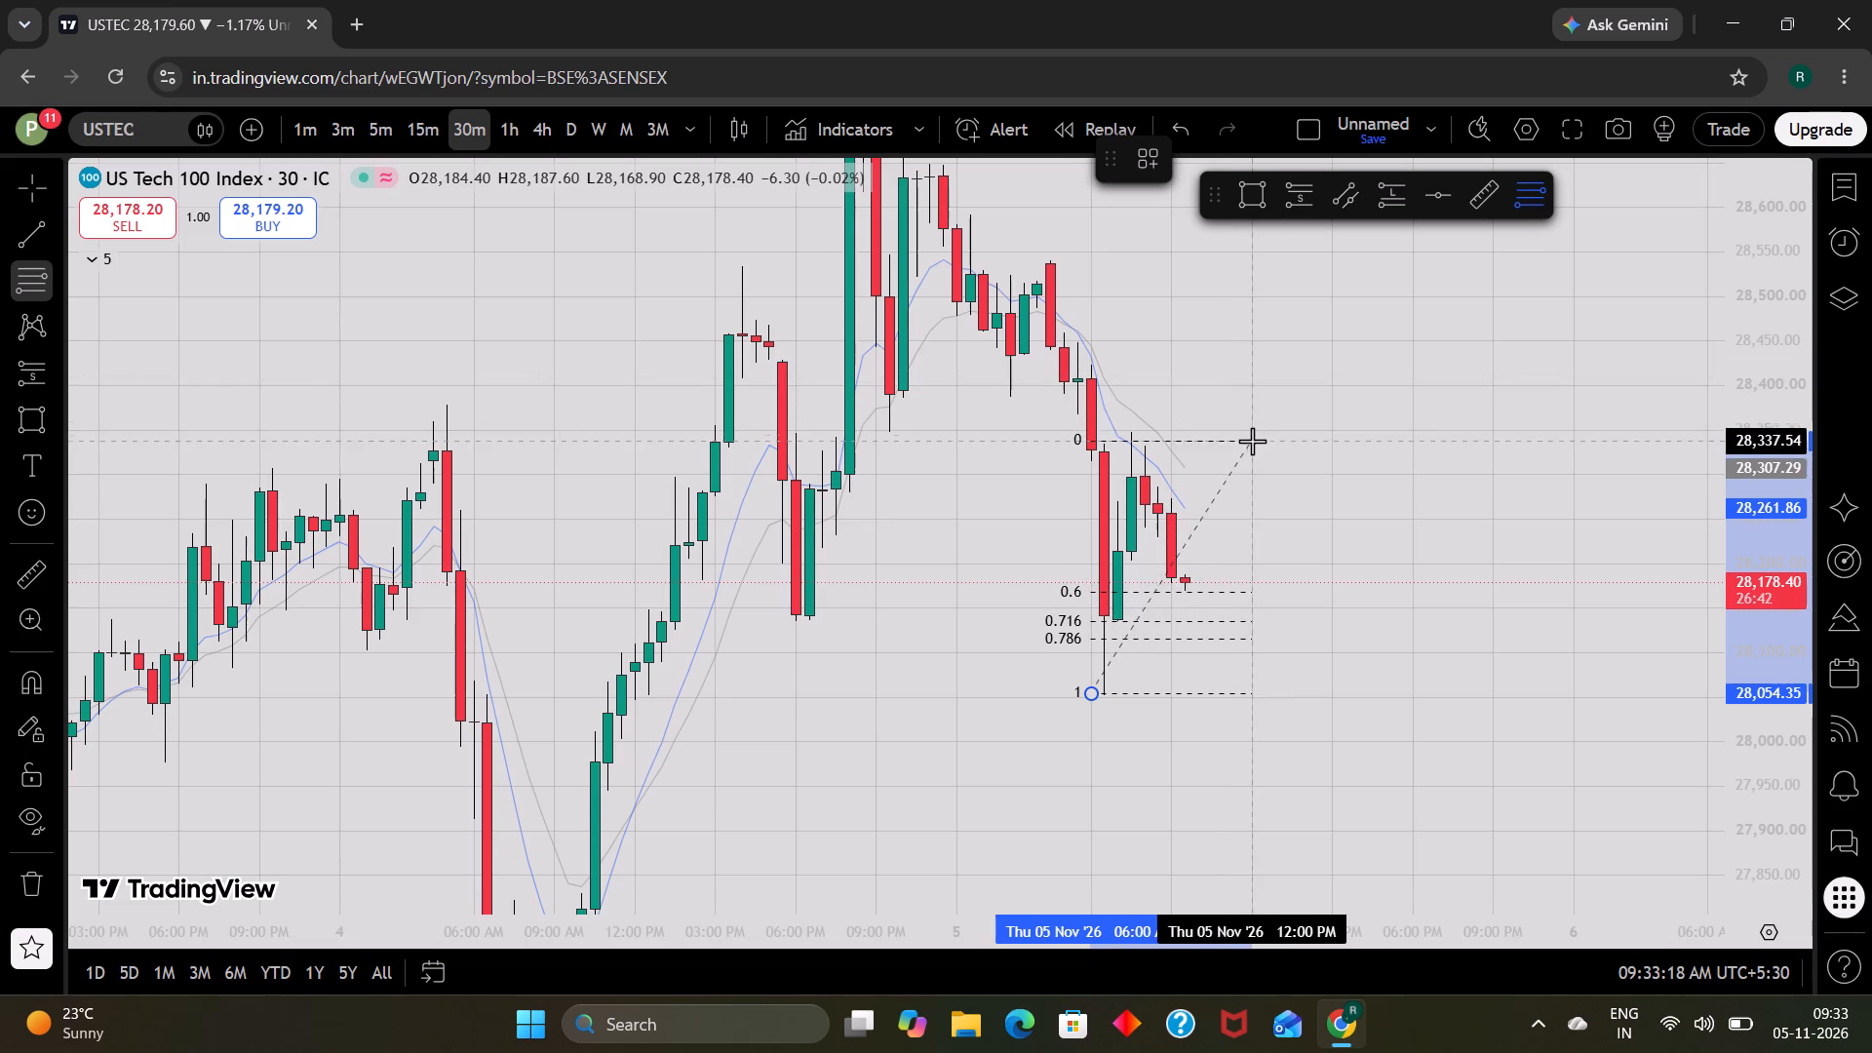
left_click_drag(1252, 441, 1240, 432)
left_click(1240, 432)
left_click(1378, 549)
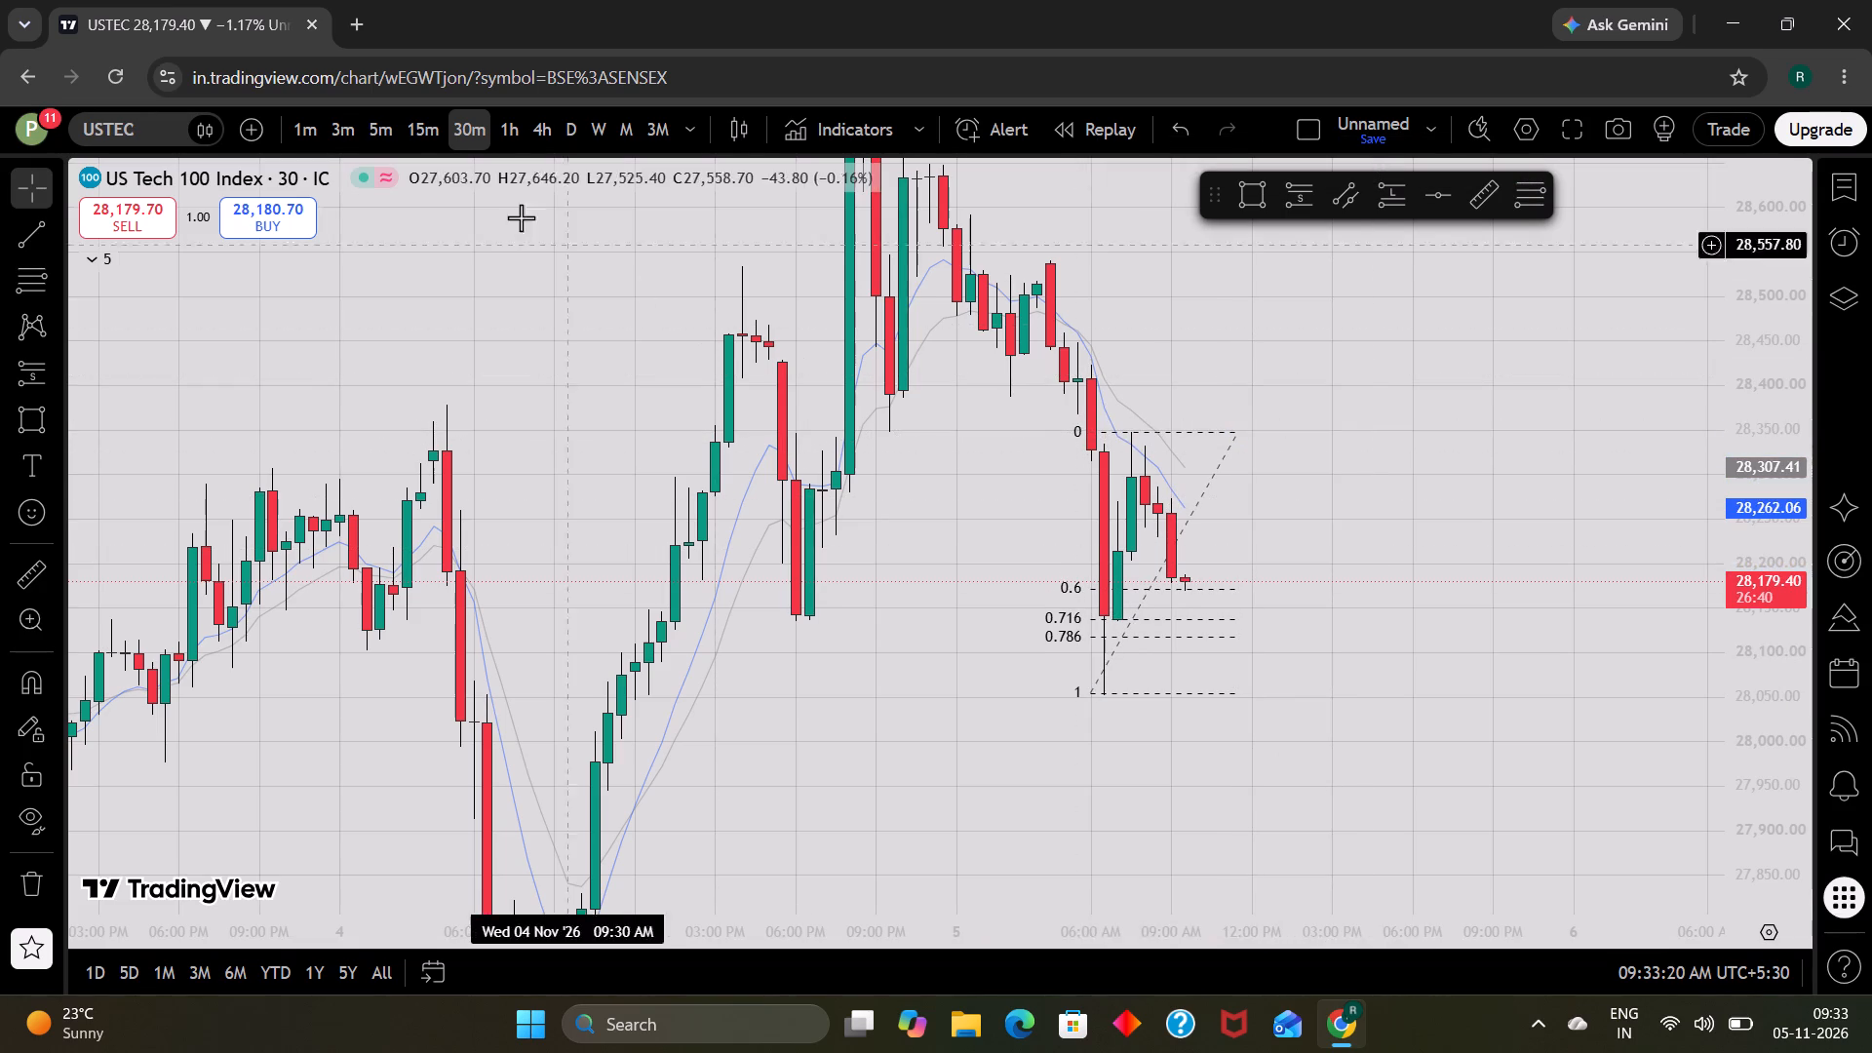
Set the USTEC chart to the 15-minute timeframe and examine the latest candles against the Fibonacci retracement levels.
left_click(416, 128)
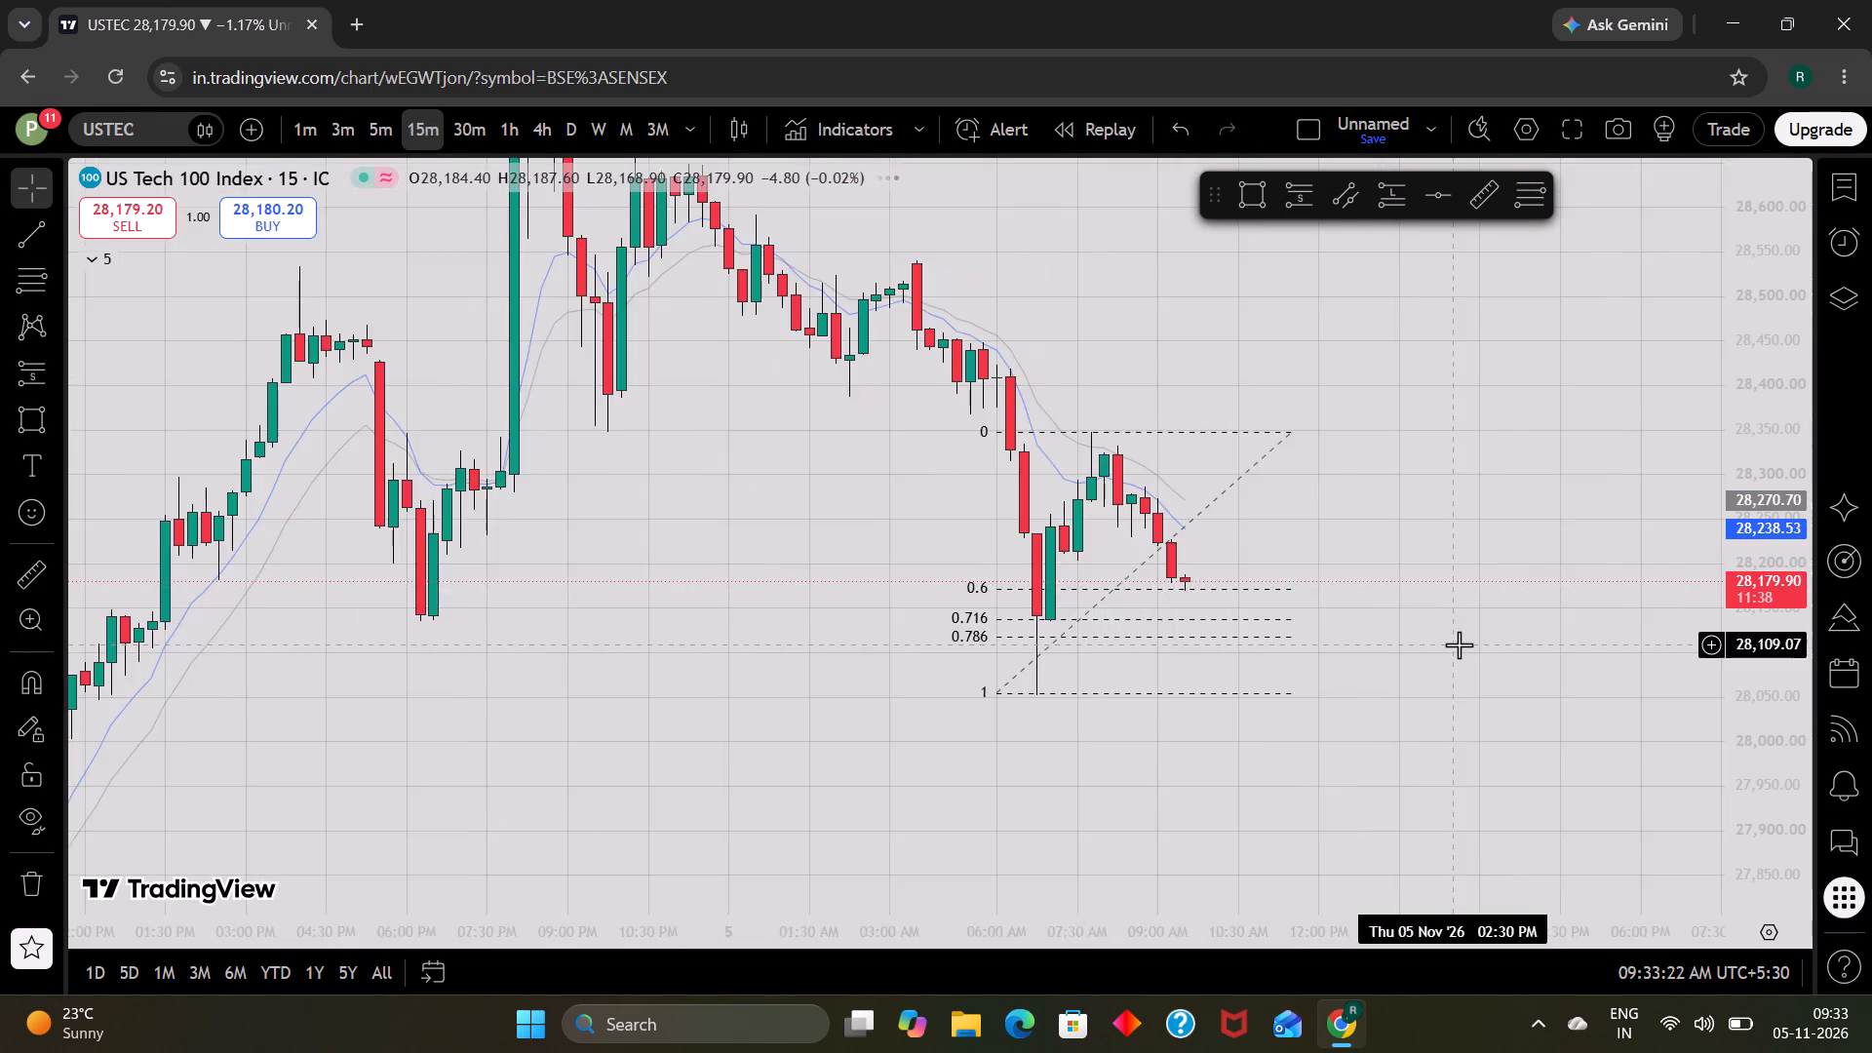
scroll(1459, 644, "down", 2)
scroll(1772, 684, "up", 3)
scroll(1598, 721, "up", 1)
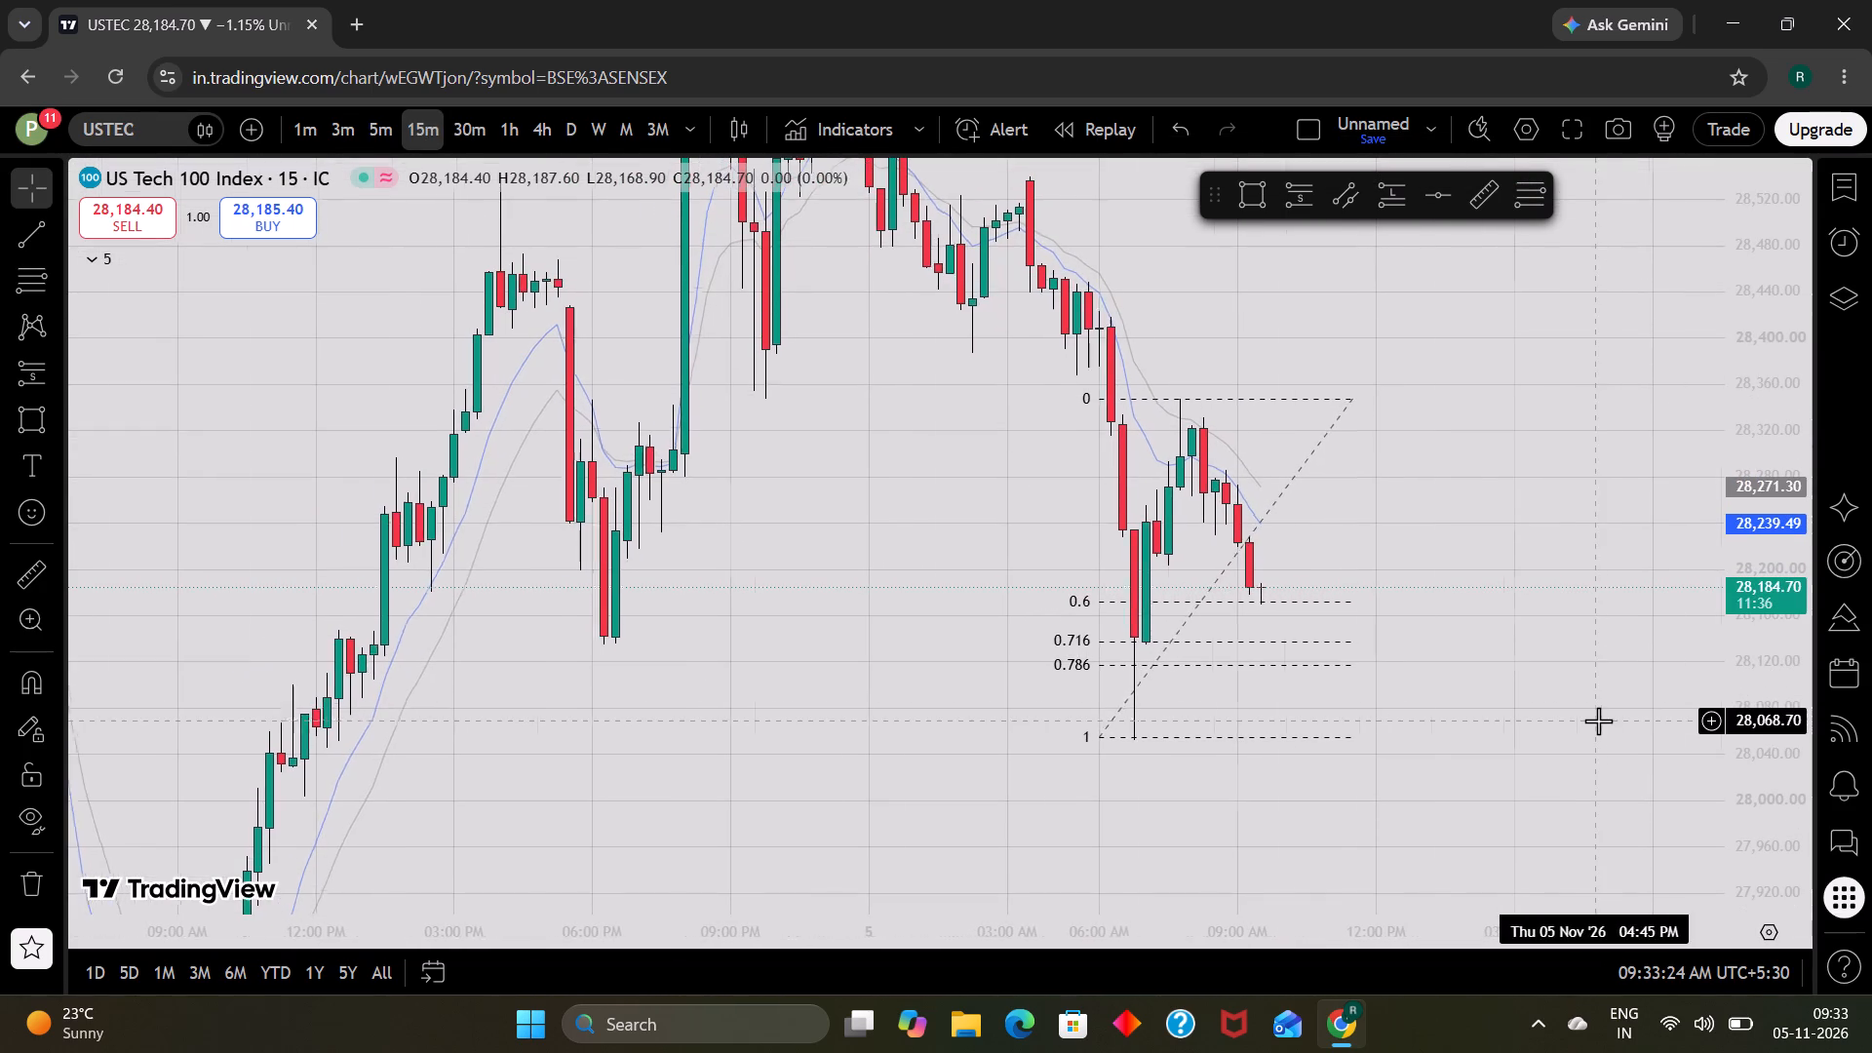
scroll(1598, 721, "up", 2)
left_click(1538, 754)
scroll(1538, 754, "down", 4)
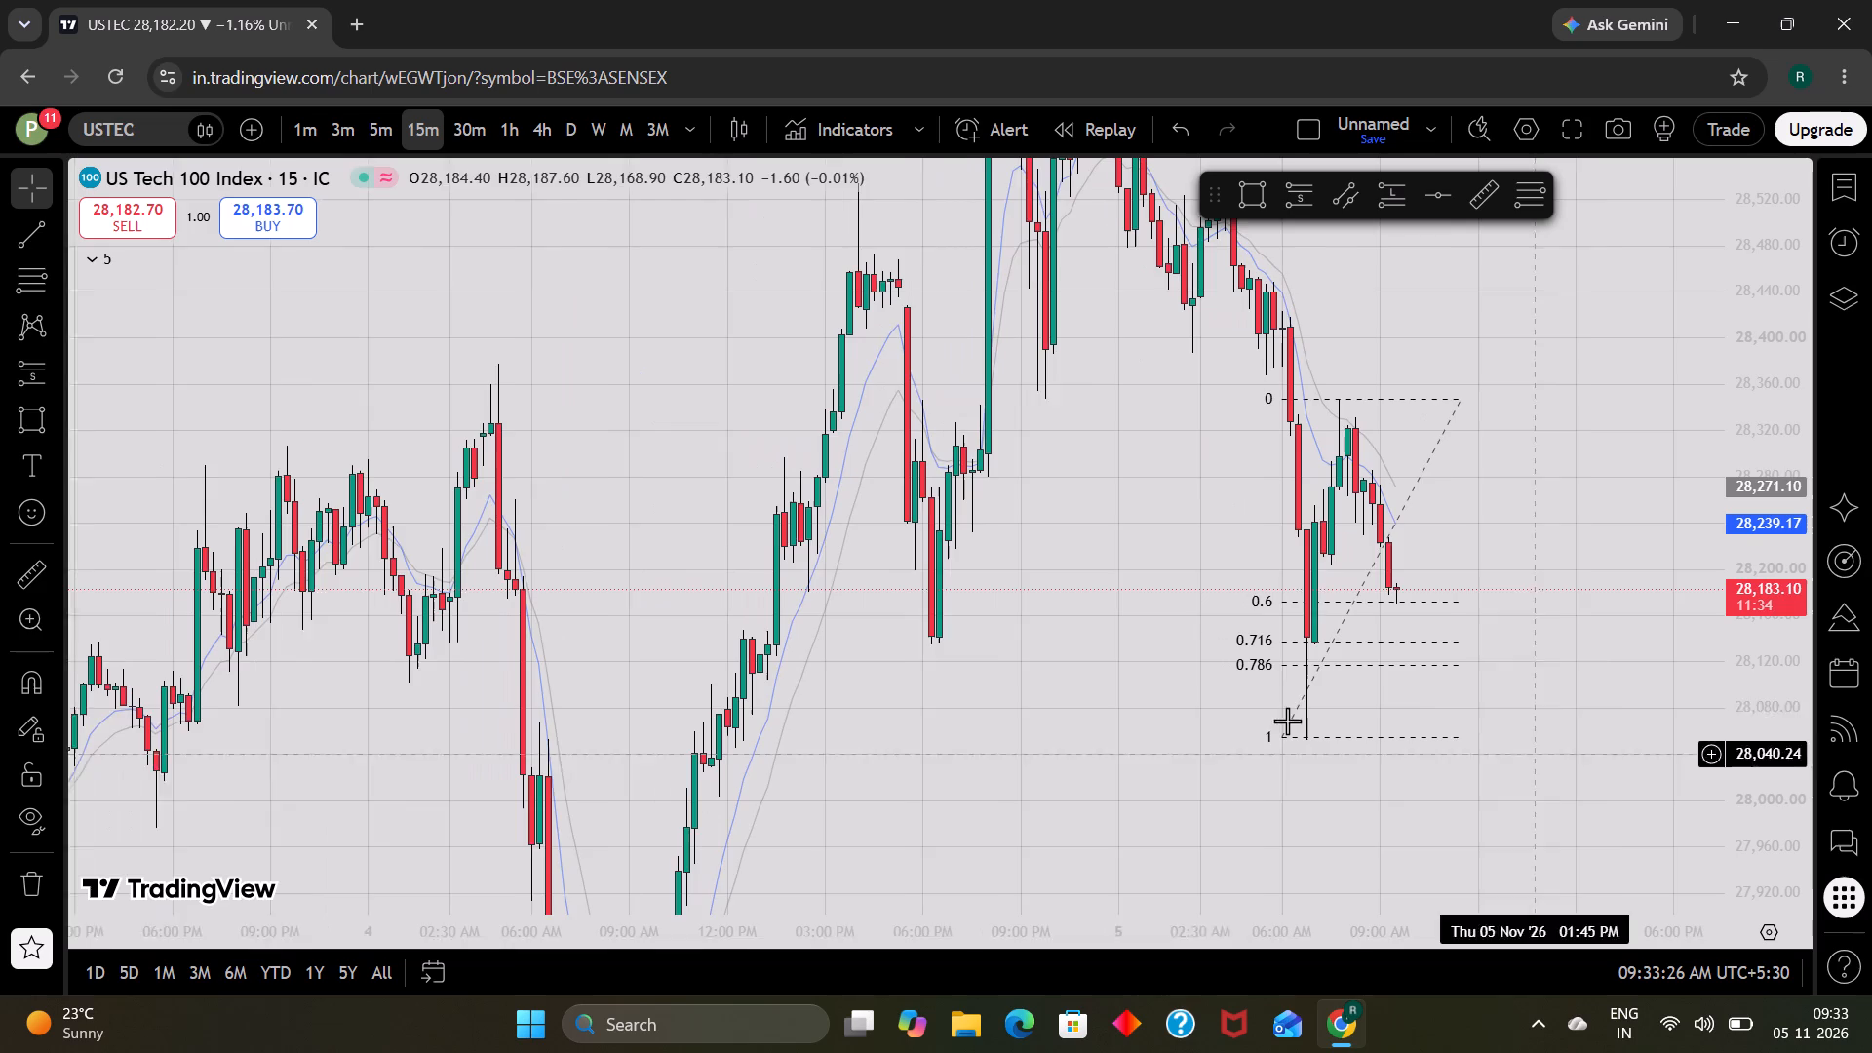
scroll(1147, 707, "up", 1)
left_click_drag(1075, 711, 1067, 735)
scroll(1067, 735, "up", 1)
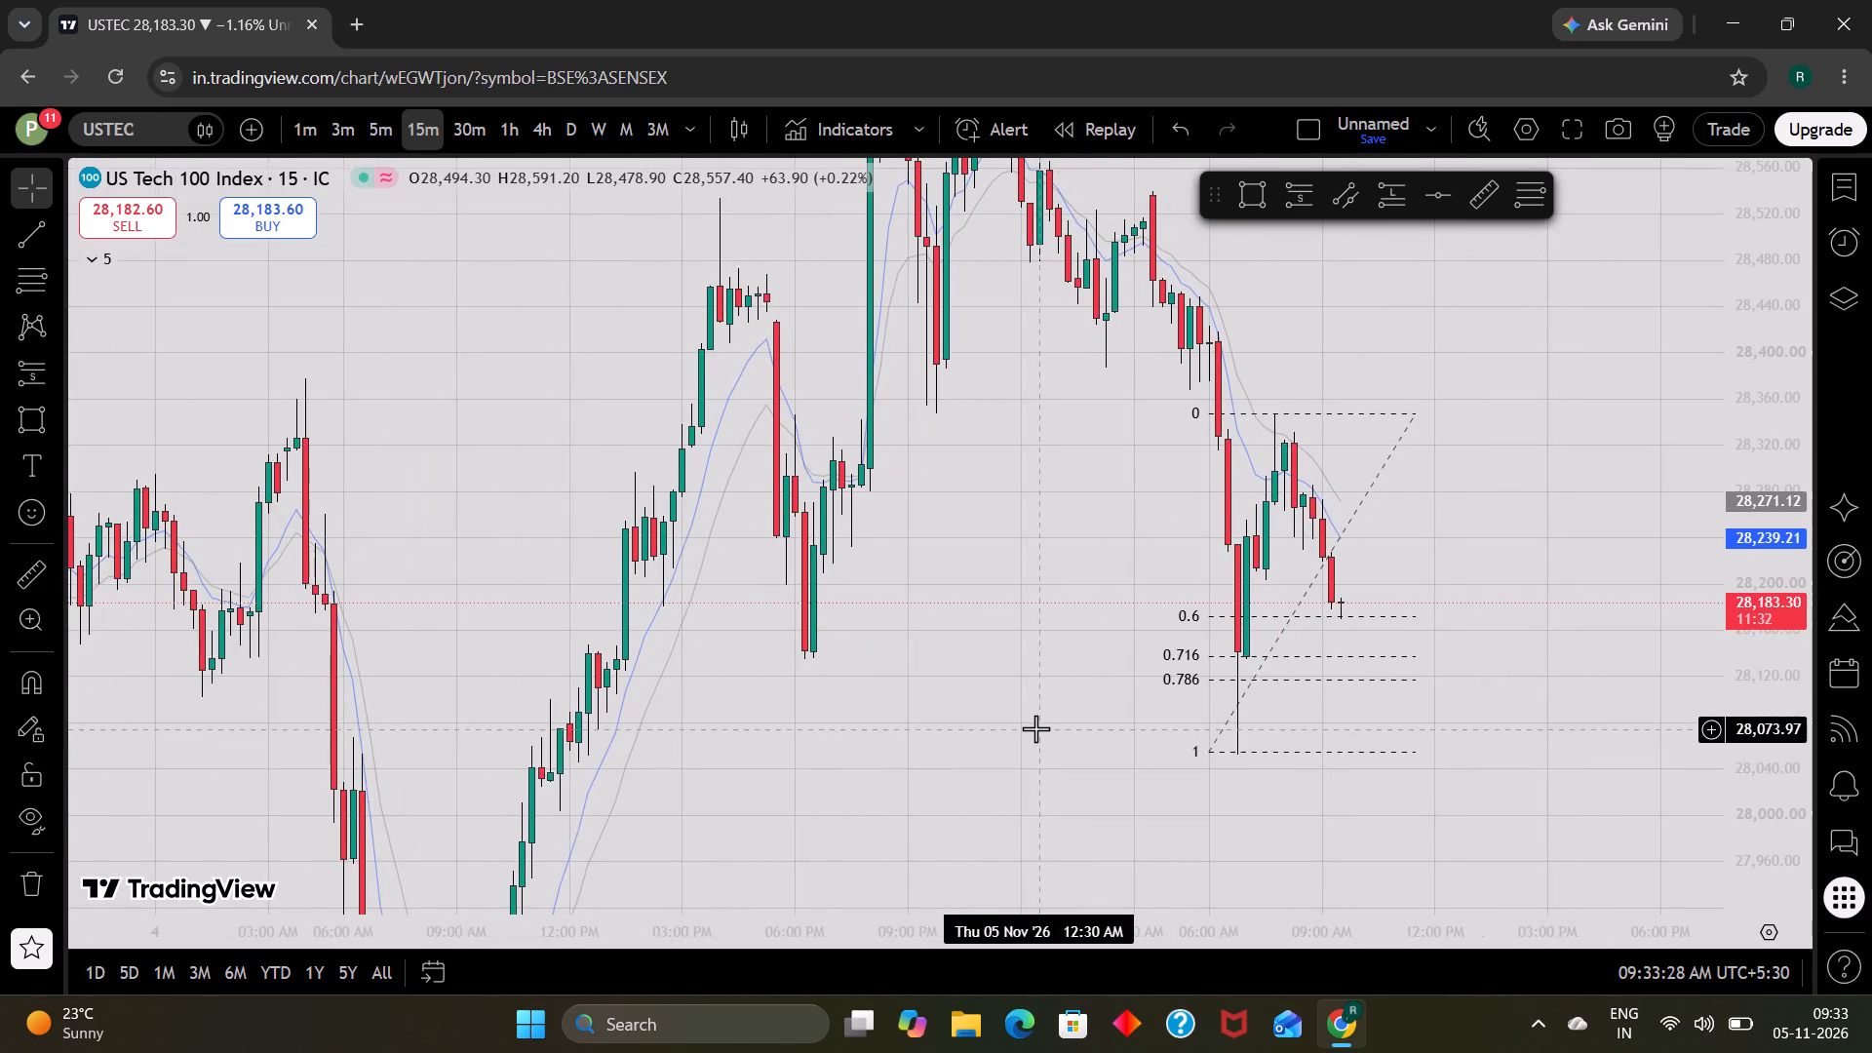
scroll(1035, 728, "up", 1)
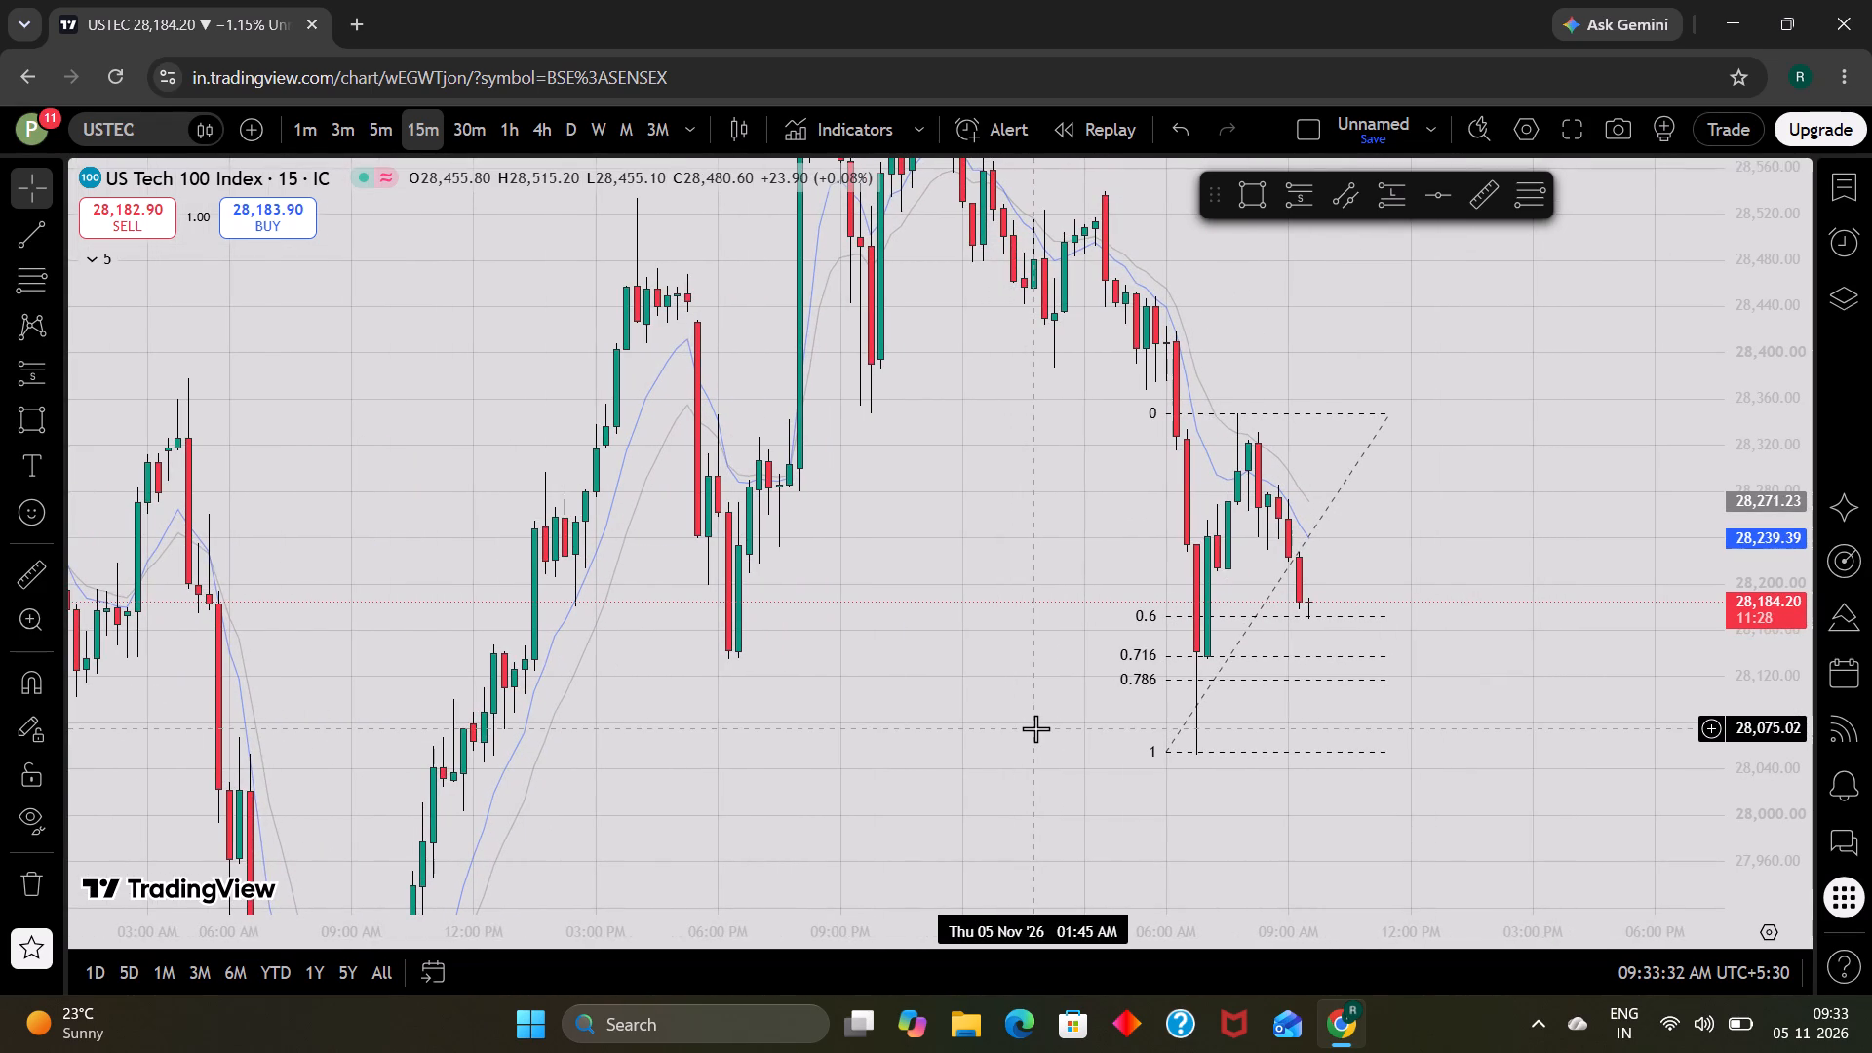
Minimise the chart window and launch the app with the K logo from the desktop.
left_click(1719, 8)
double_click(131, 761)
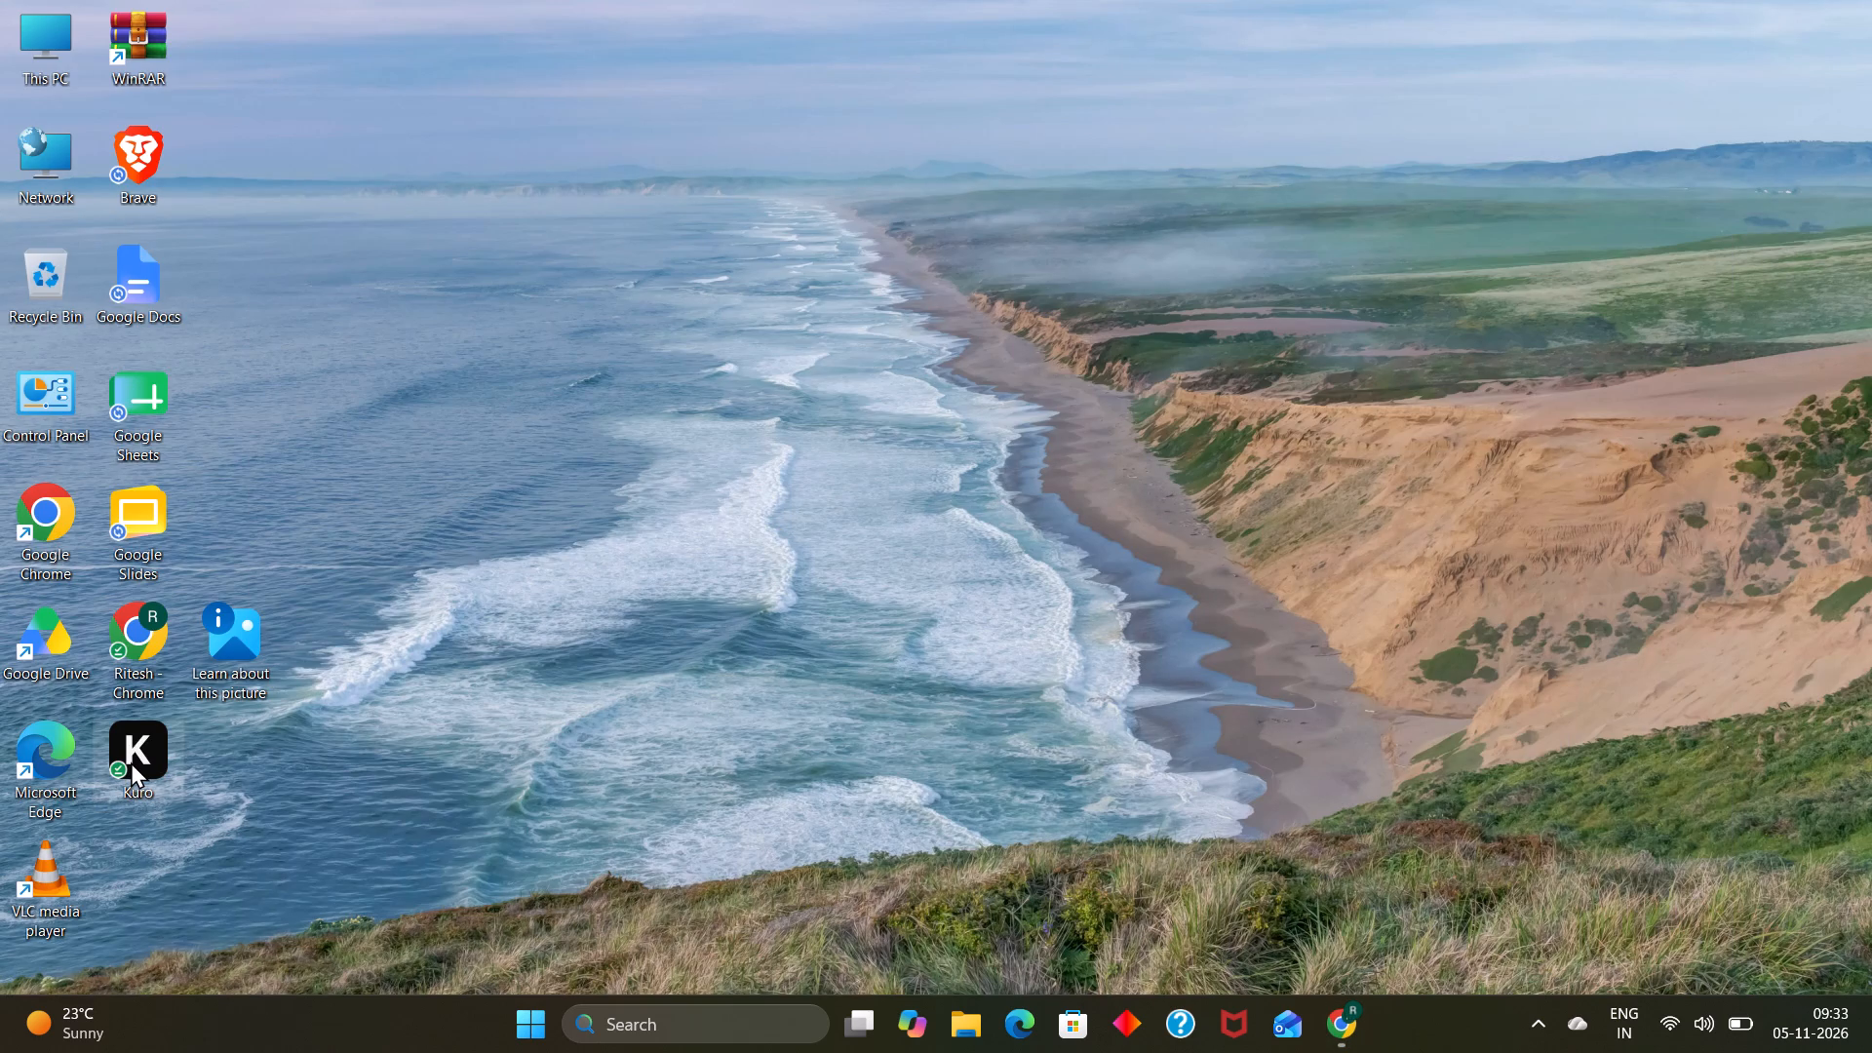
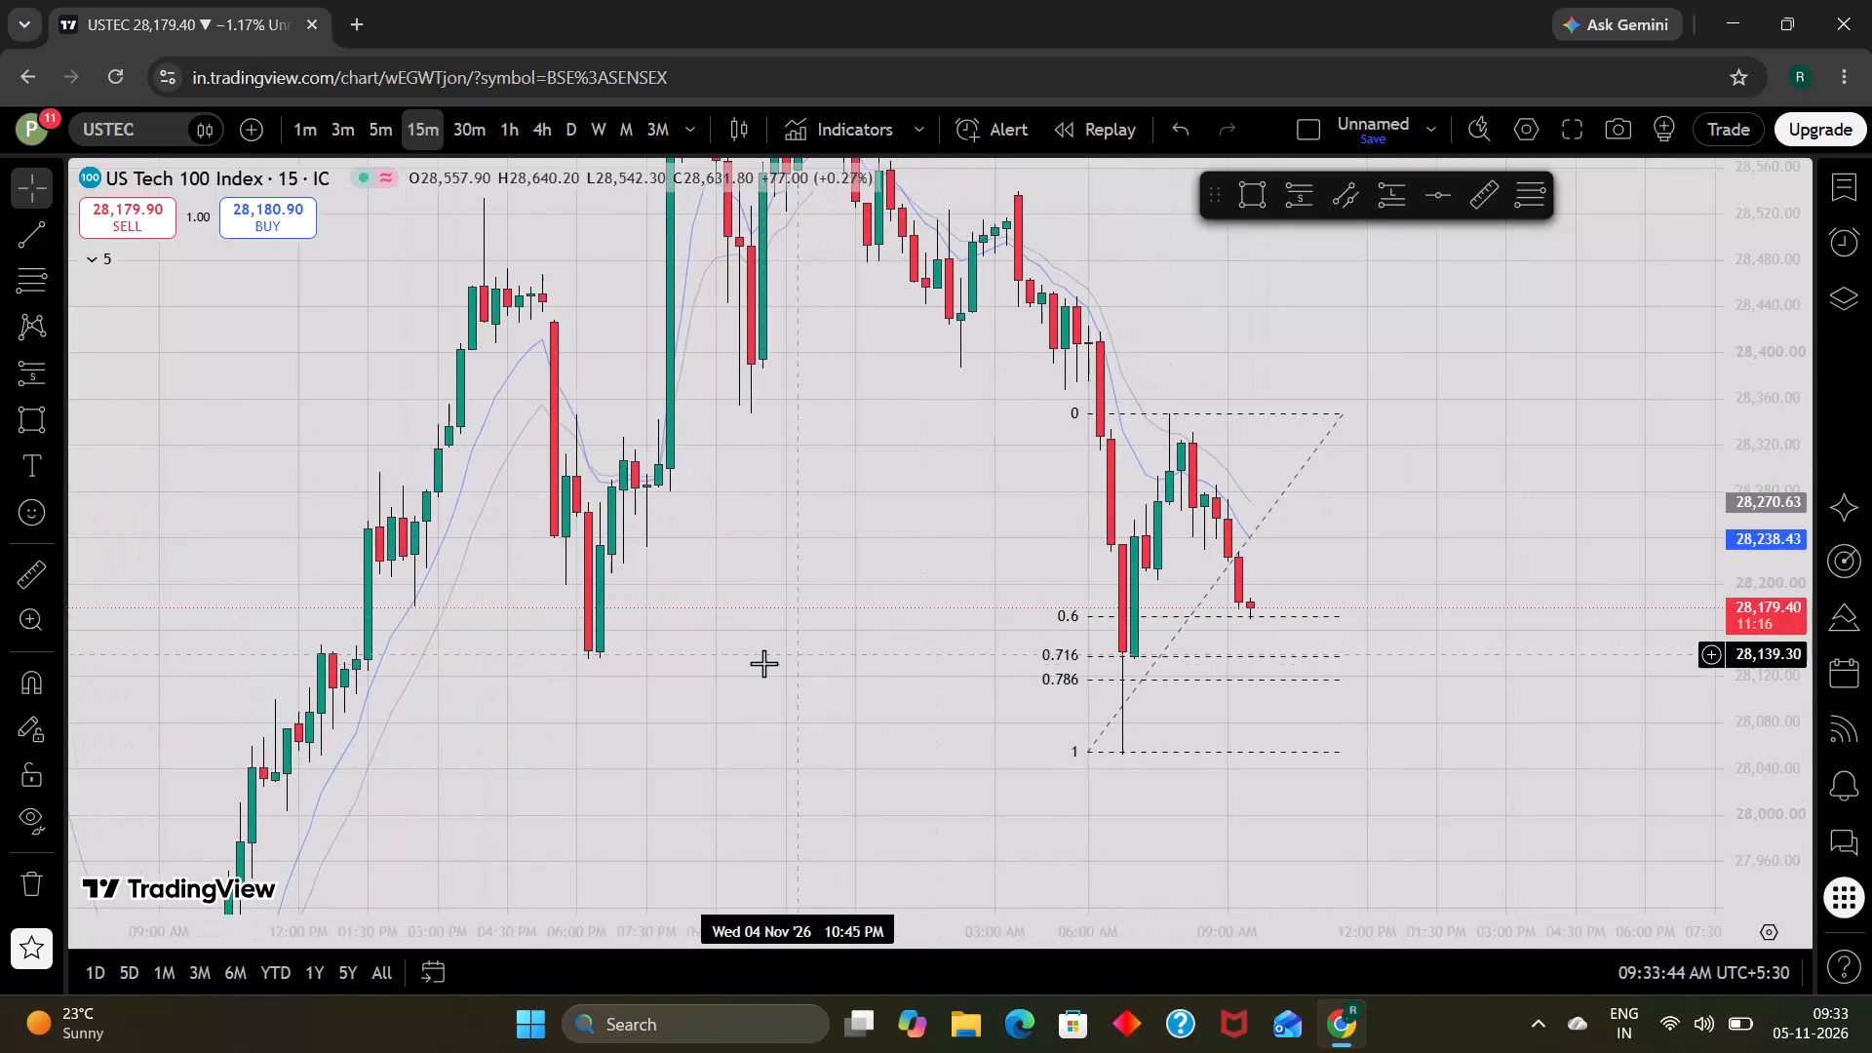
Delete the Fibonacci retracement from the USTEC 15-minute chart after reviewing the latest candles against its levels.
left_click_drag(762, 663, 760, 633)
scroll(760, 633, "down", 2)
scroll(840, 644, "up", 1)
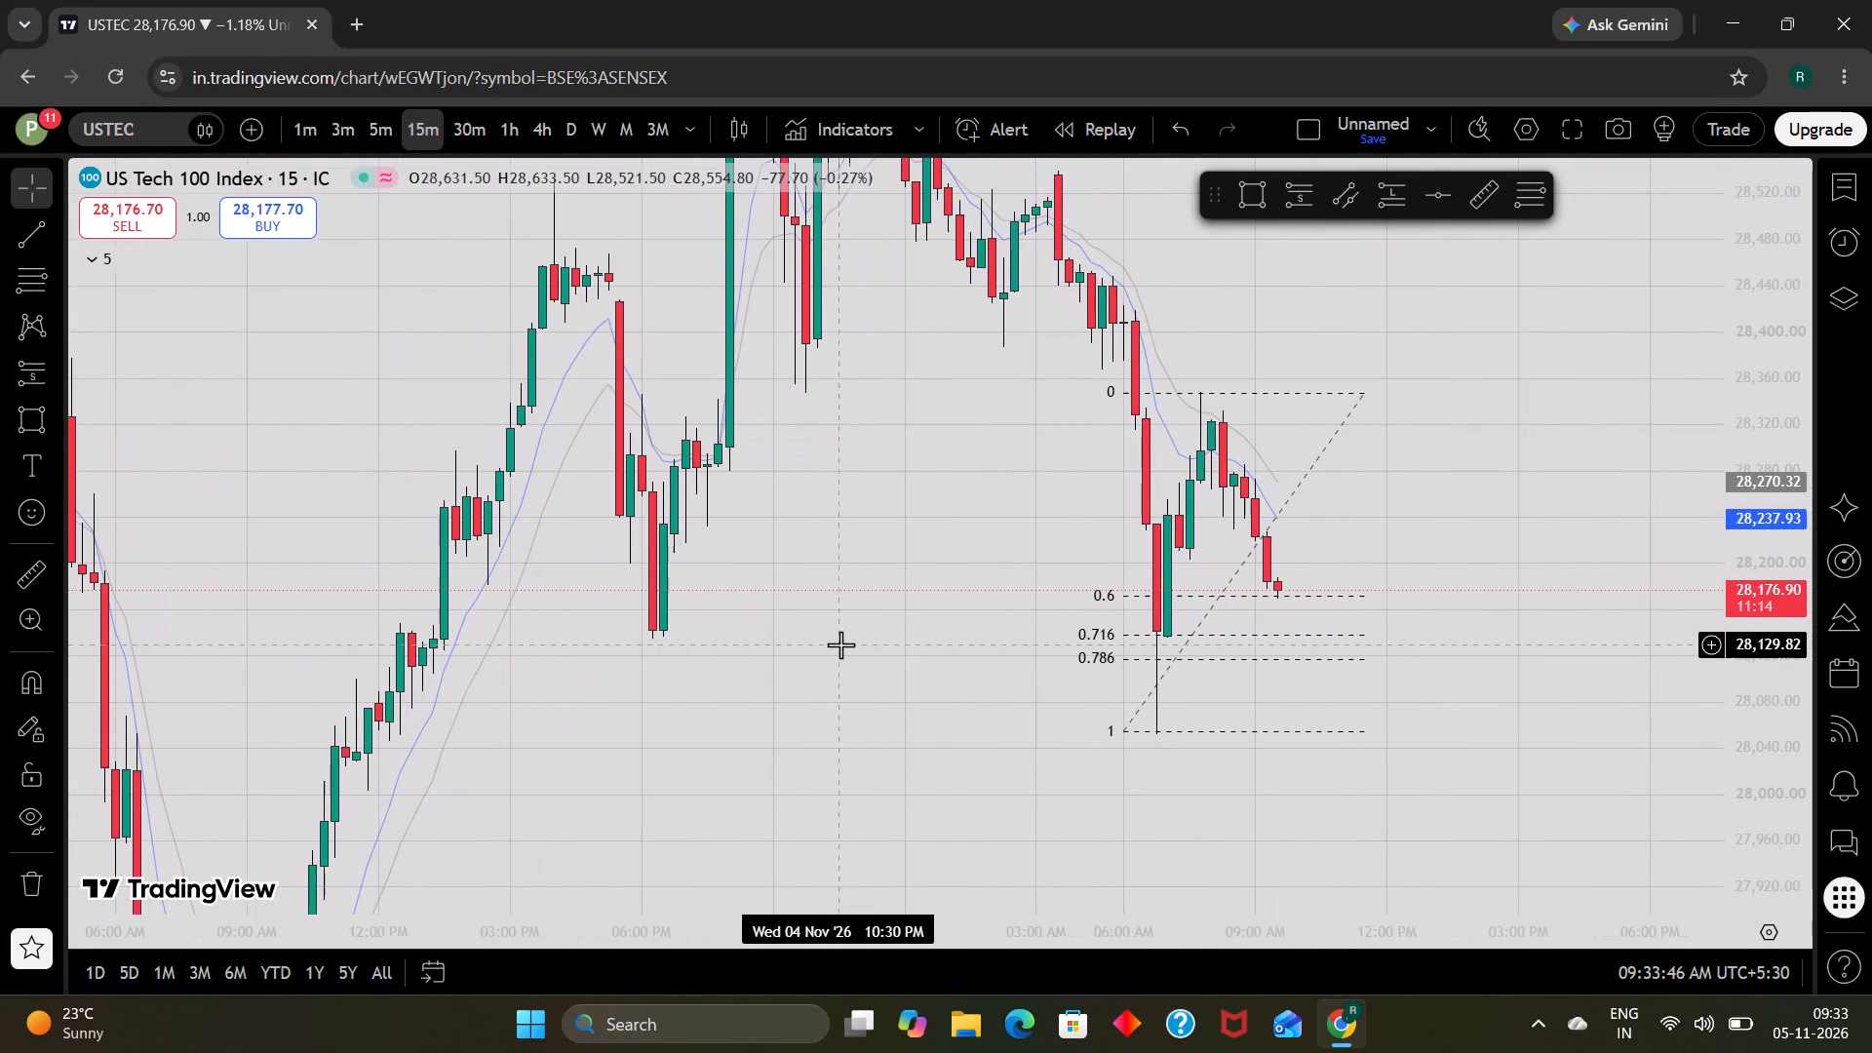
scroll(840, 644, "up", 1)
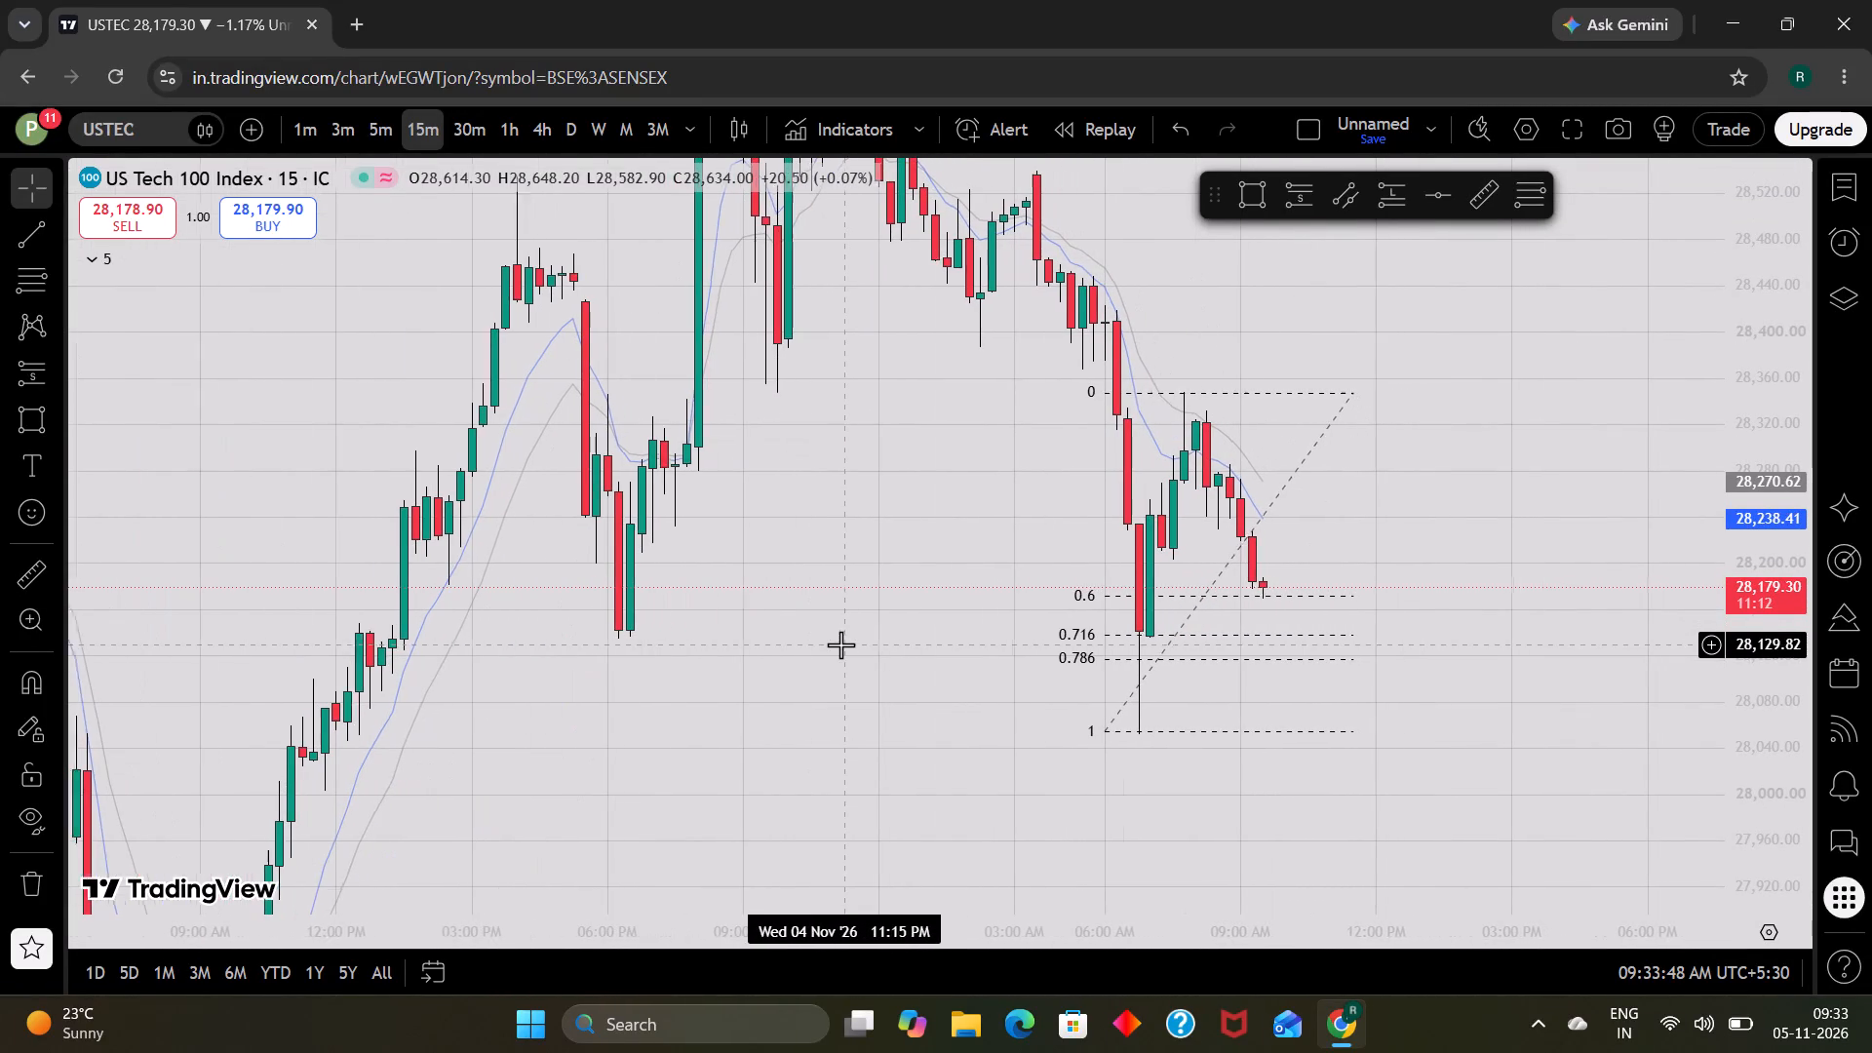
left_click_drag(840, 644, 811, 732)
left_click_drag(851, 643, 847, 724)
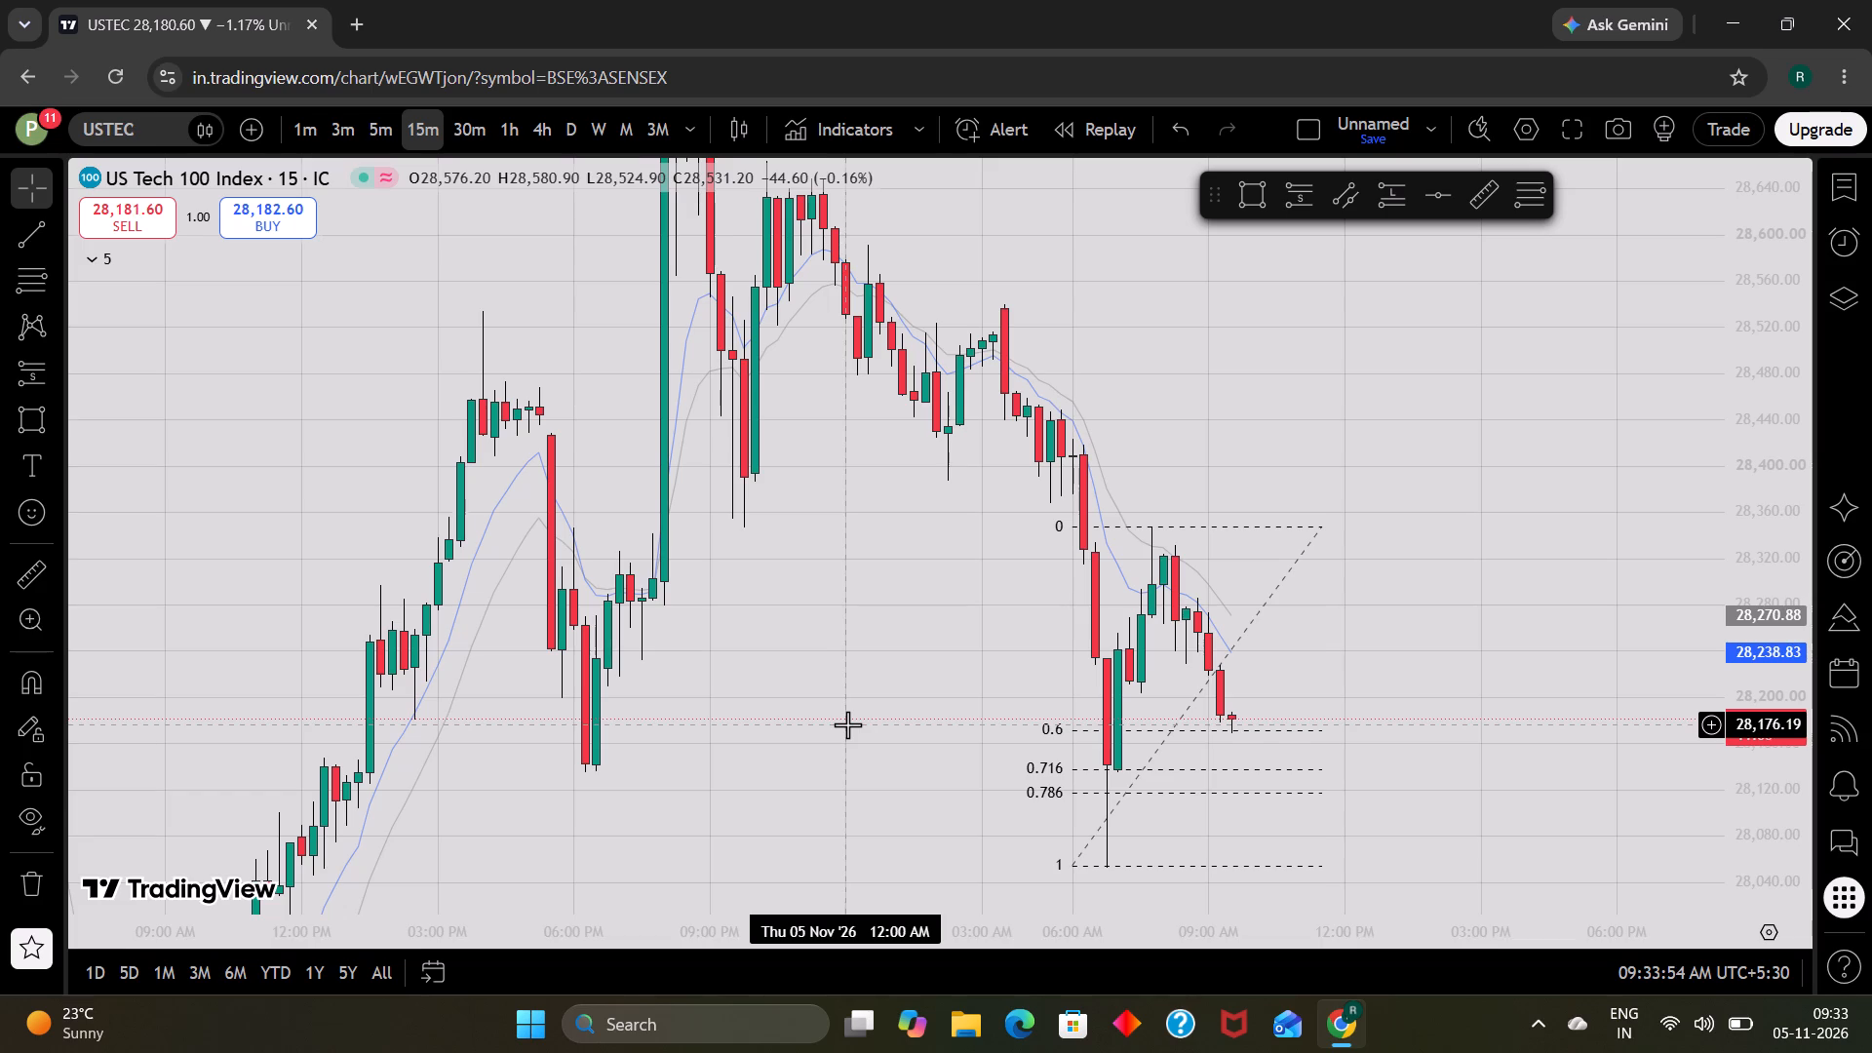
left_click_drag(847, 604, 834, 633)
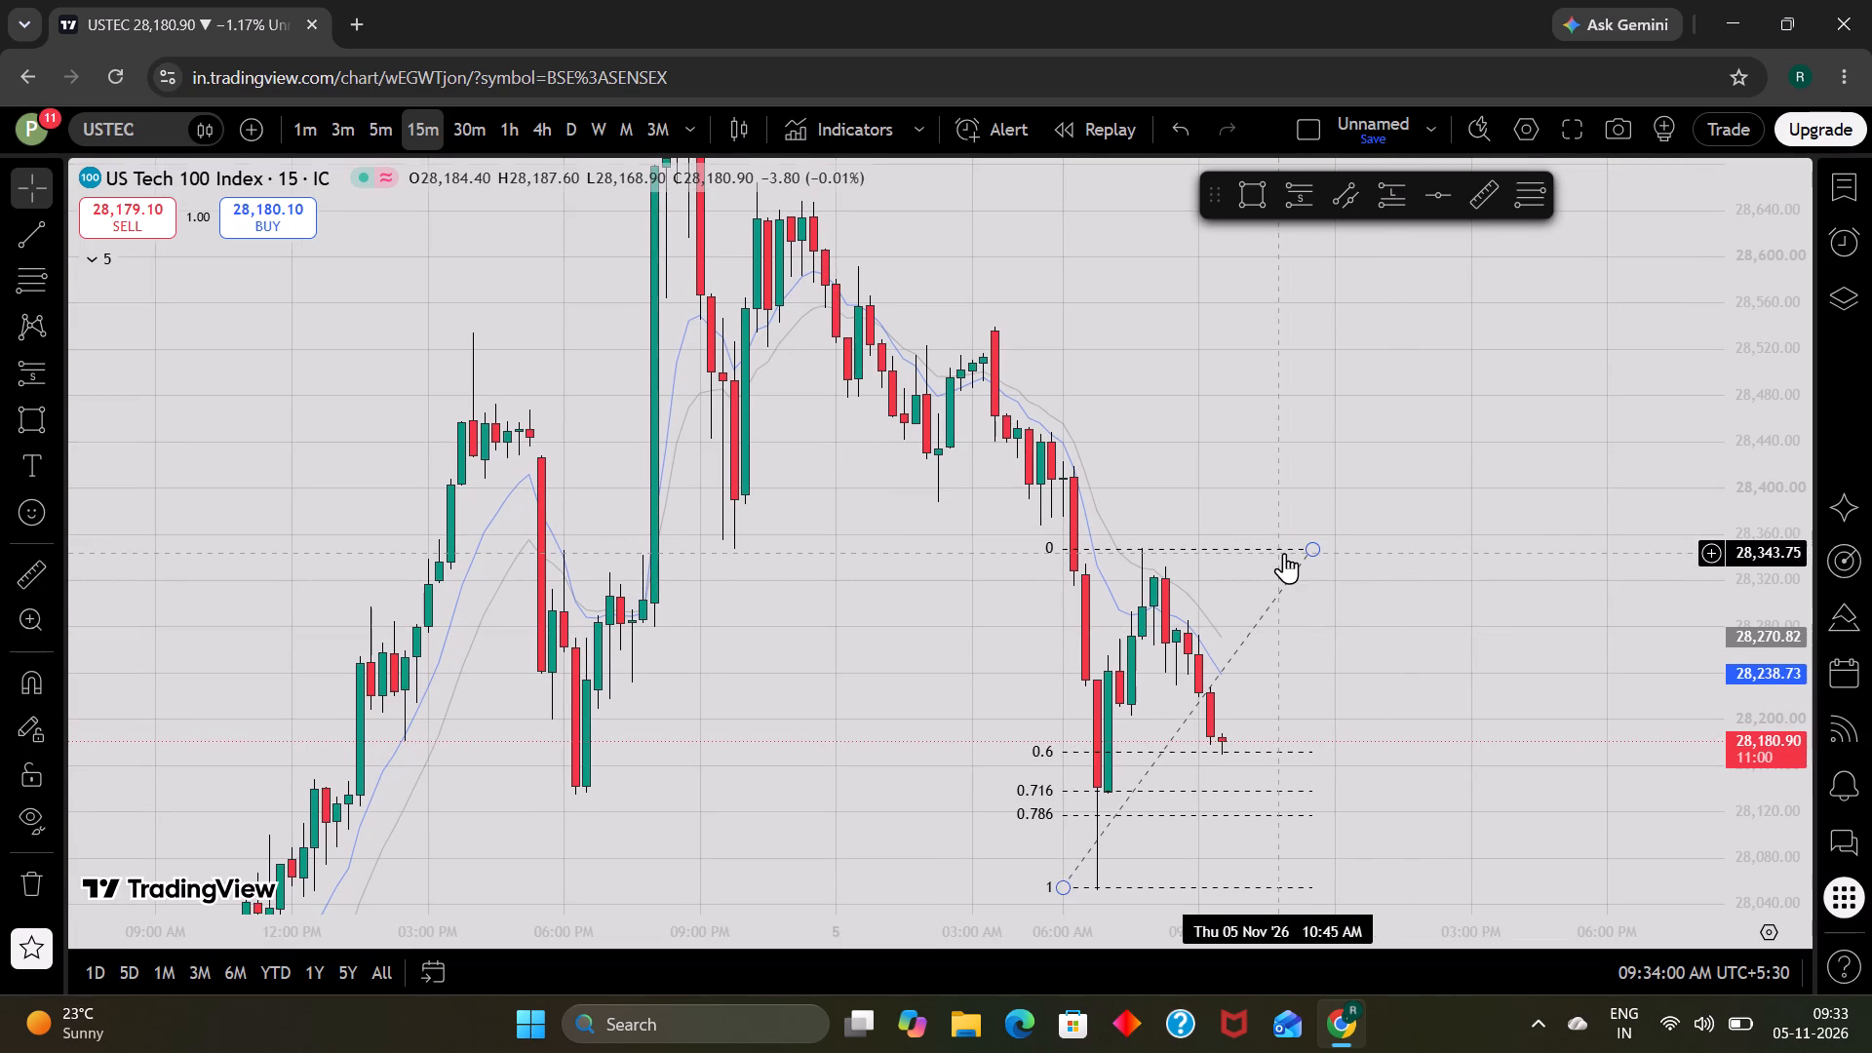
left_click(1319, 551)
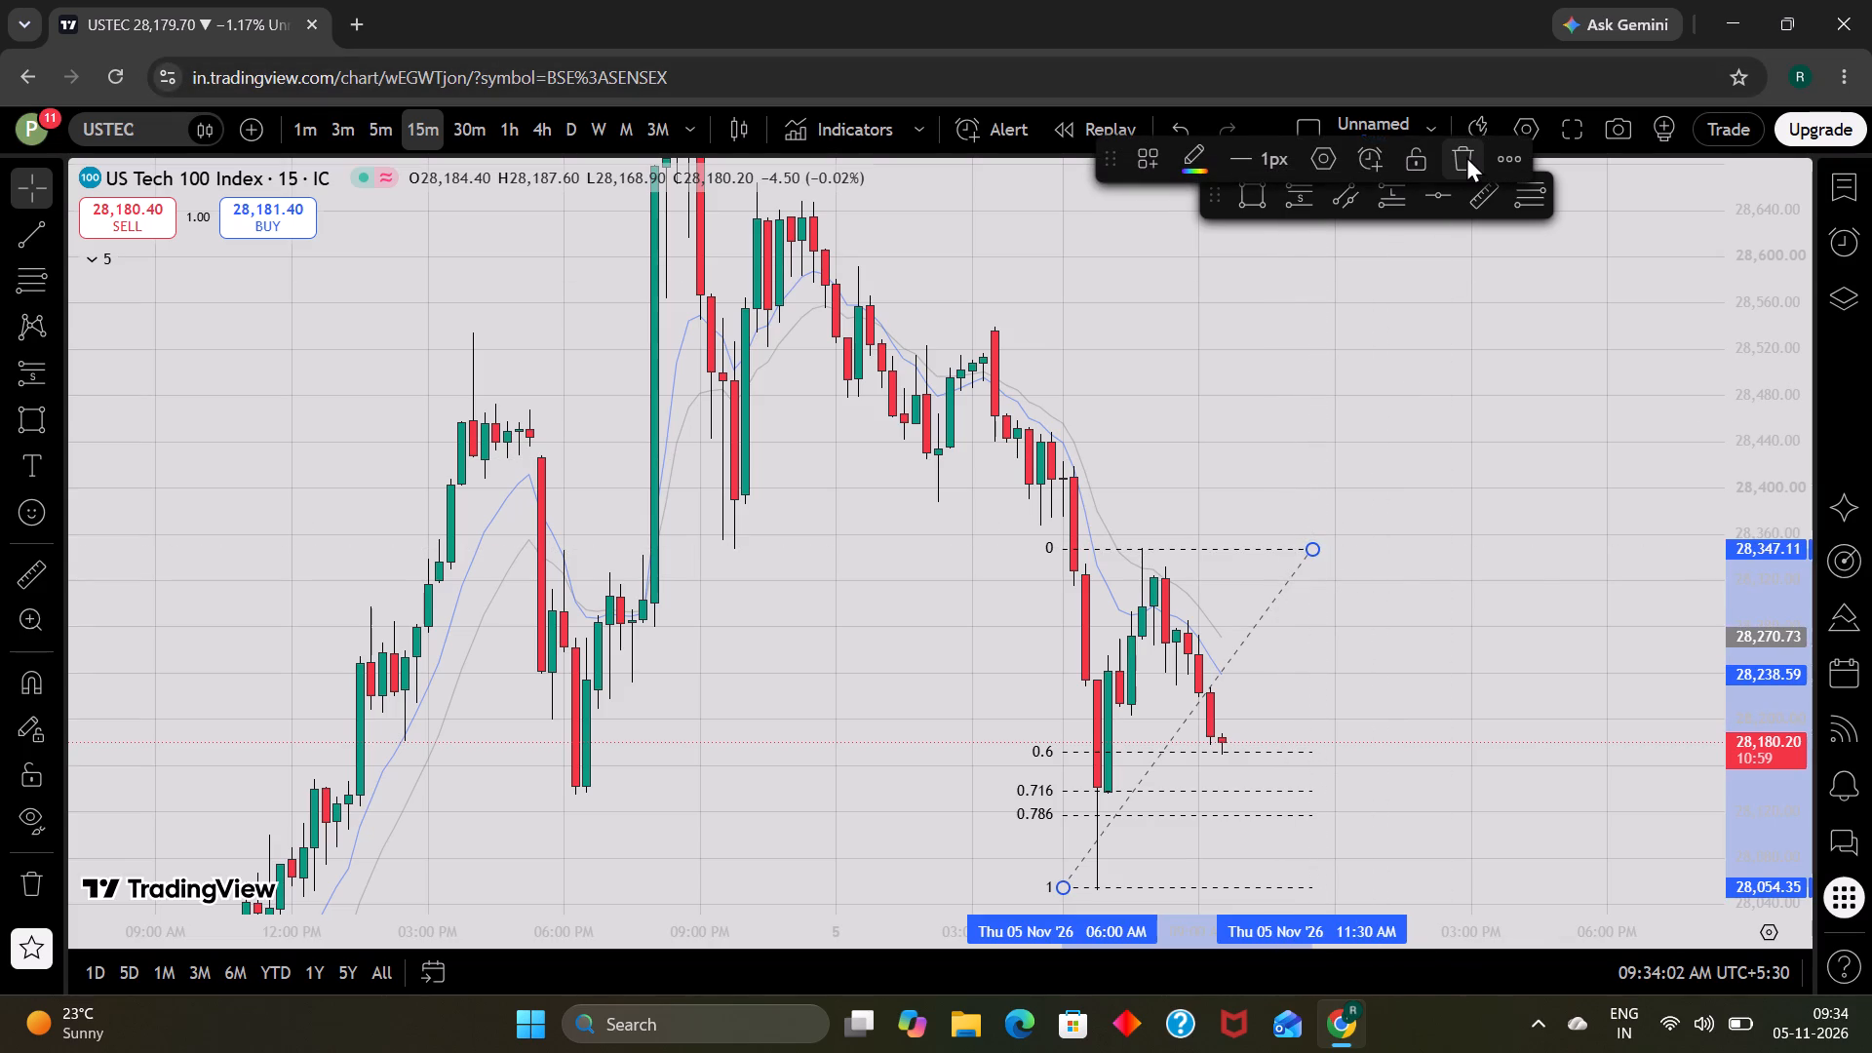
left_click(1466, 156)
Check the BTCUSD and XAUUSD charts on the 15-minute timeframe, examining recent BTCUSD price action beneath the upper pink zone.
key("Down")
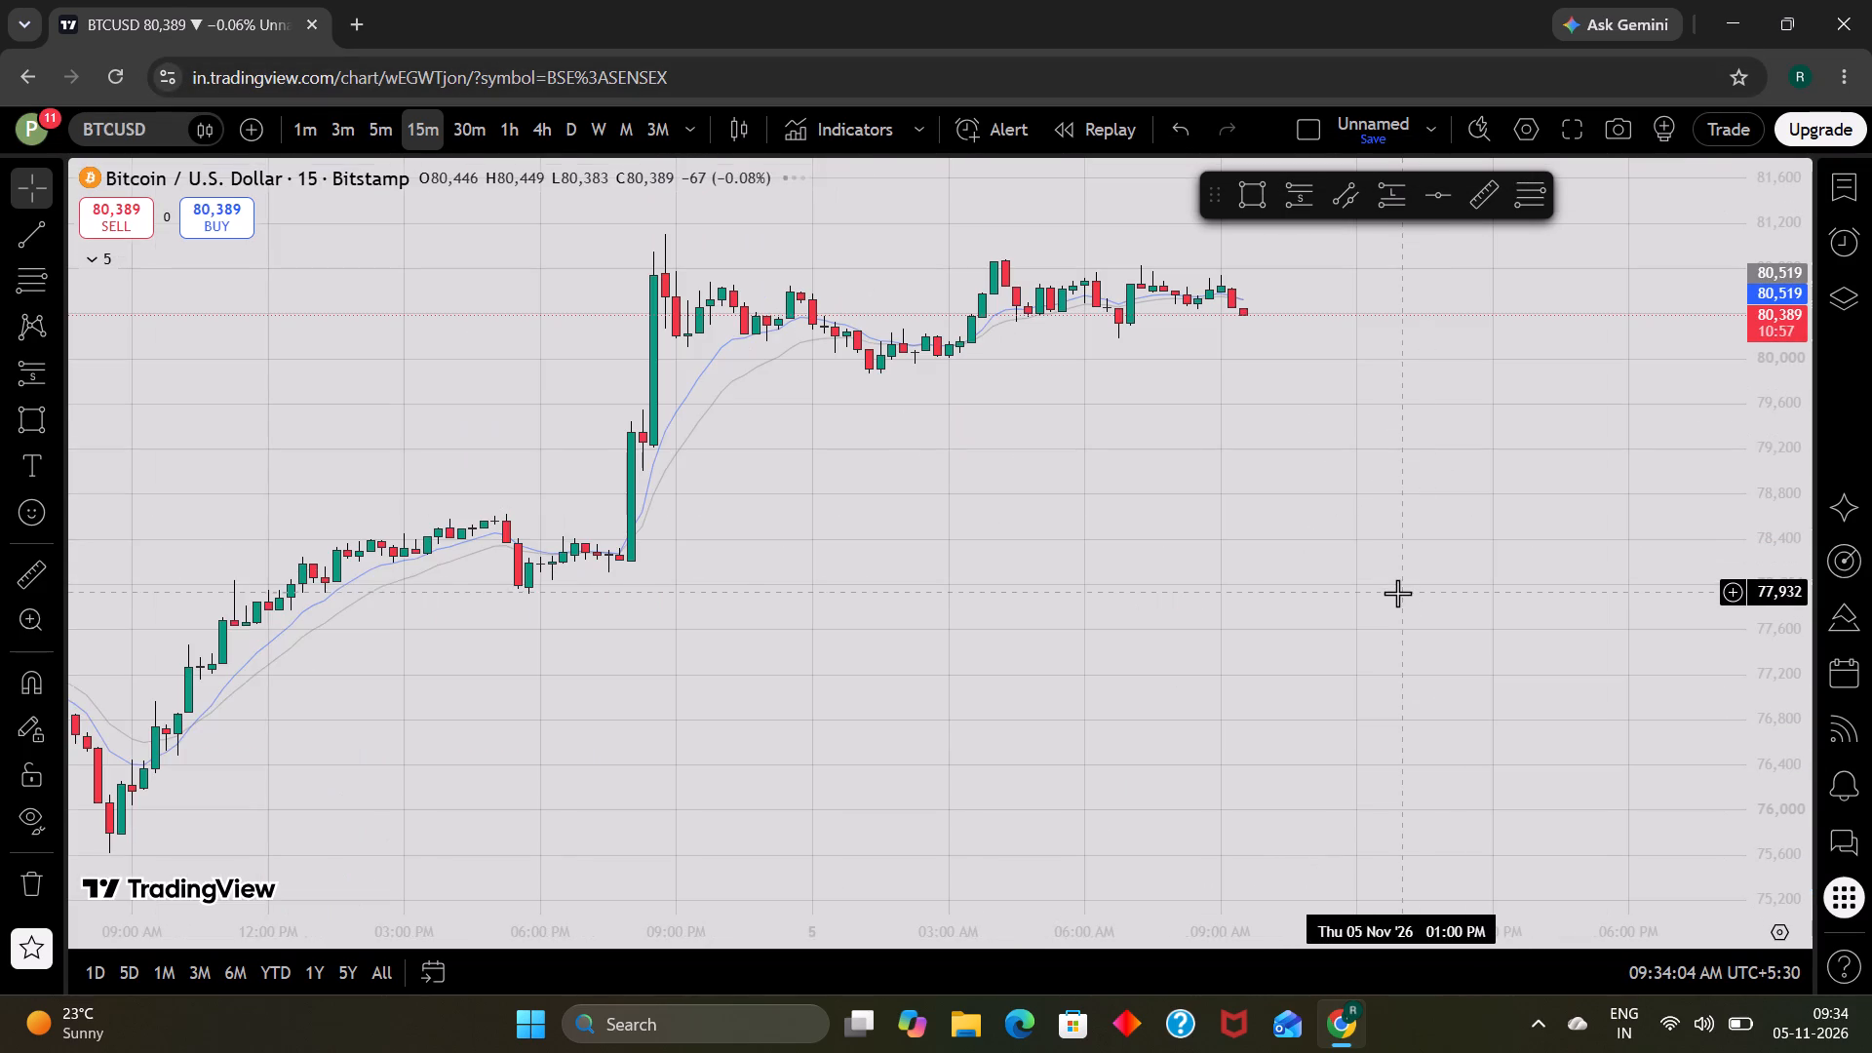
left_click_drag(1397, 593, 1383, 733)
scroll(1383, 733, "down", 7)
left_click(1680, 539)
left_click_drag(1680, 539, 1485, 688)
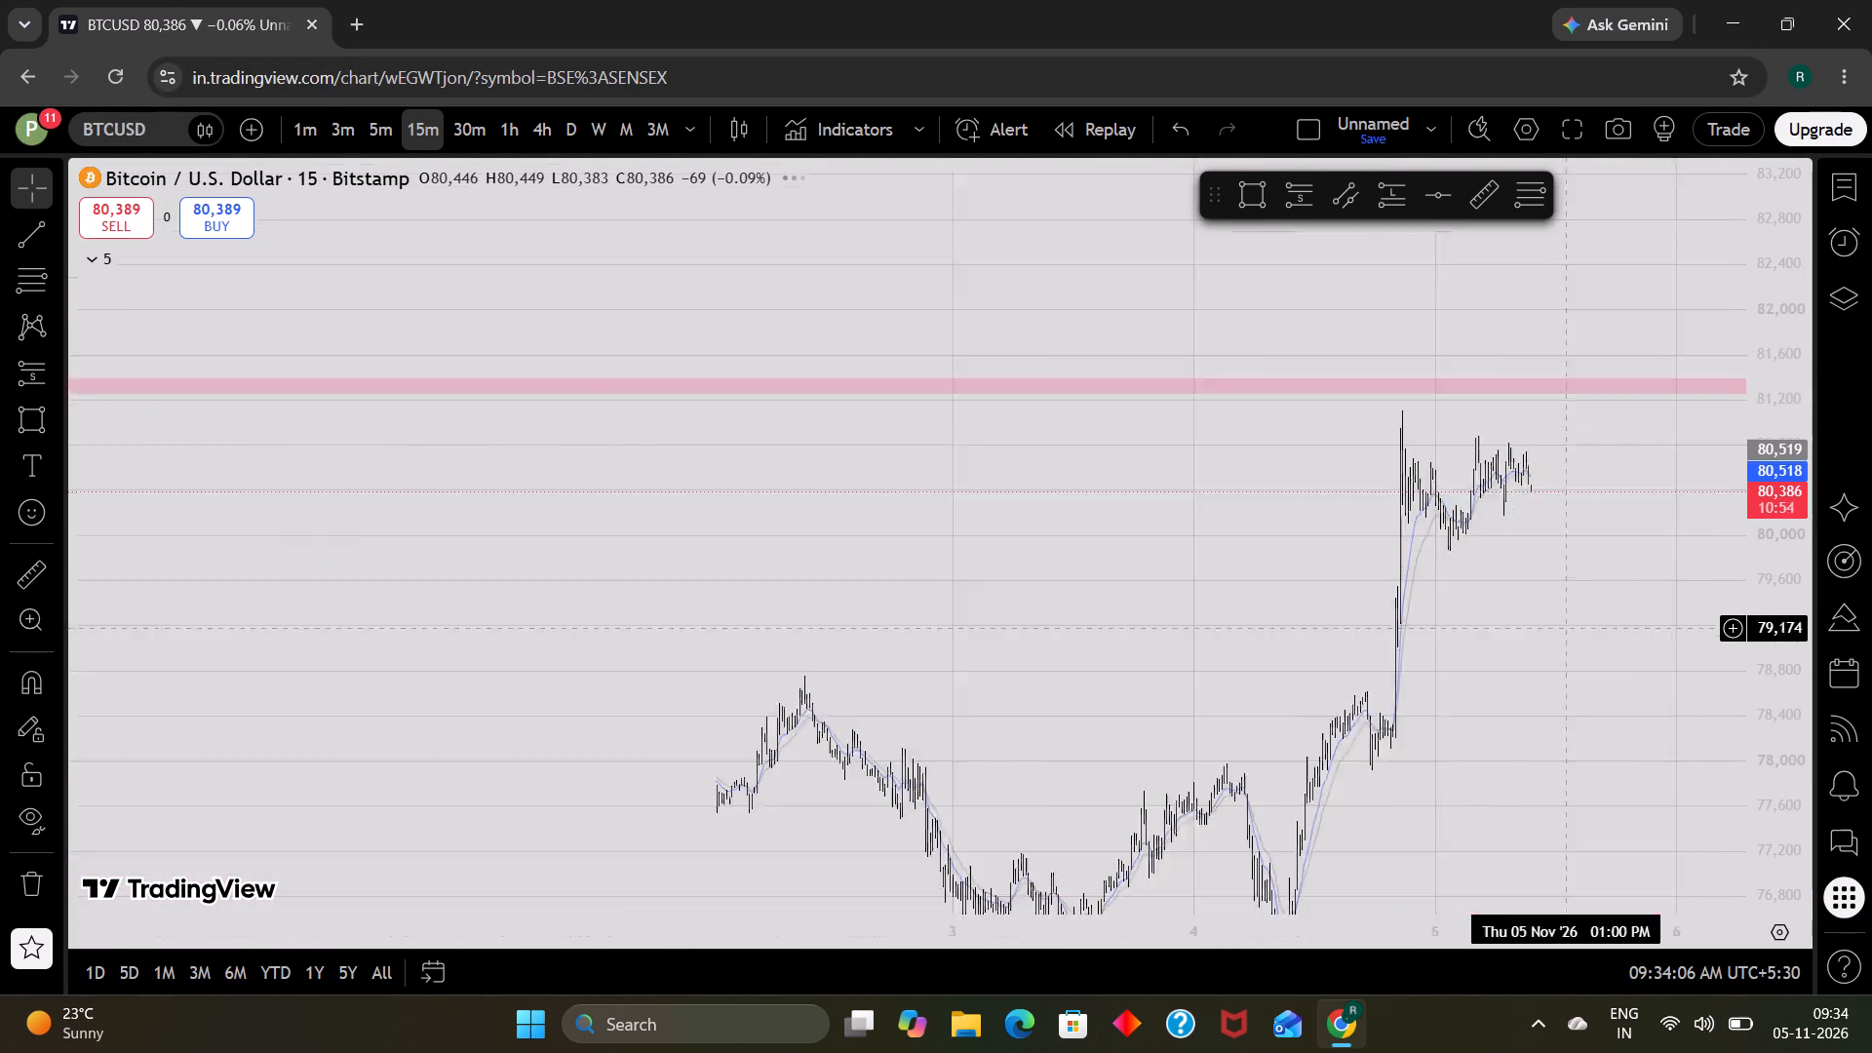
left_click_drag(1485, 688, 1420, 736)
scroll(1765, 642, "up", 8)
scroll(1347, 783, "up", 3)
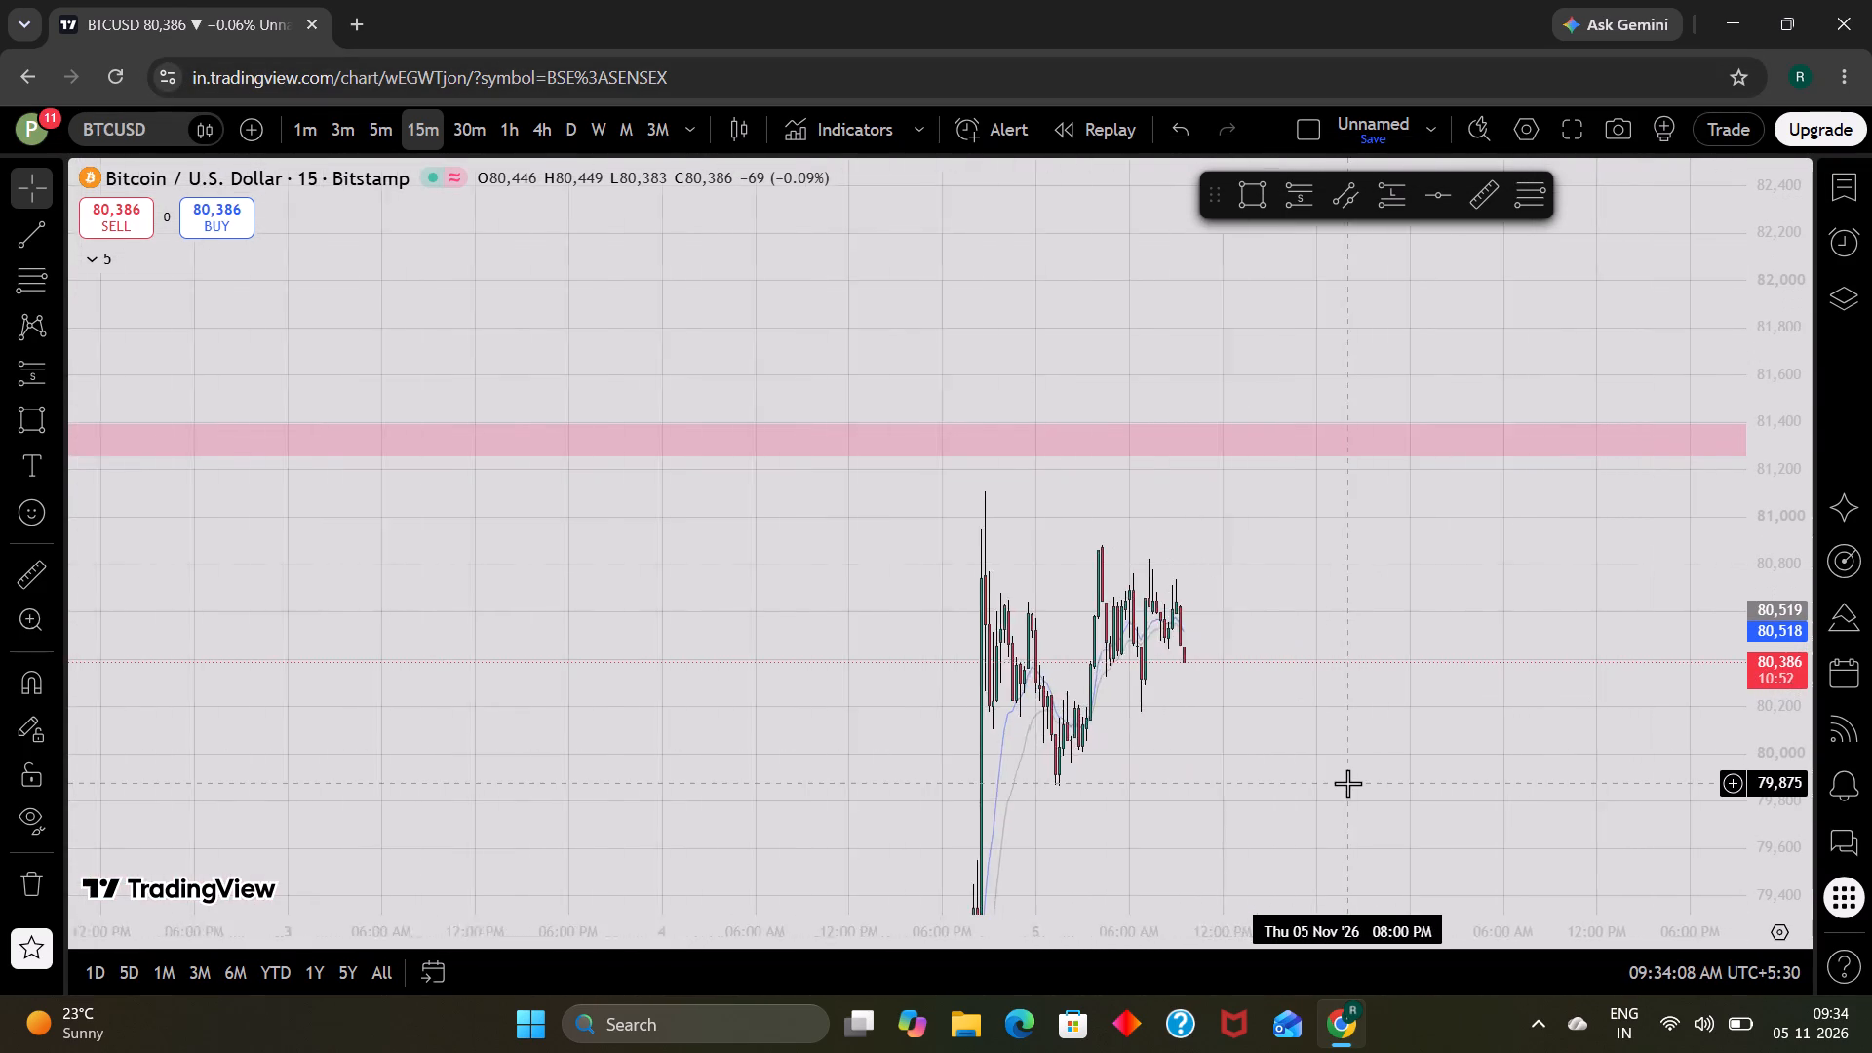
scroll(1347, 783, "up", 2)
left_click(992, 782)
key("Down")
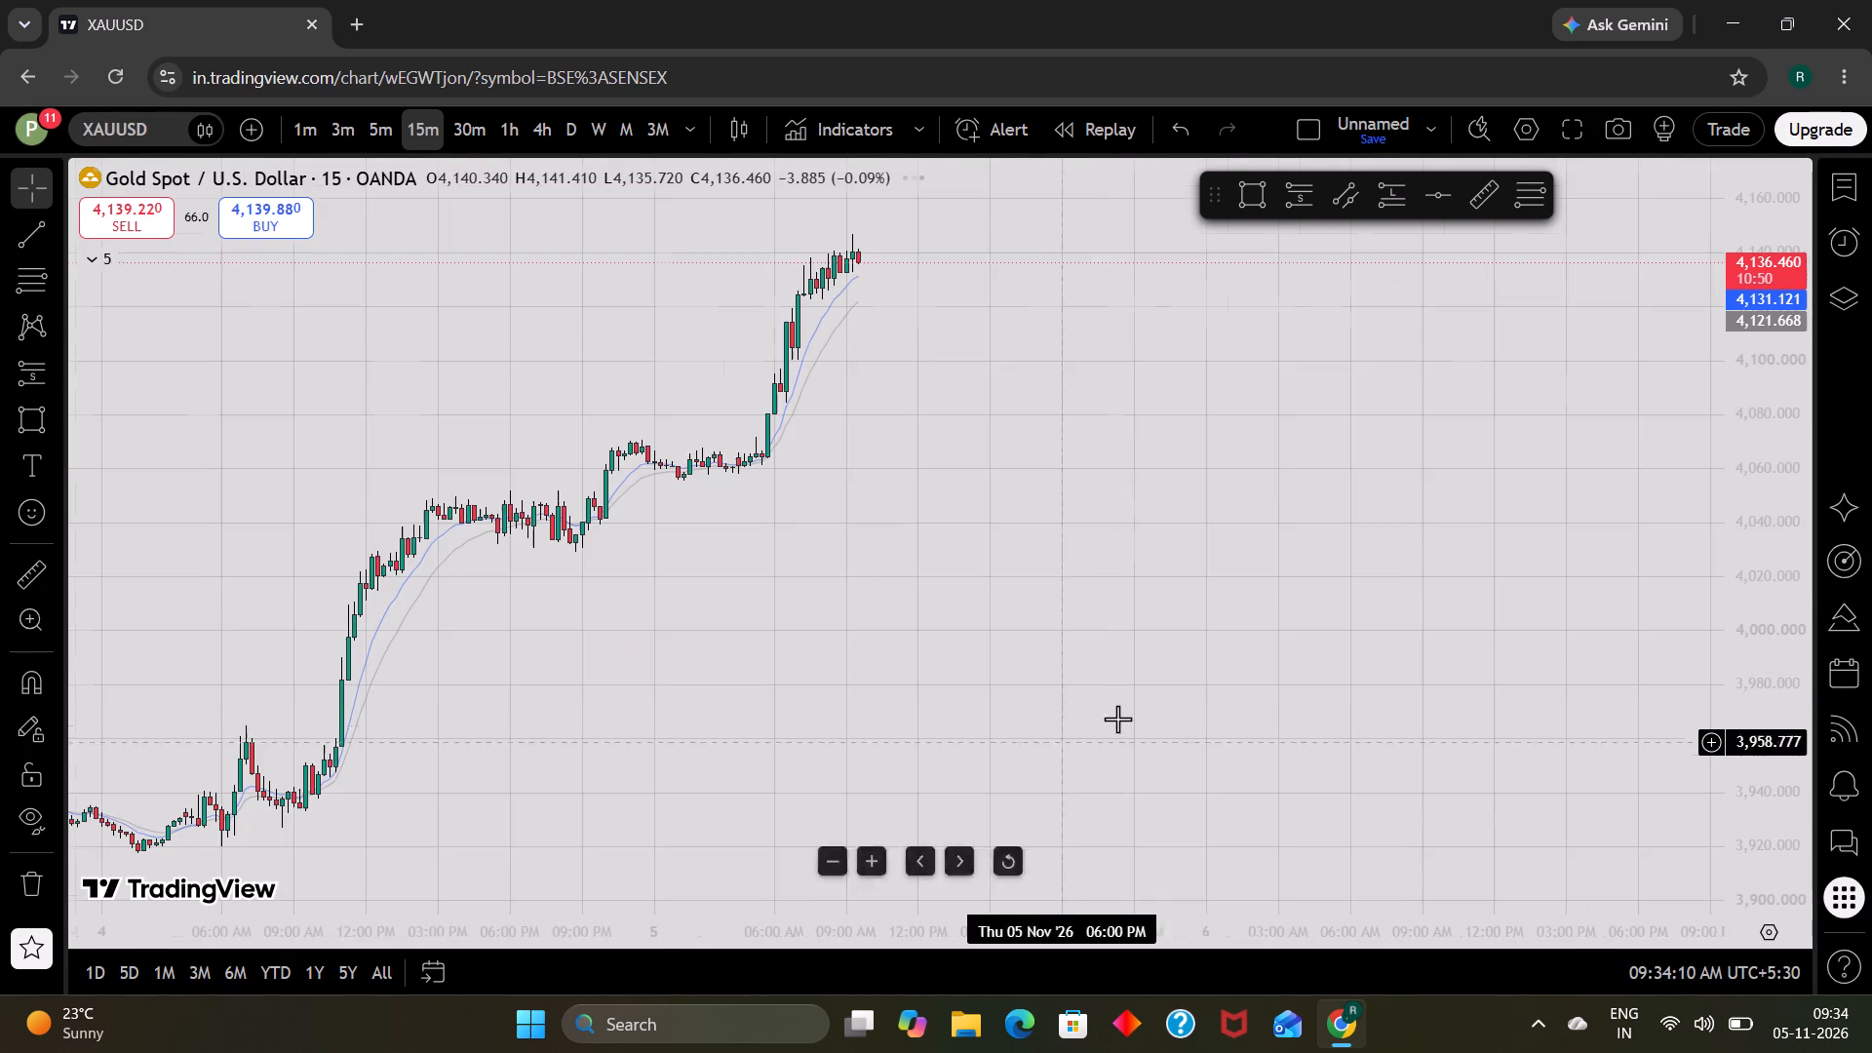
left_click_drag(1123, 718, 1160, 718)
Examine AUDUSD on the 15-minute and 1-hour timeframes, comparing recent candles with the pink zone and the earlier swings.
key("Down")
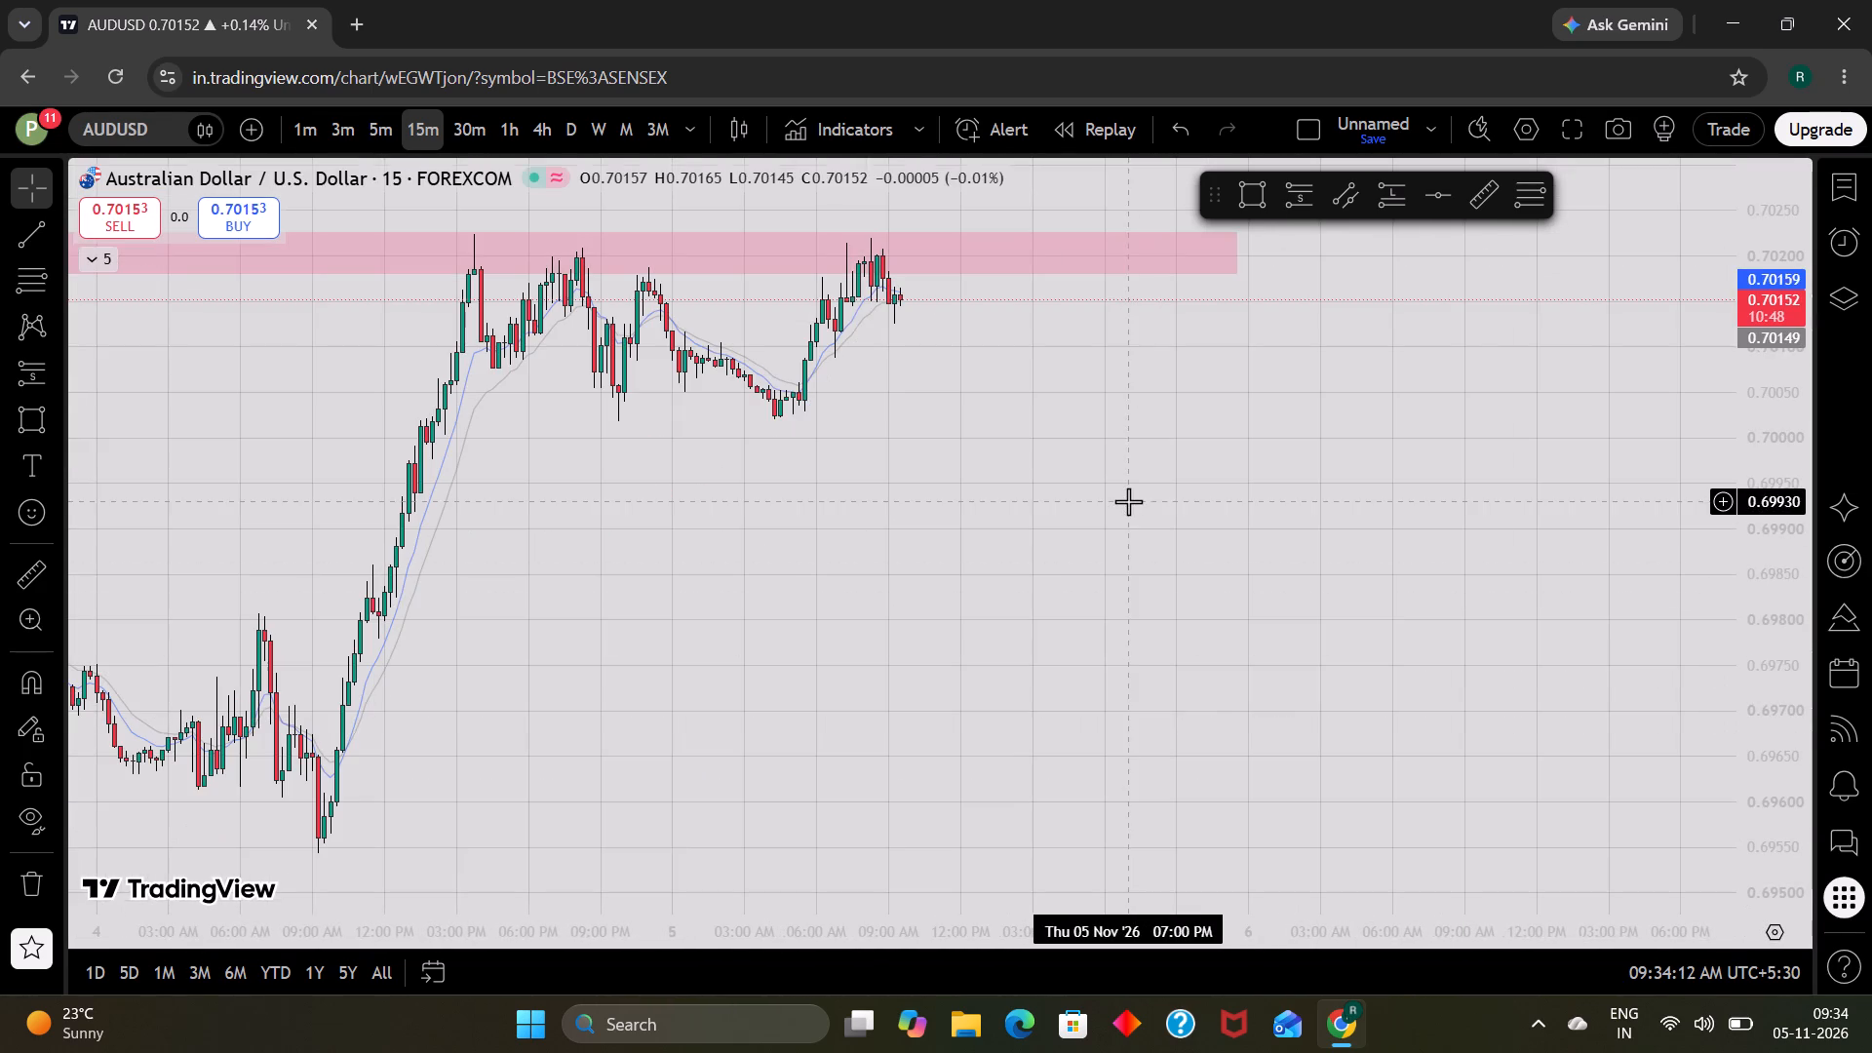
left_click_drag(1128, 501, 1300, 708)
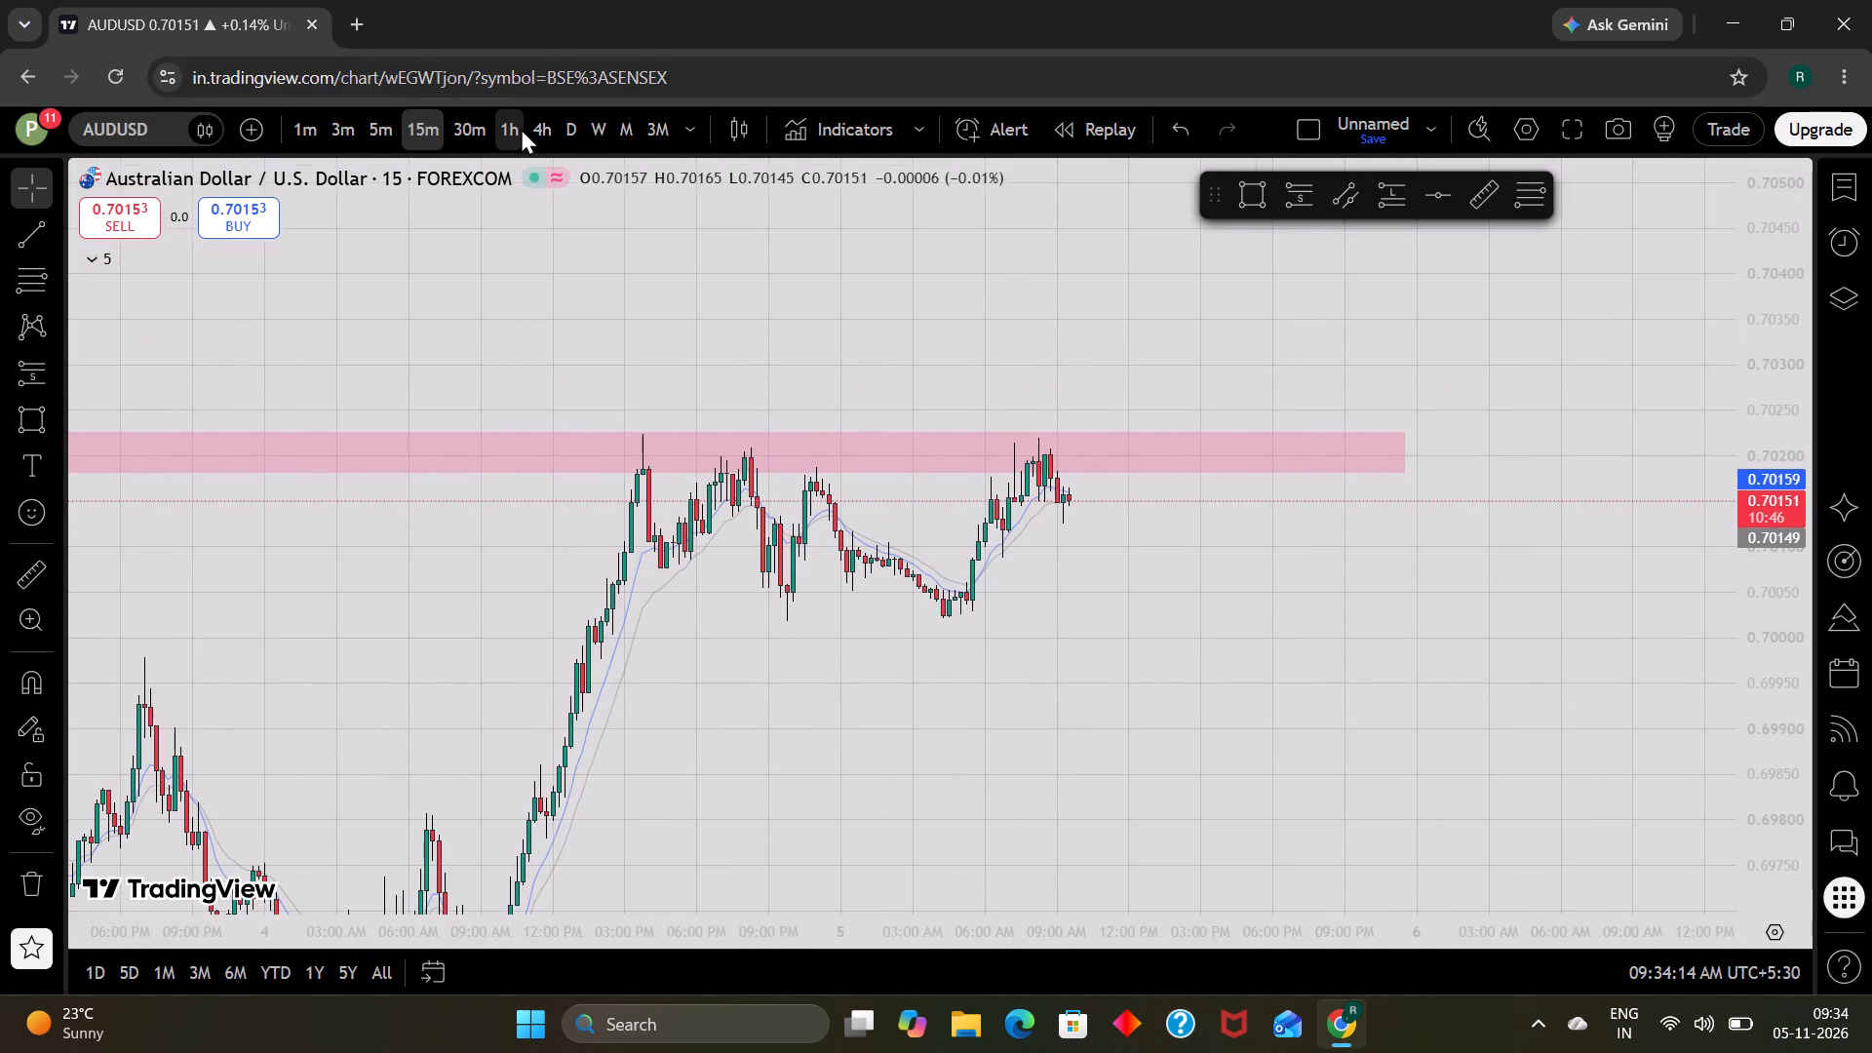
left_click(521, 128)
scroll(1022, 758, "up", 2)
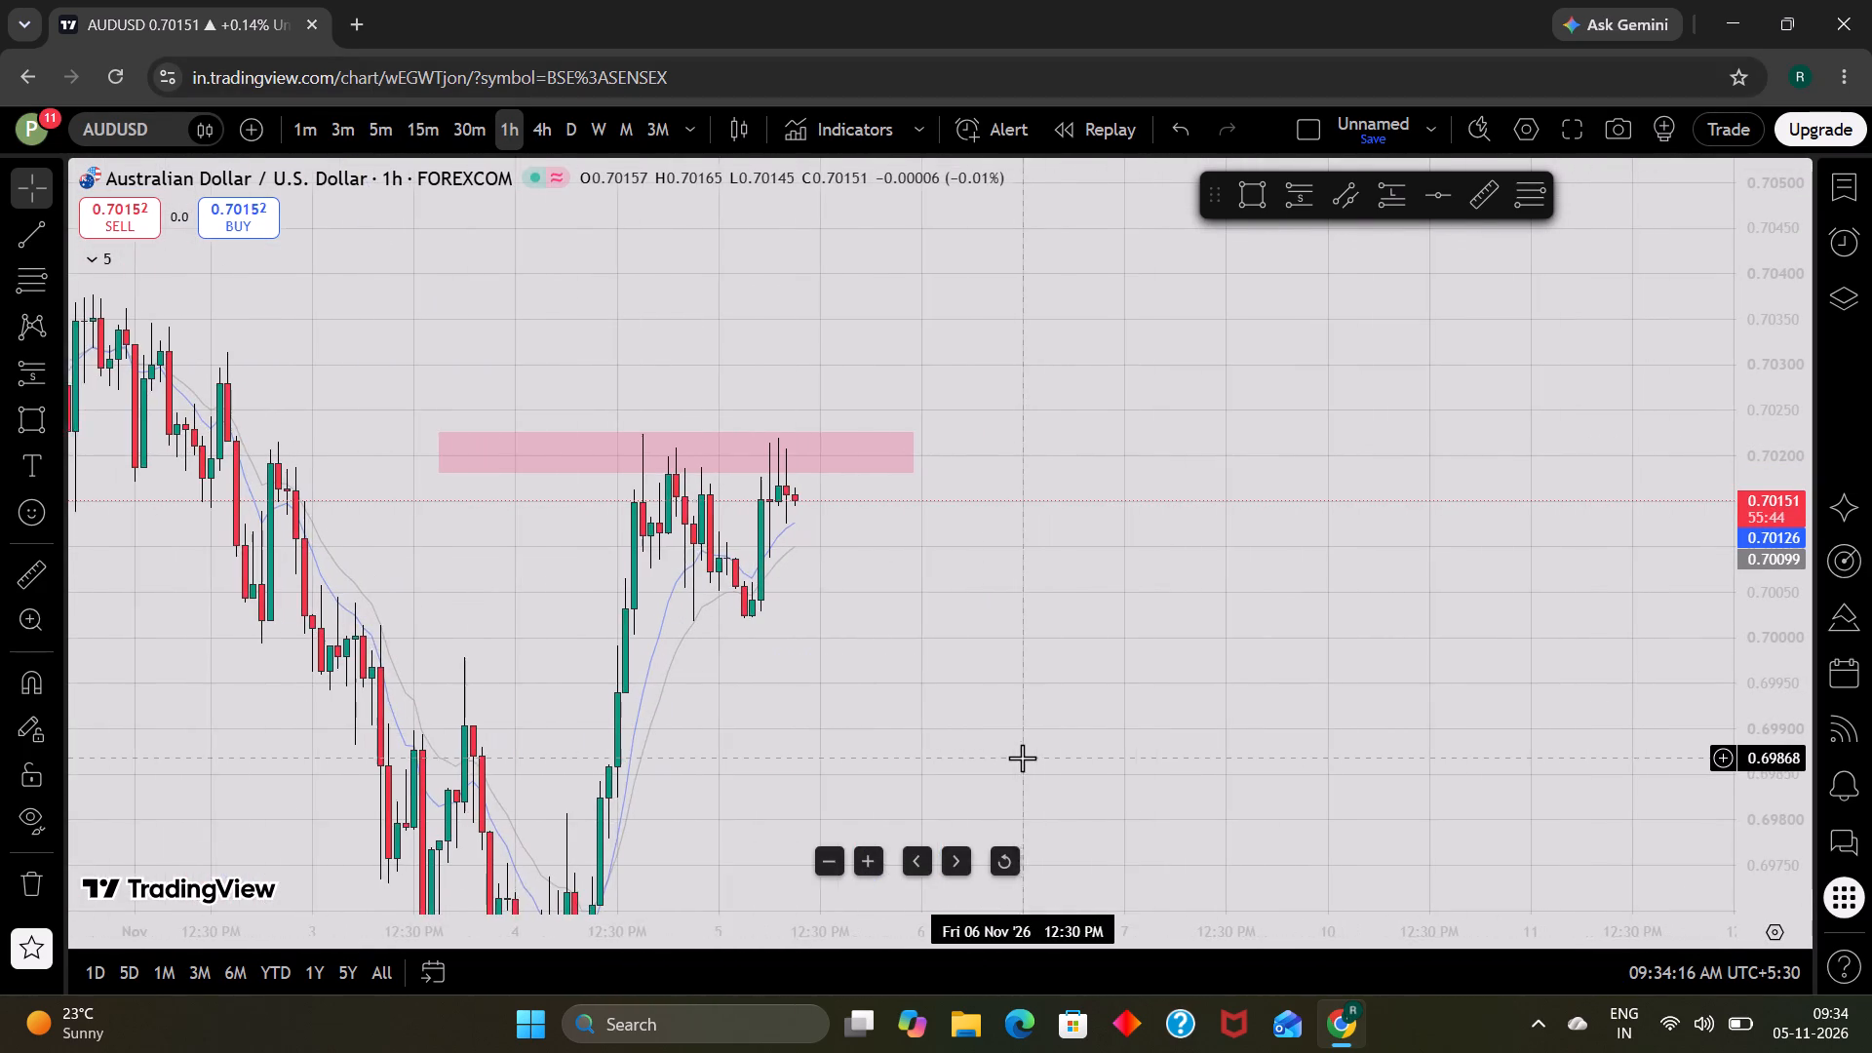
left_click_drag(1091, 555, 1415, 727)
scroll(1415, 727, "down", 2)
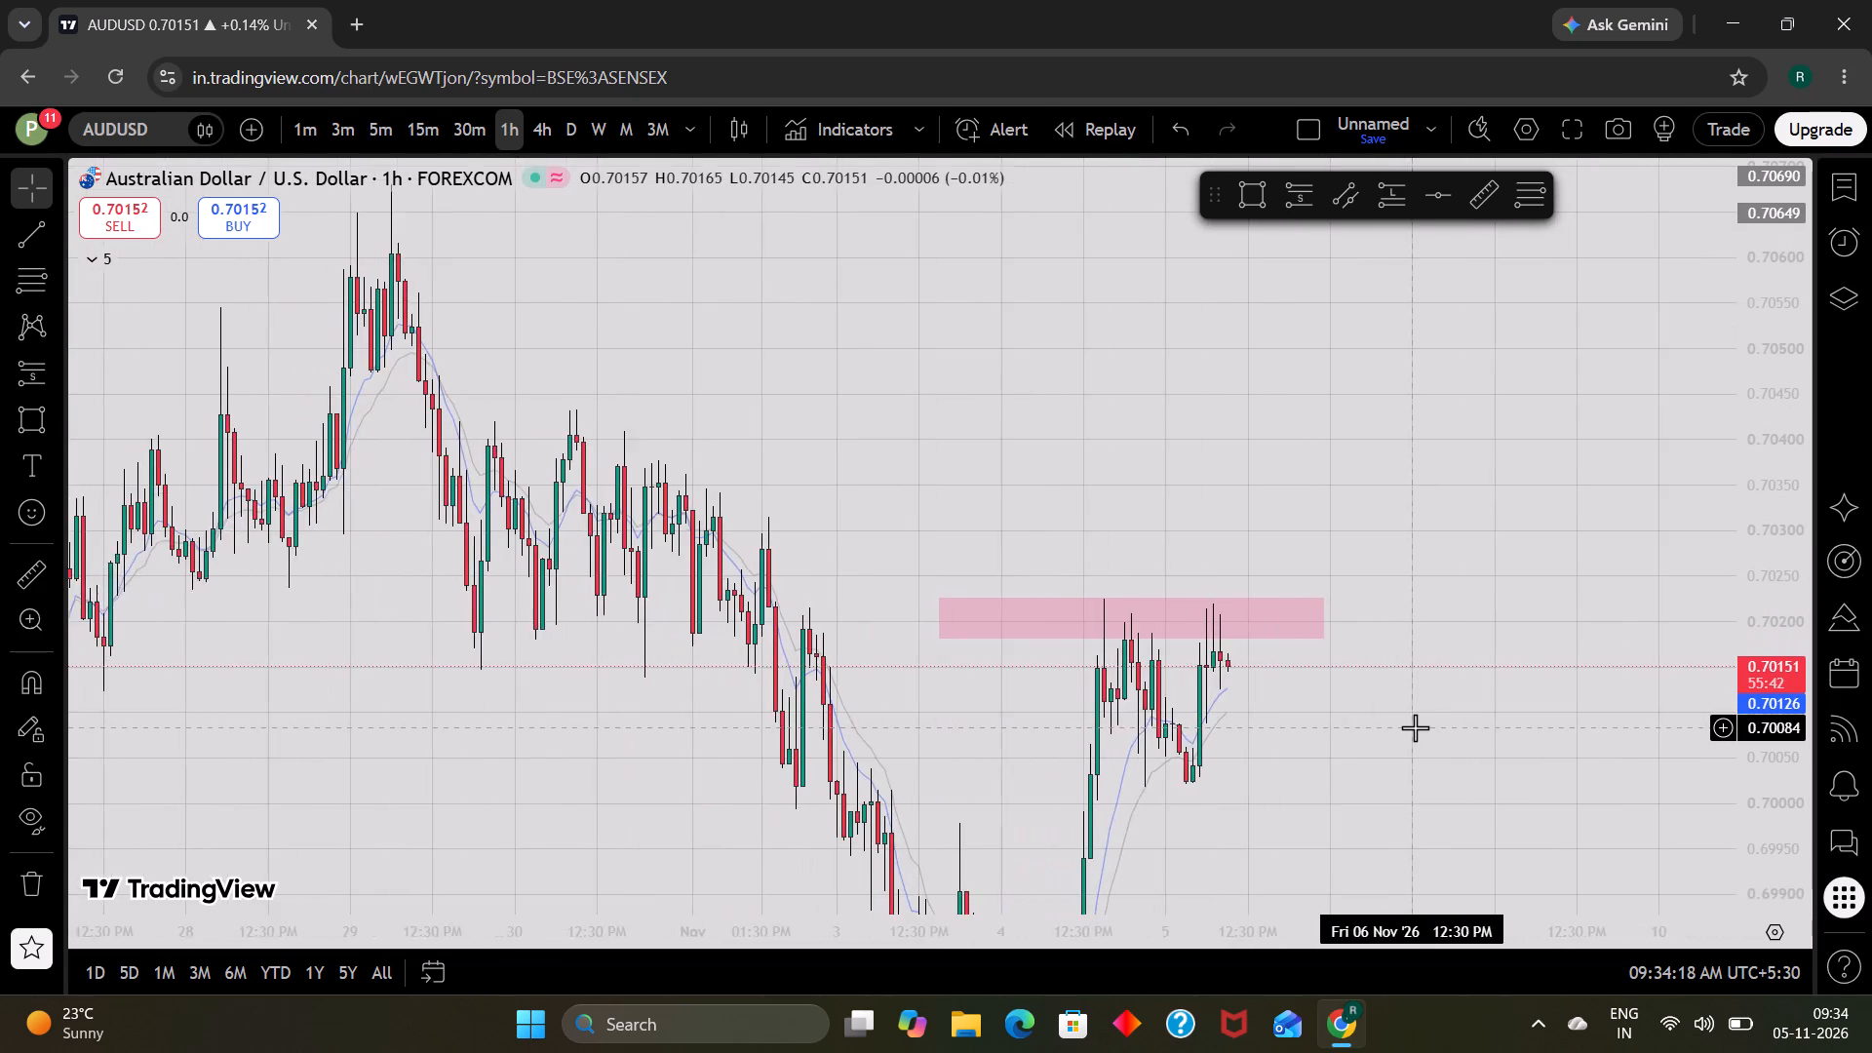
scroll(1415, 727, "up", 2)
left_click_drag(1161, 814, 1367, 708)
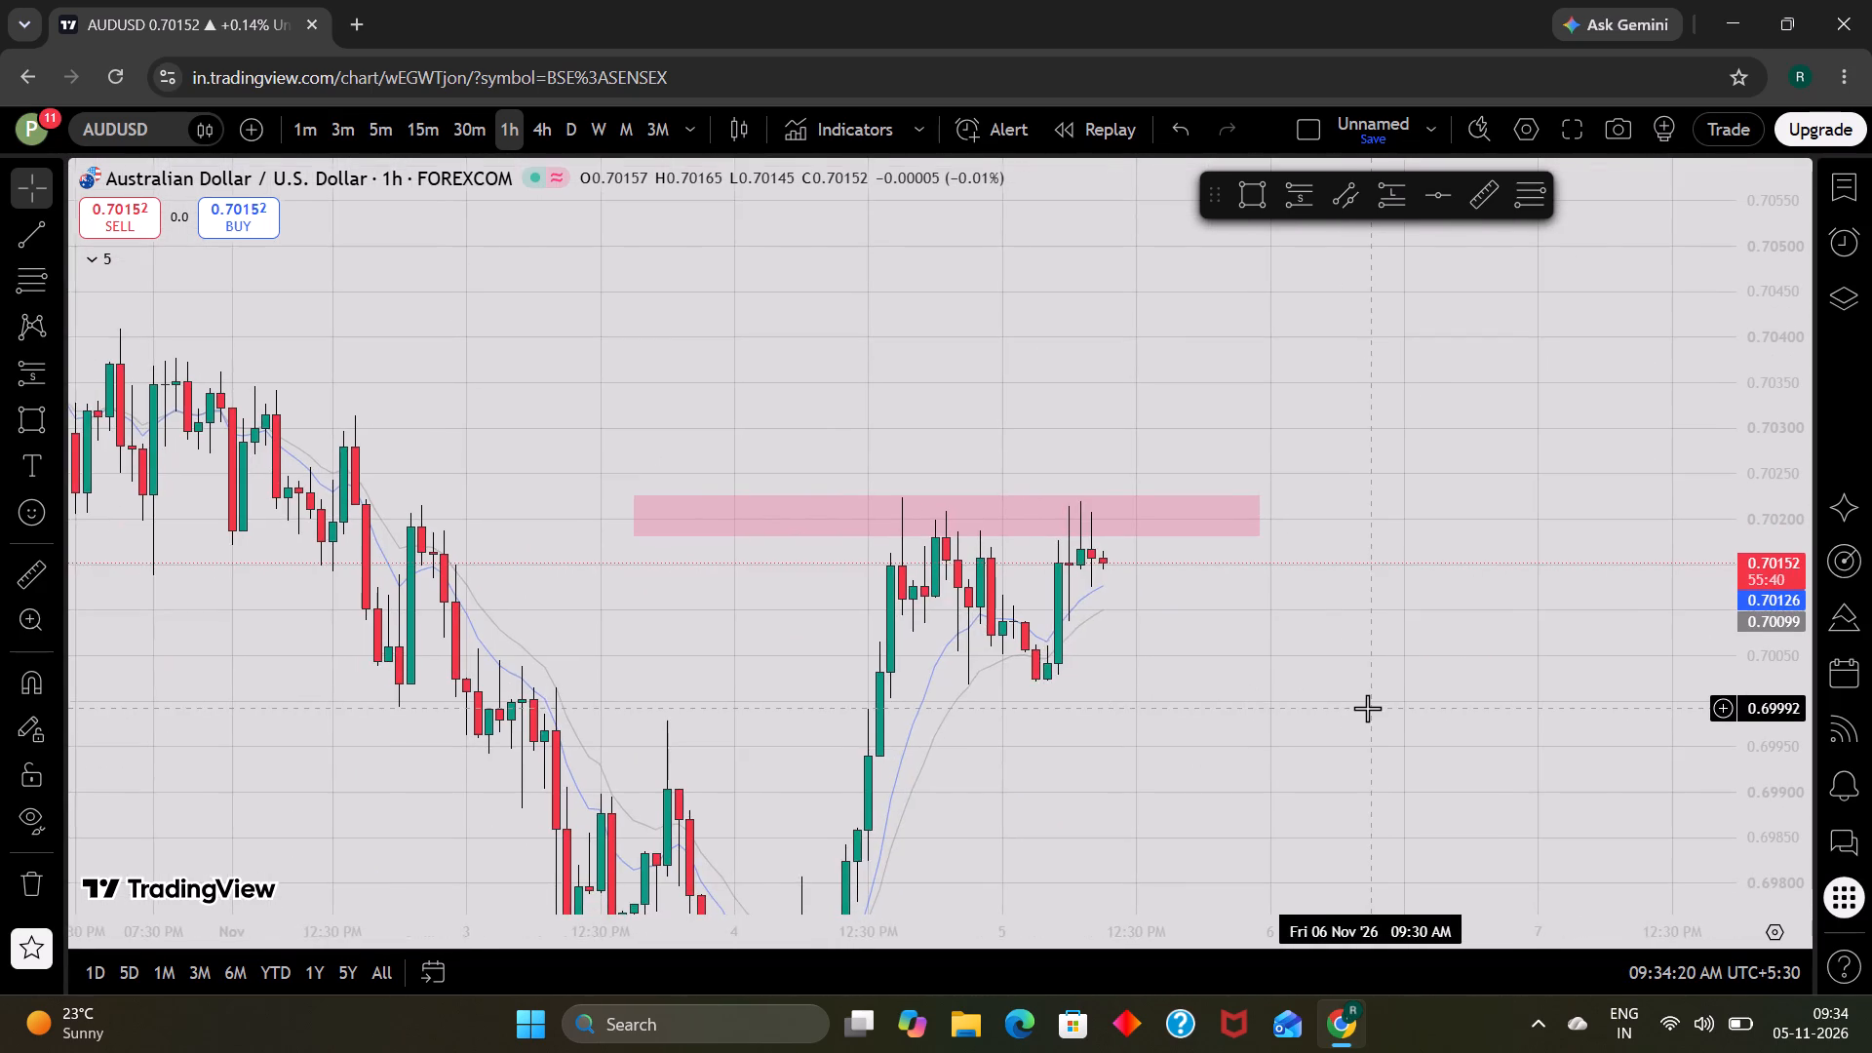
scroll(1367, 708, "up", 1)
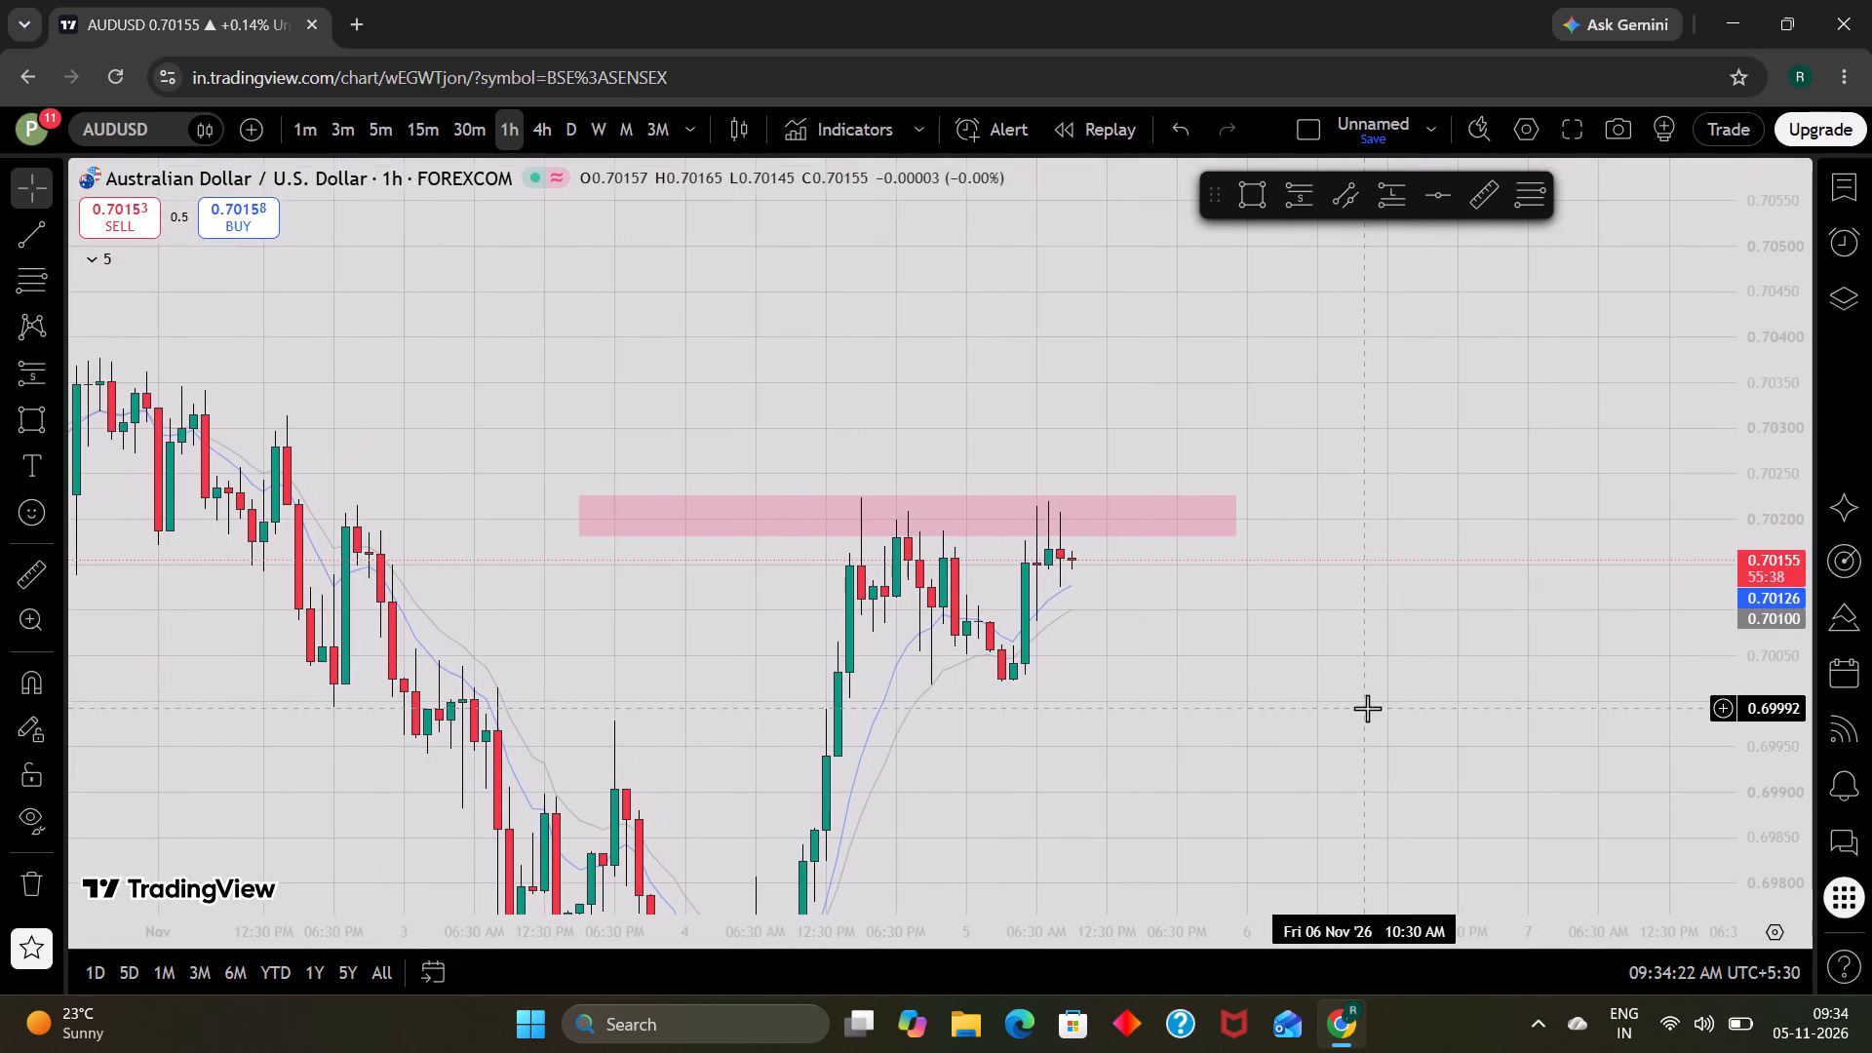
scroll(1367, 708, "down", 4)
scroll(1482, 635, "up", 2)
left_click_drag(1237, 291, 1251, 384)
scroll(1251, 384, "down", 2)
left_click_drag(1263, 459, 1280, 492)
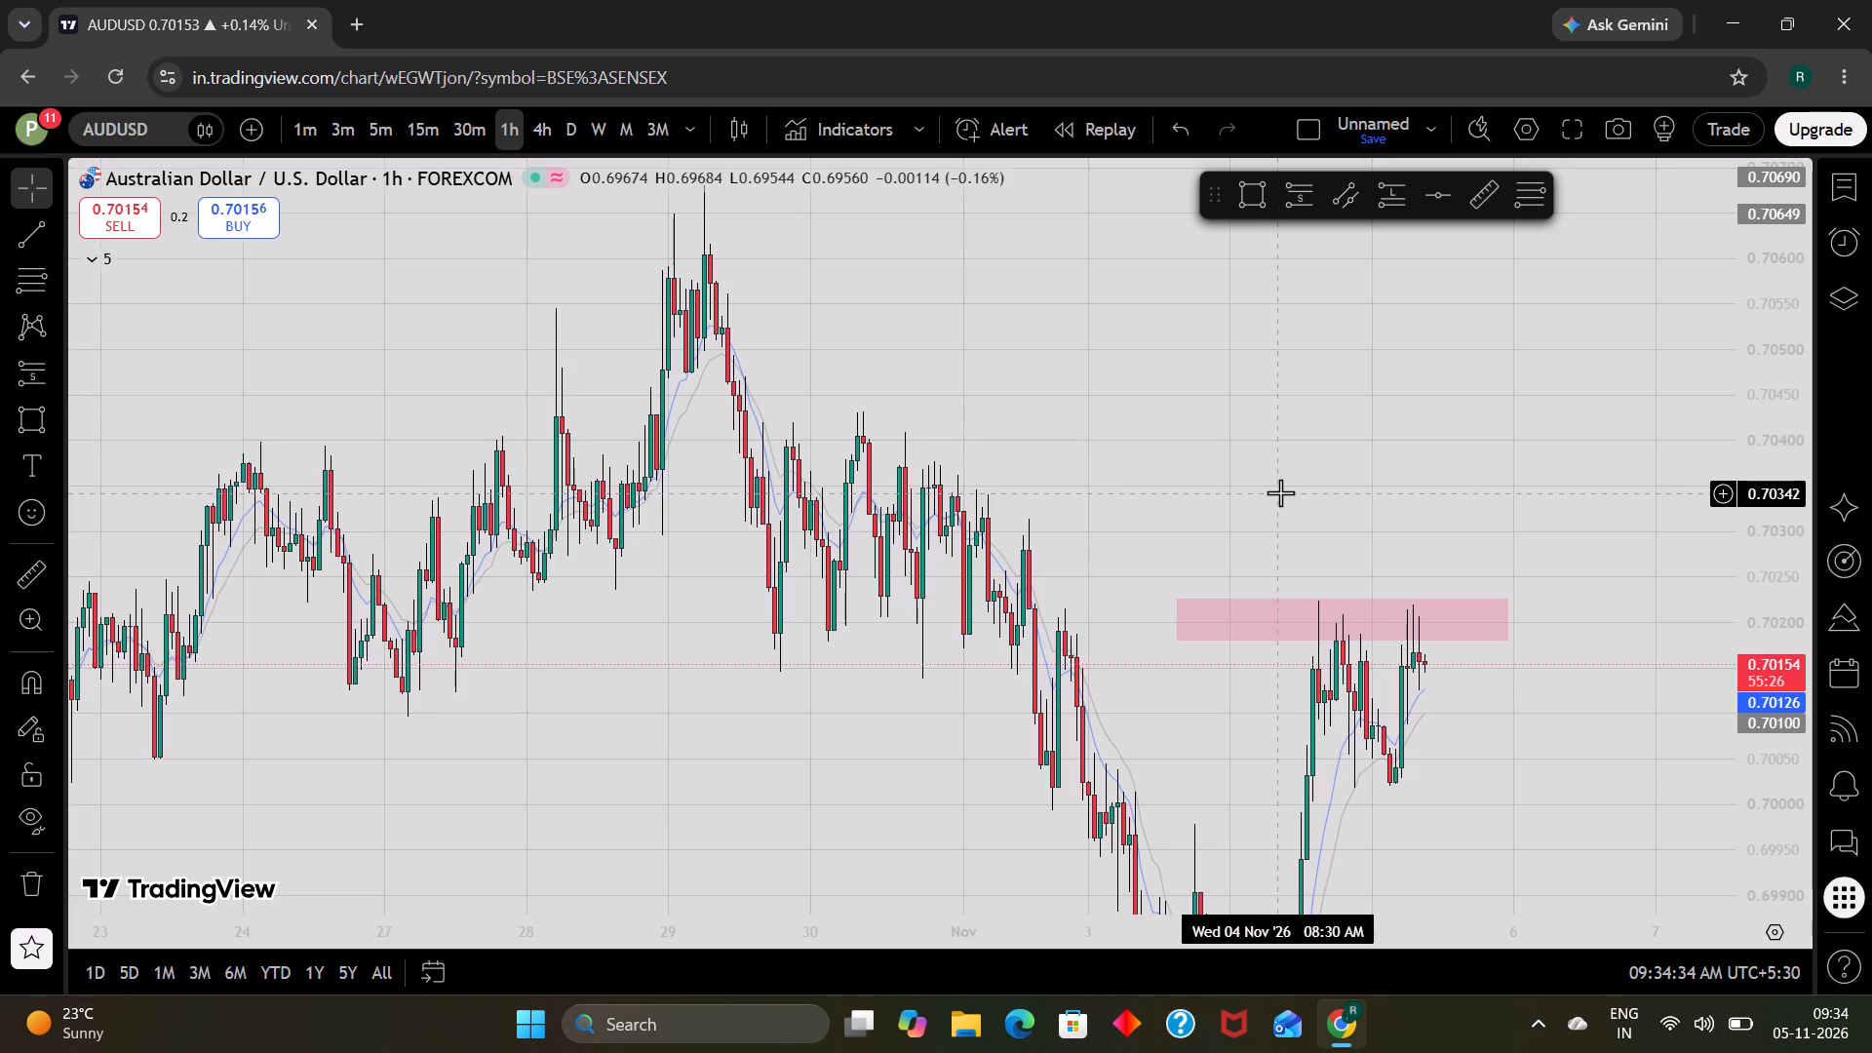
scroll(1280, 492, "up", 2)
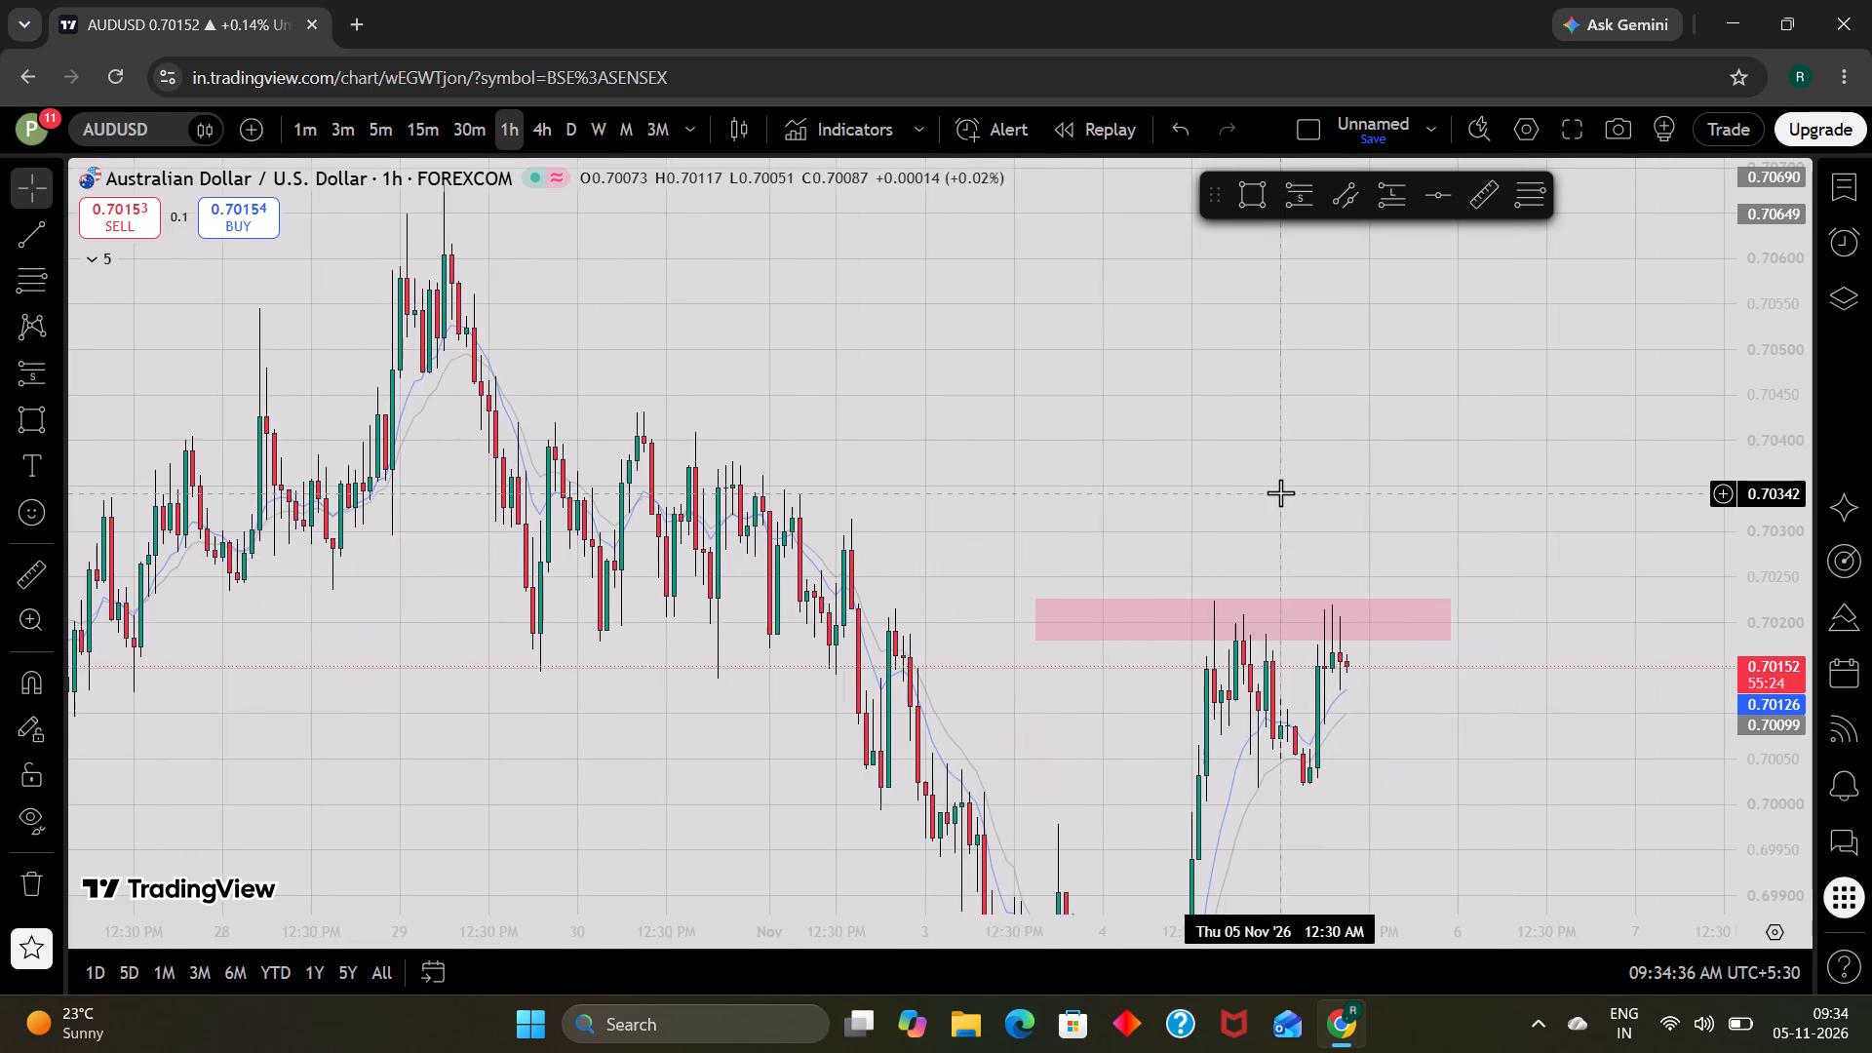
left_click_drag(1044, 492, 1102, 444)
Set the AUDUSD chart to the 4-hour timeframe and examine the October and November swings around the pink zone.
left_click(529, 120)
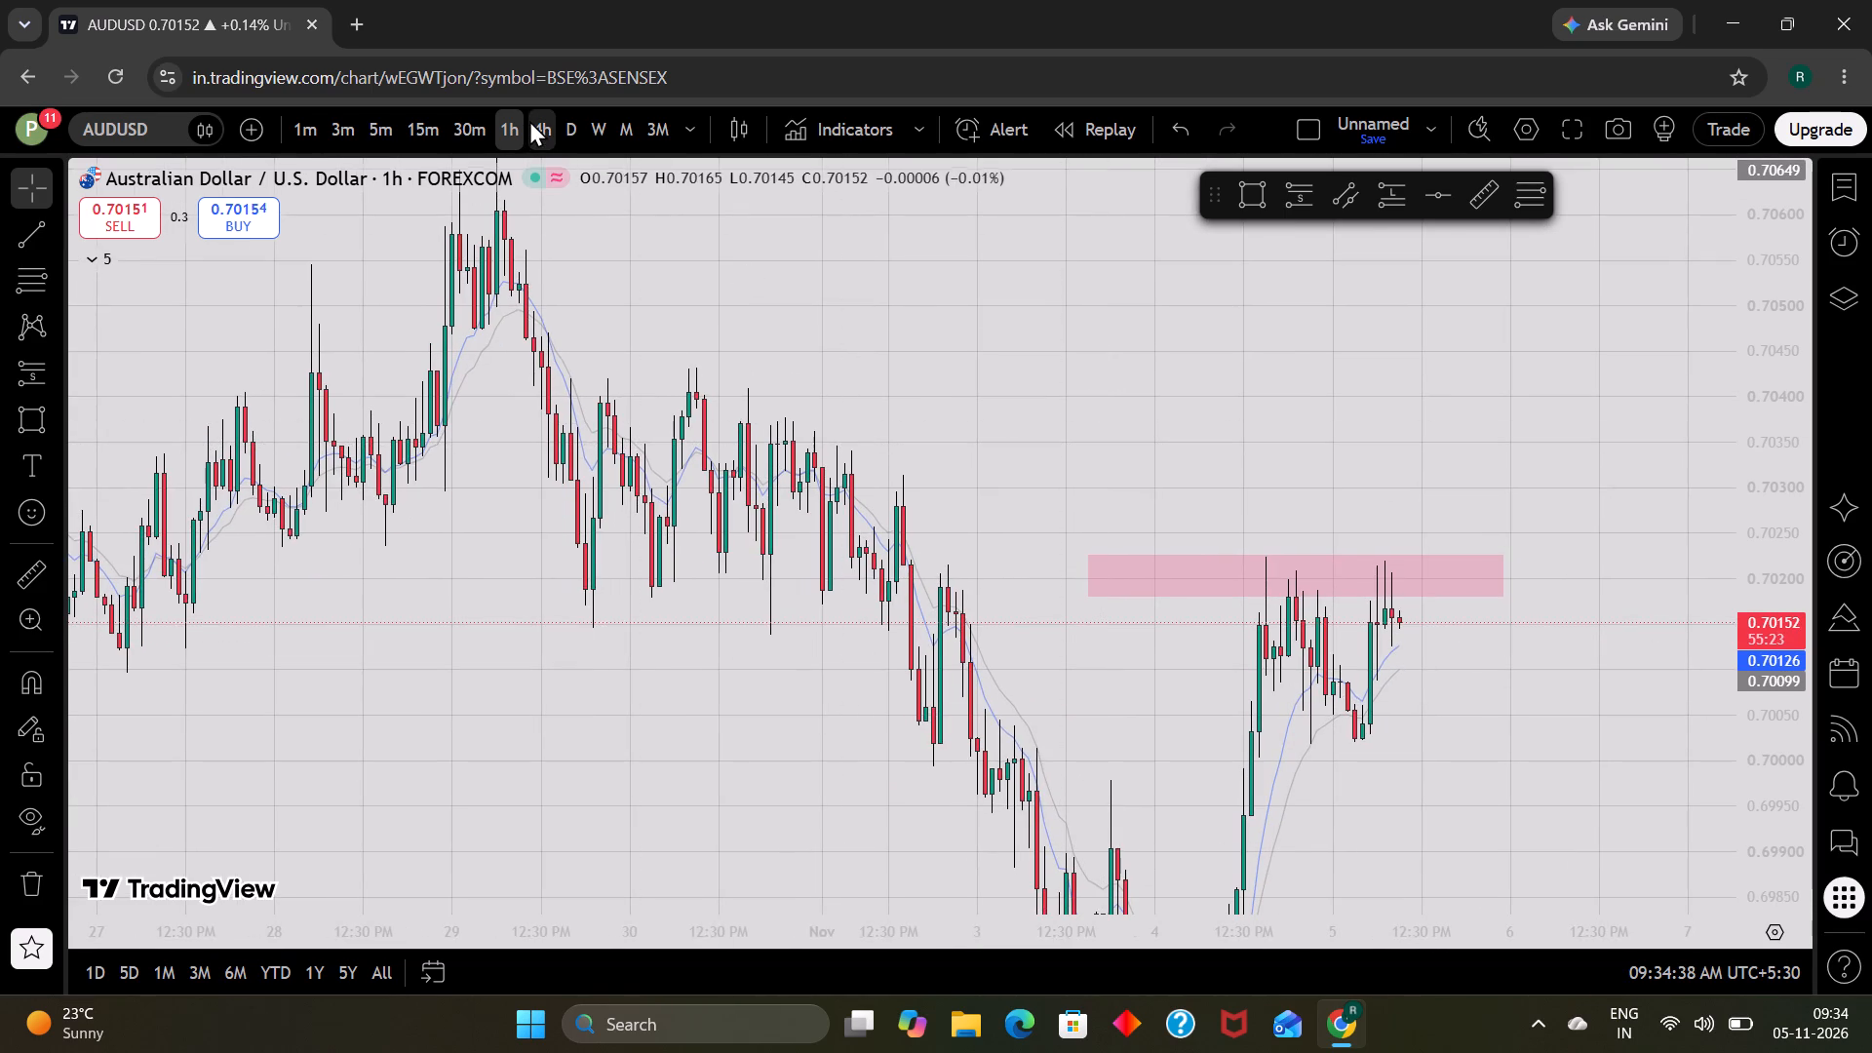
scroll(1783, 793, "down", 6)
scroll(1495, 761, "up", 1)
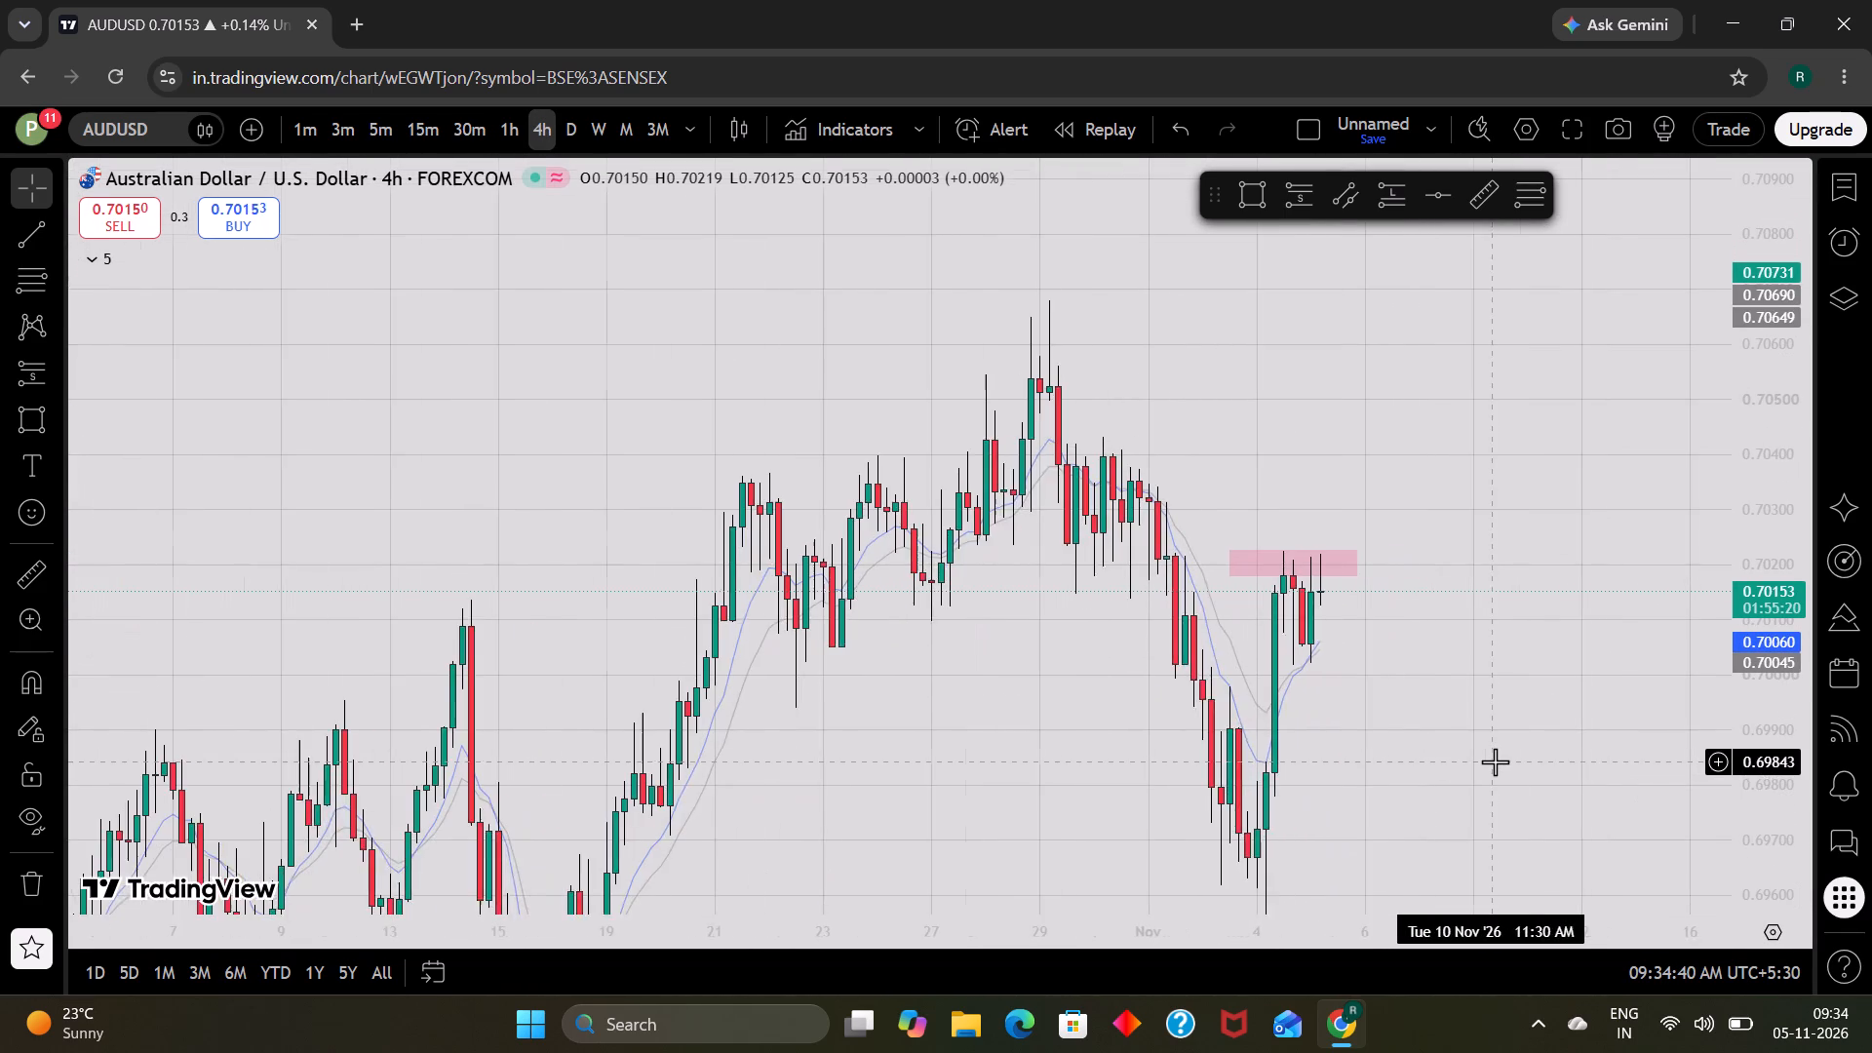
scroll(1495, 761, "up", 1)
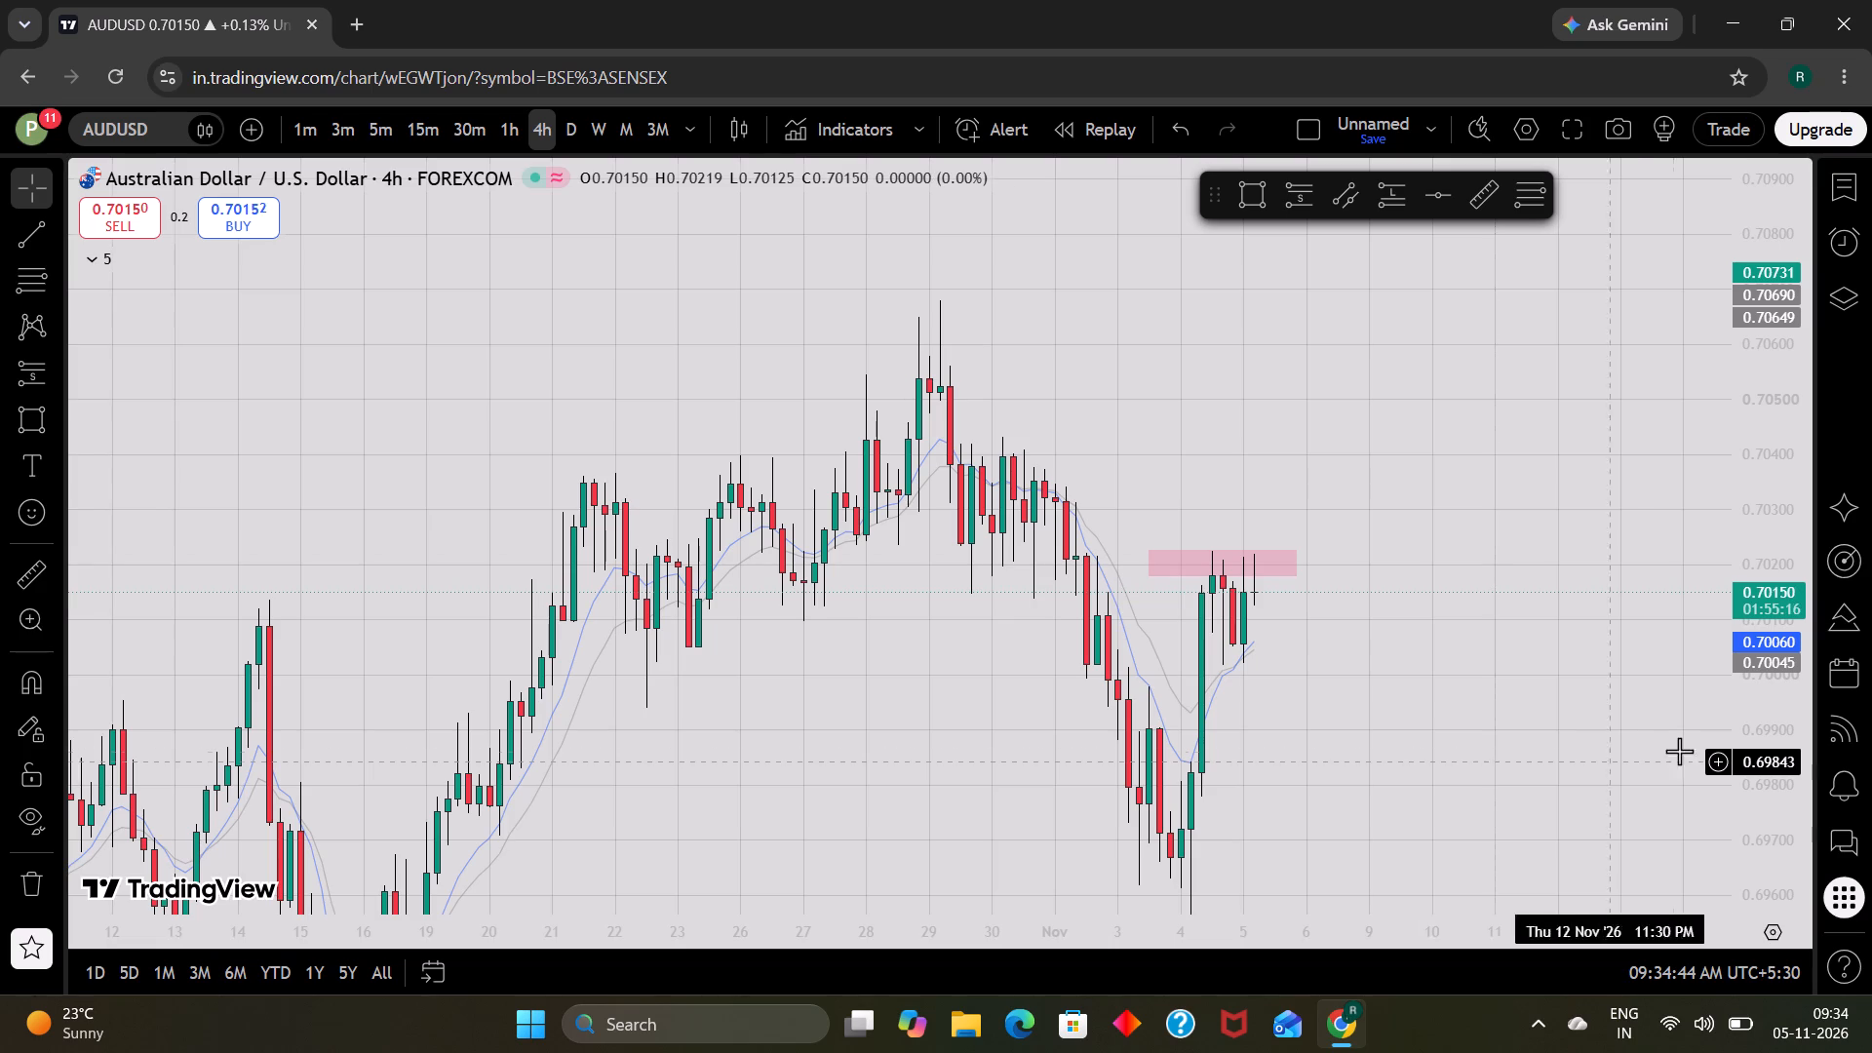
scroll(1775, 759, "down", 10)
scroll(1559, 735, "down", 2)
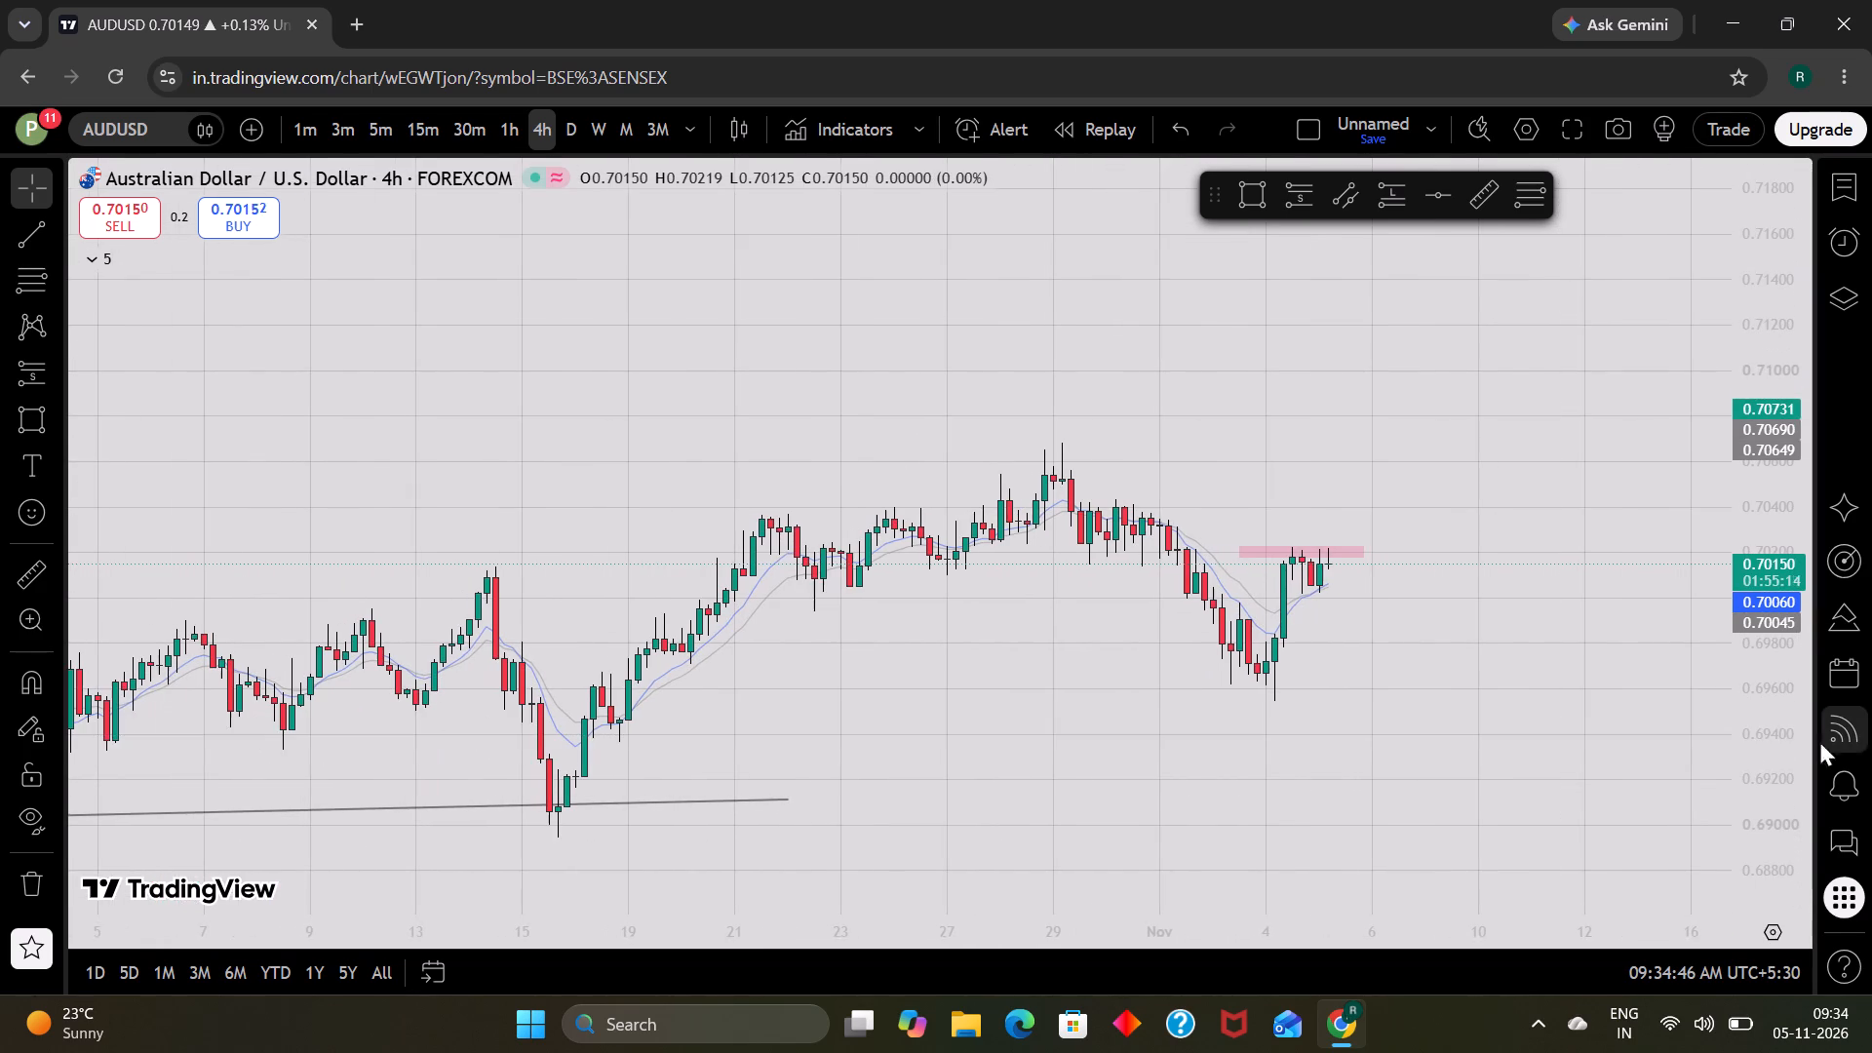
scroll(1765, 741, "up", 5)
scroll(1562, 756, "up", 1)
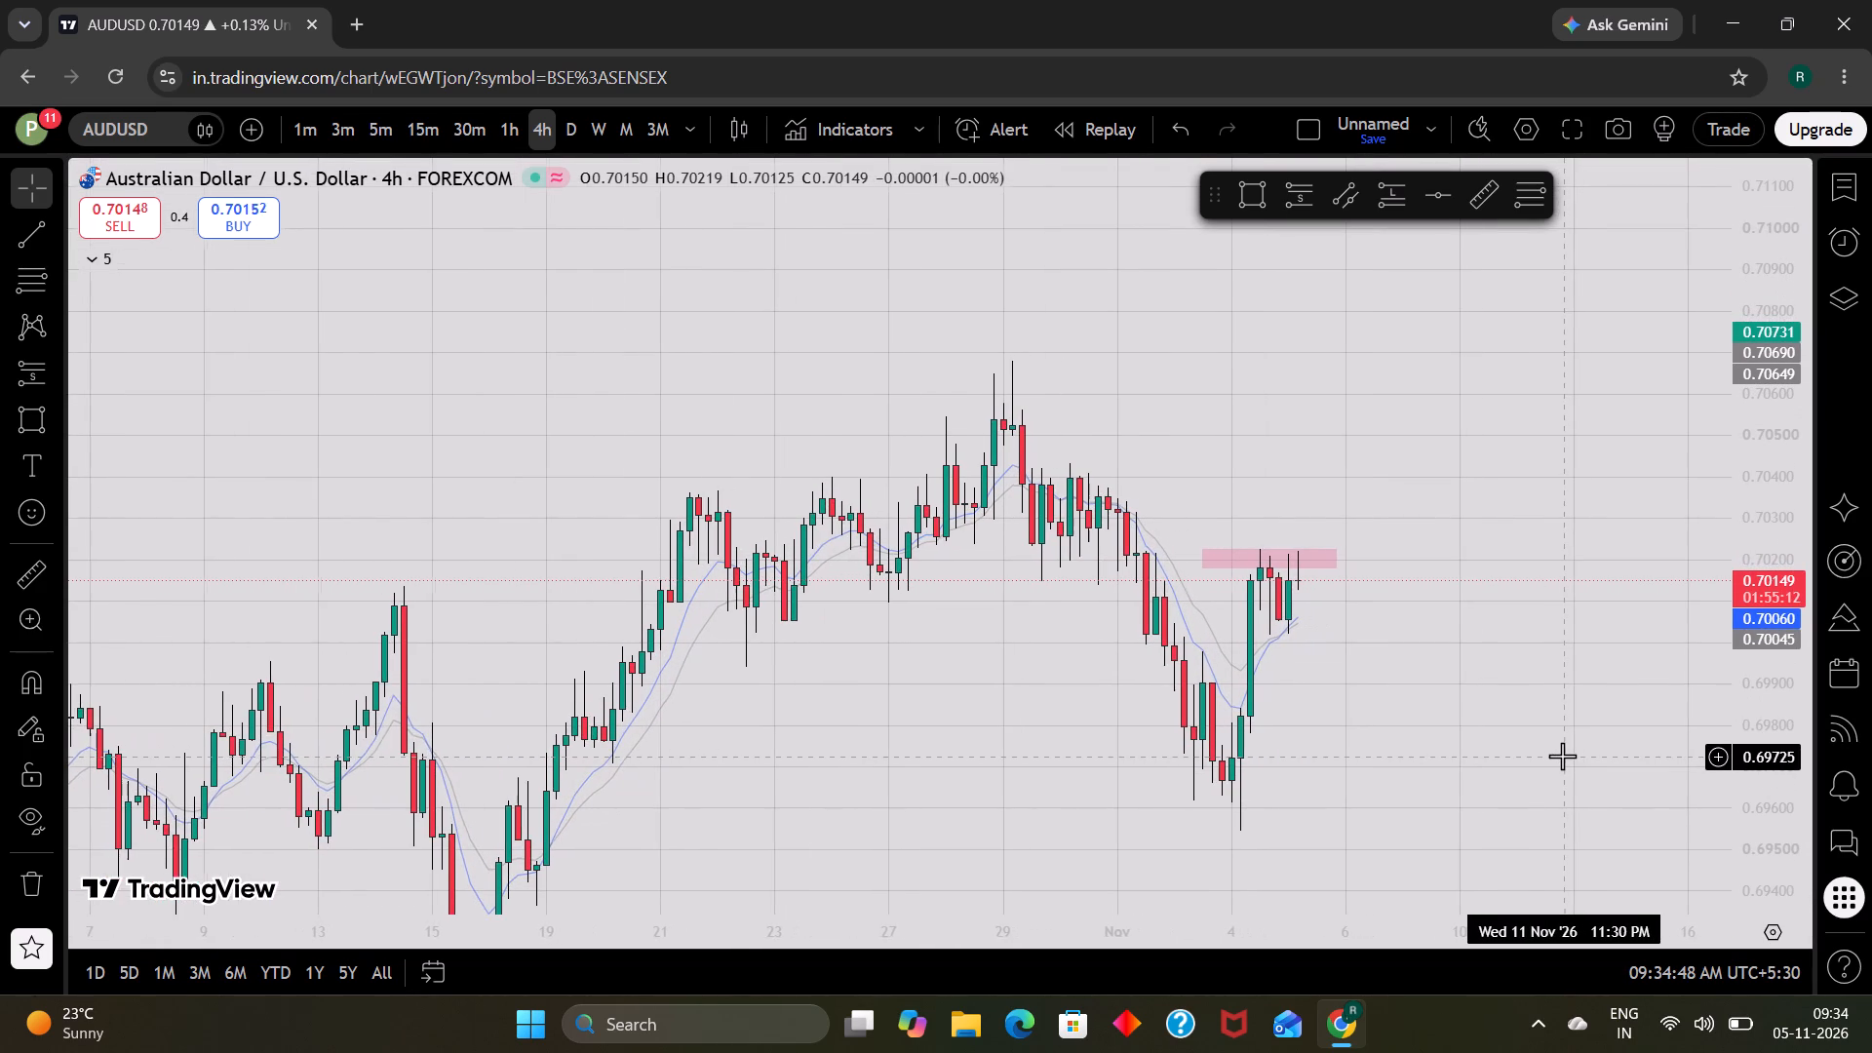
scroll(1458, 708, "up", 1)
left_click_drag(1305, 721, 1415, 722)
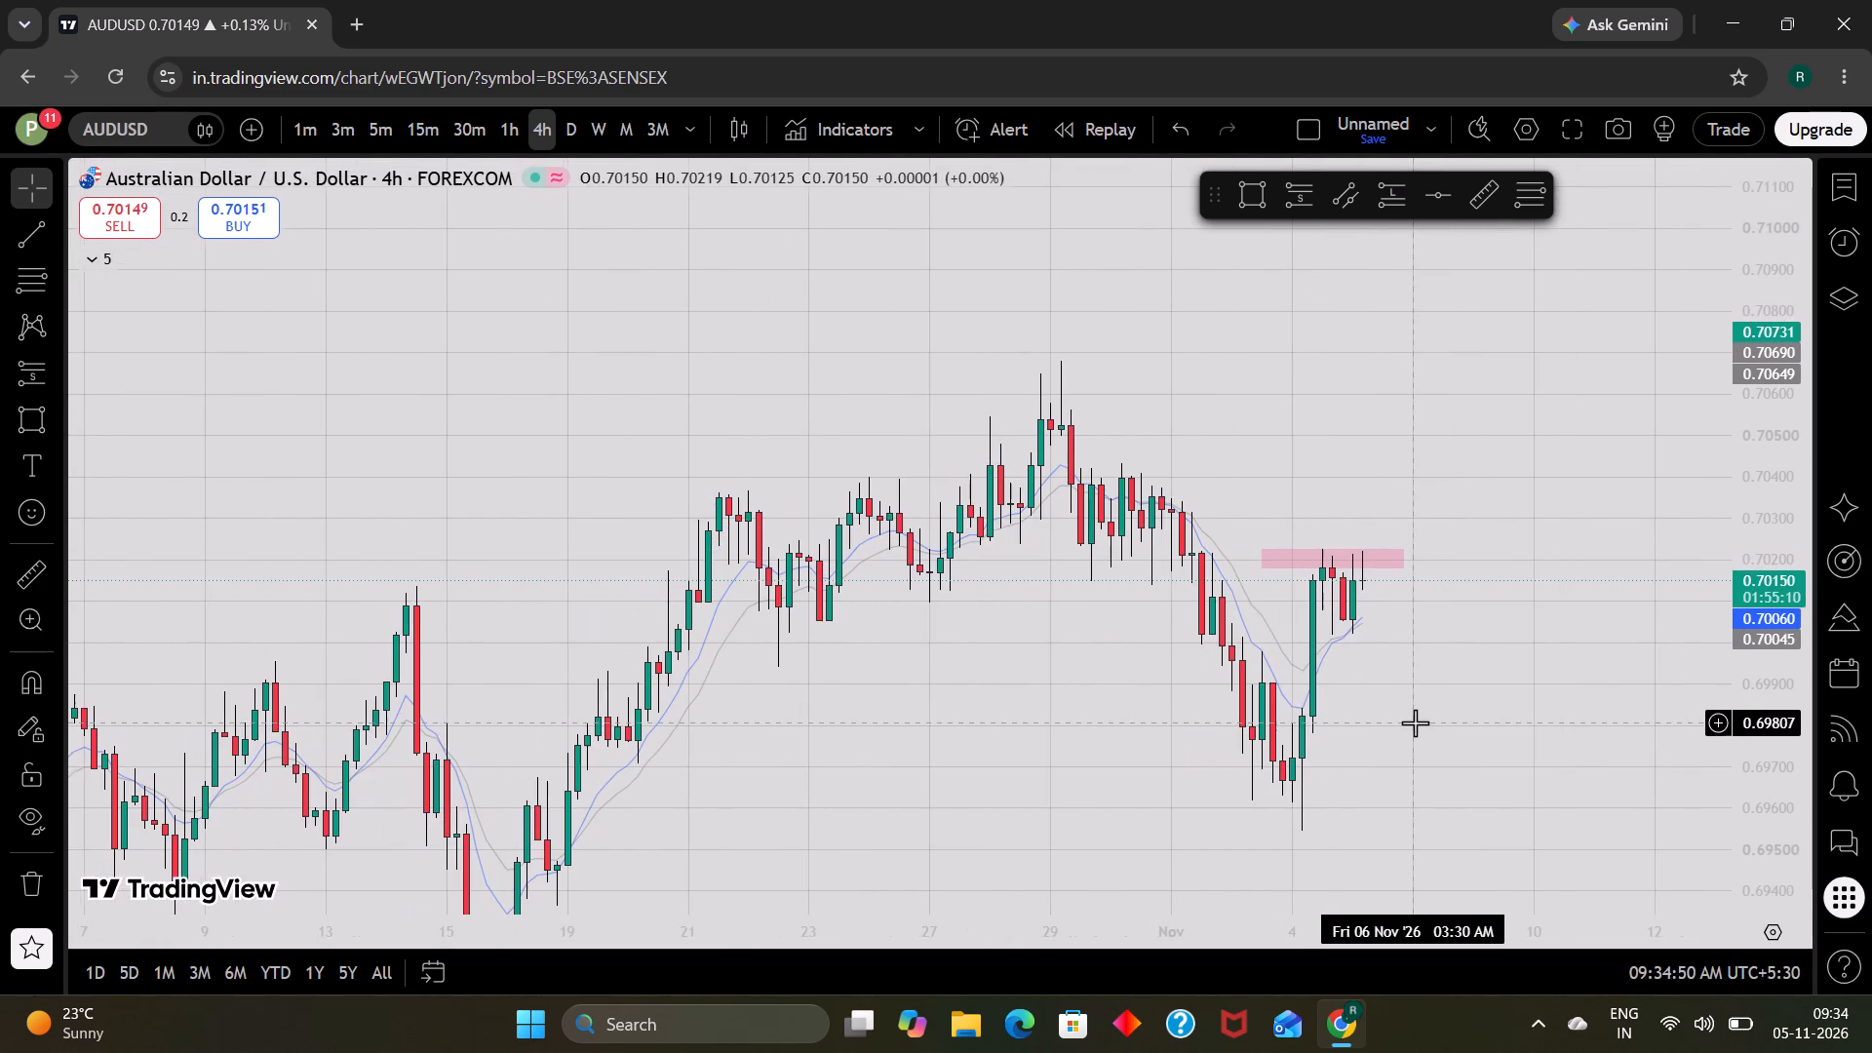
scroll(1415, 722, "down", 1)
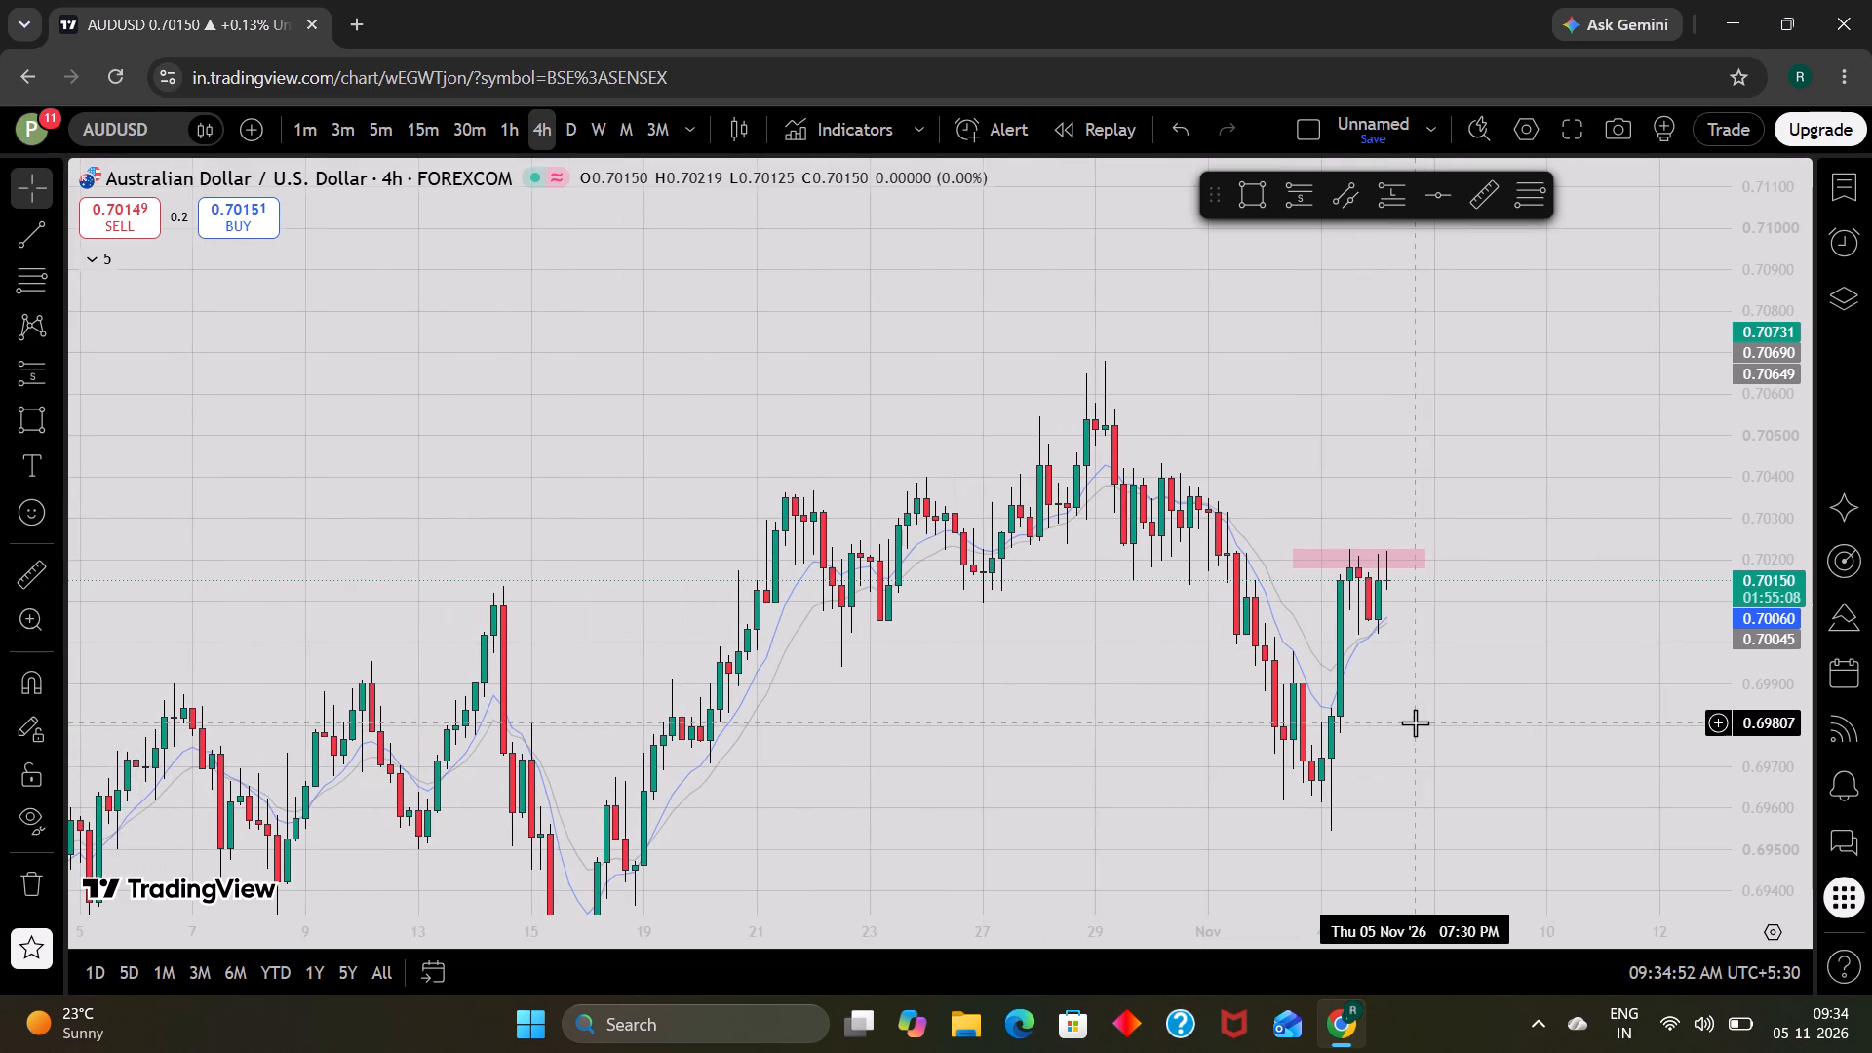
scroll(1415, 722, "down", 1)
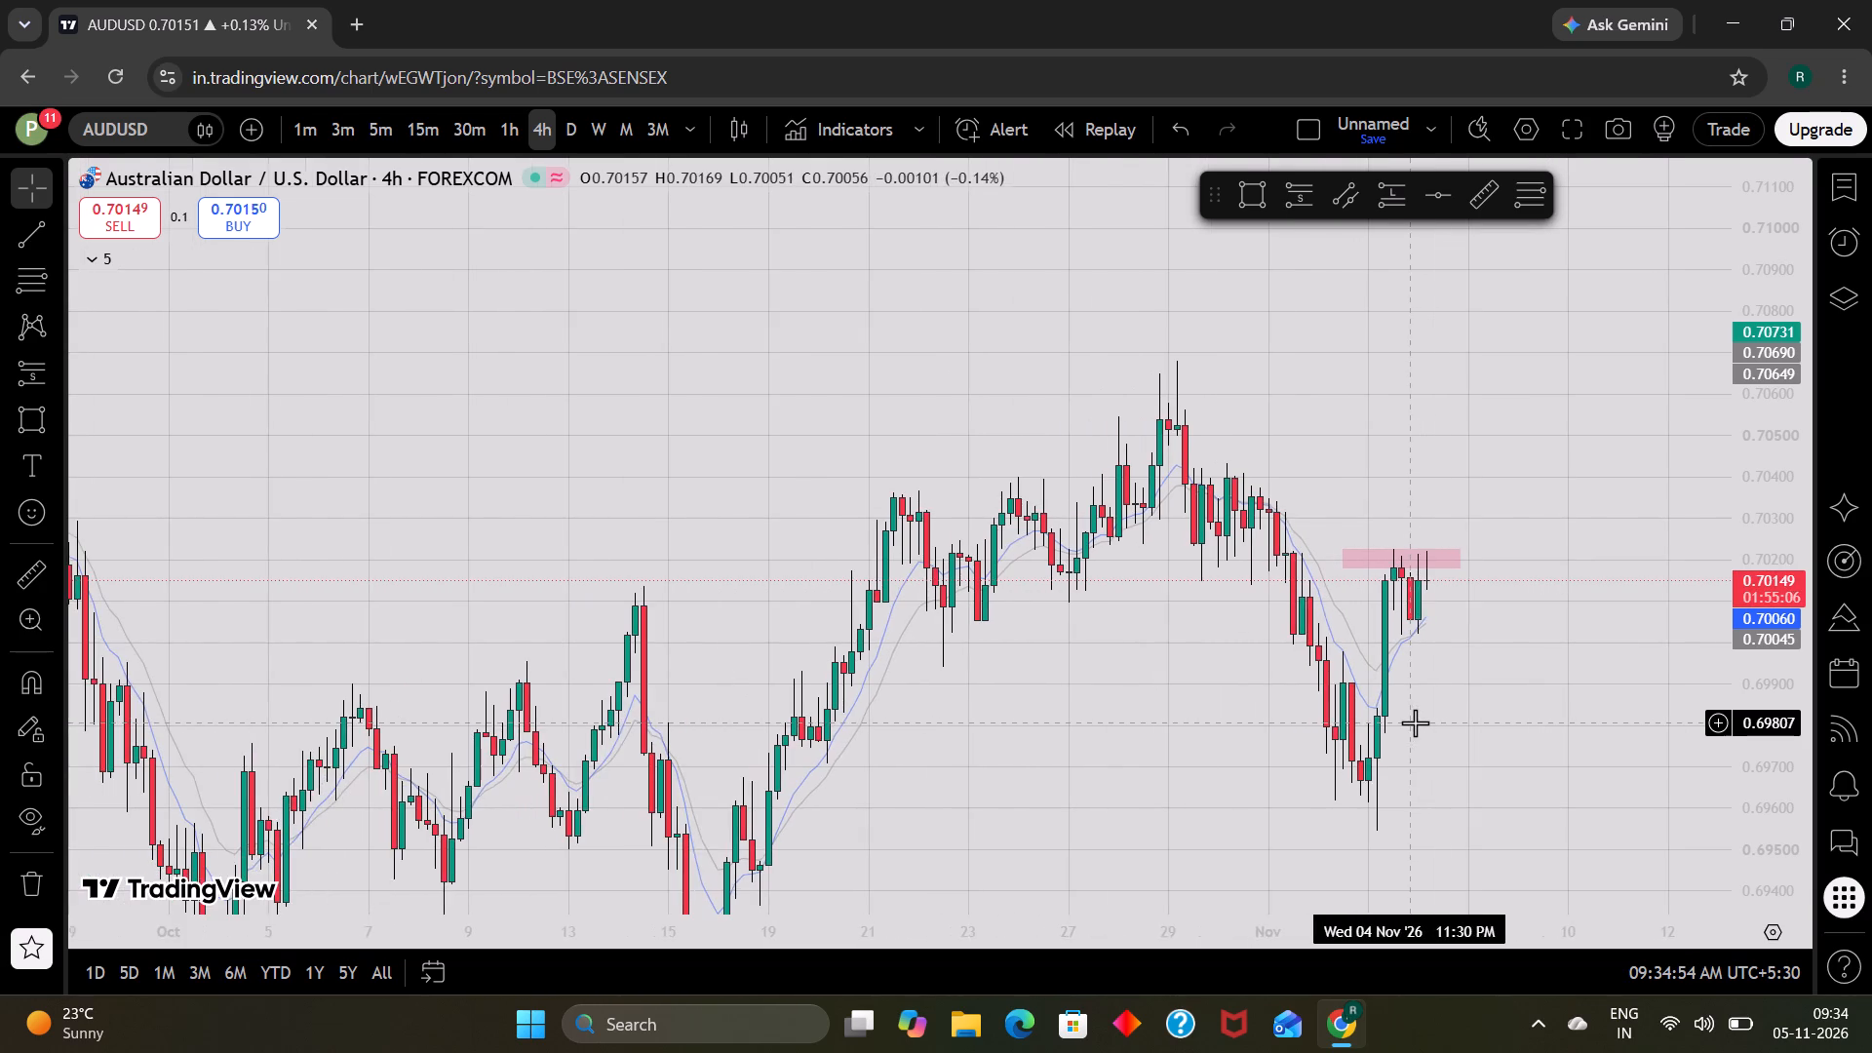
scroll(1415, 722, "down", 1)
scroll(1810, 805, "down", 4)
scroll(1608, 722, "down", 1)
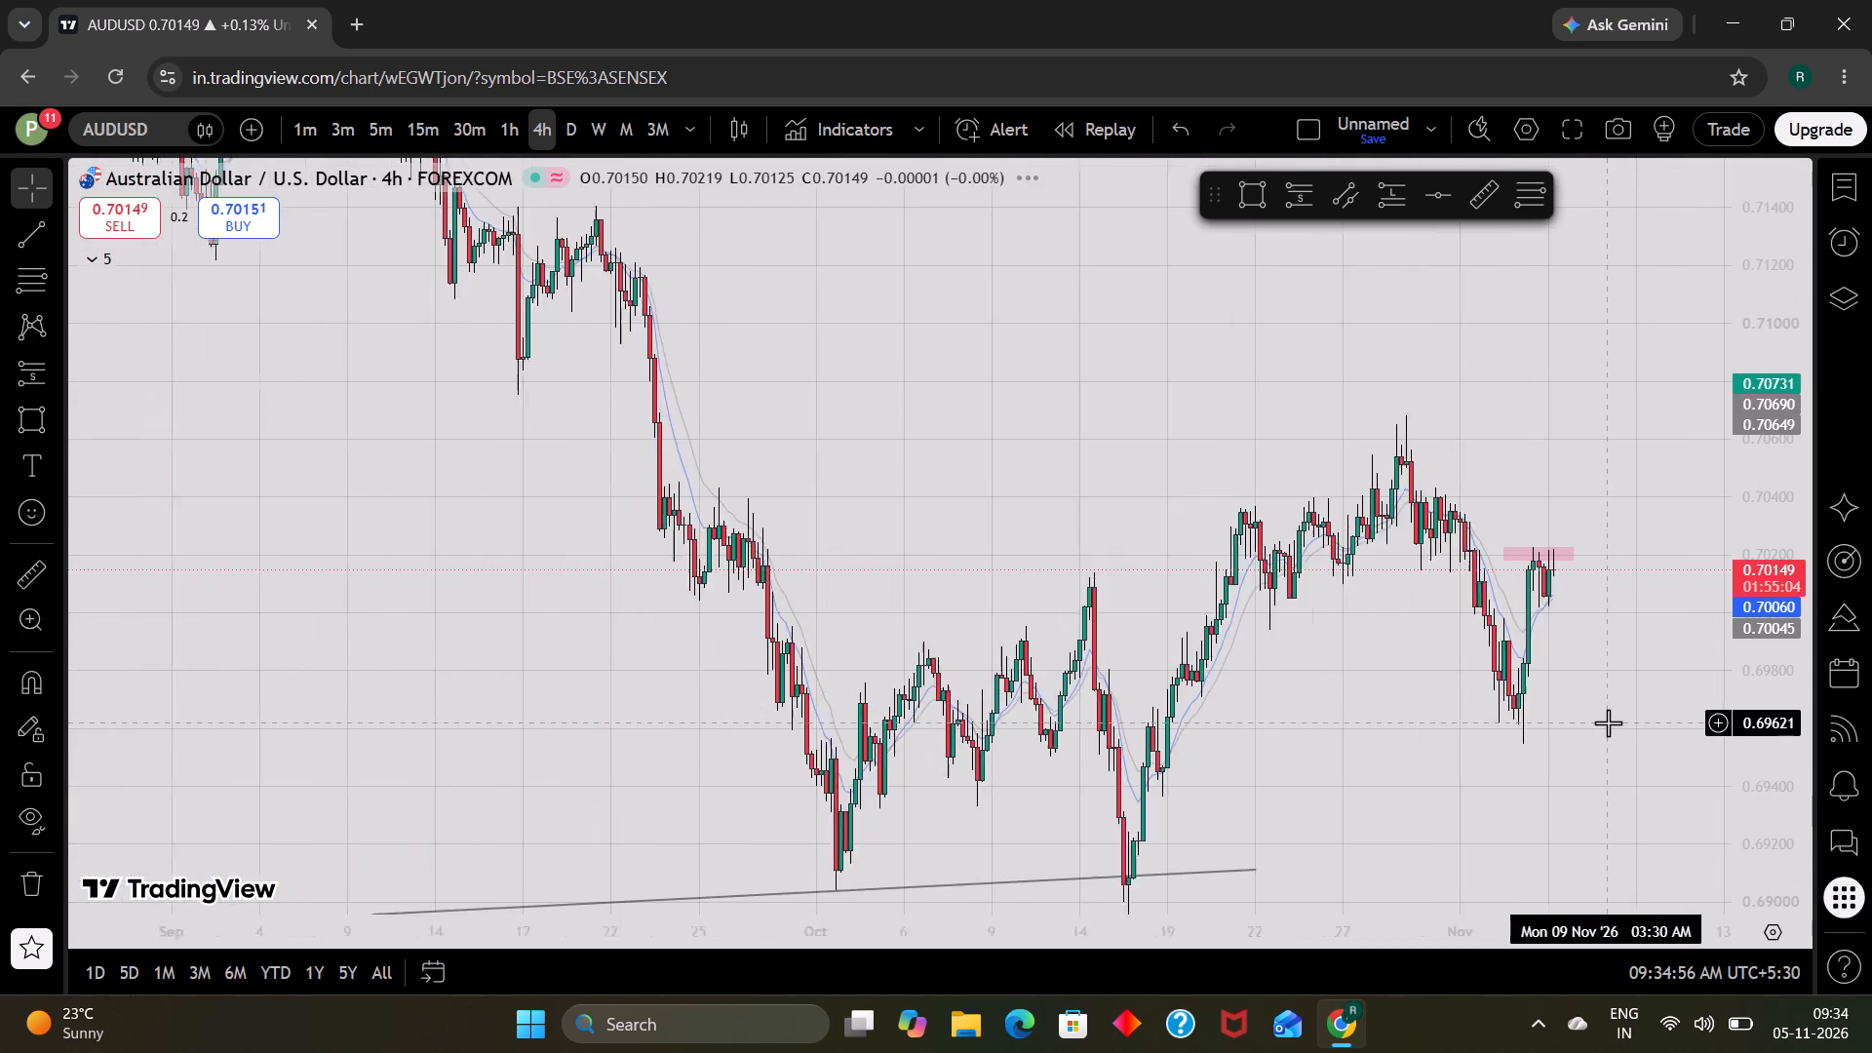
scroll(1608, 722, "down", 1)
scroll(1608, 722, "up", 2)
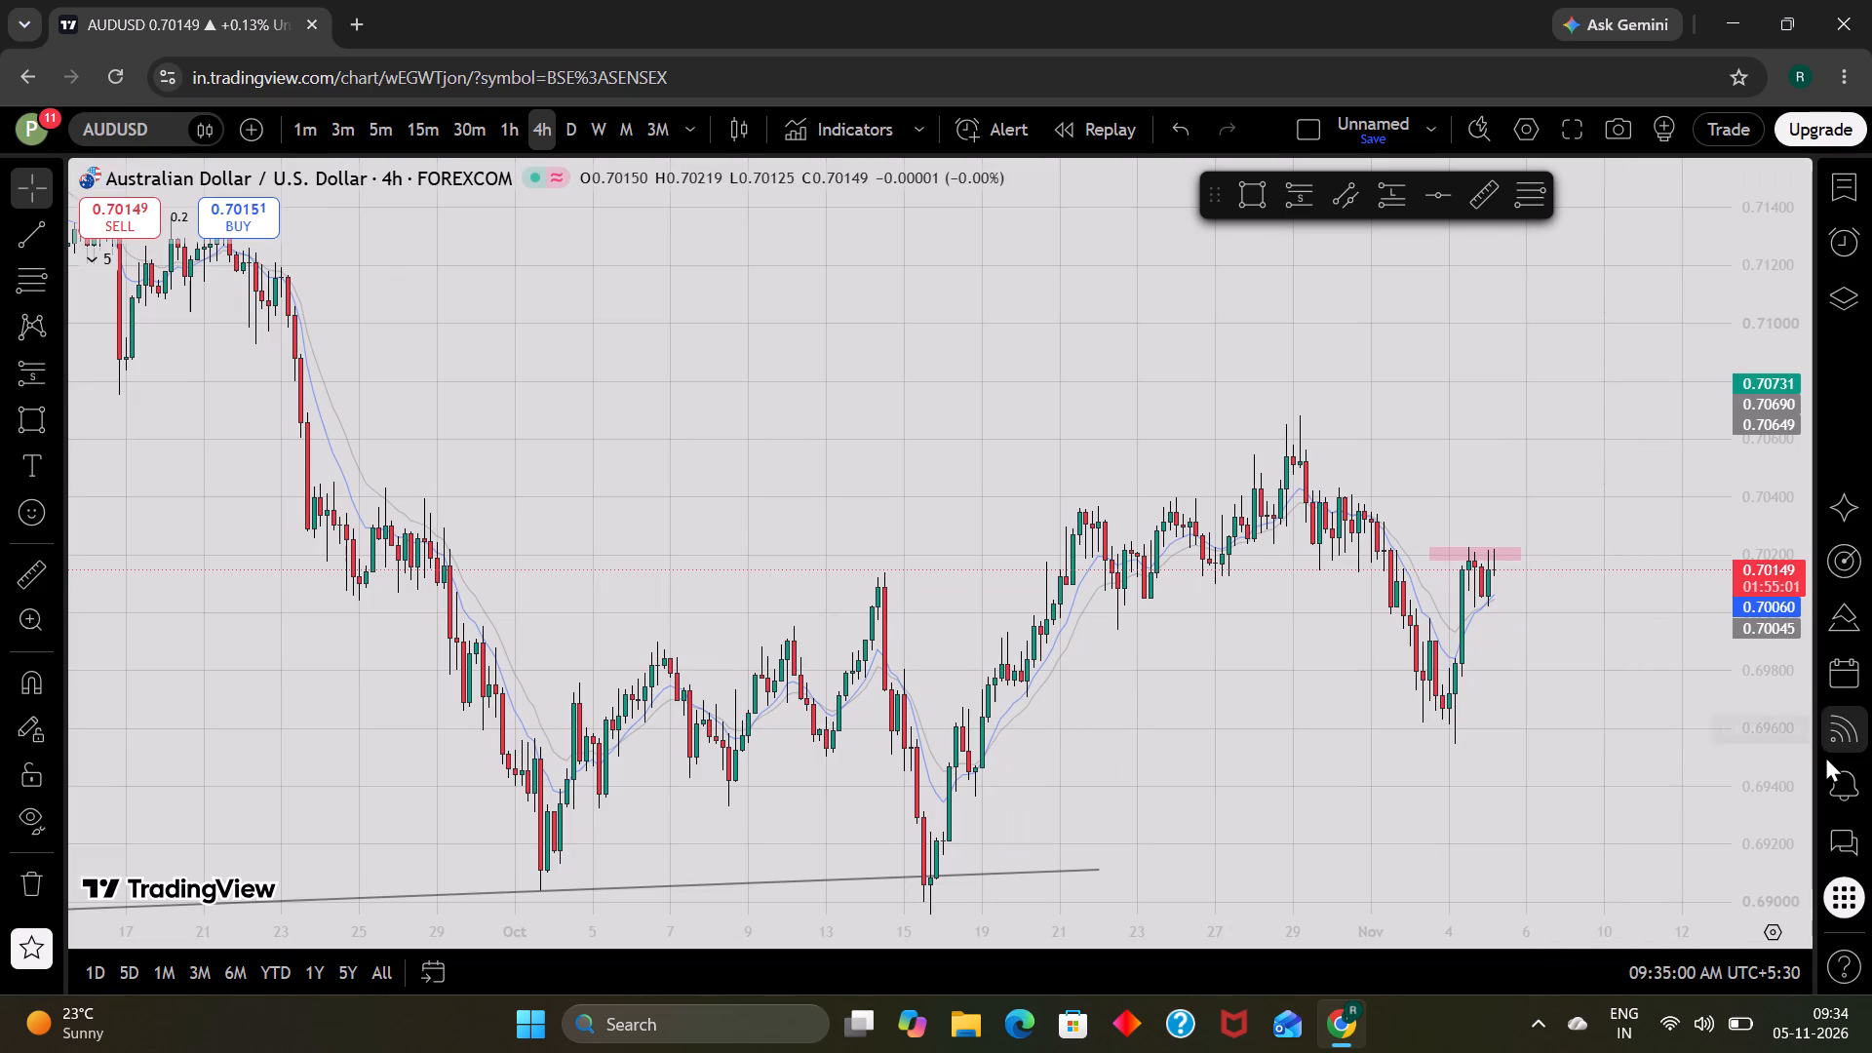
scroll(1767, 747, "up", 4)
scroll(1568, 723, "up", 2)
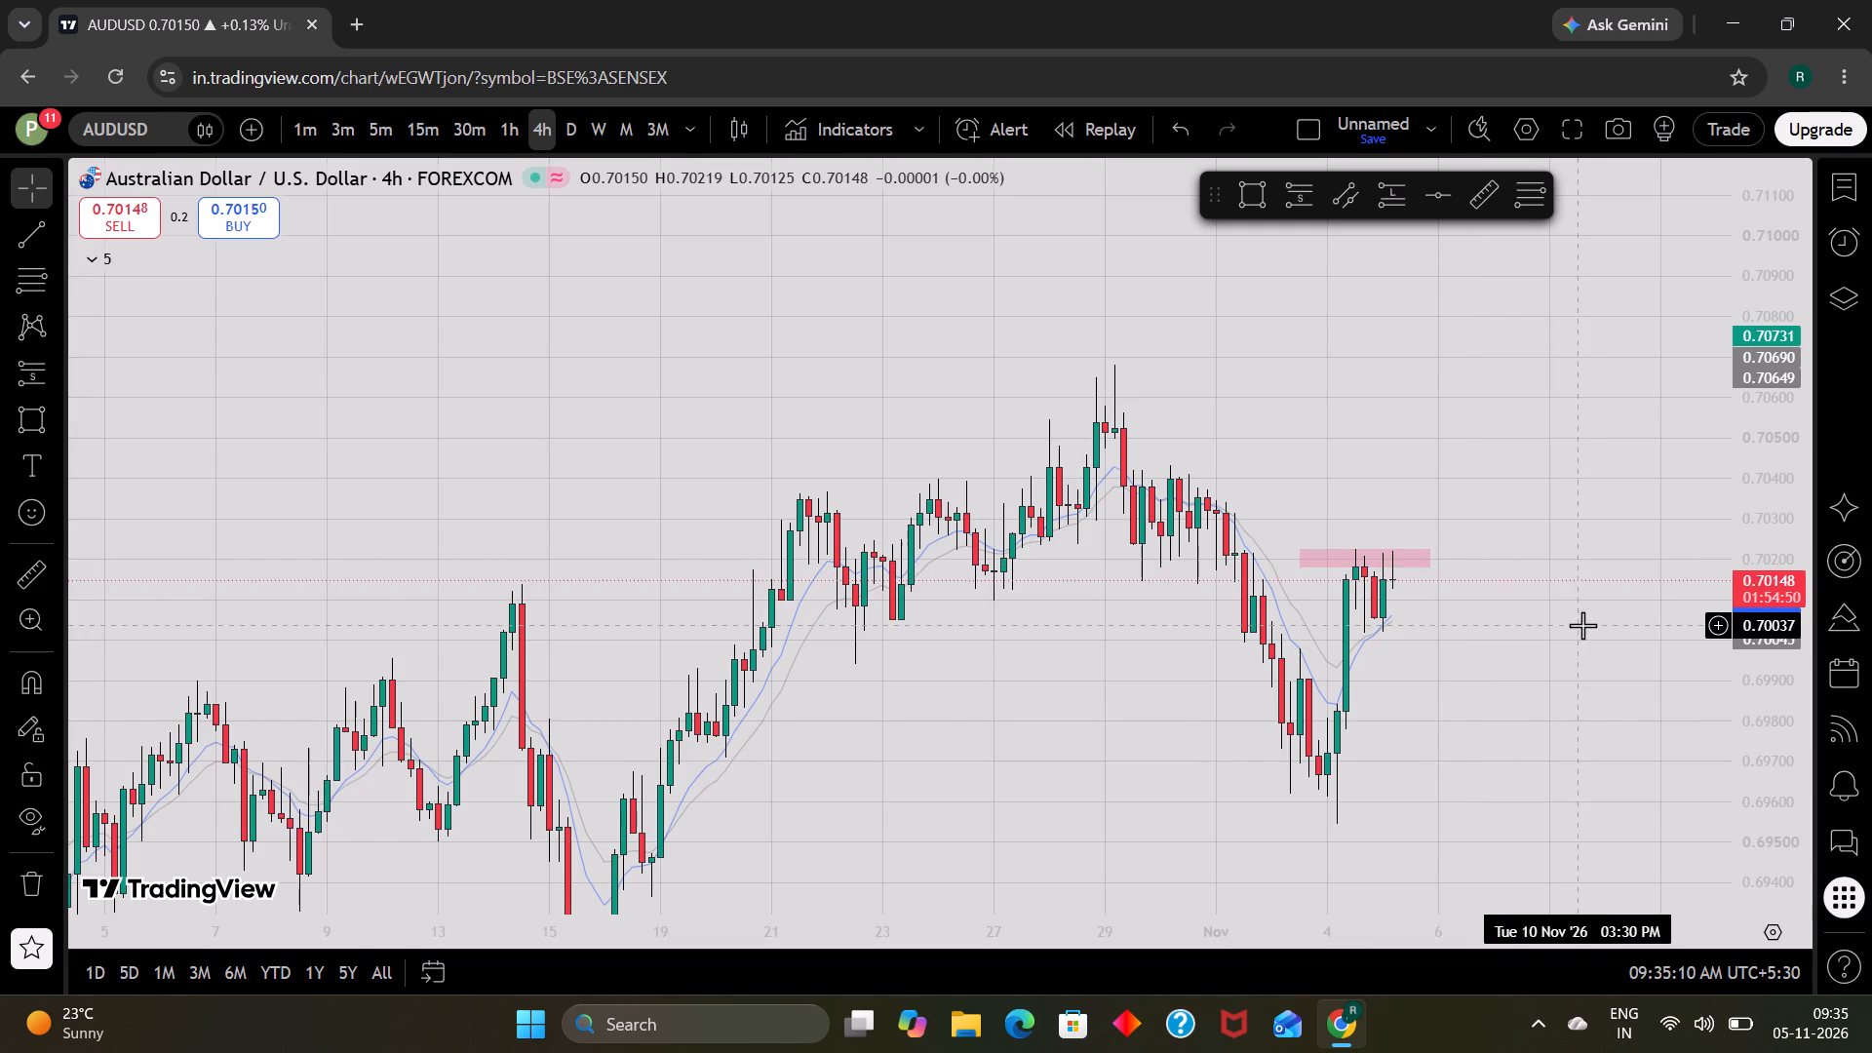
scroll(1582, 625, "up", 1)
Switch to the EURUSD 4-hour chart and extend the pink zone's lower edge down to about 1.12614.
key("Up")
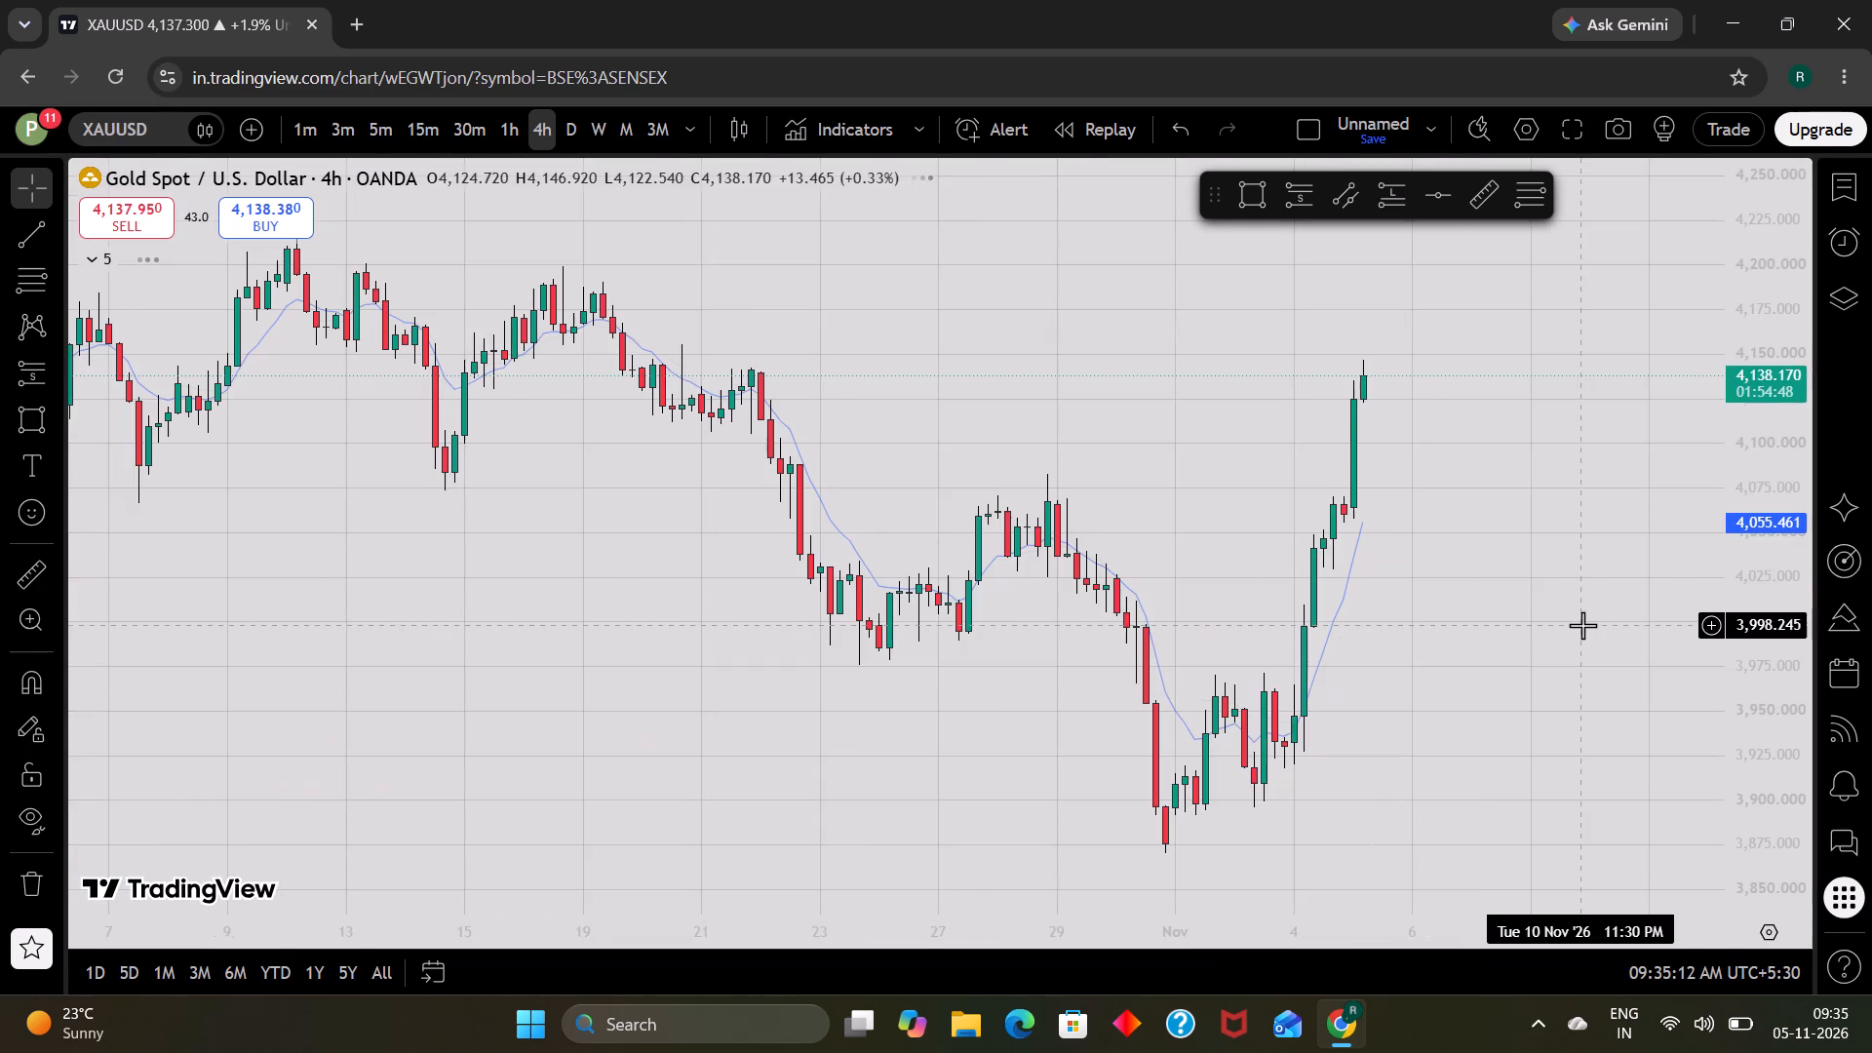
key("Up")
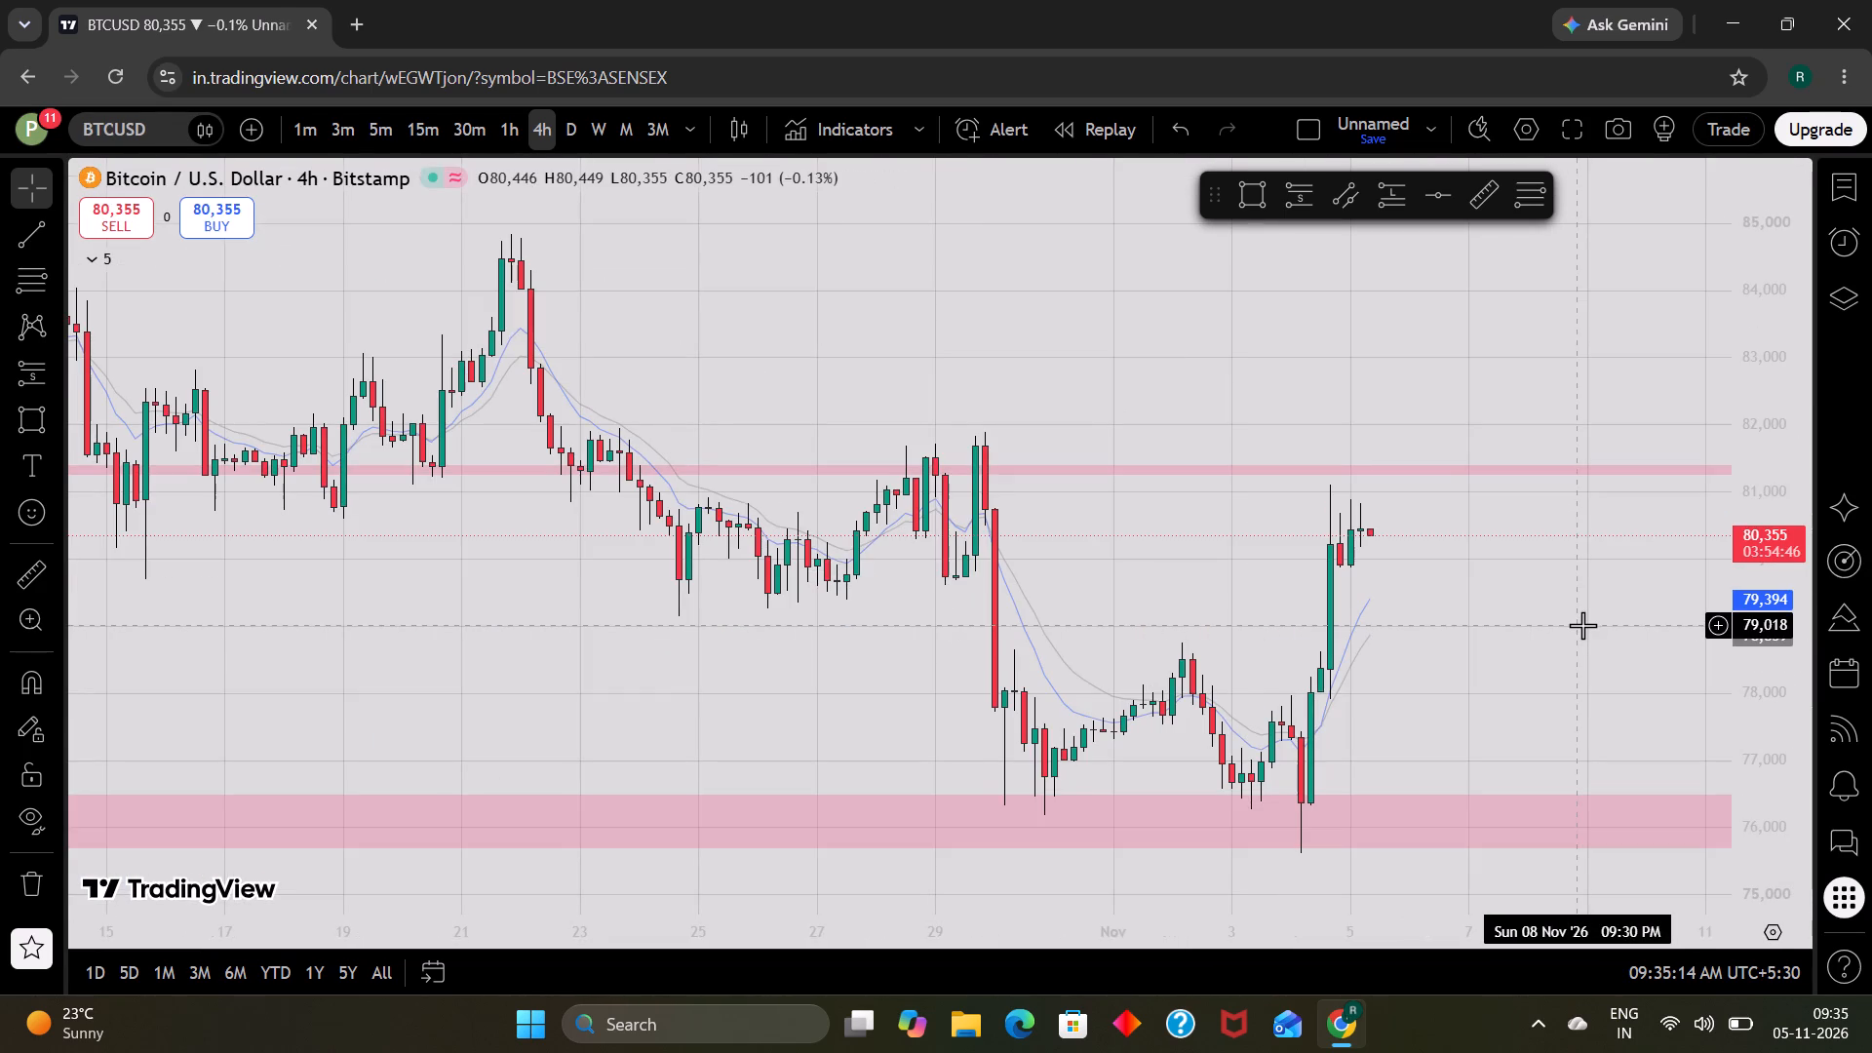
key("Up")
key("Up")
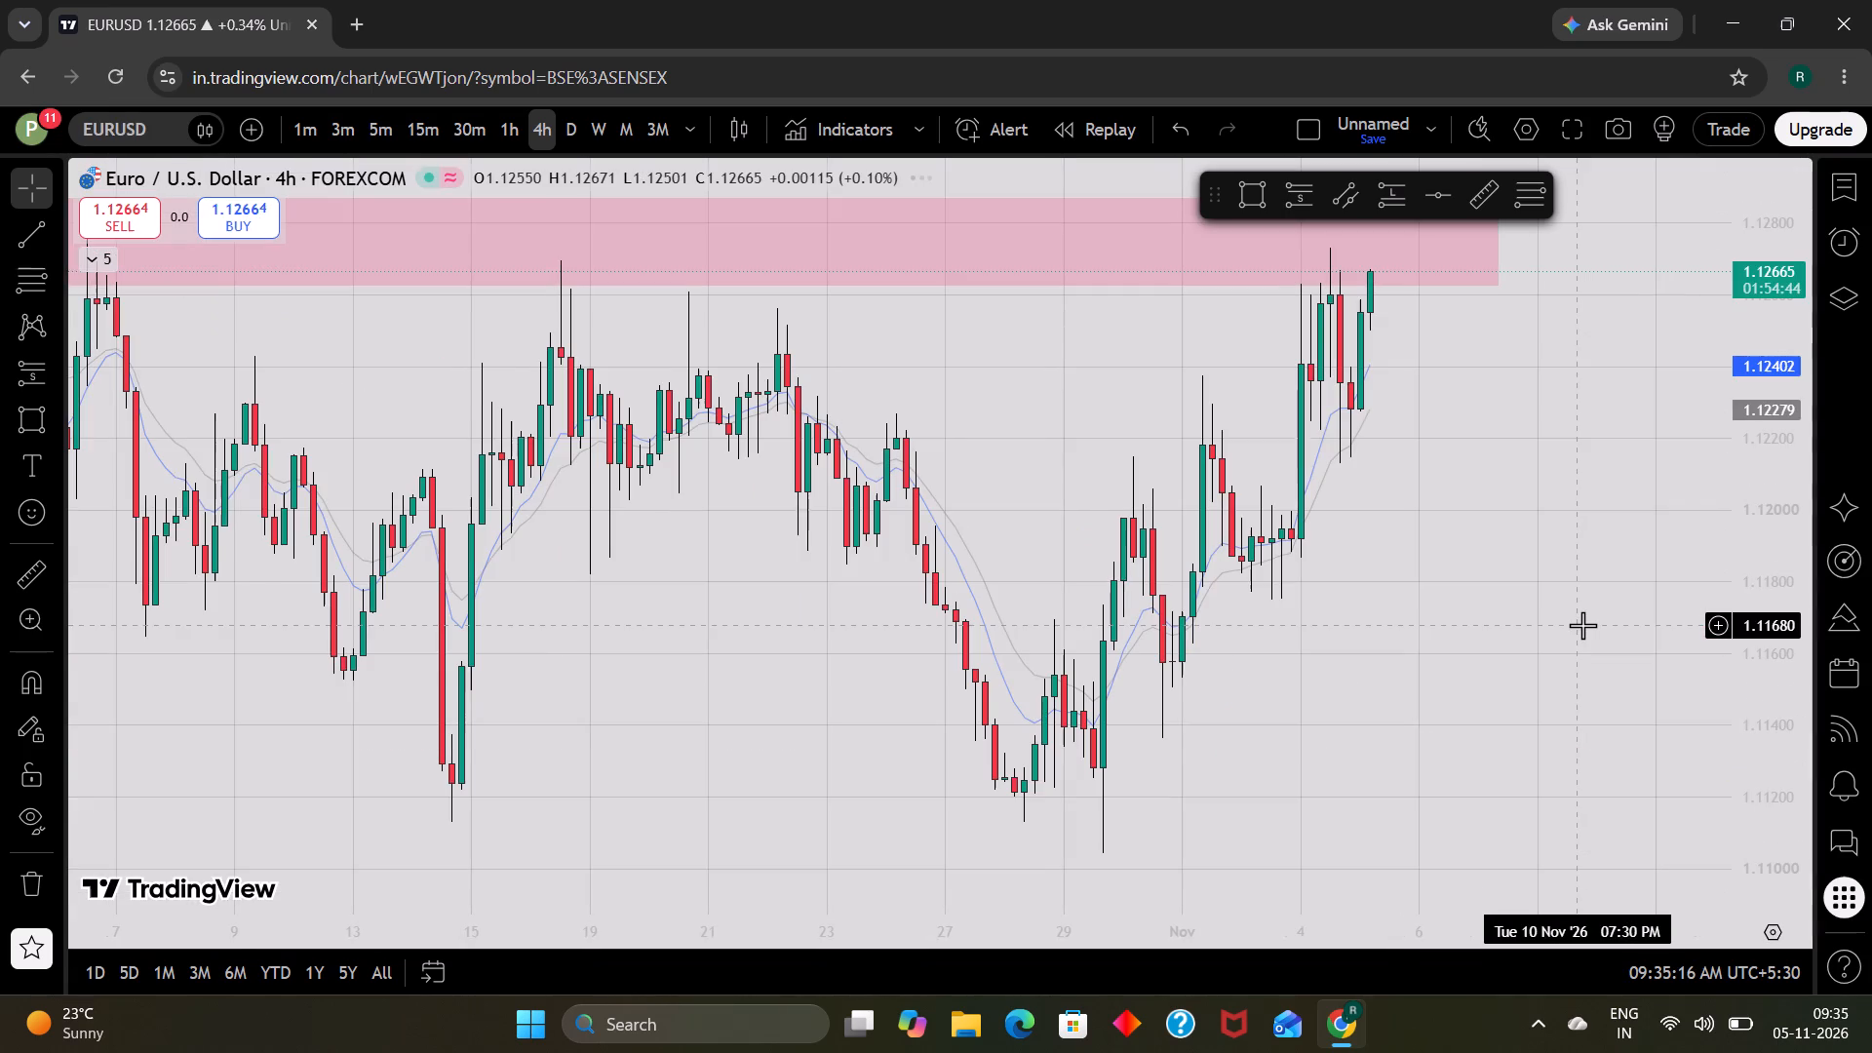
left_click_drag(1582, 625, 1543, 756)
scroll(1272, 705, "down", 4)
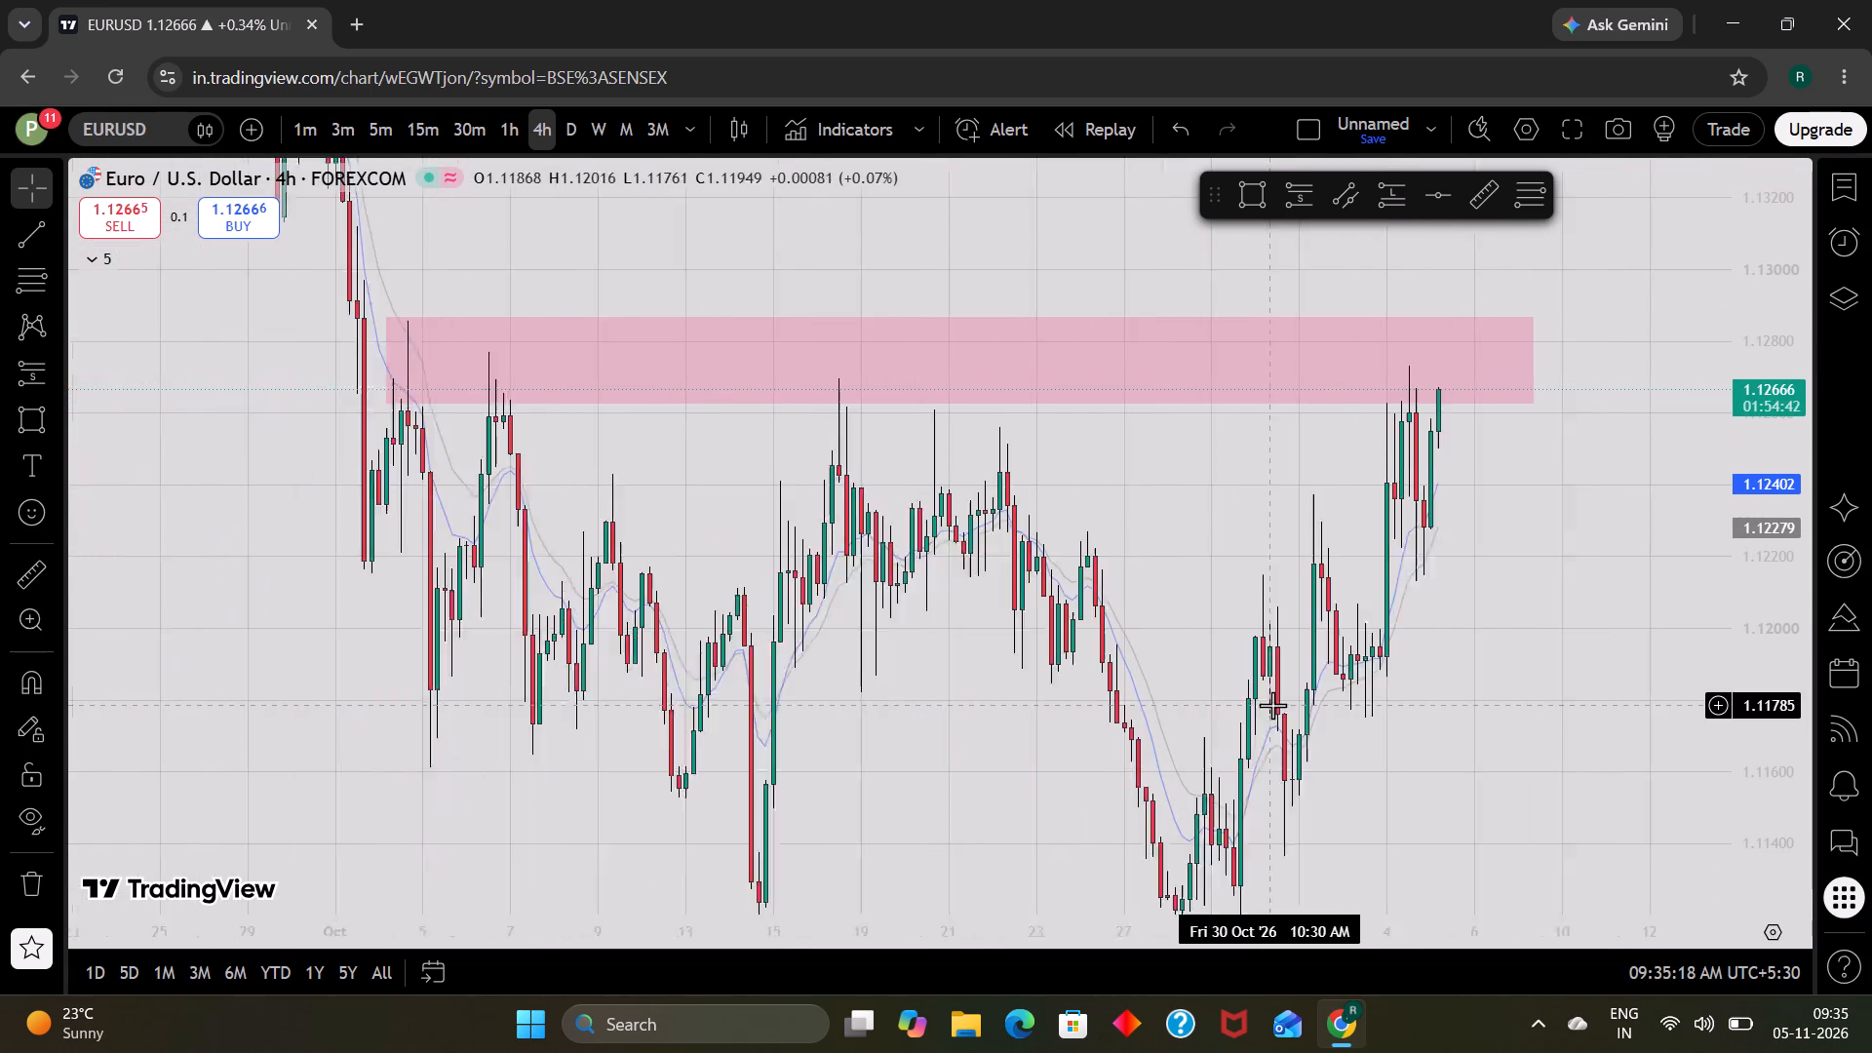
scroll(1272, 705, "up", 1)
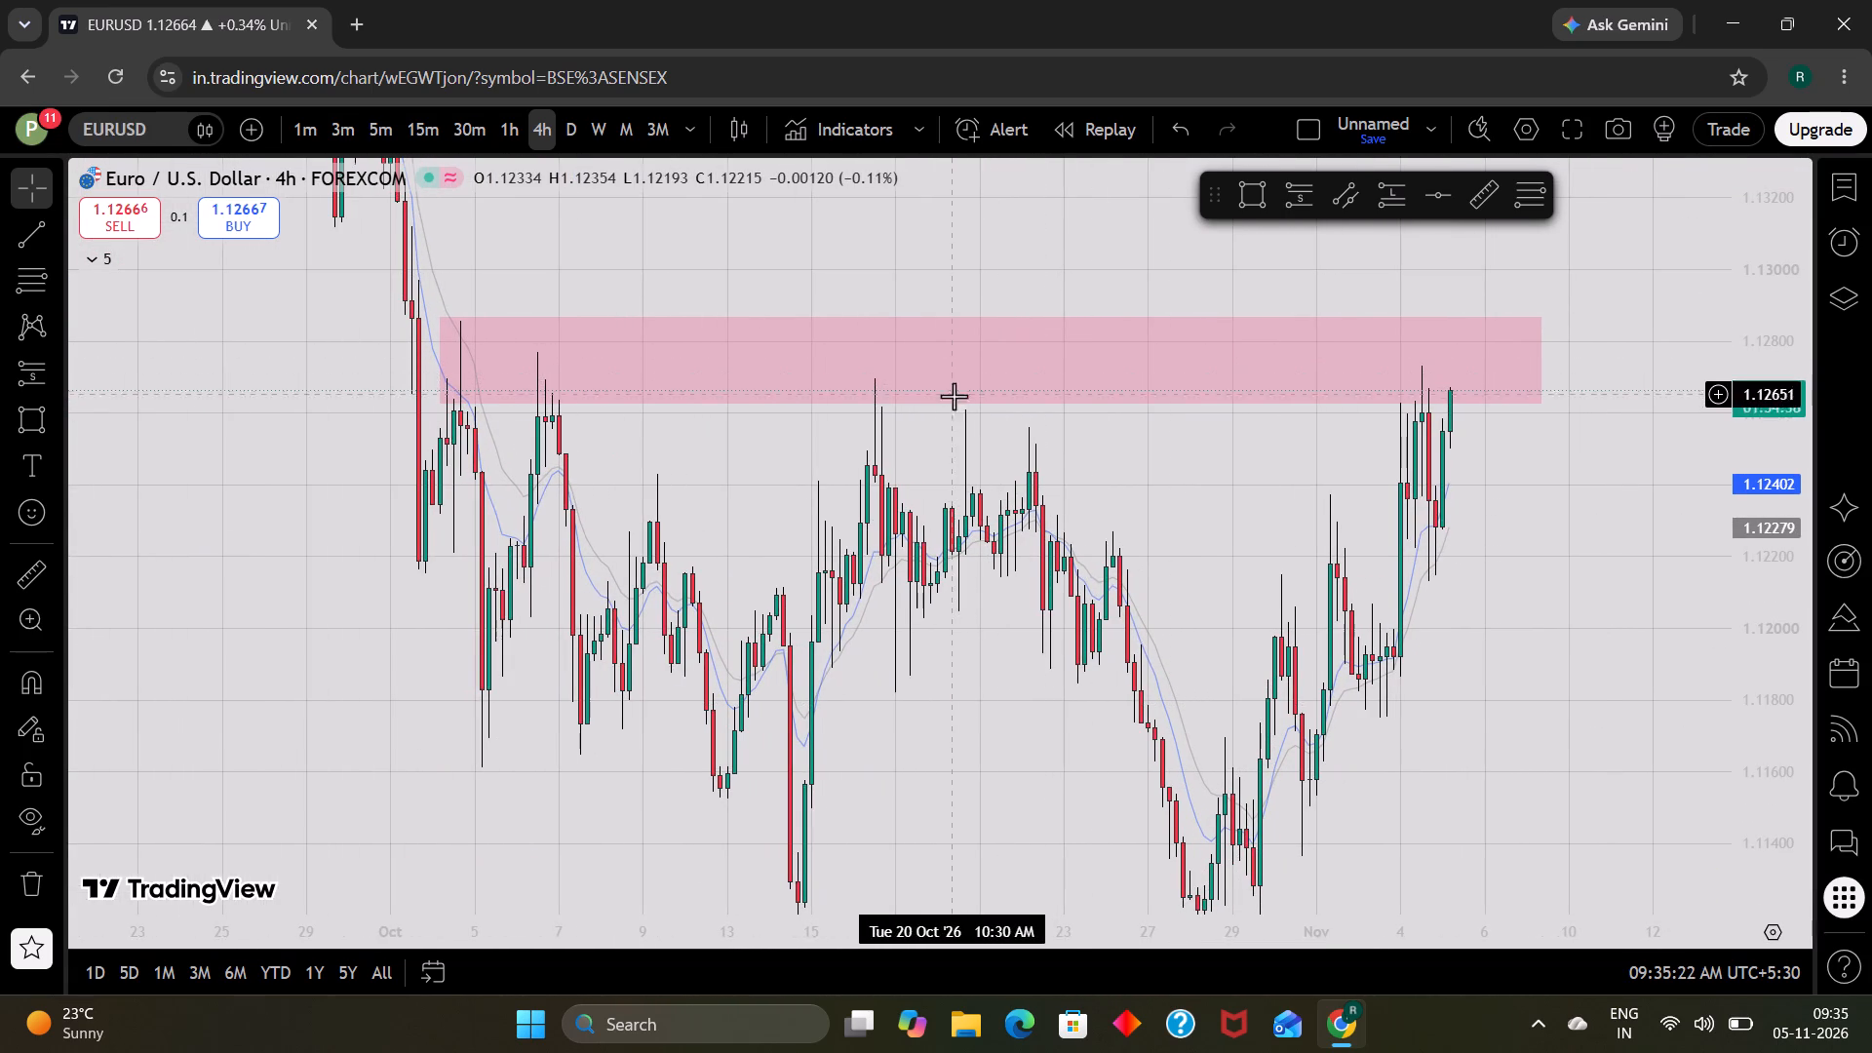
double_click(991, 406)
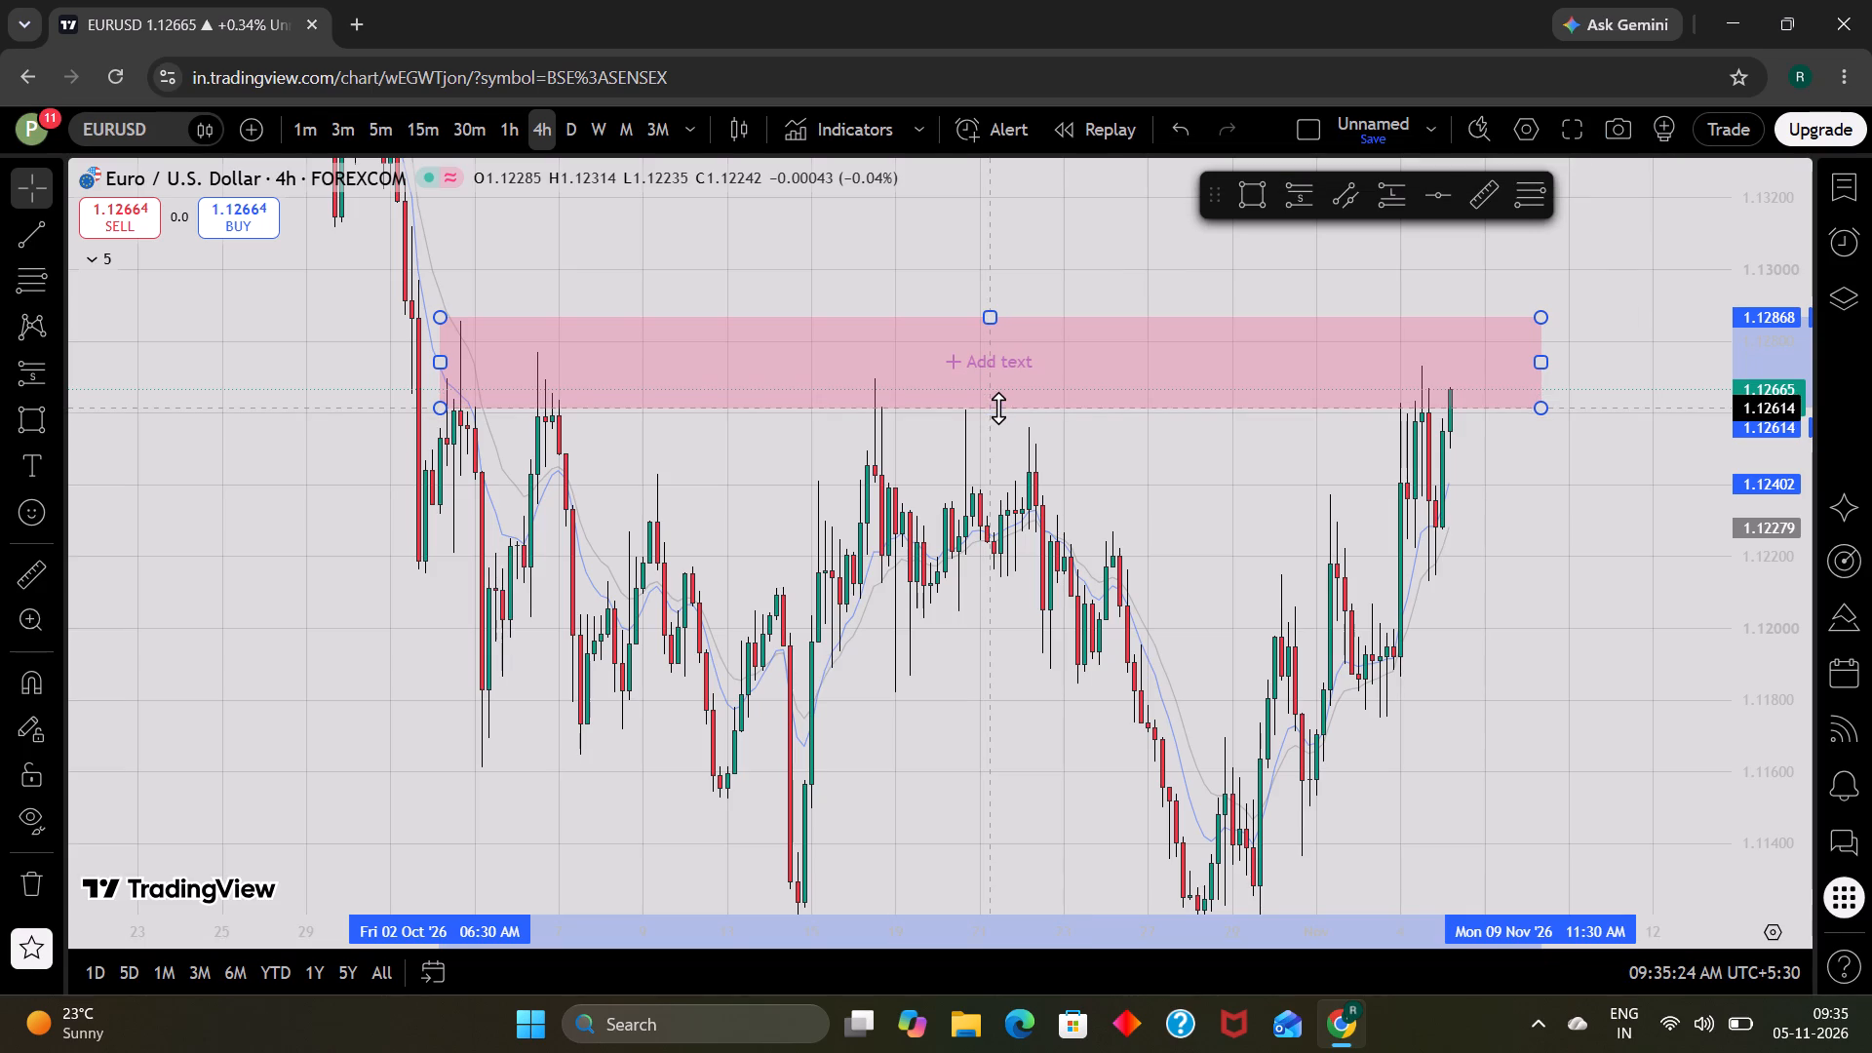
left_click(1651, 698)
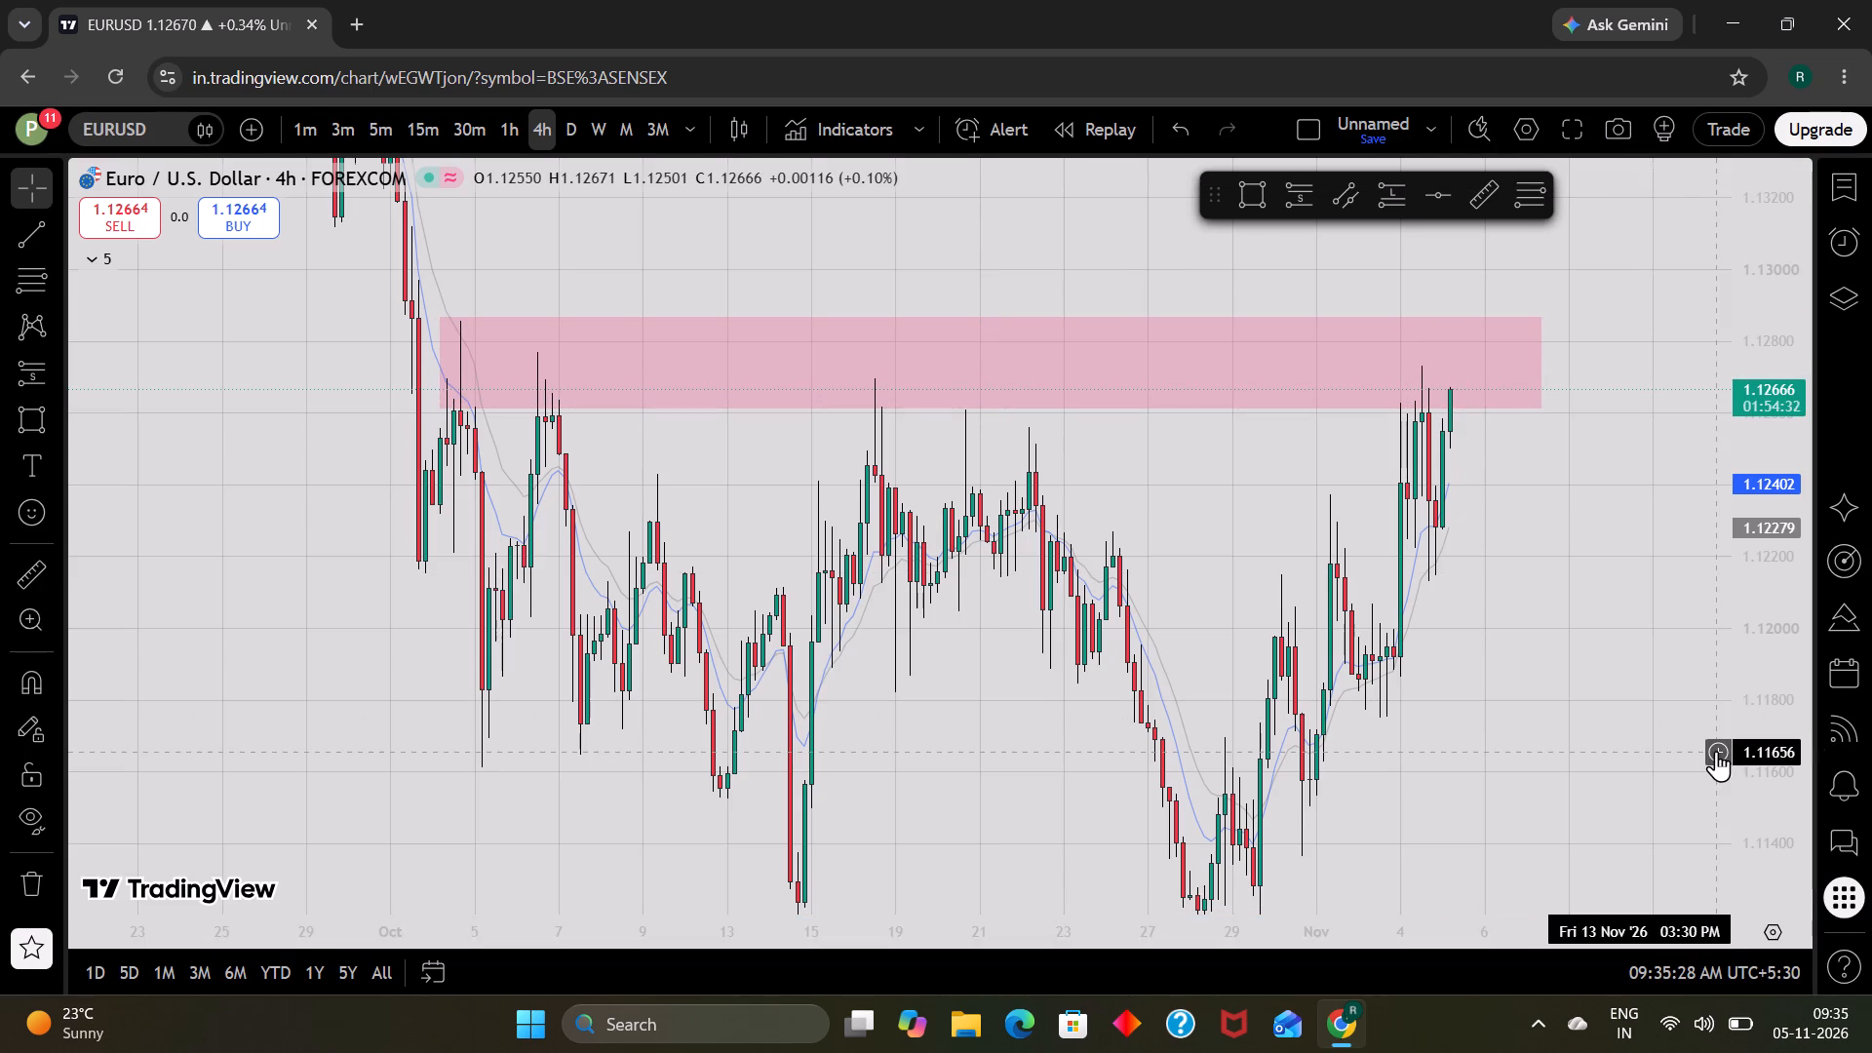
Examine the EURUSD 4-hour price action around the pink zone, from the late-September decline to the early-November candles.
scroll(1741, 756, "down", 7)
scroll(1464, 629, "up", 2)
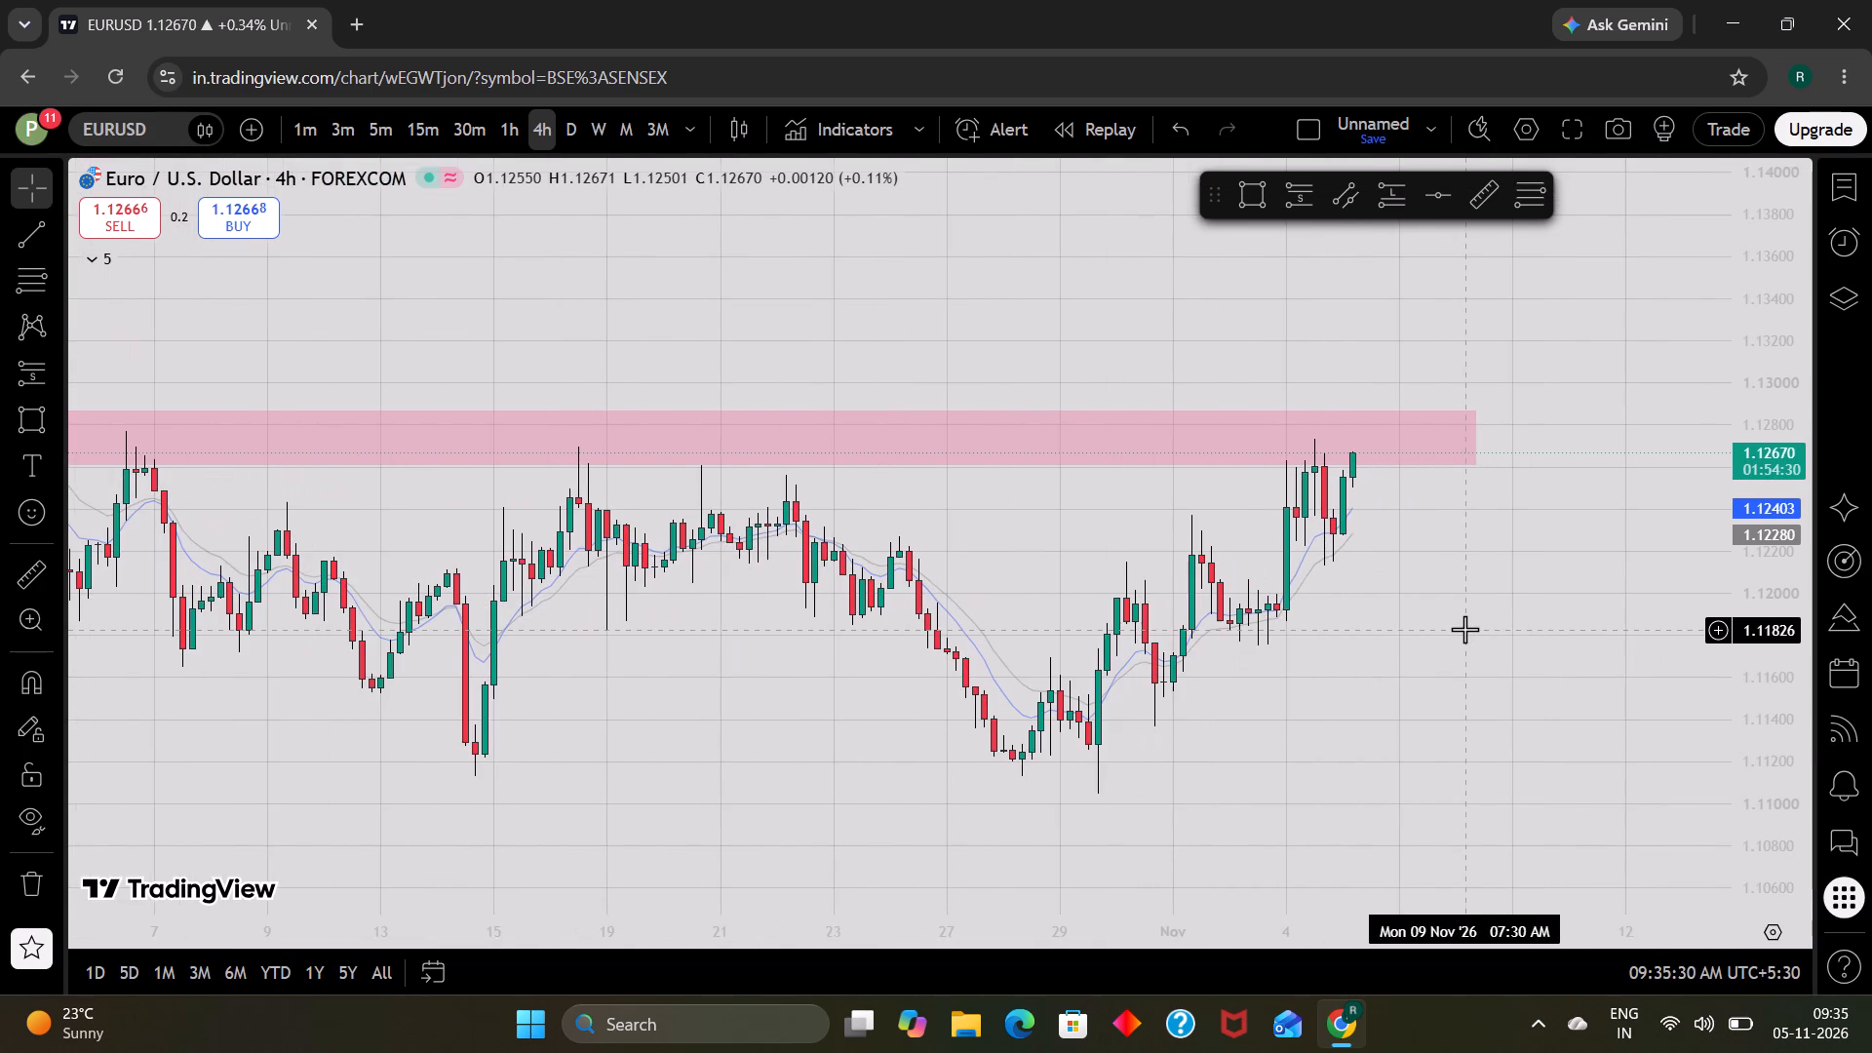
scroll(1464, 629, "down", 1)
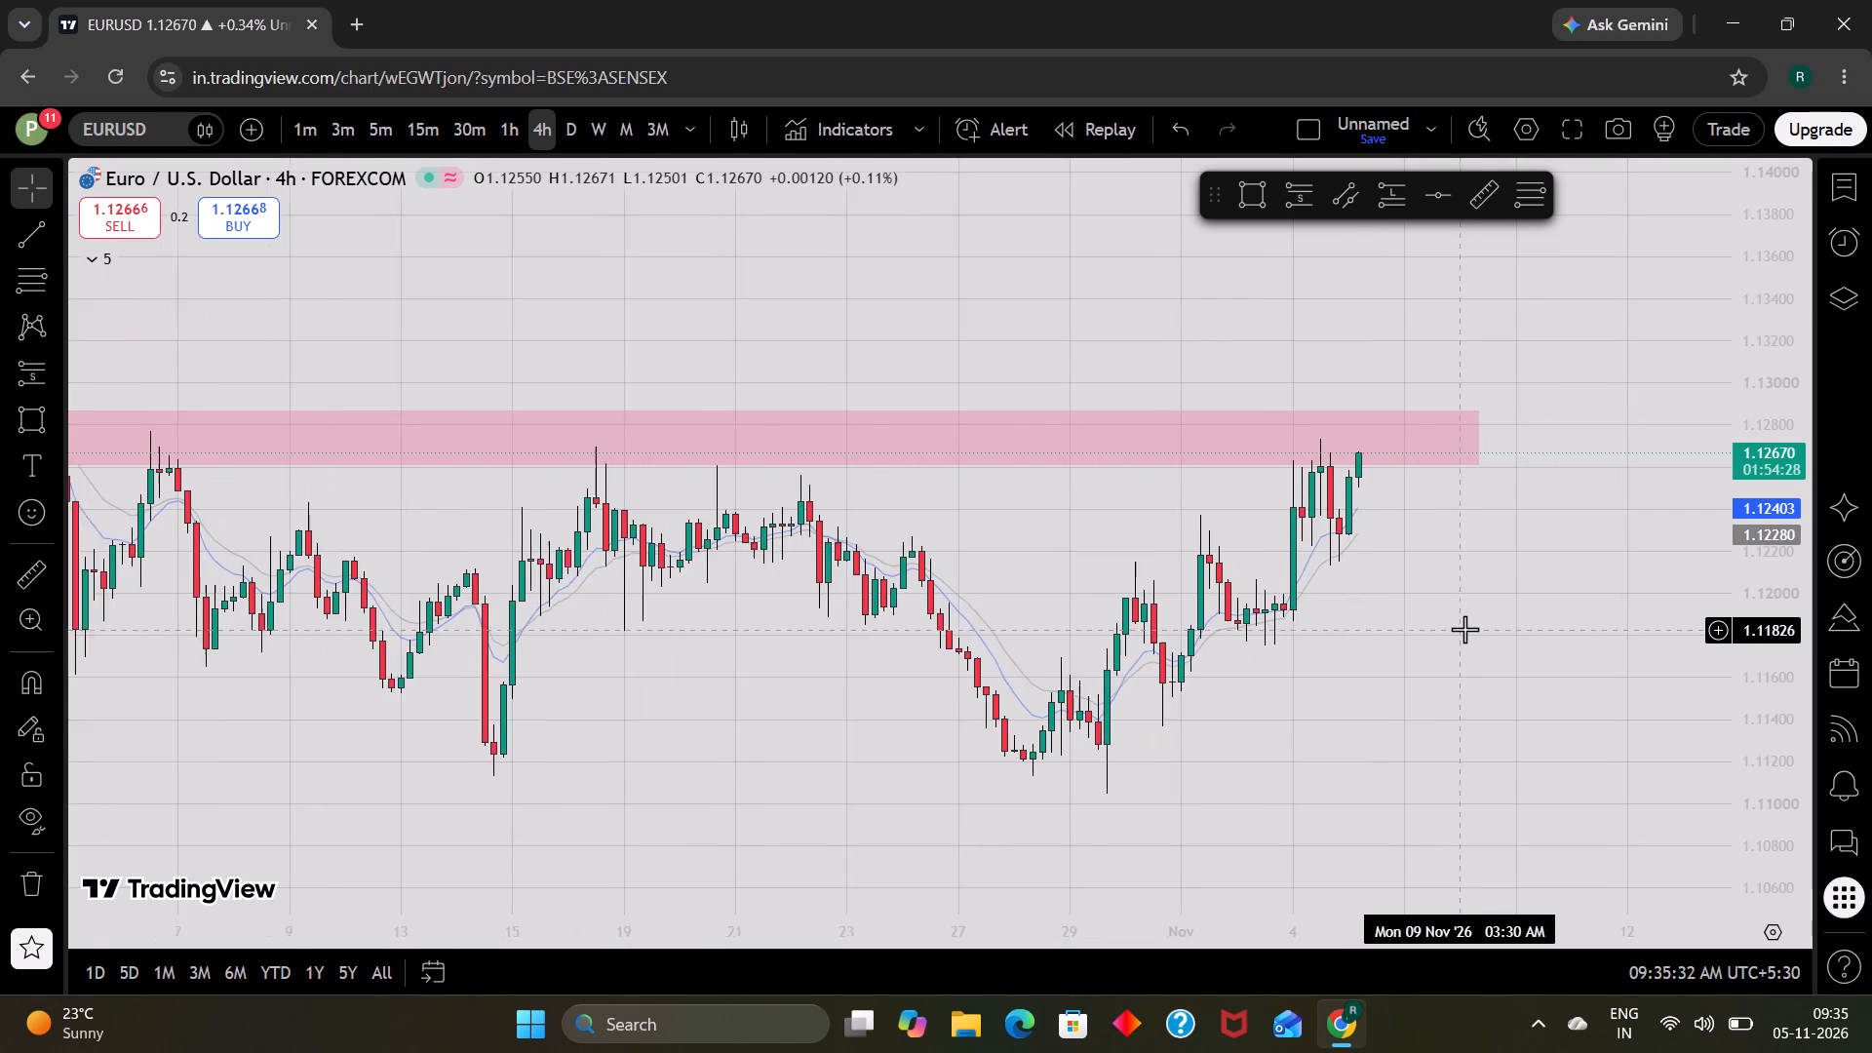
scroll(1464, 629, "up", 2)
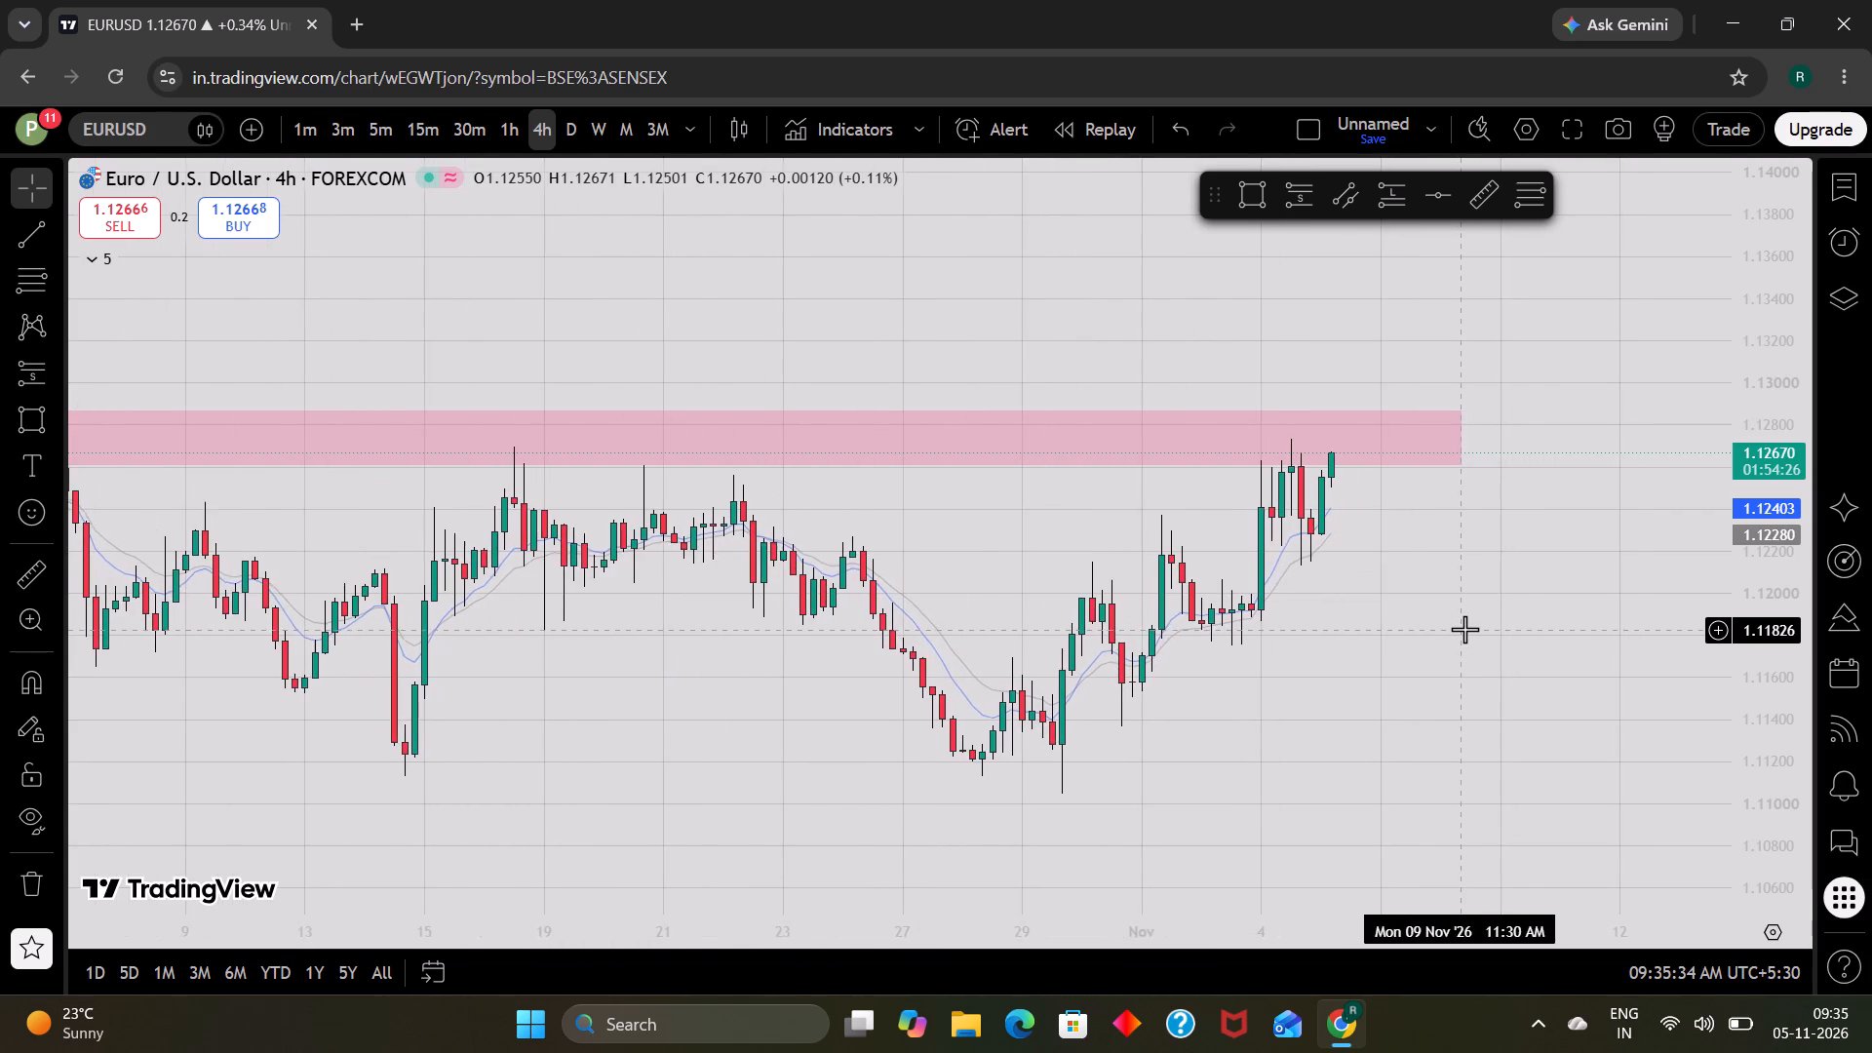
scroll(1464, 629, "down", 1)
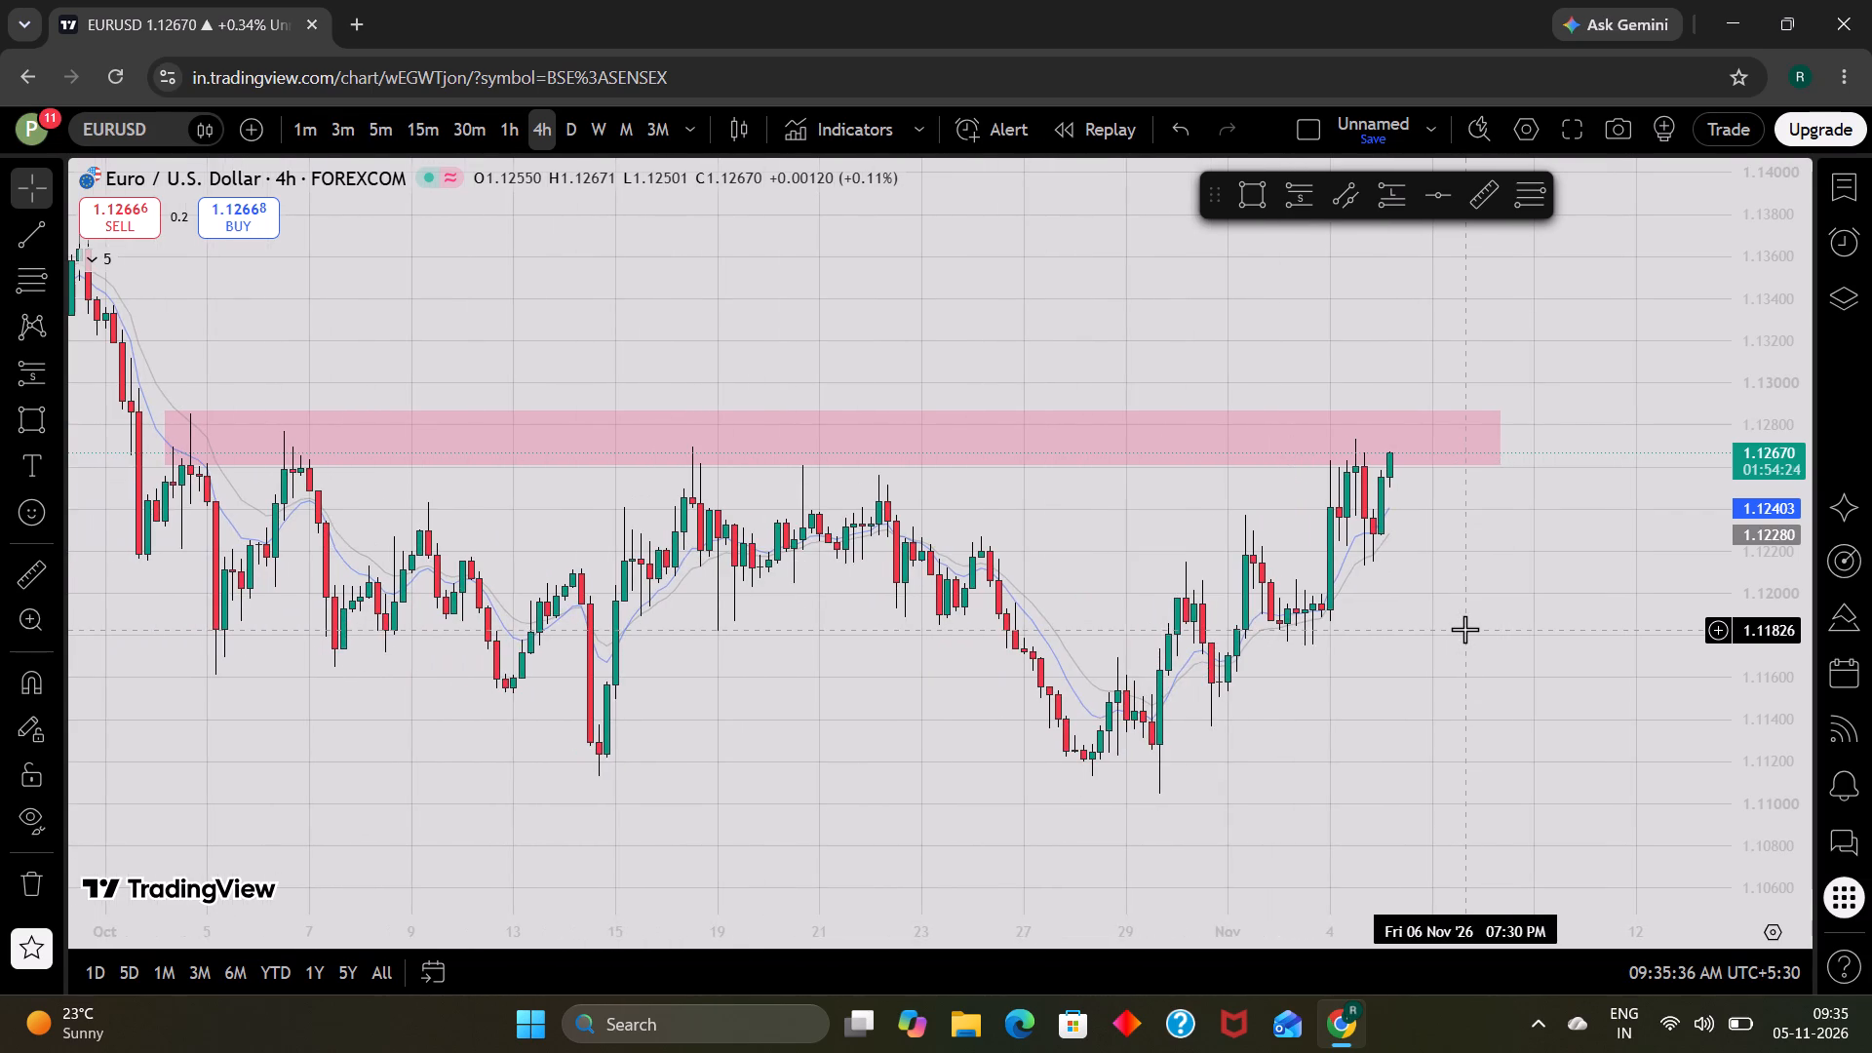
scroll(1464, 629, "down", 1)
scroll(1464, 629, "up", 2)
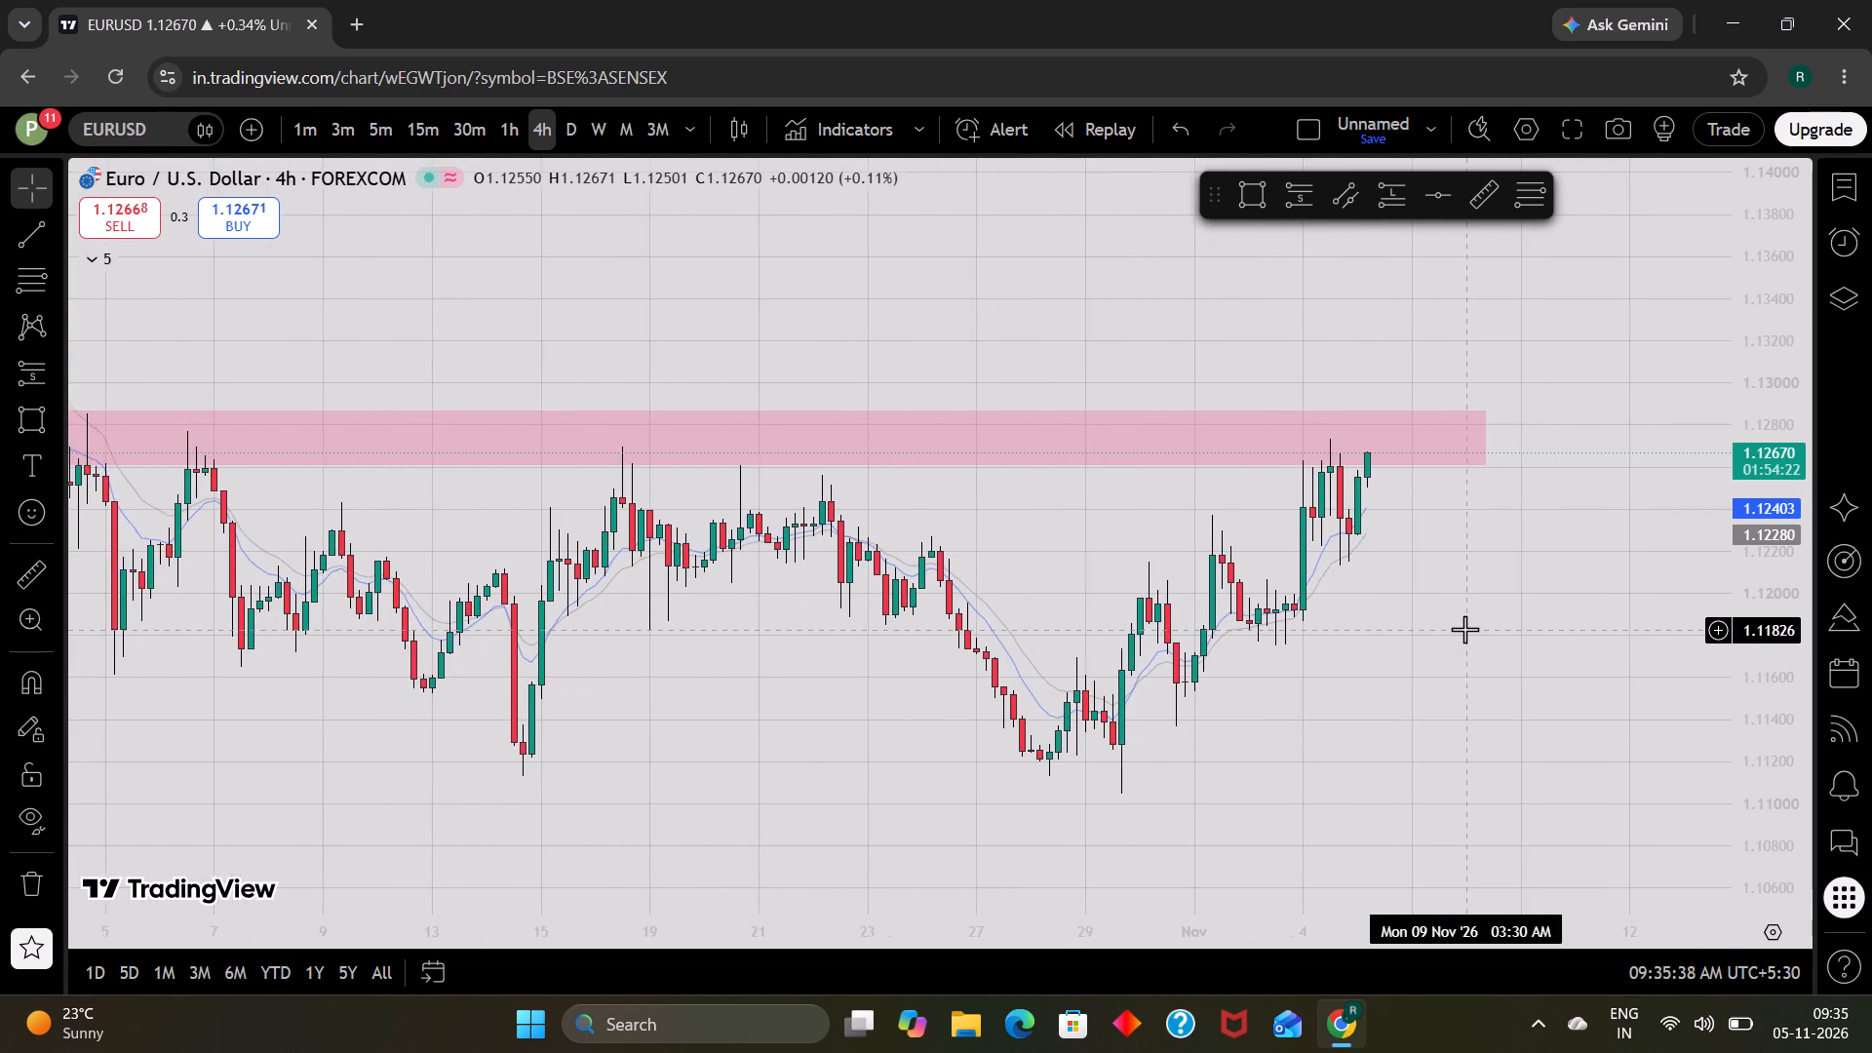
scroll(1464, 629, "down", 4)
left_click_drag(1515, 641, 1451, 760)
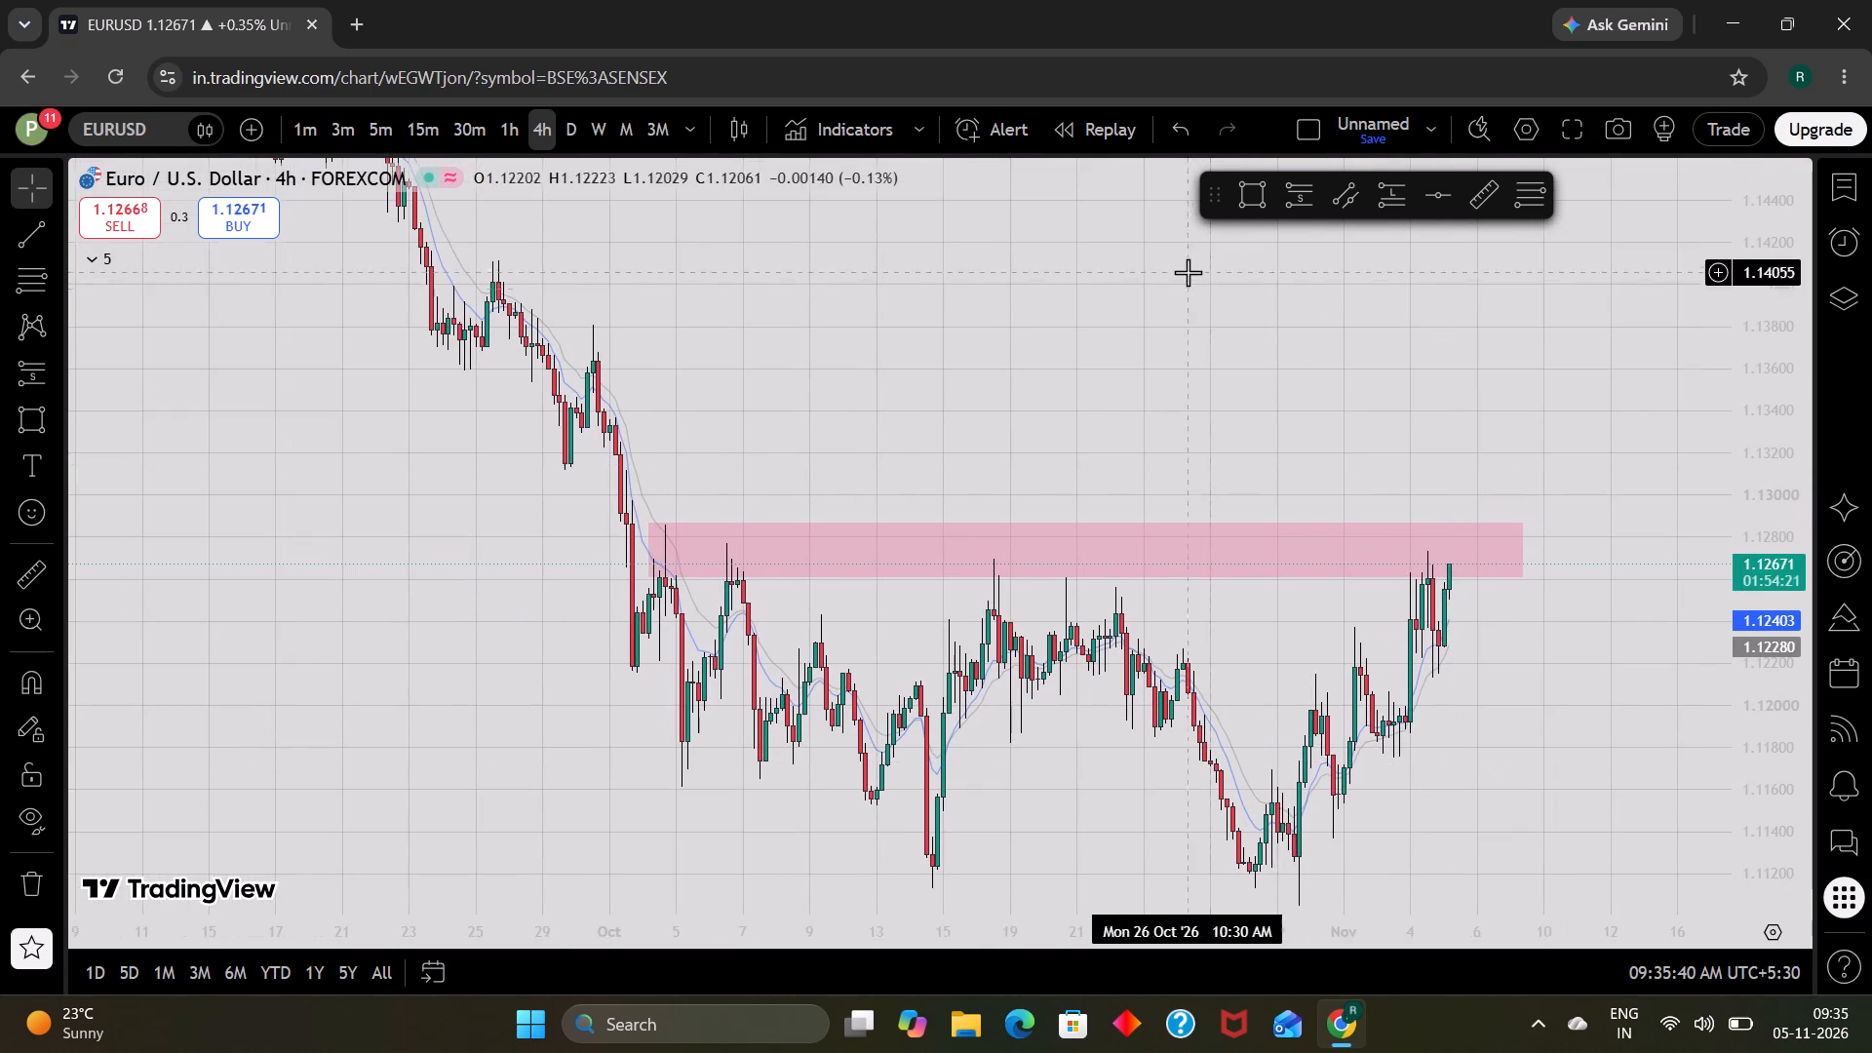
left_click_drag(1184, 343, 1175, 392)
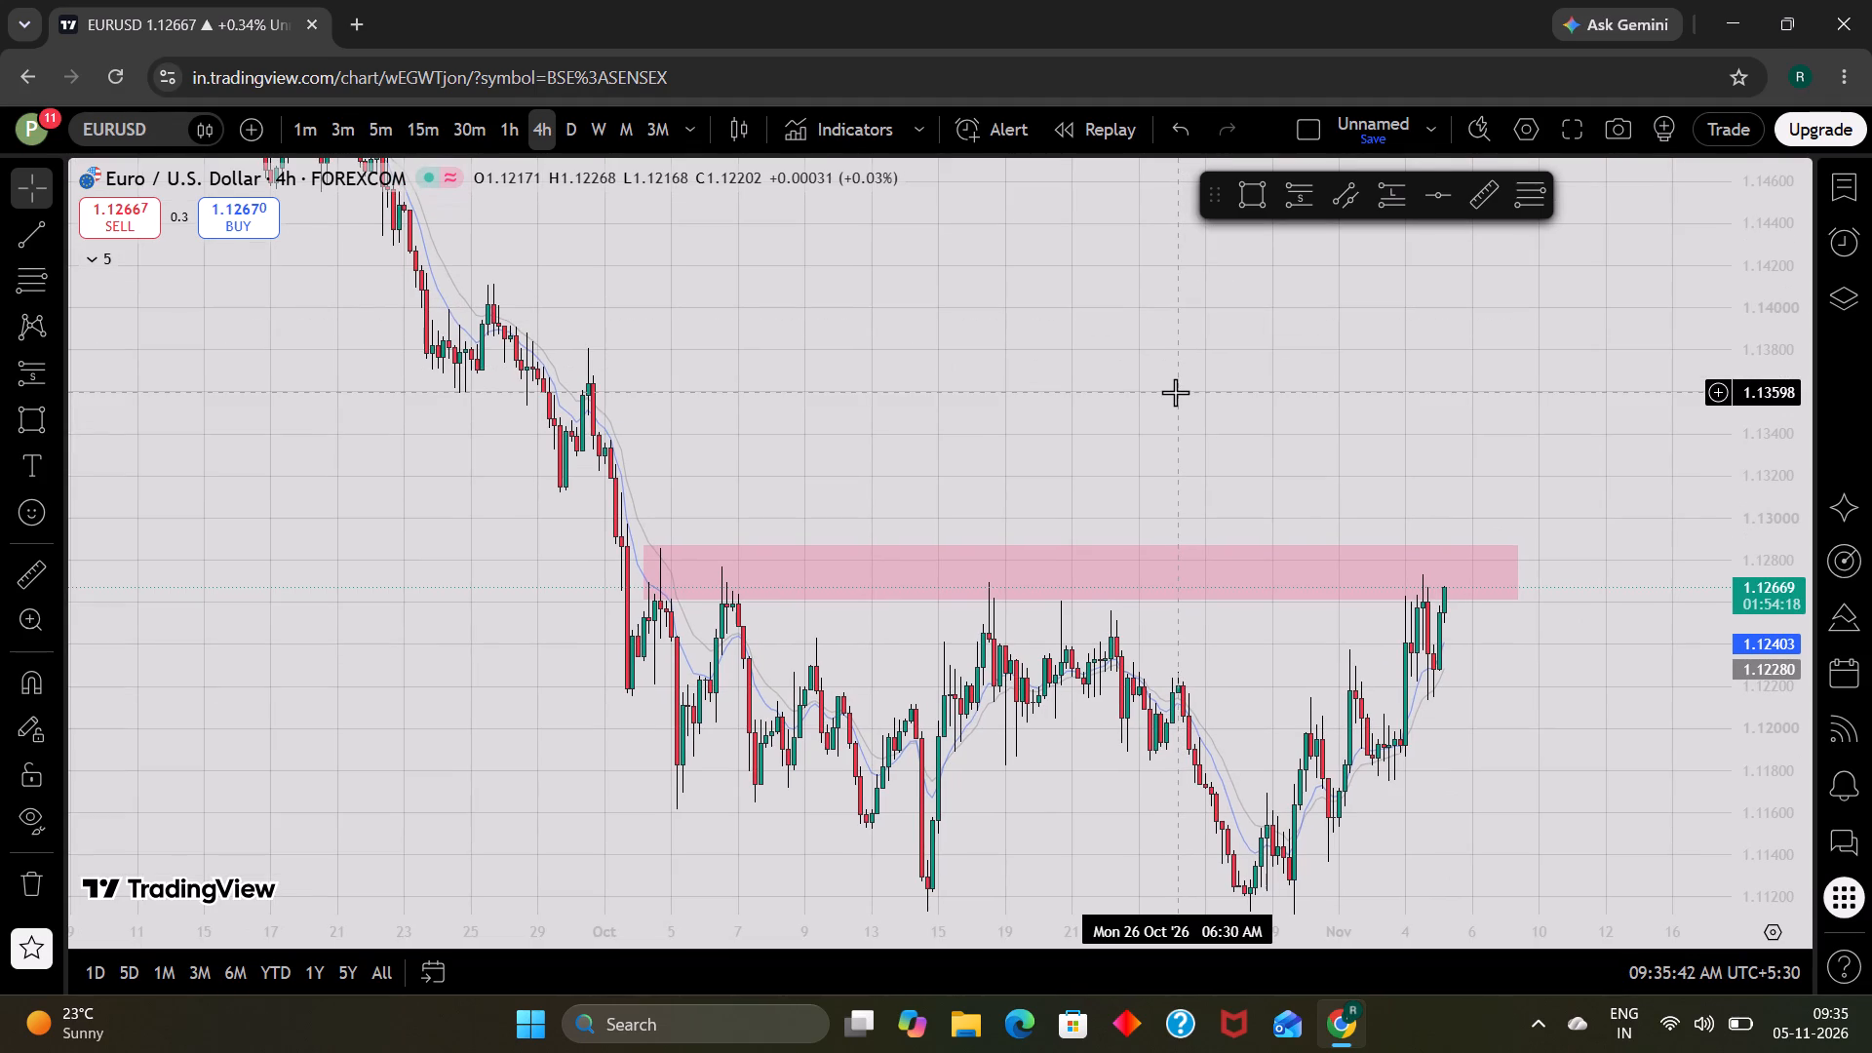
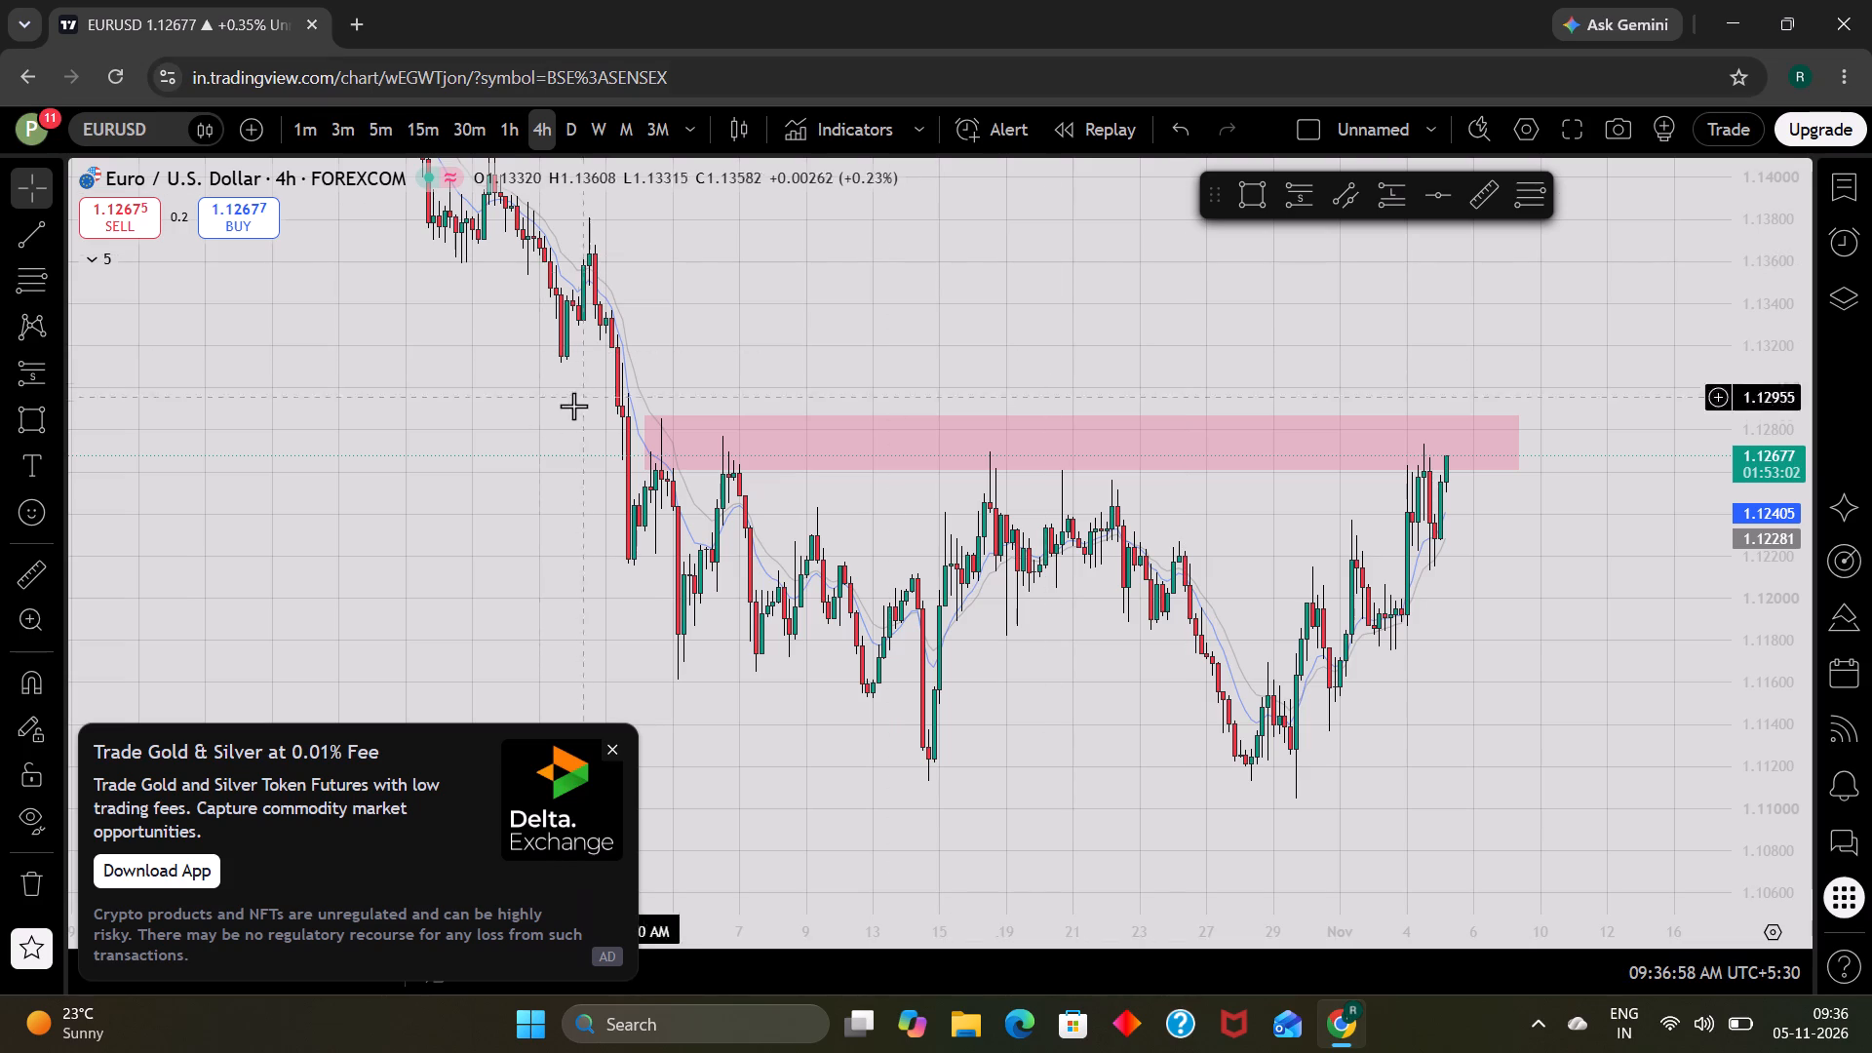
Dismiss the advertisement and the ad-free upgrade offer covering the EURUSD chart.
left_click(608, 752)
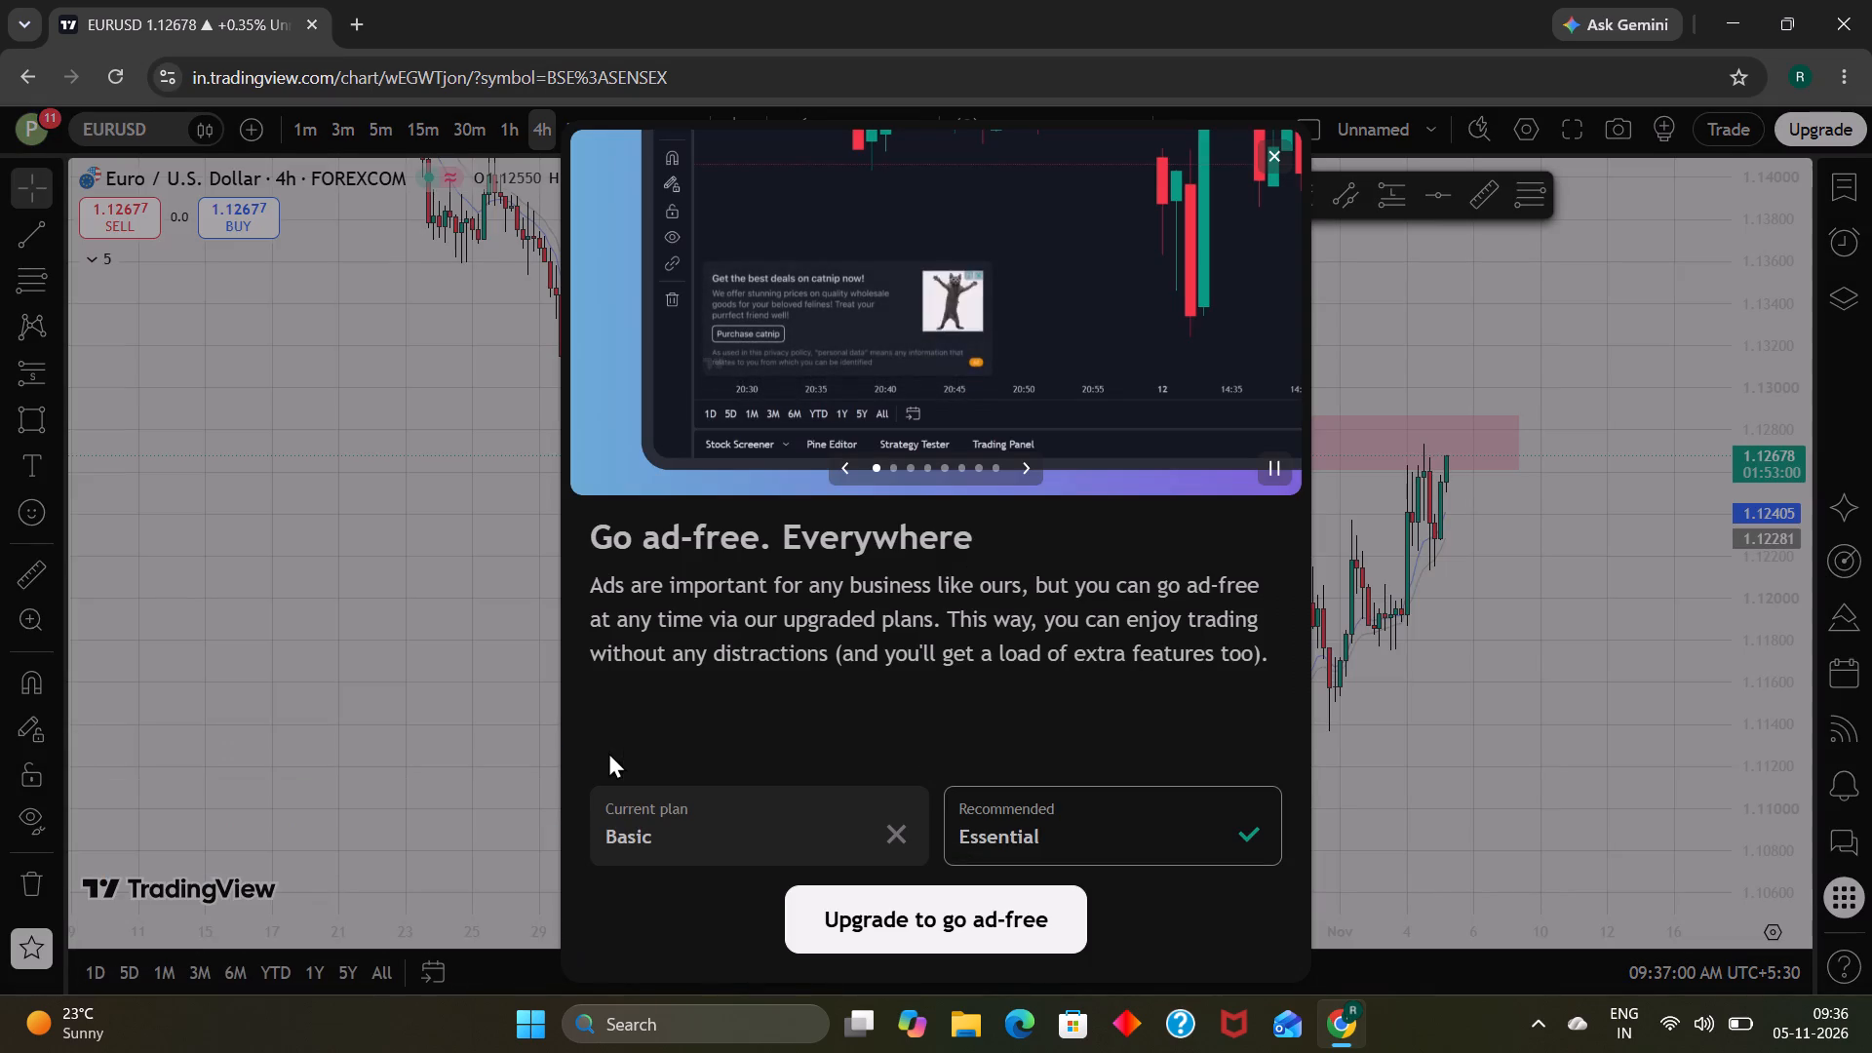
left_click(1255, 155)
left_click(1263, 155)
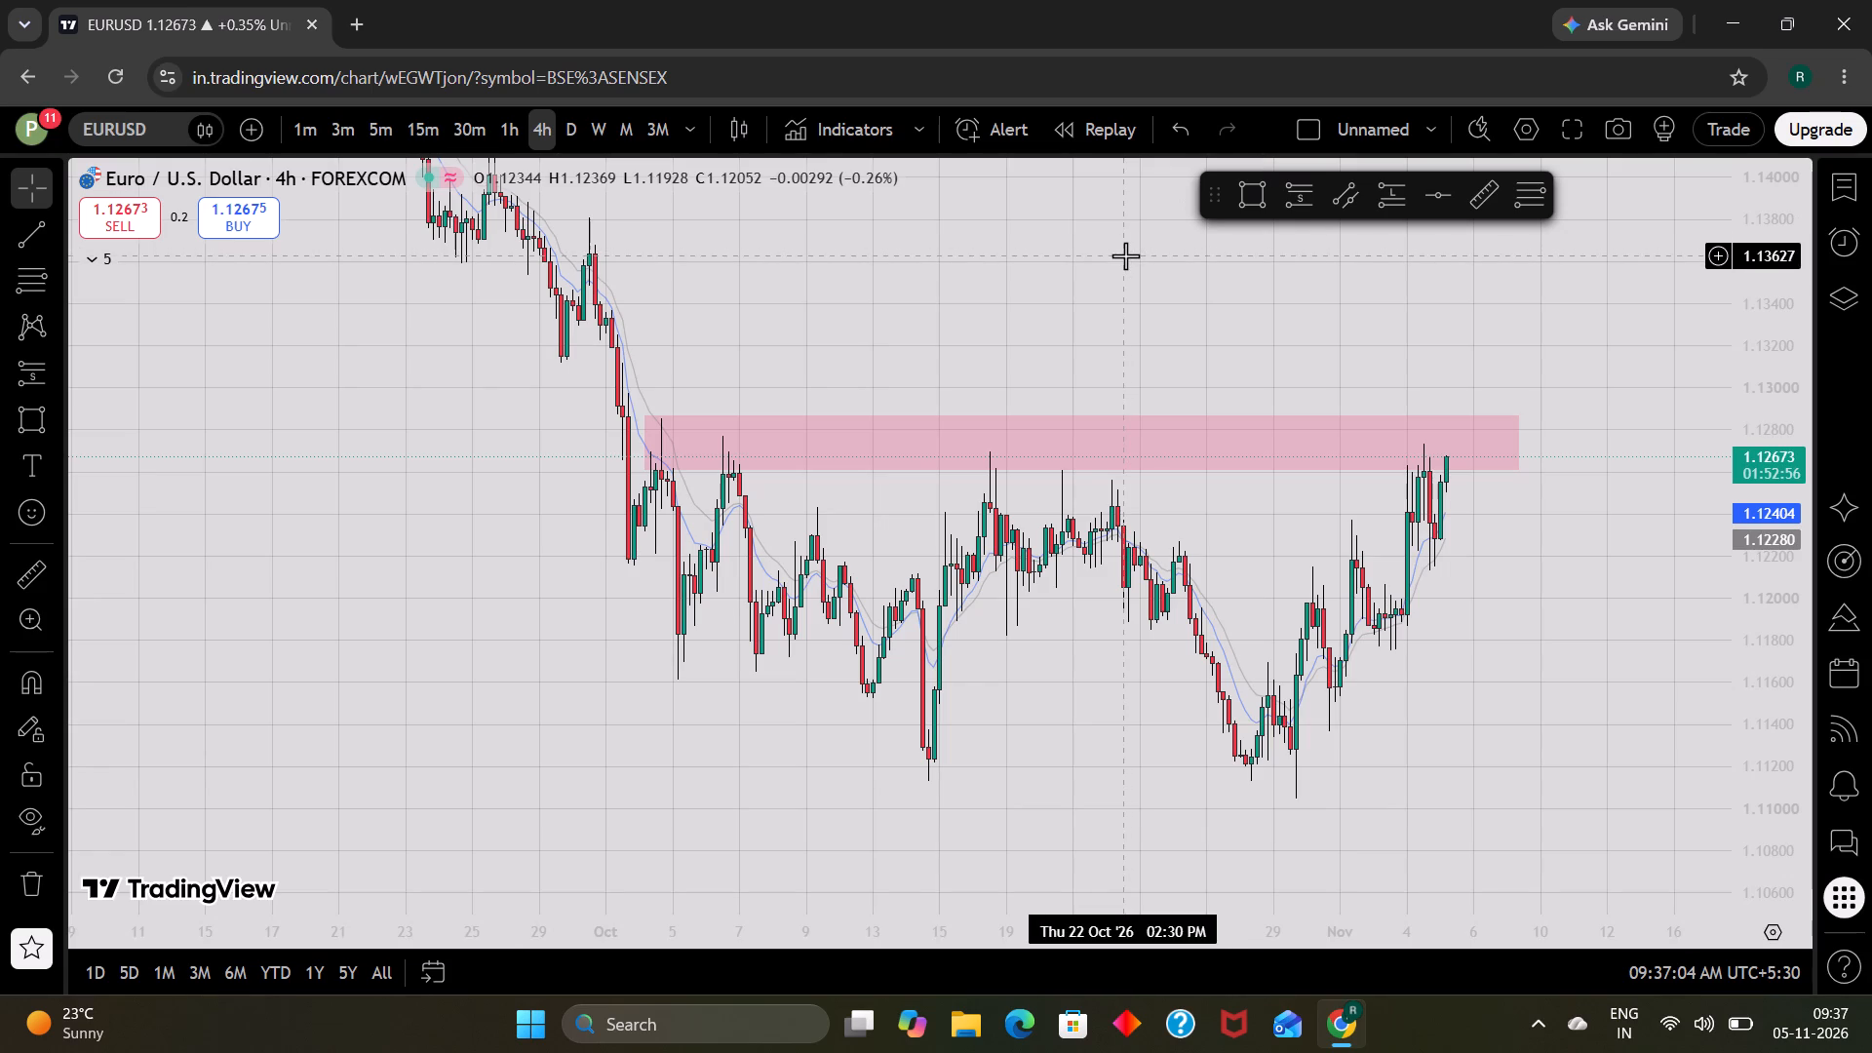
Switch to BTCUSD and examine the recent candles below the upper pink zone on the 1-hour, 30-minute and 15-minute timeframes.
key("Down")
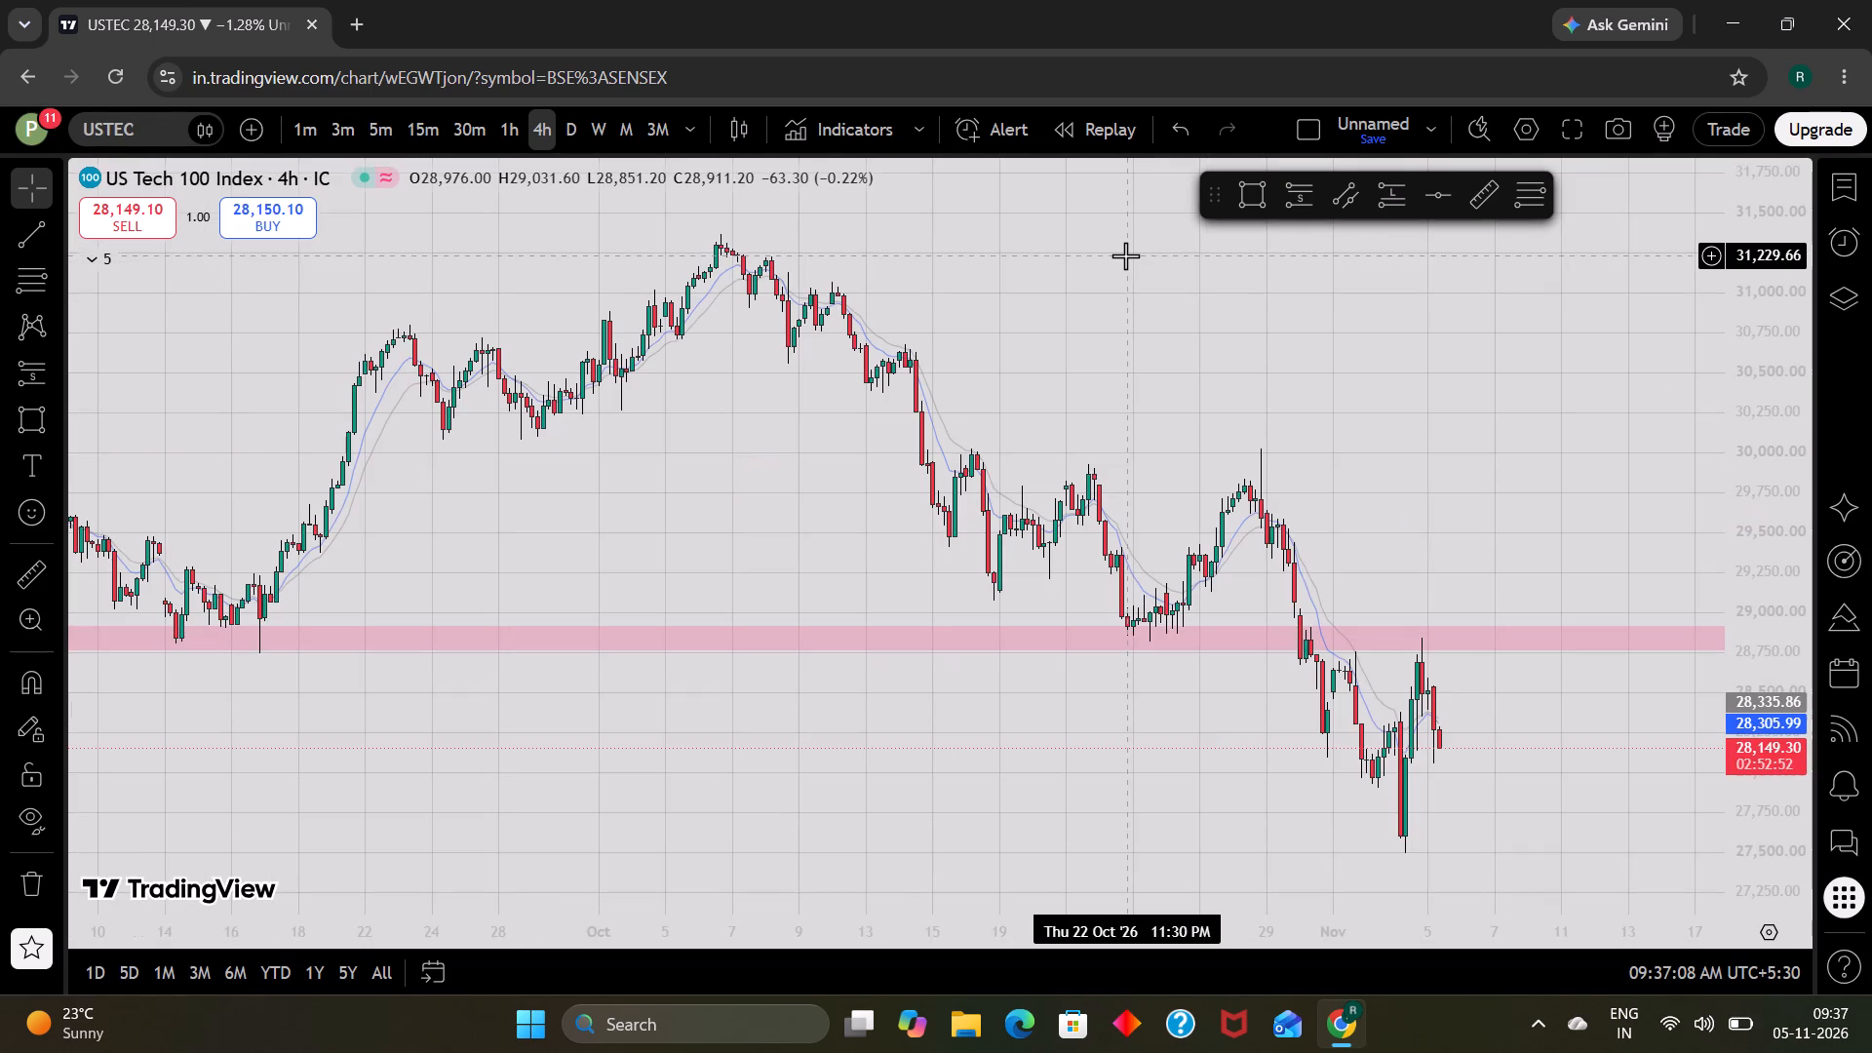
key("Down")
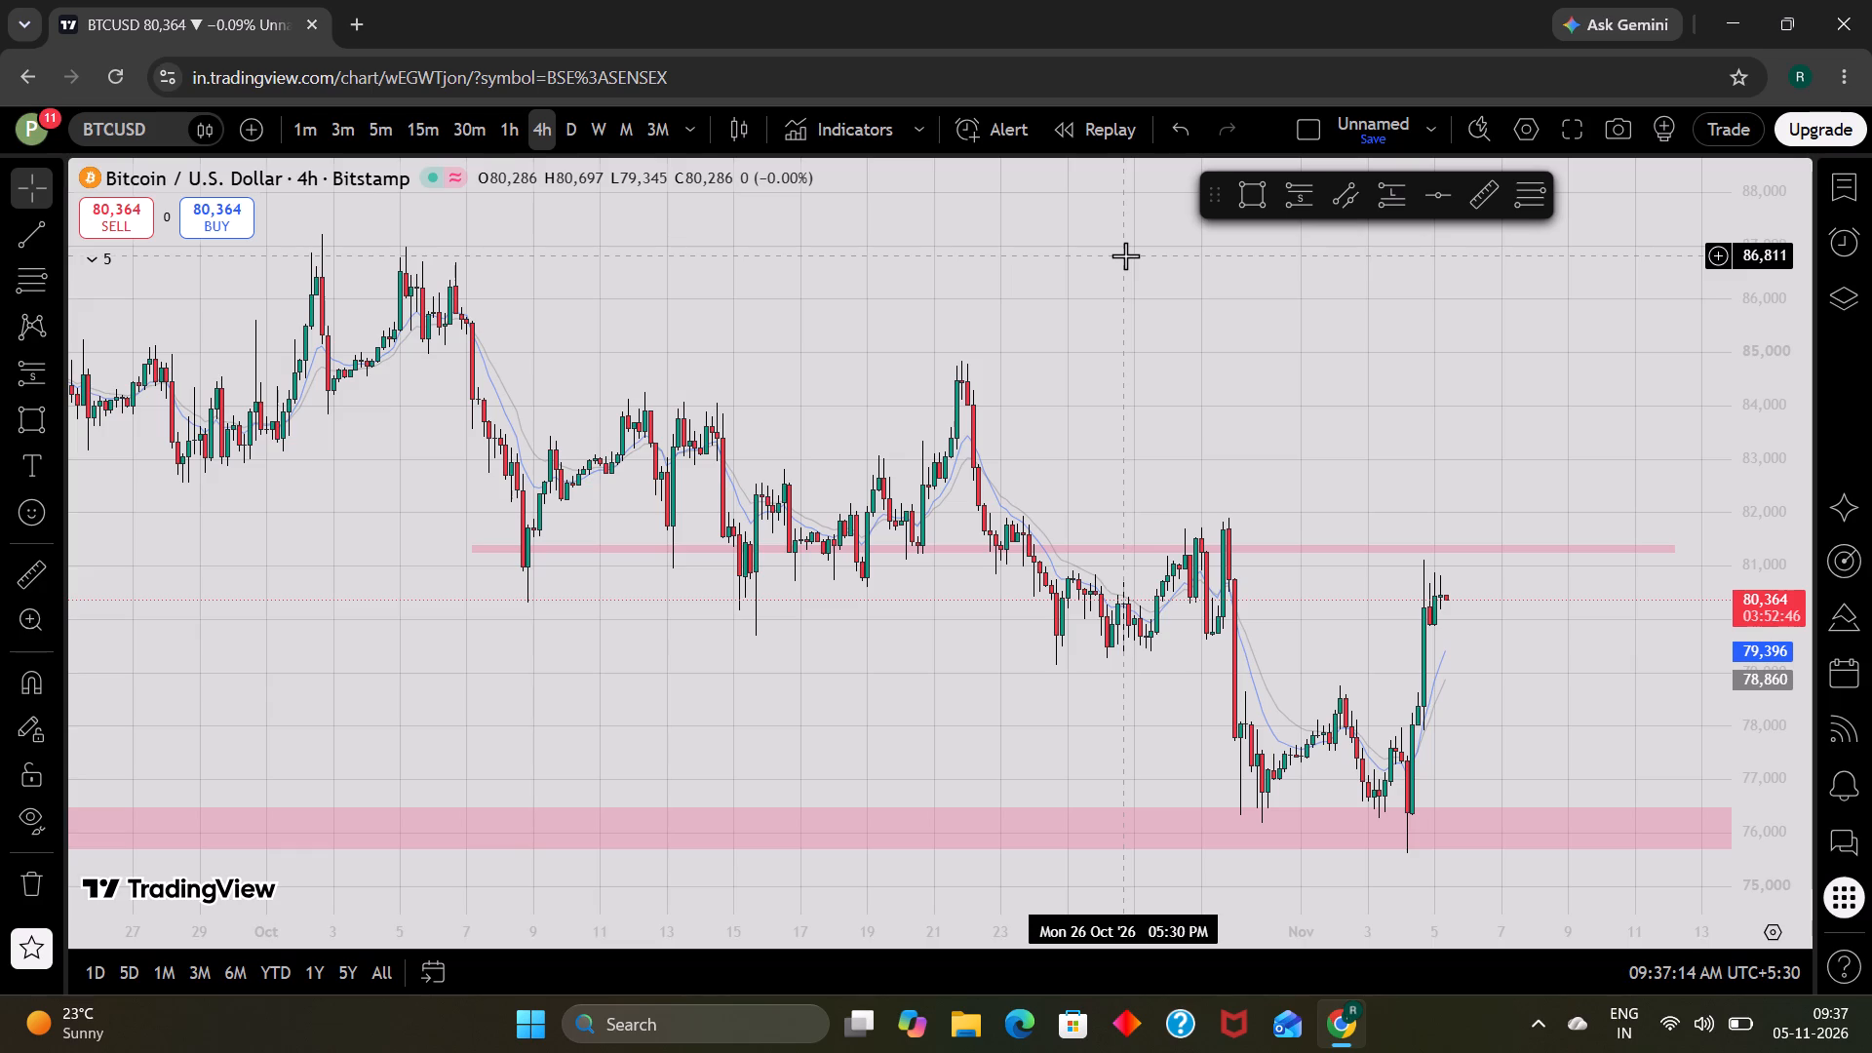
left_click(510, 150)
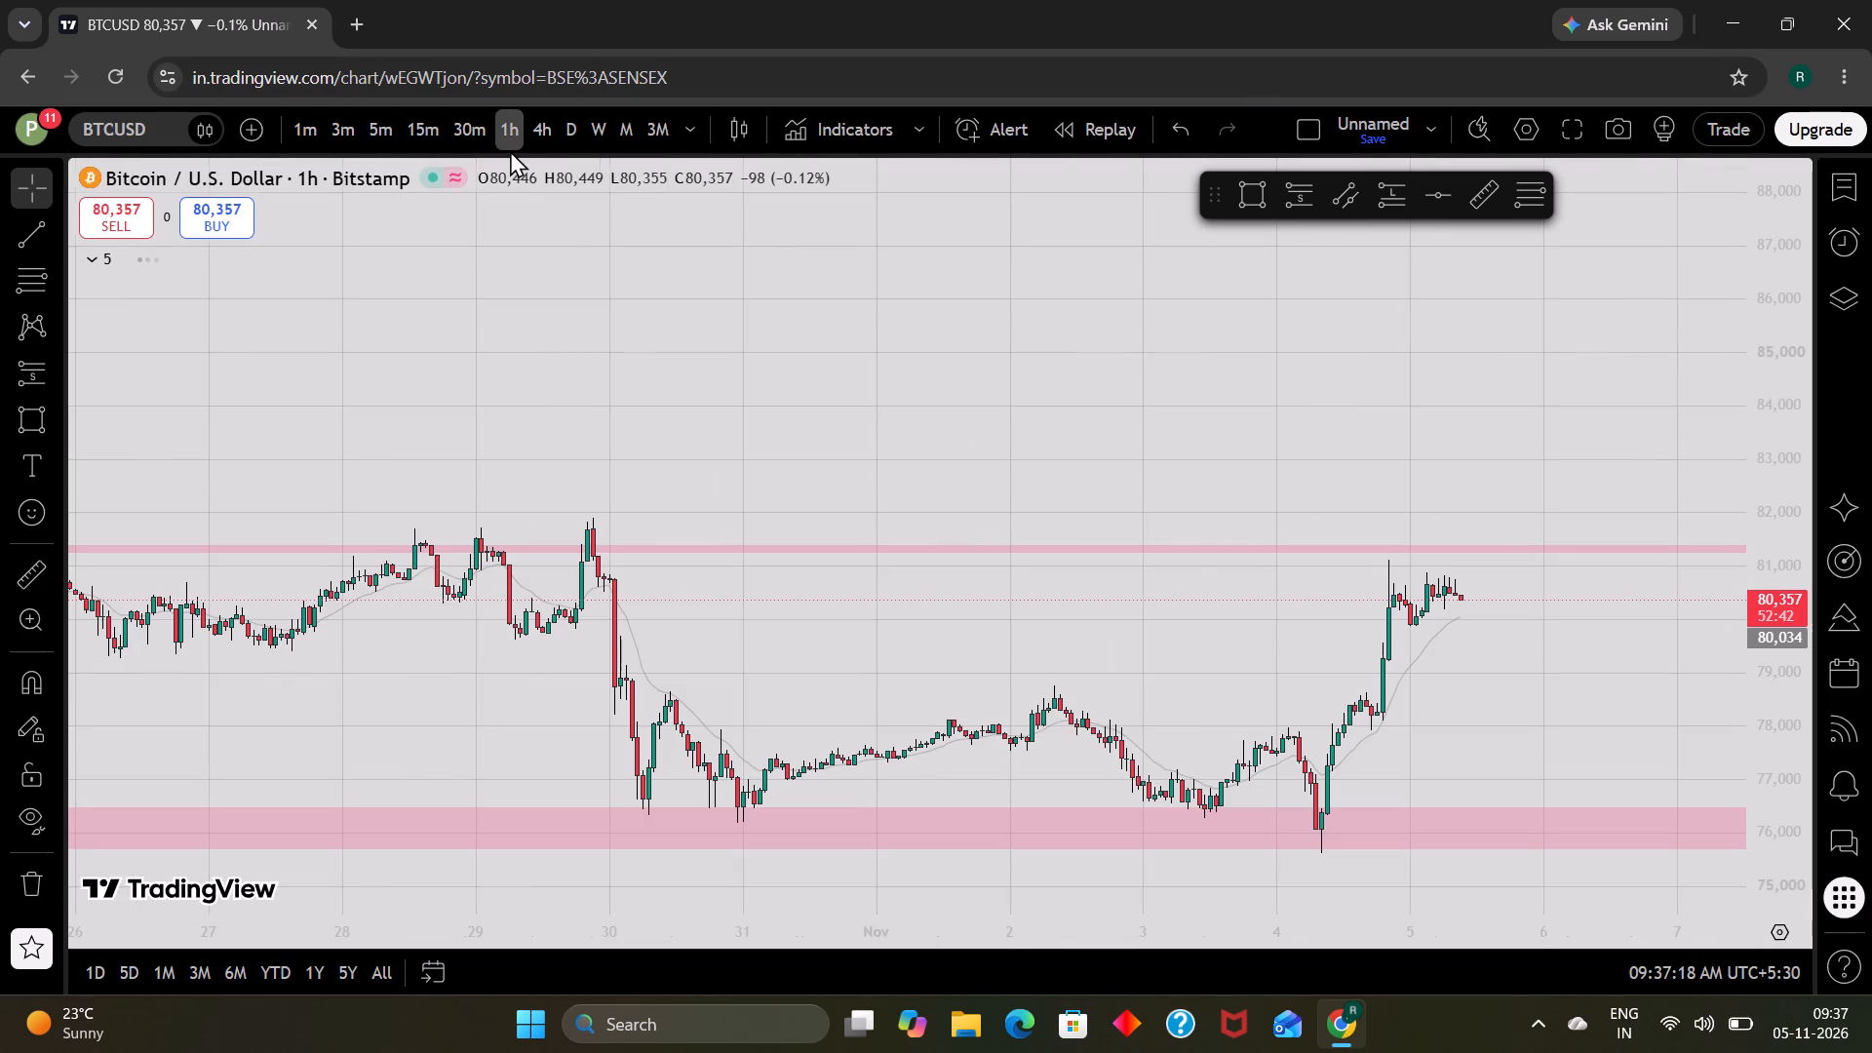
scroll(1772, 611, "up", 8)
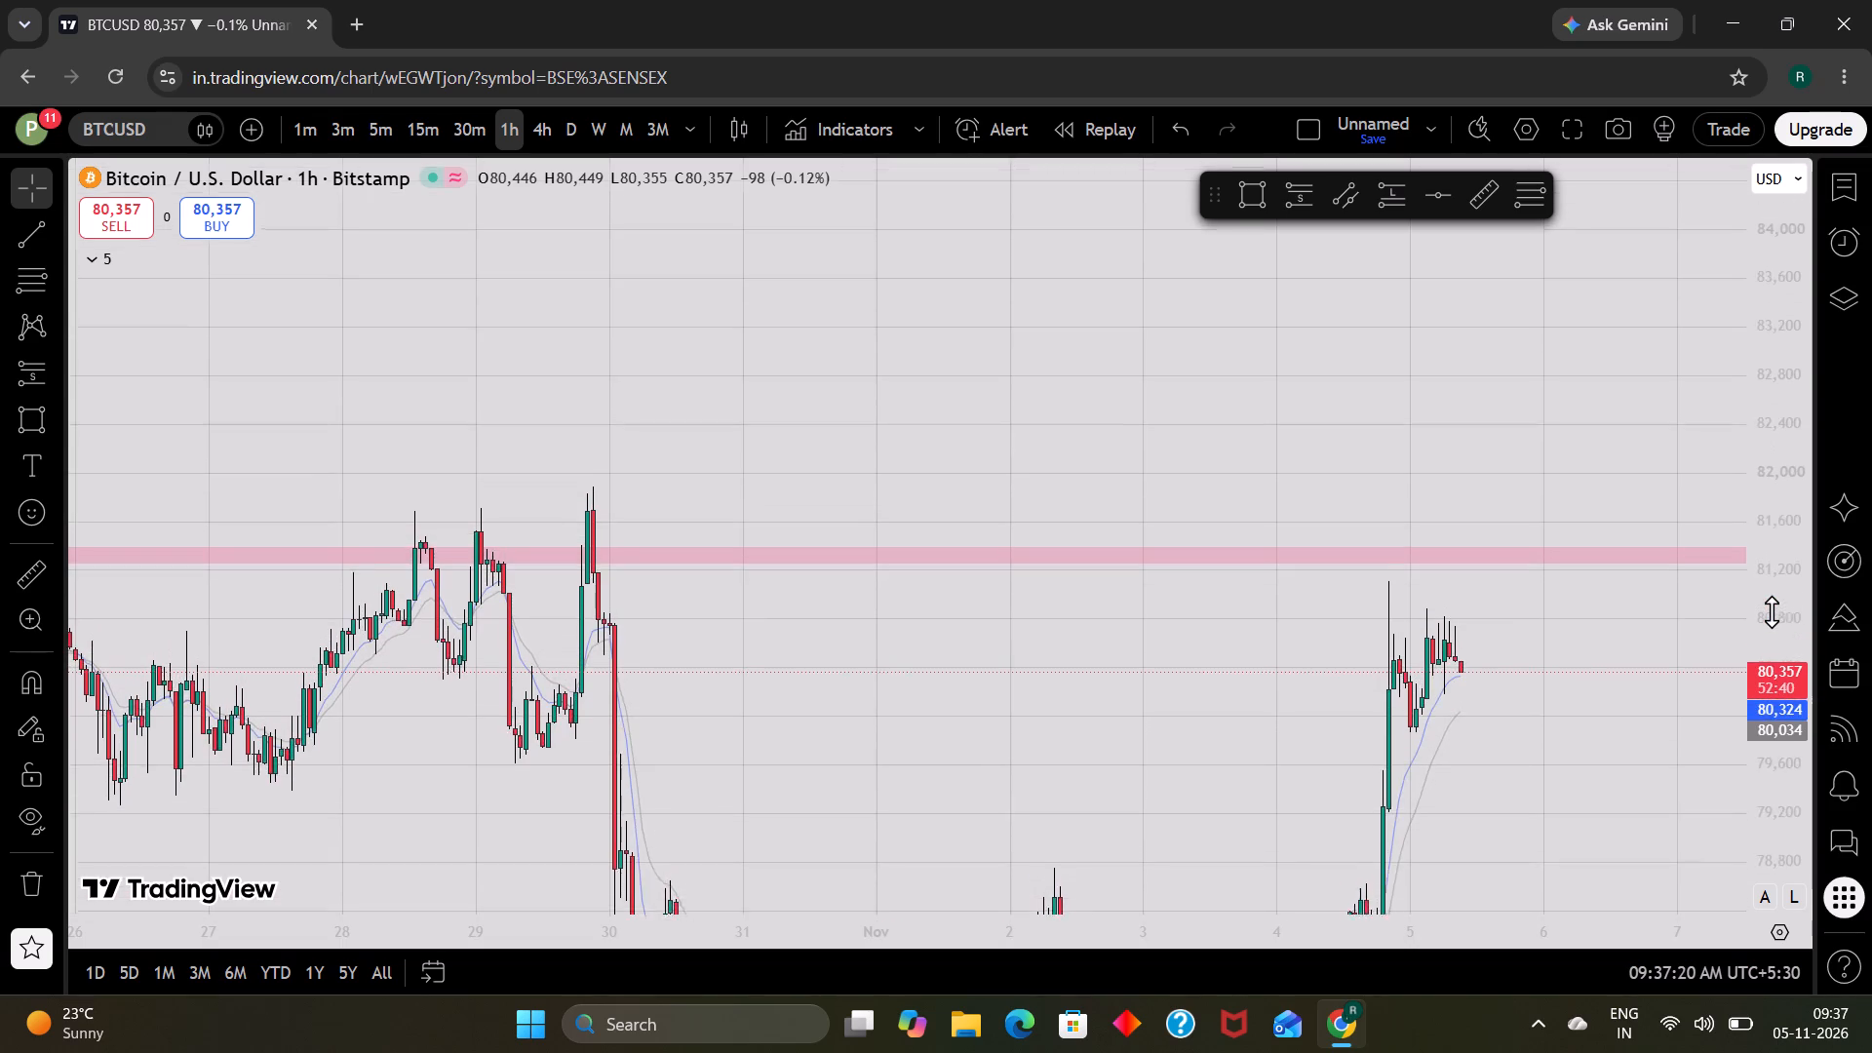
scroll(1524, 752, "up", 1)
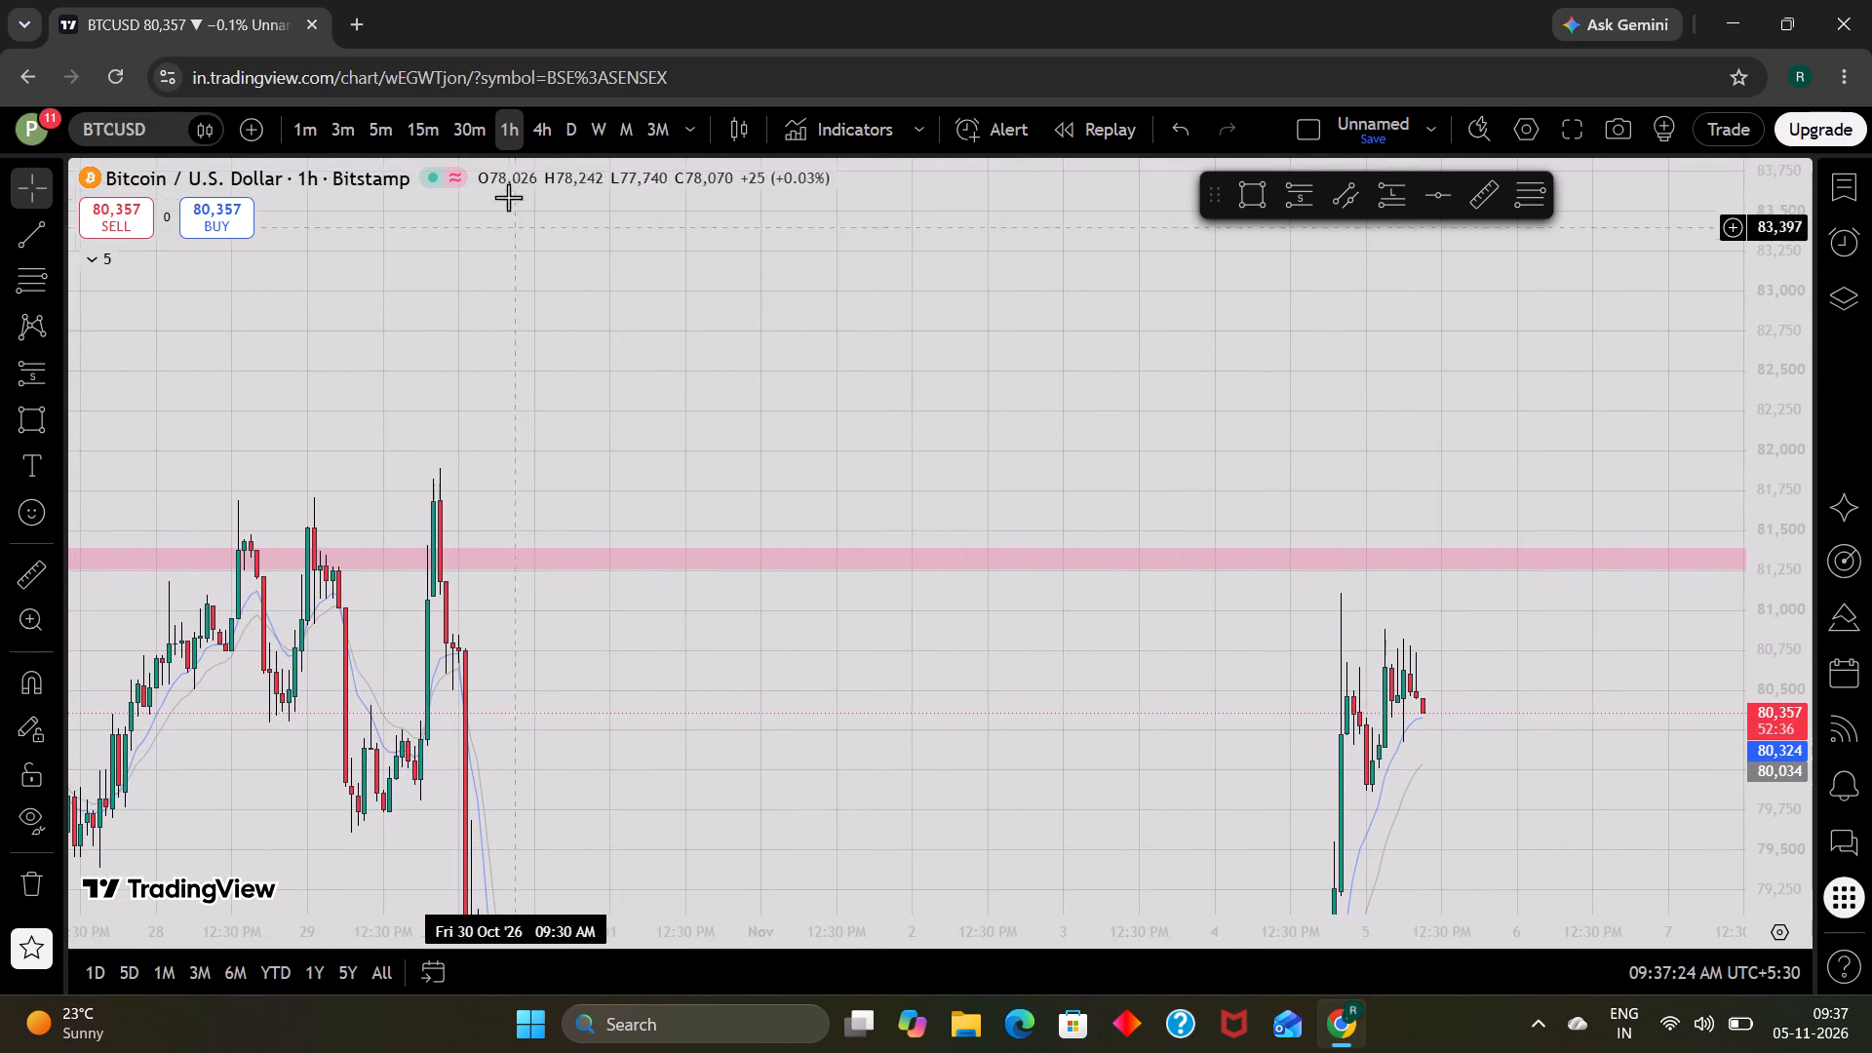
left_click(456, 123)
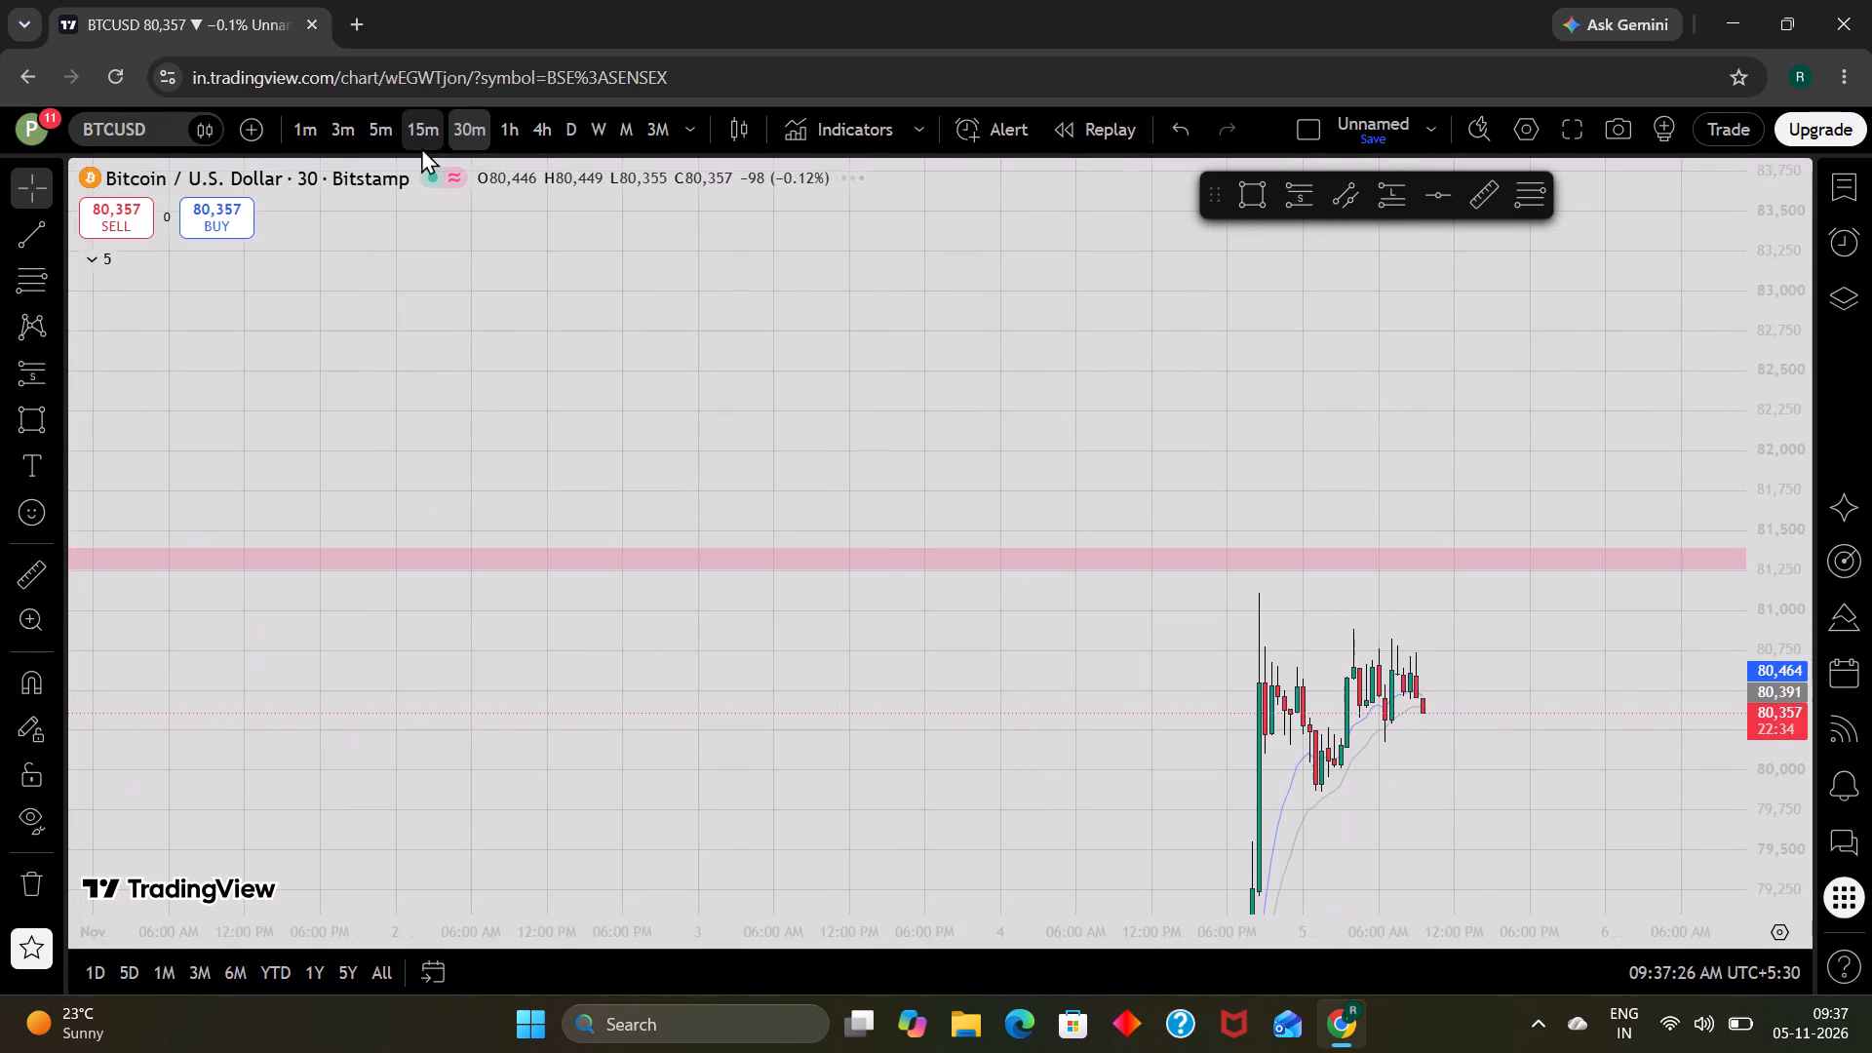
left_click_drag(892, 698, 867, 607)
left_click(420, 117)
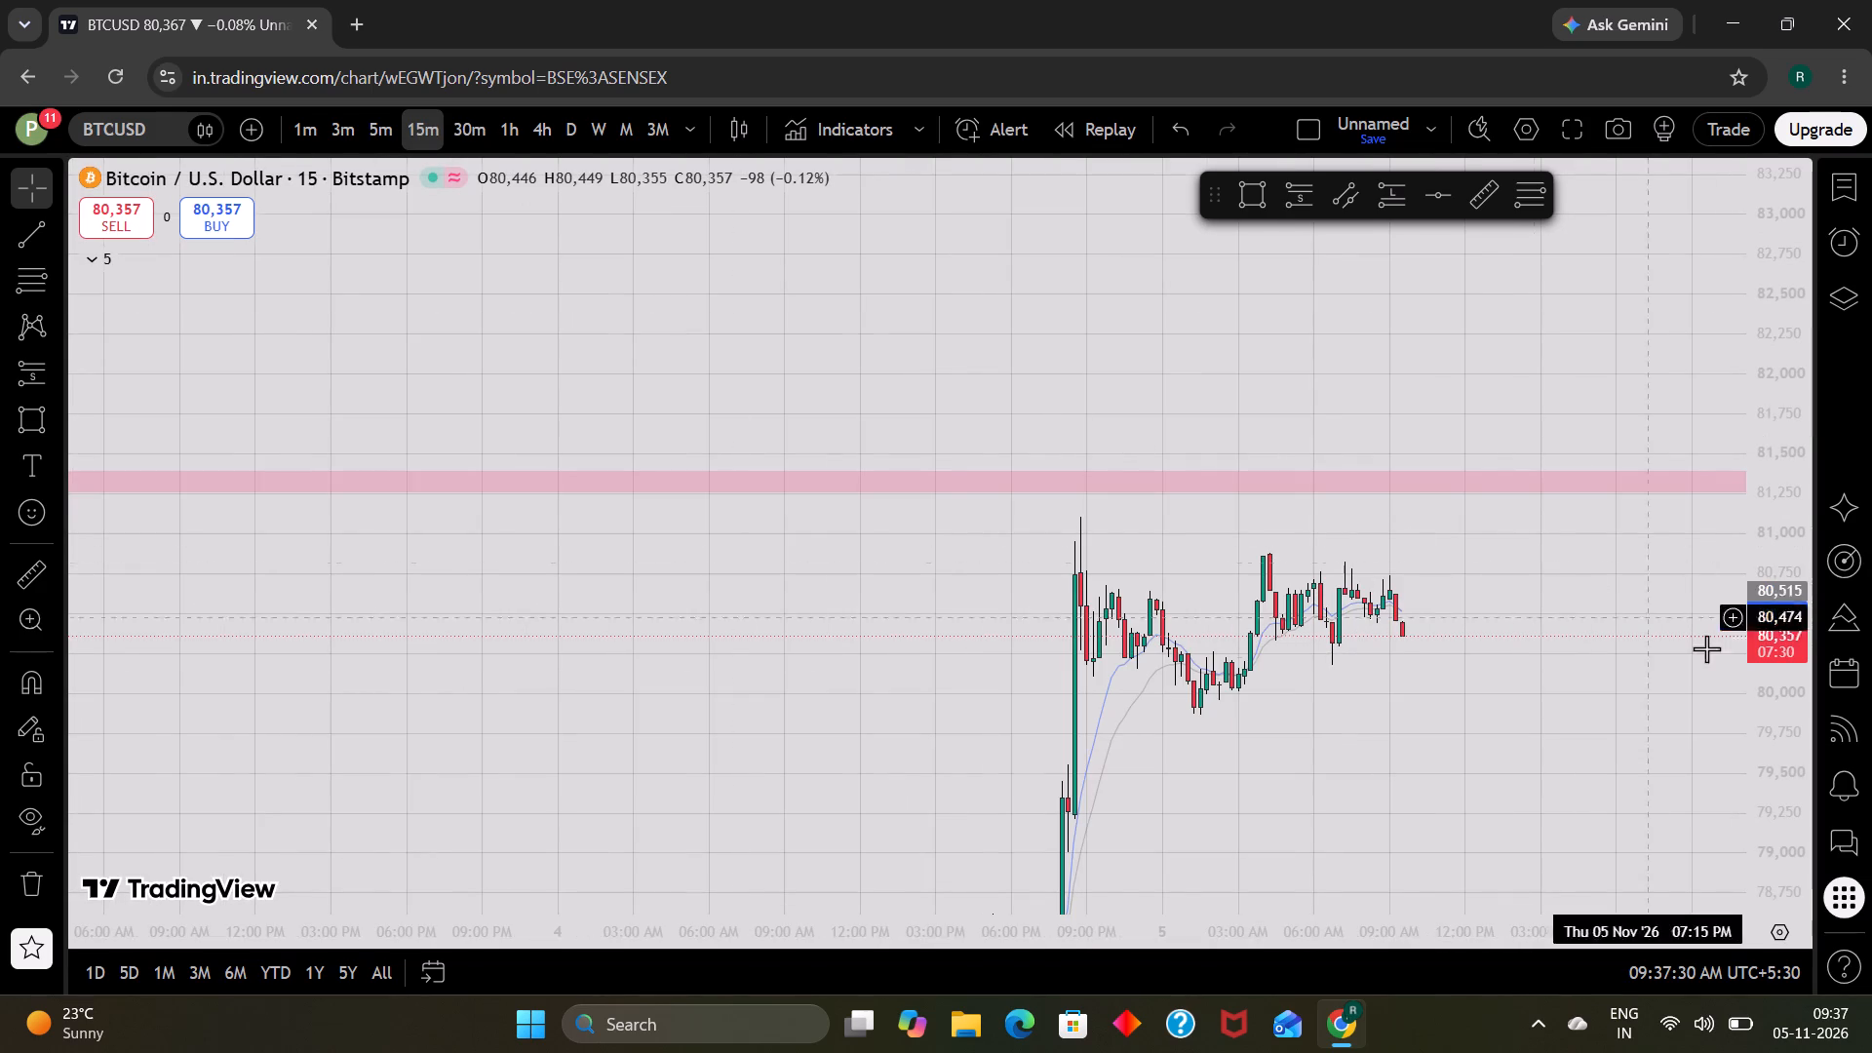
scroll(1765, 676, "up", 5)
left_click_drag(1554, 773, 1567, 615)
scroll(1567, 615, "up", 1)
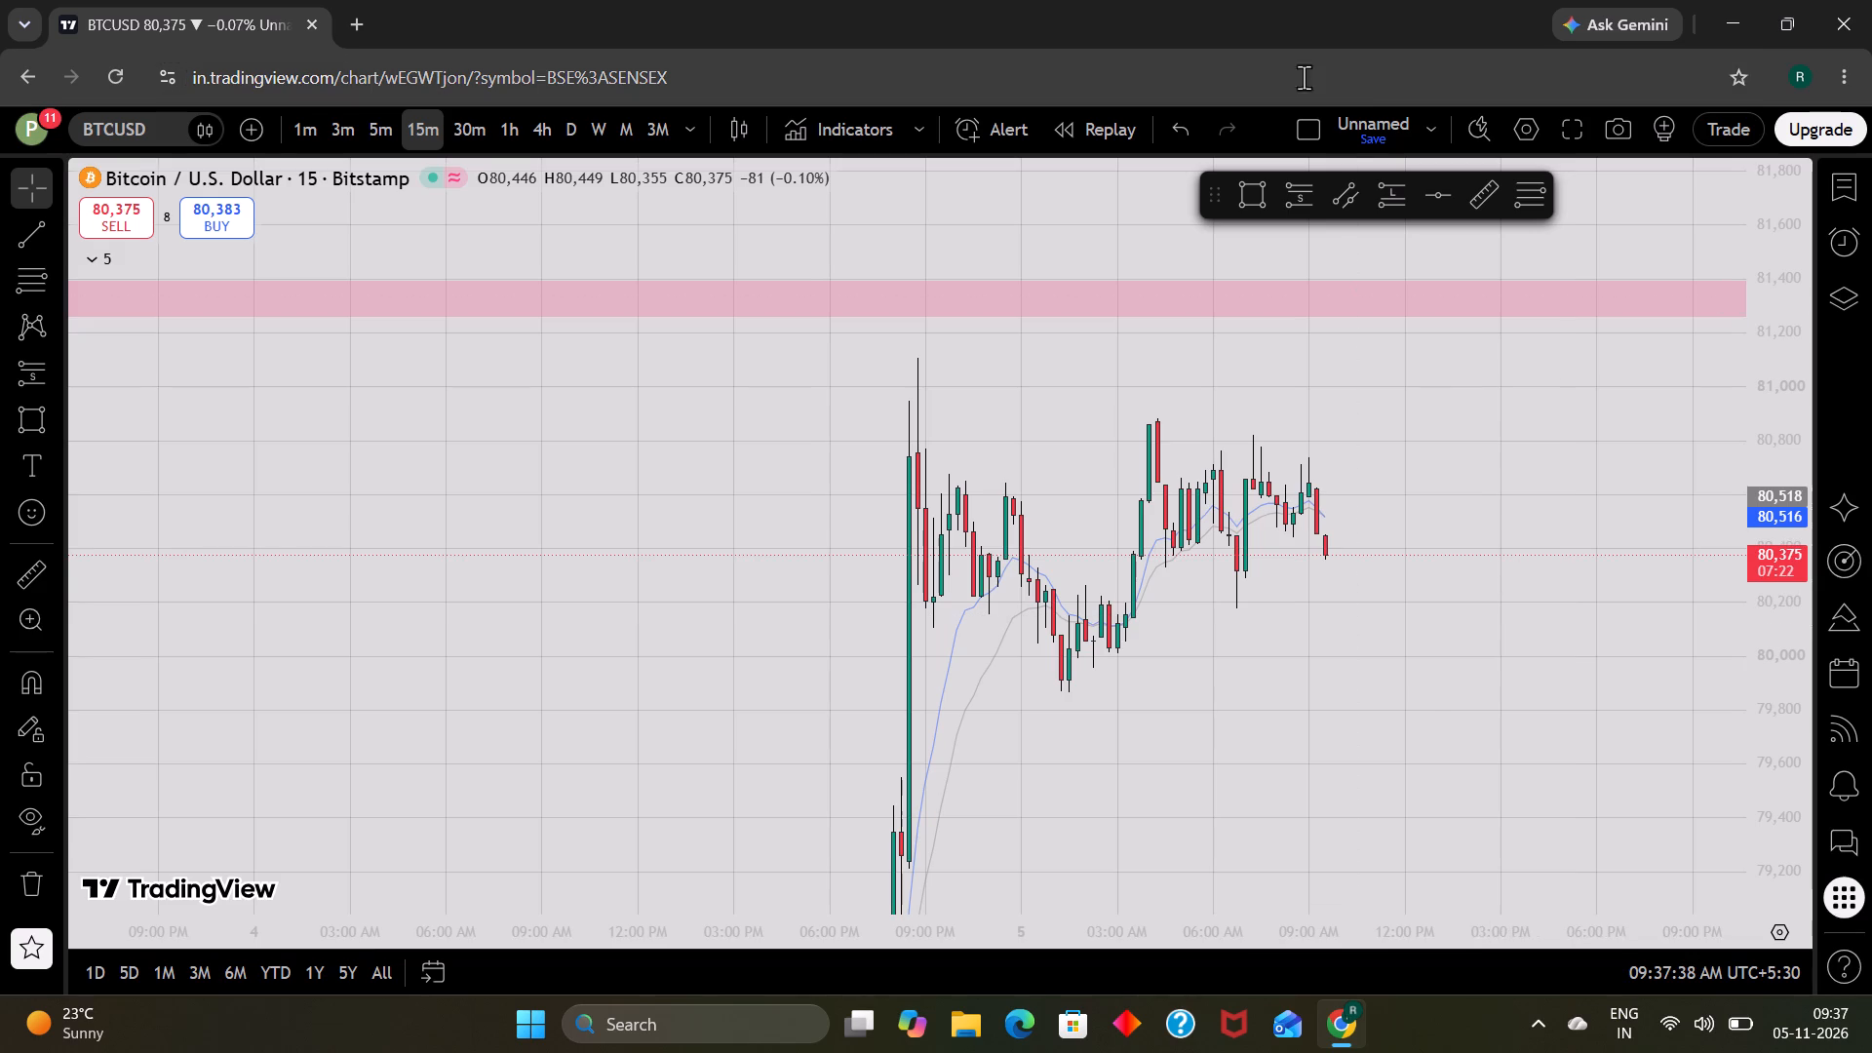
Draw a falling trend line across the BTCUSD highs from about 81,106 on 4 Nov to about 80,704 on 5 Nov.
left_click(1353, 203)
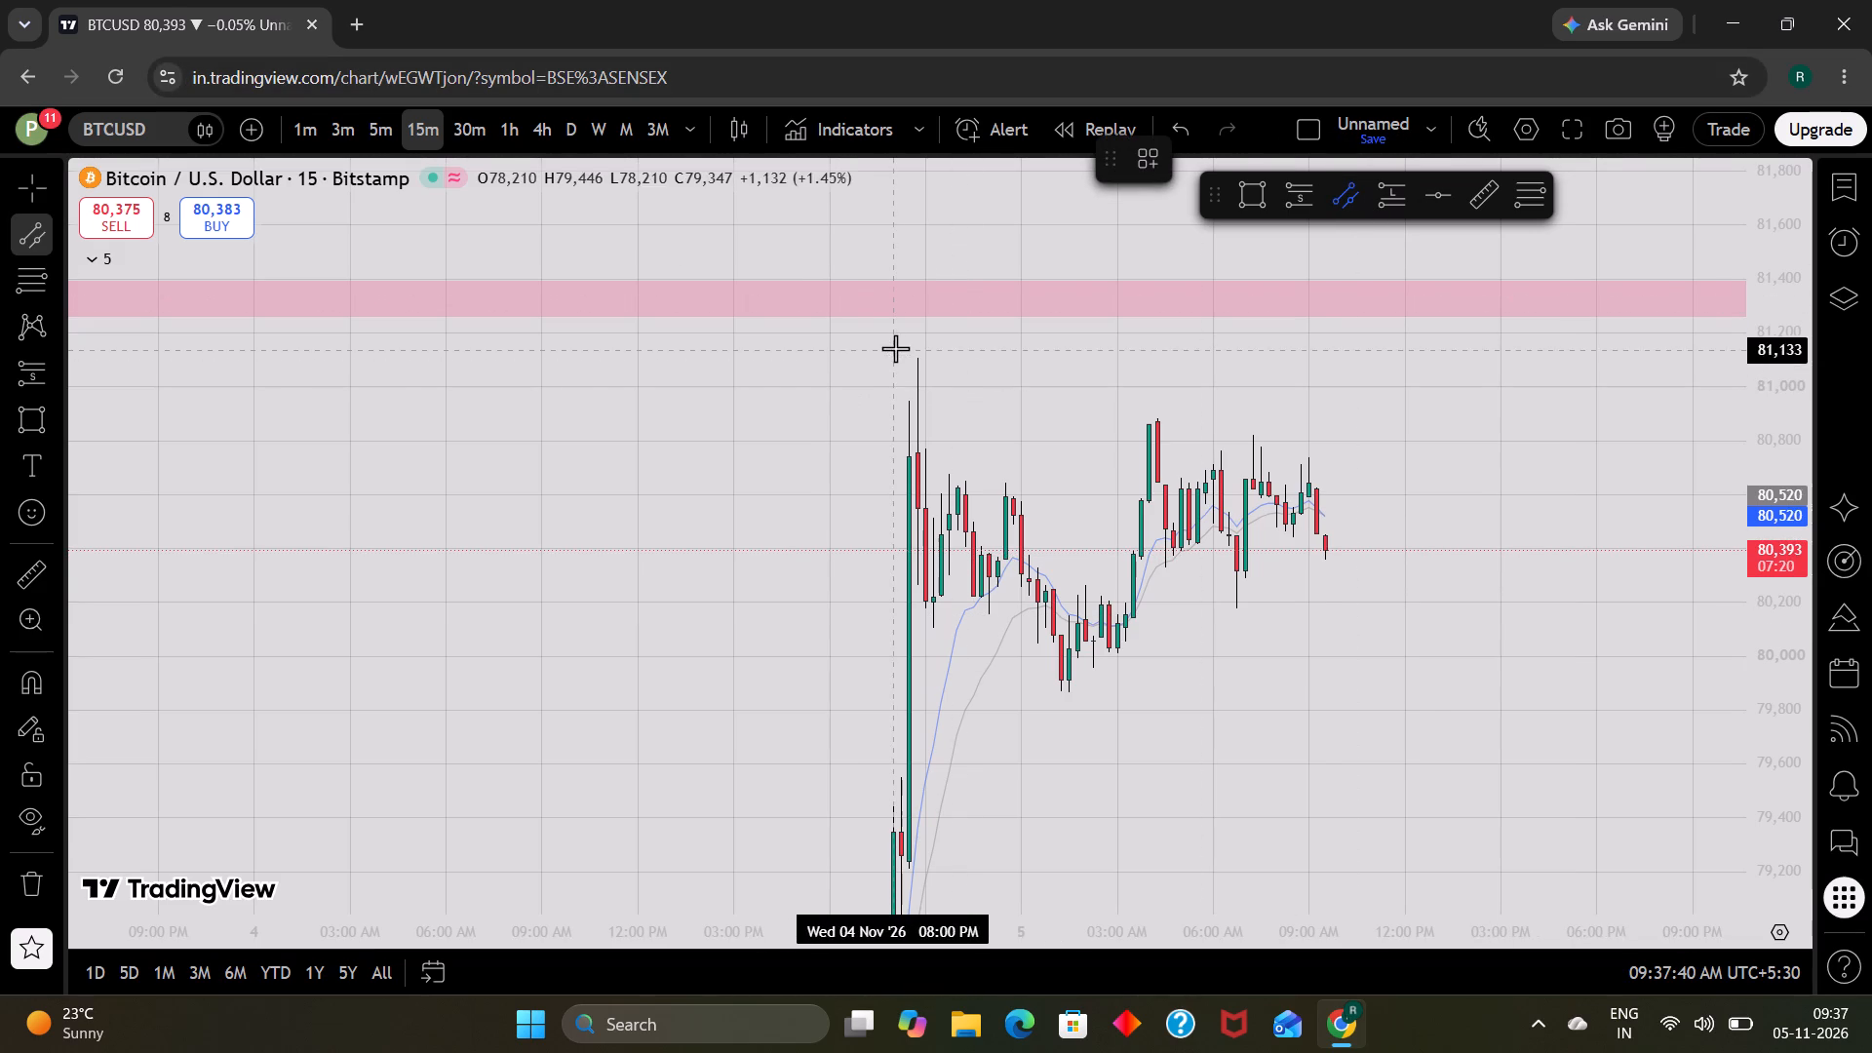
left_click_drag(916, 358, 1341, 445)
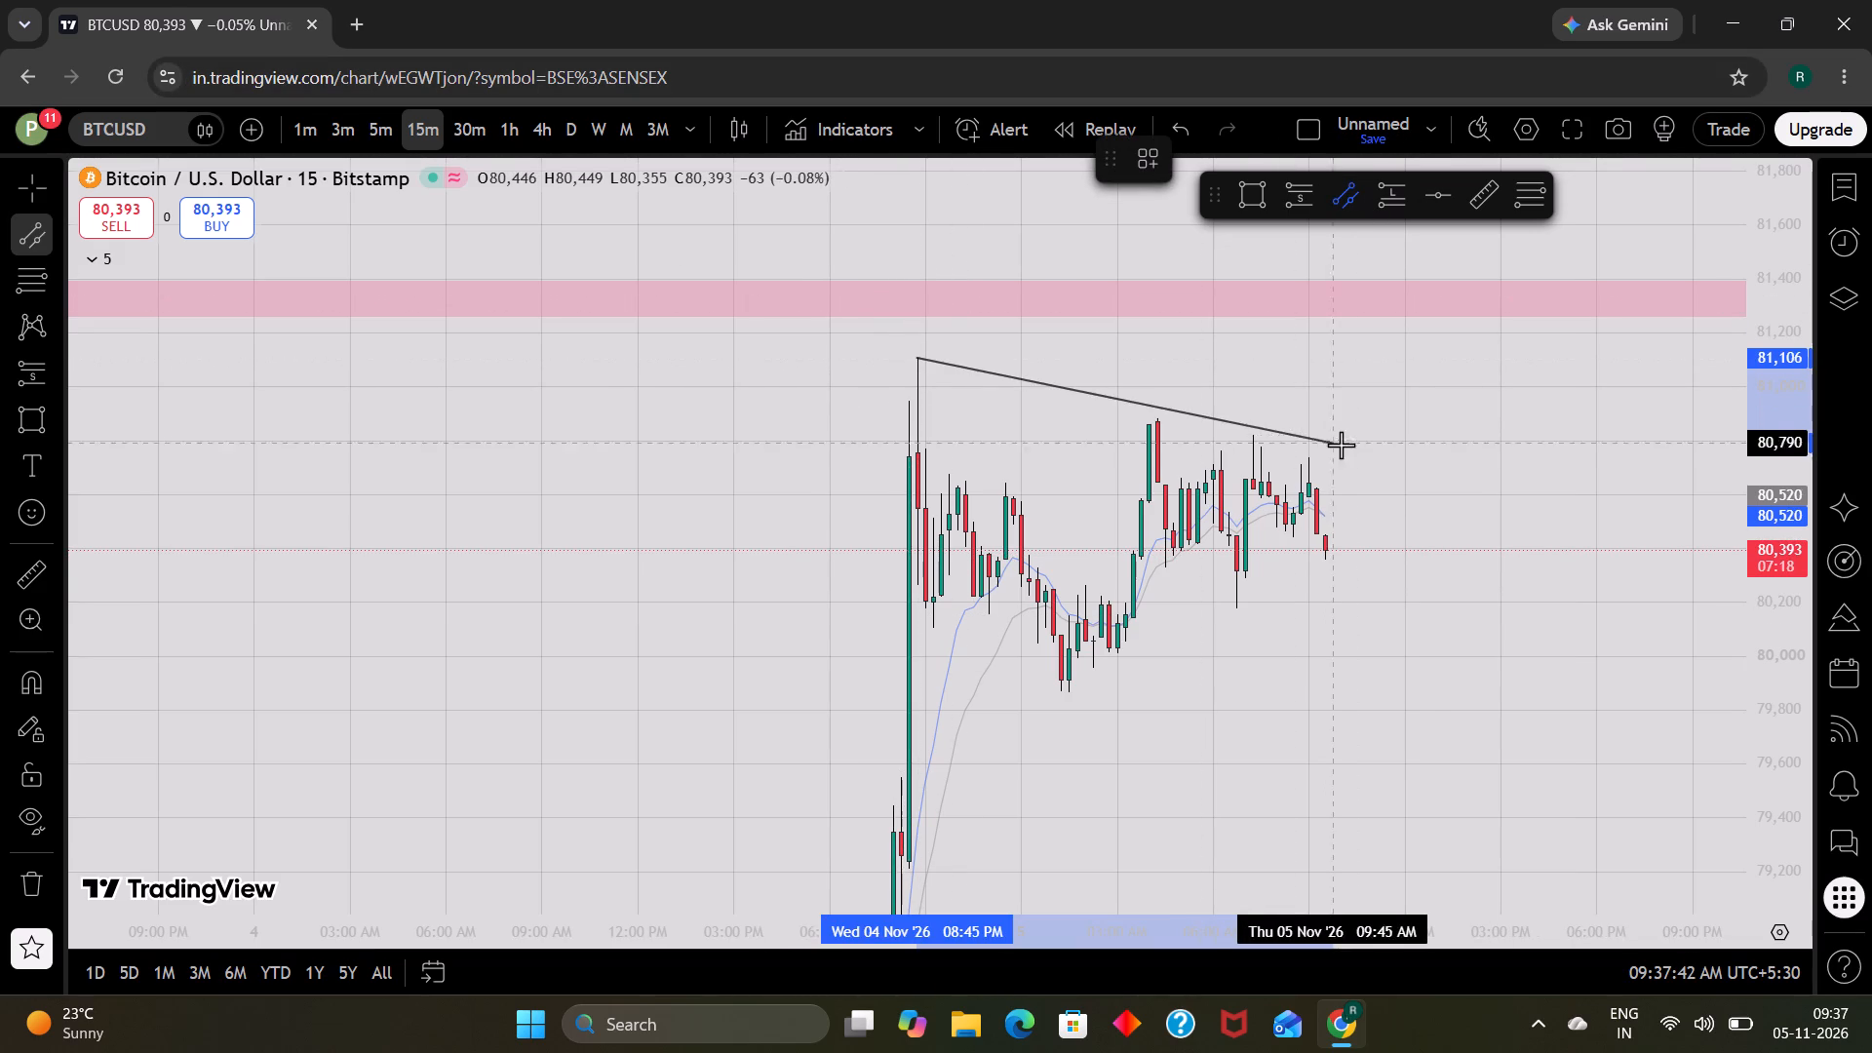
left_click_drag(1341, 445, 1357, 465)
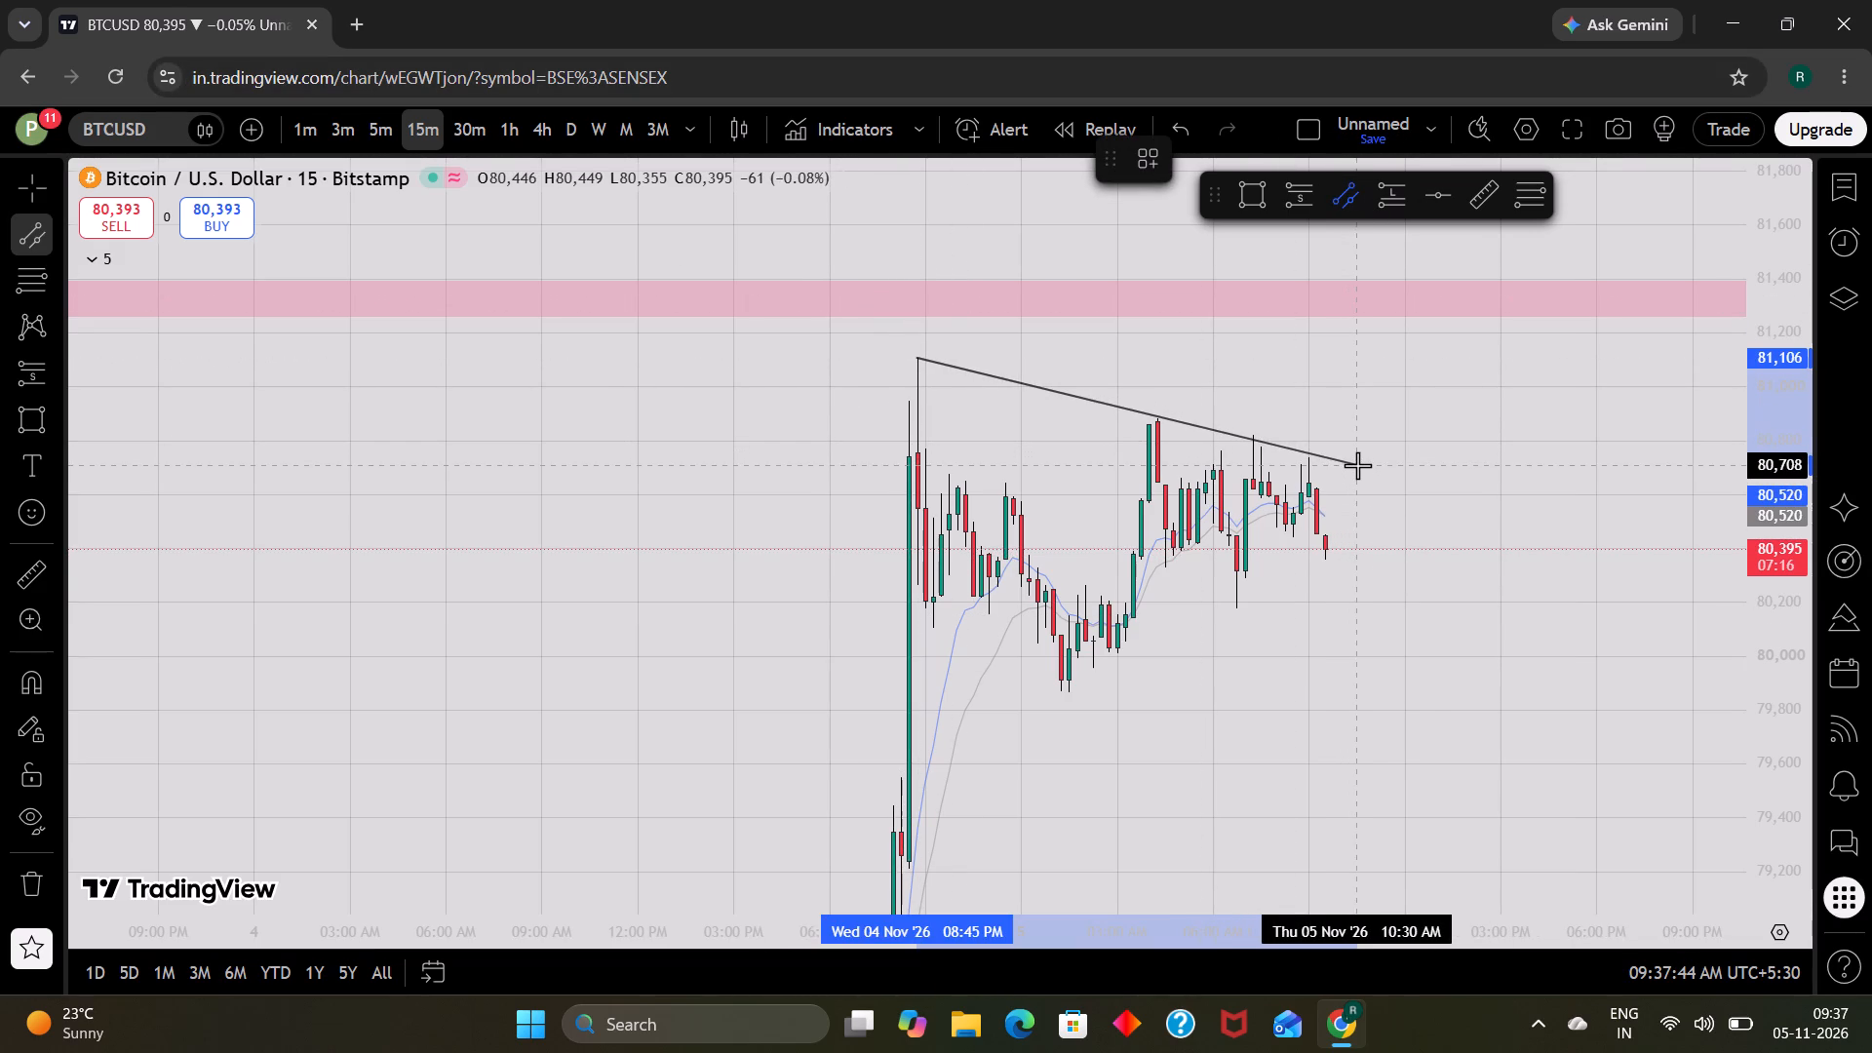
left_click_drag(1357, 465, 1346, 466)
left_click(1346, 466)
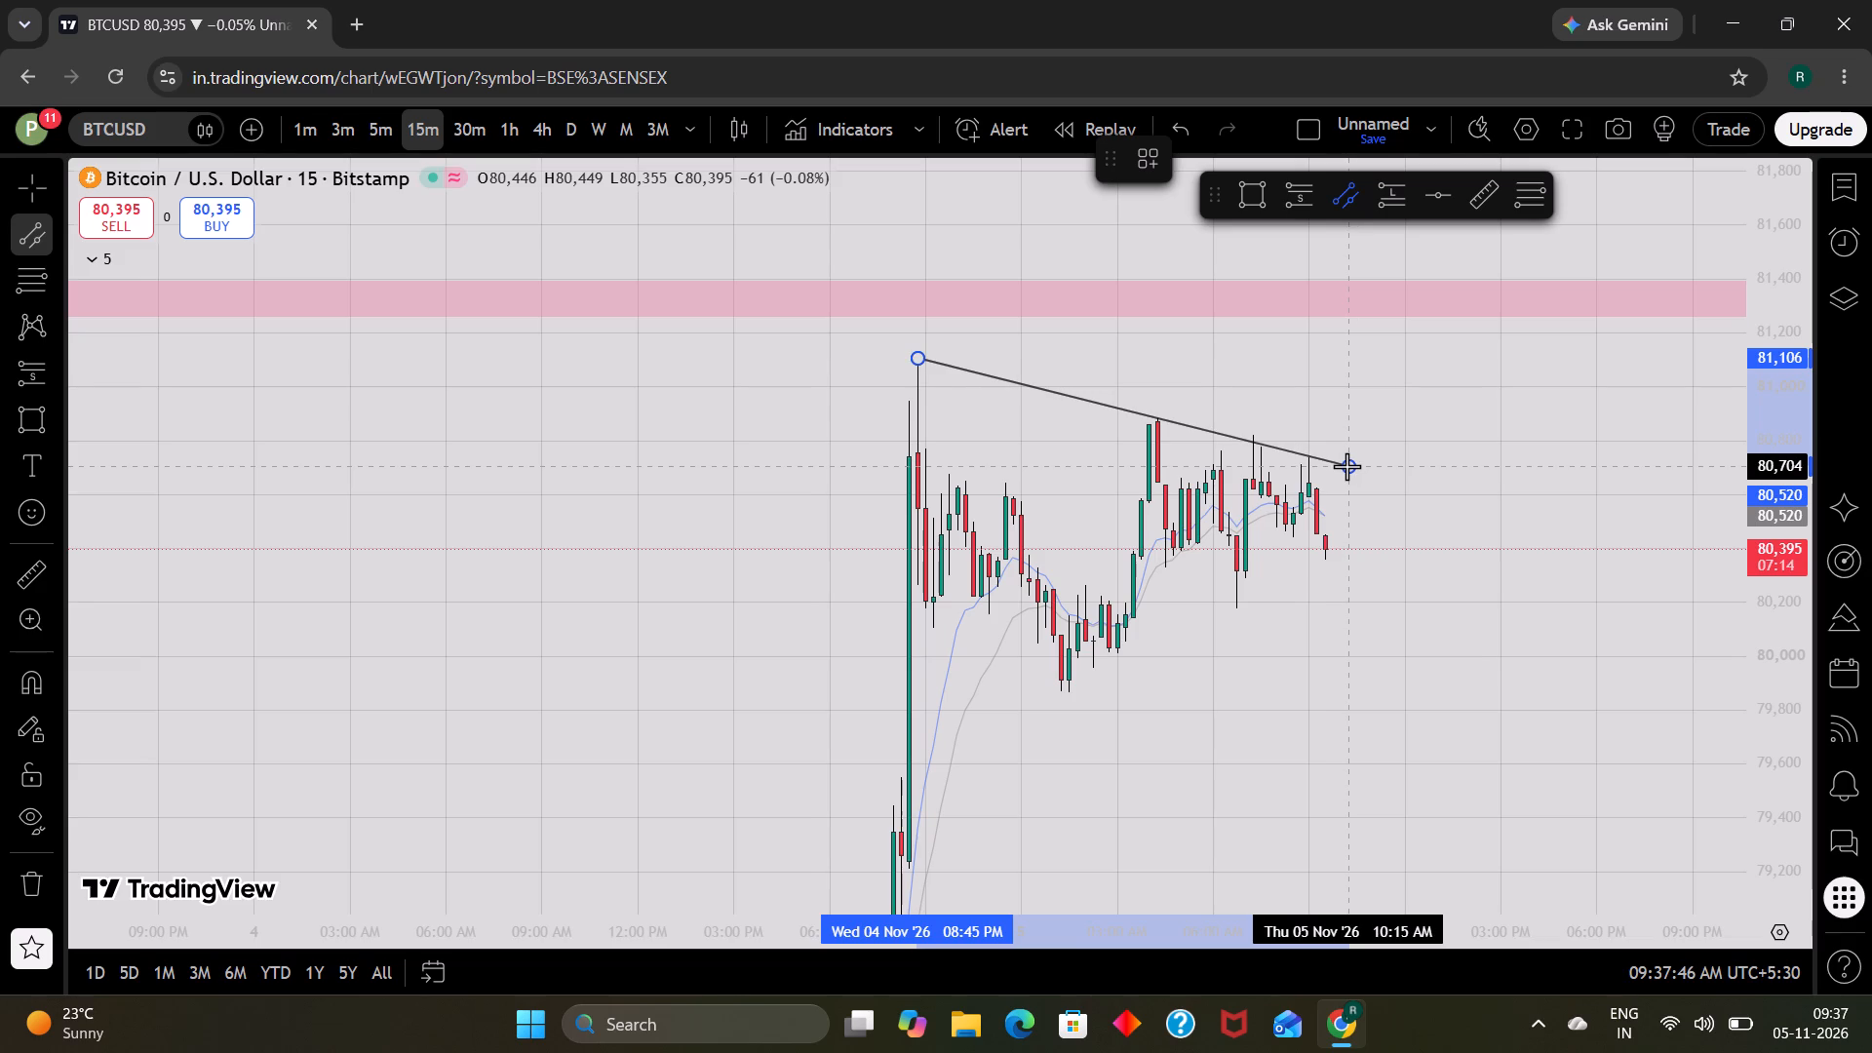
left_click(1346, 466)
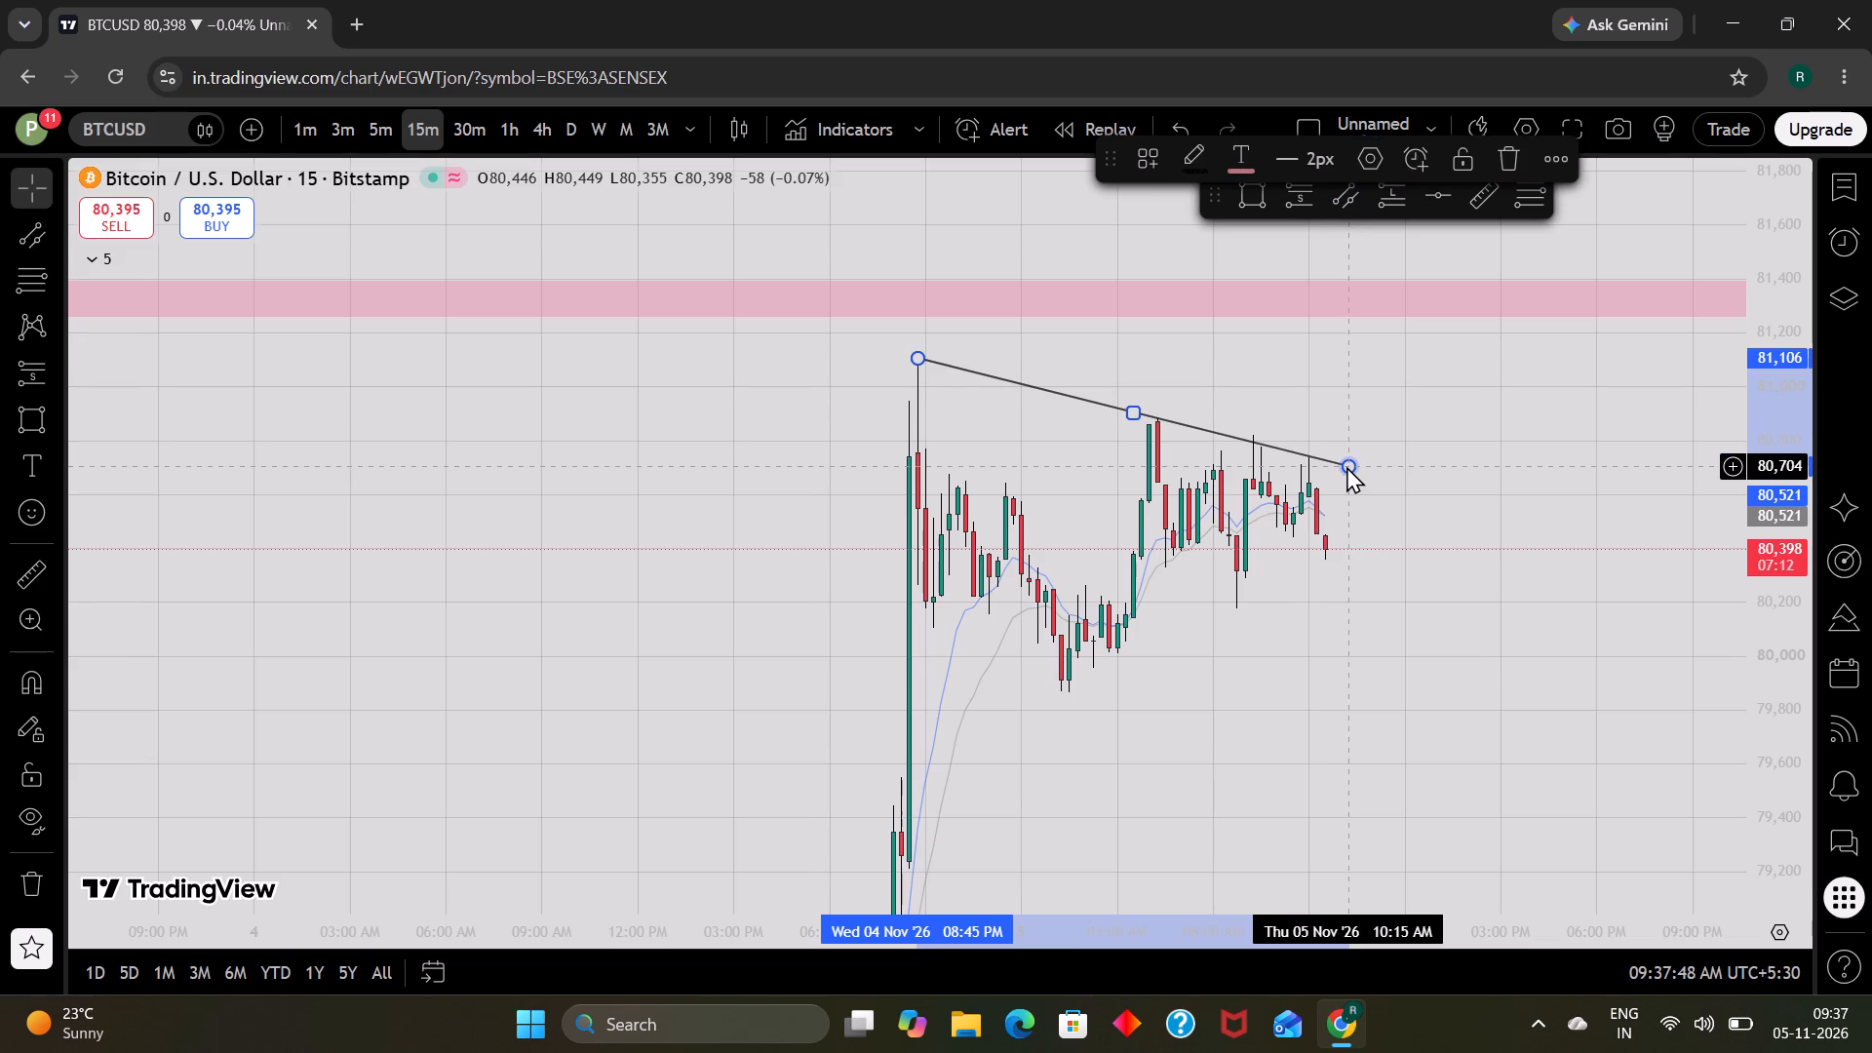
left_click(1422, 586)
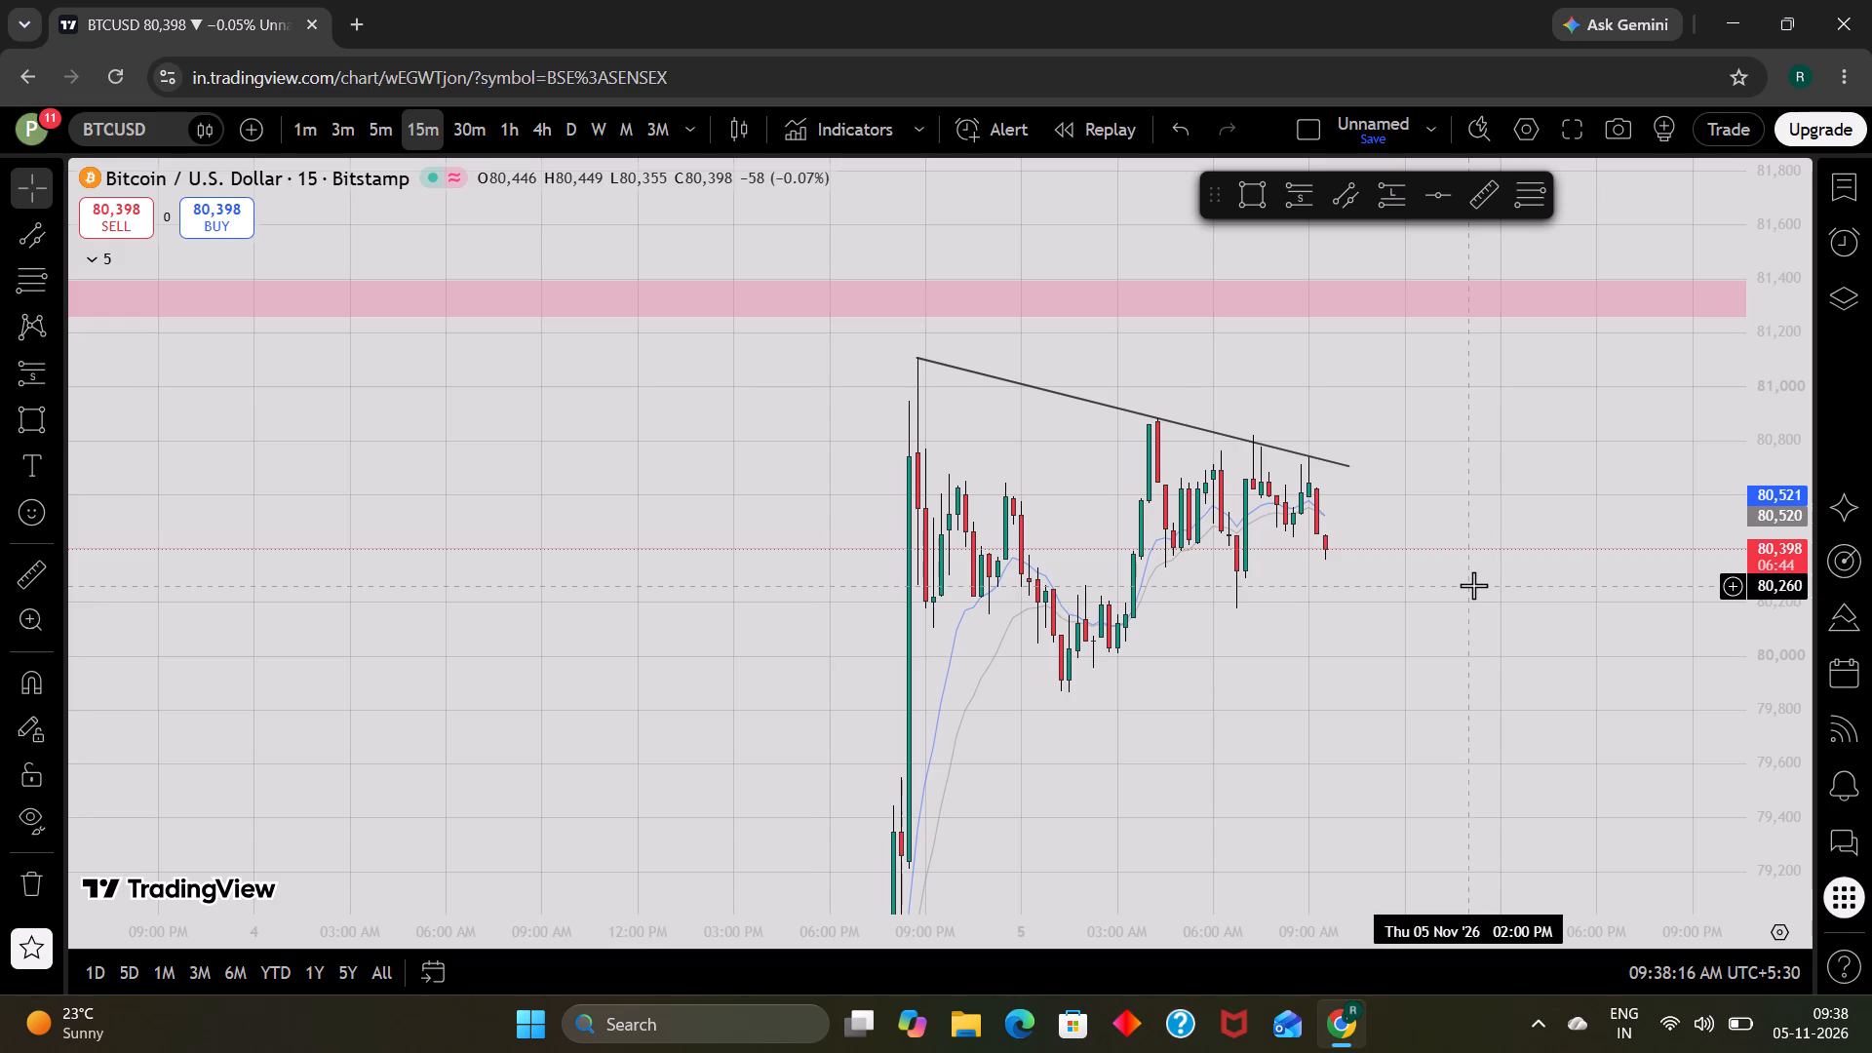
Draw a pink rectangle zone from about 80,197 to 80,107, spanning 4 Nov 08:15 PM to 5 Nov 11:45 AM.
left_click(1251, 210)
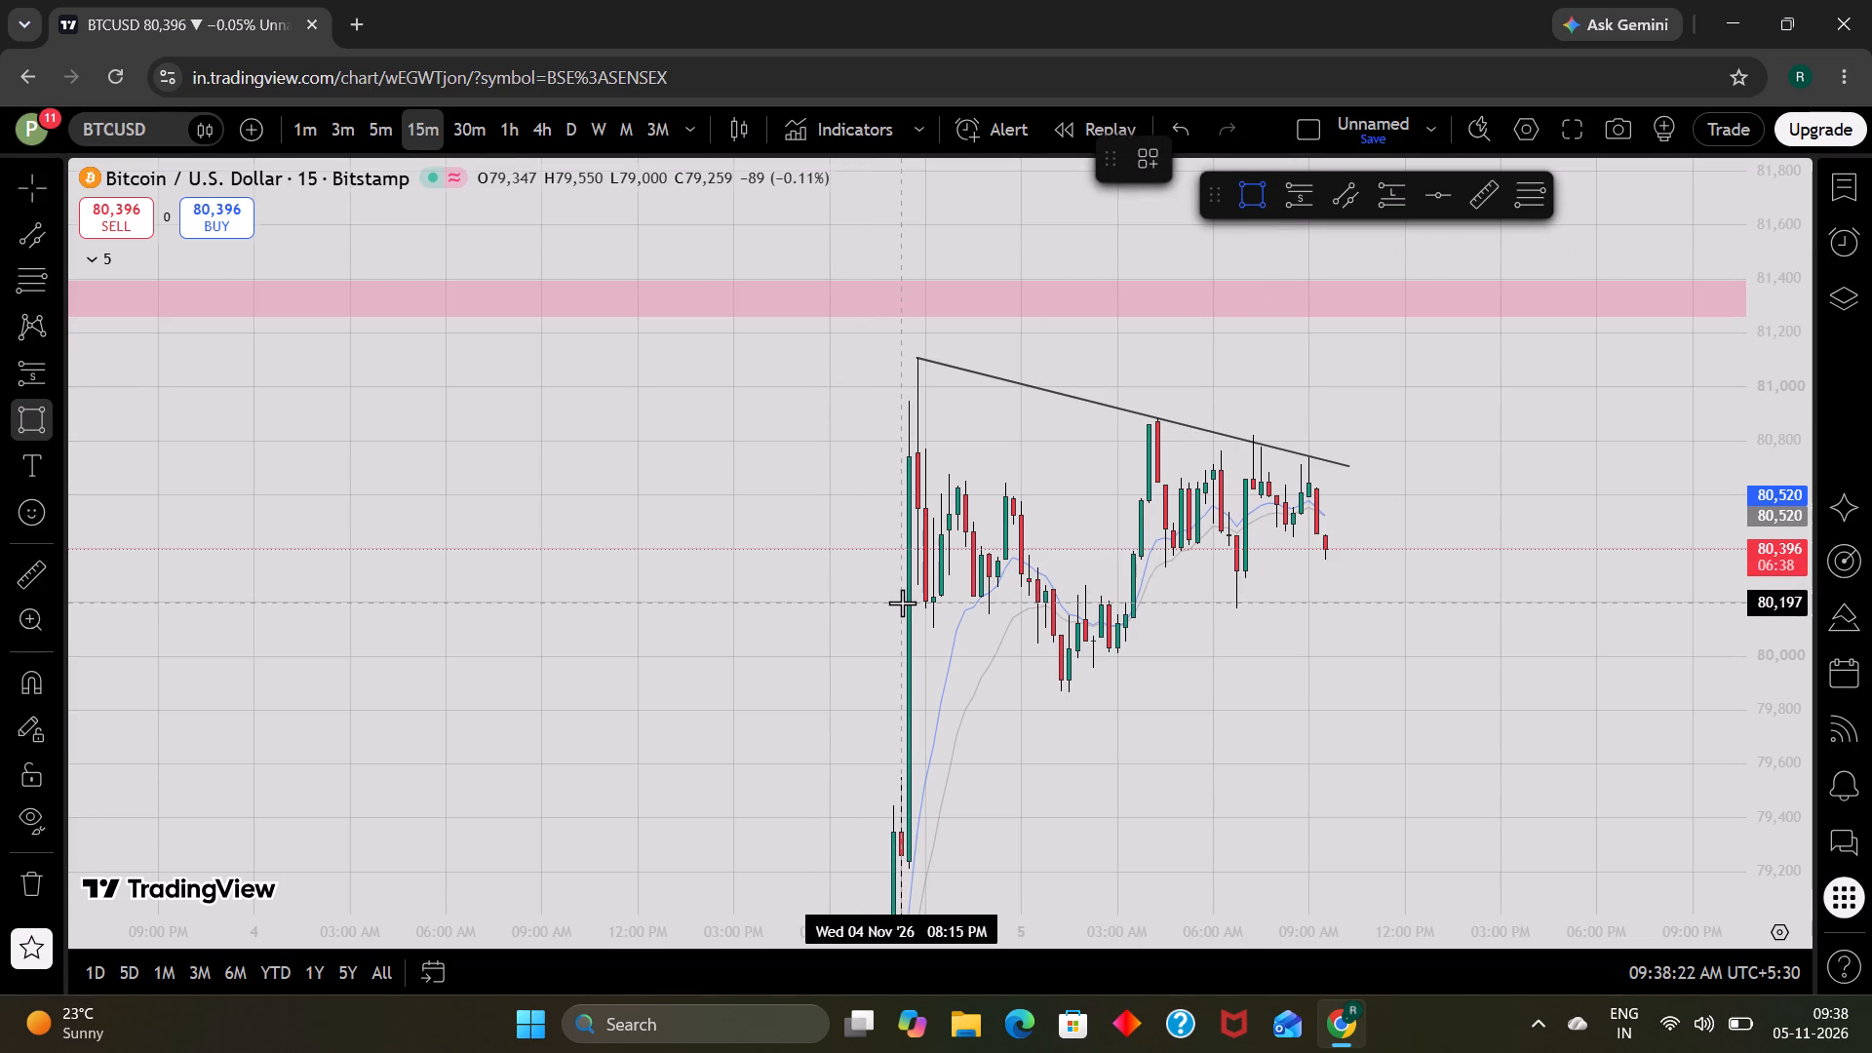
left_click_drag(902, 603, 1388, 617)
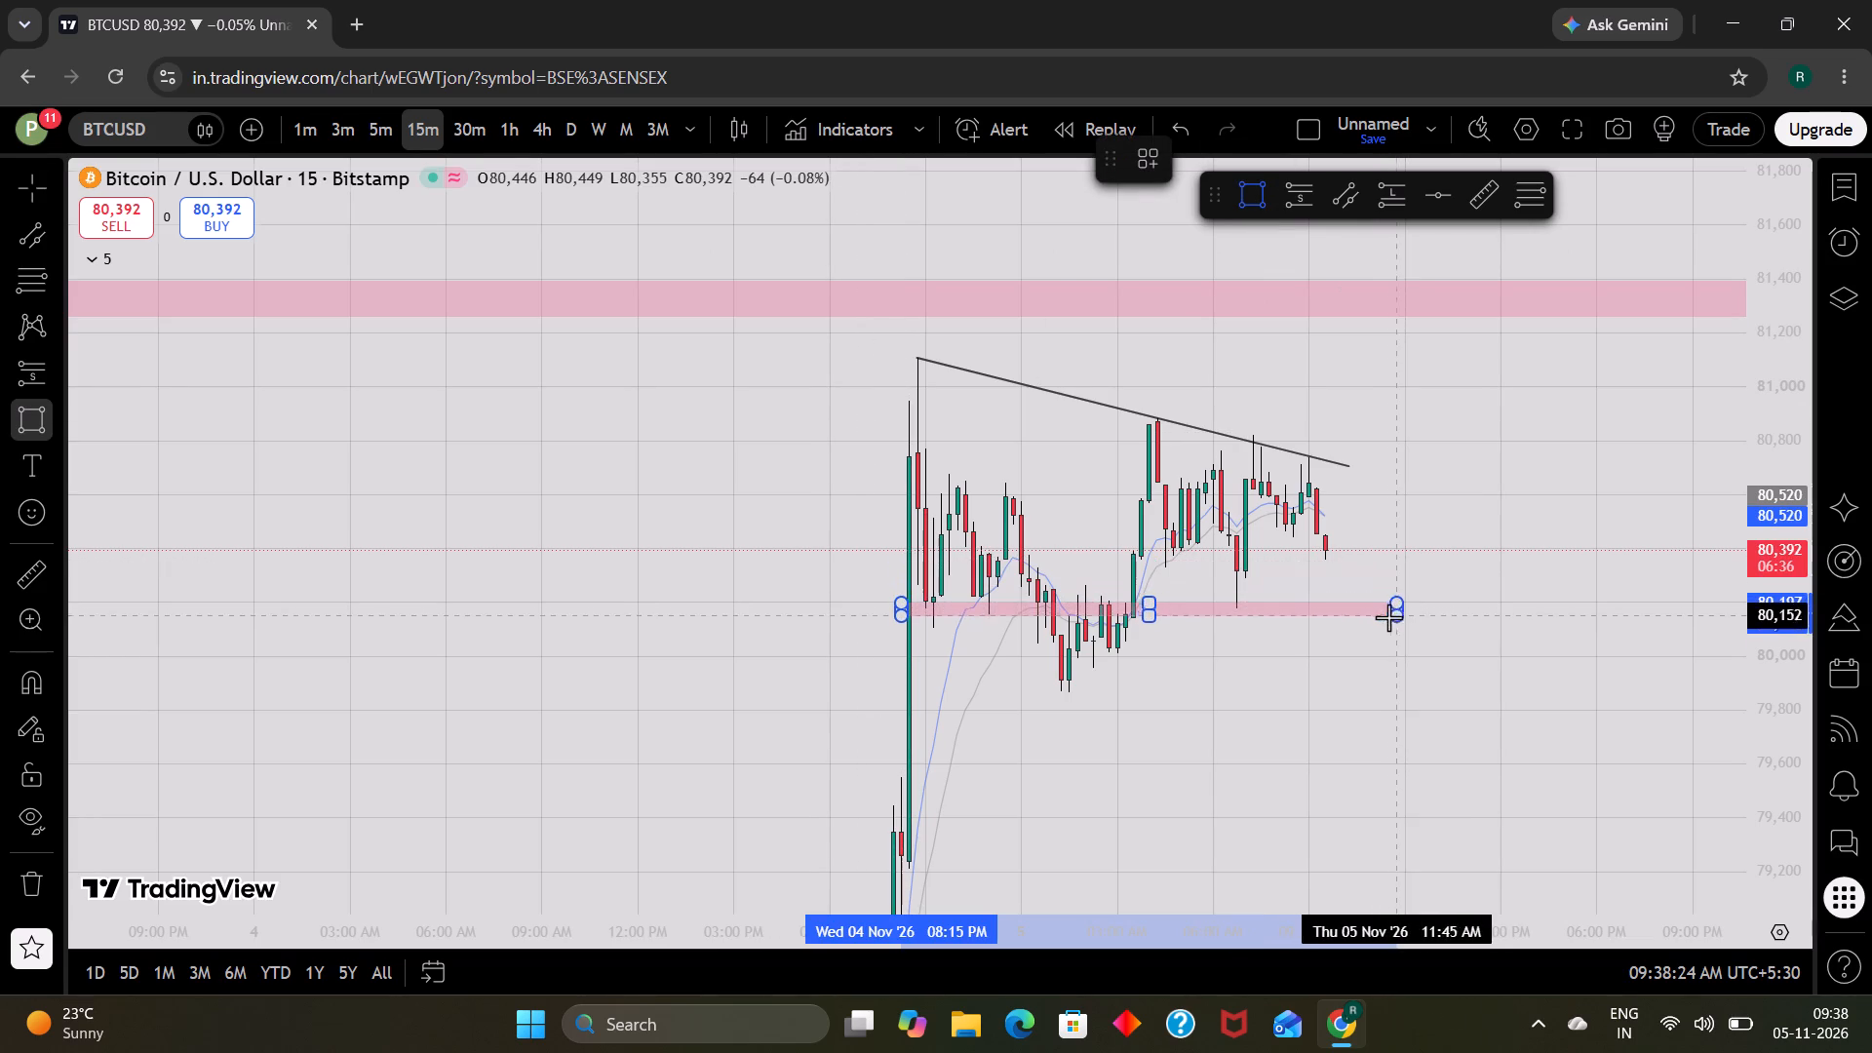
left_click_drag(1388, 617, 1395, 627)
left_click(1395, 627)
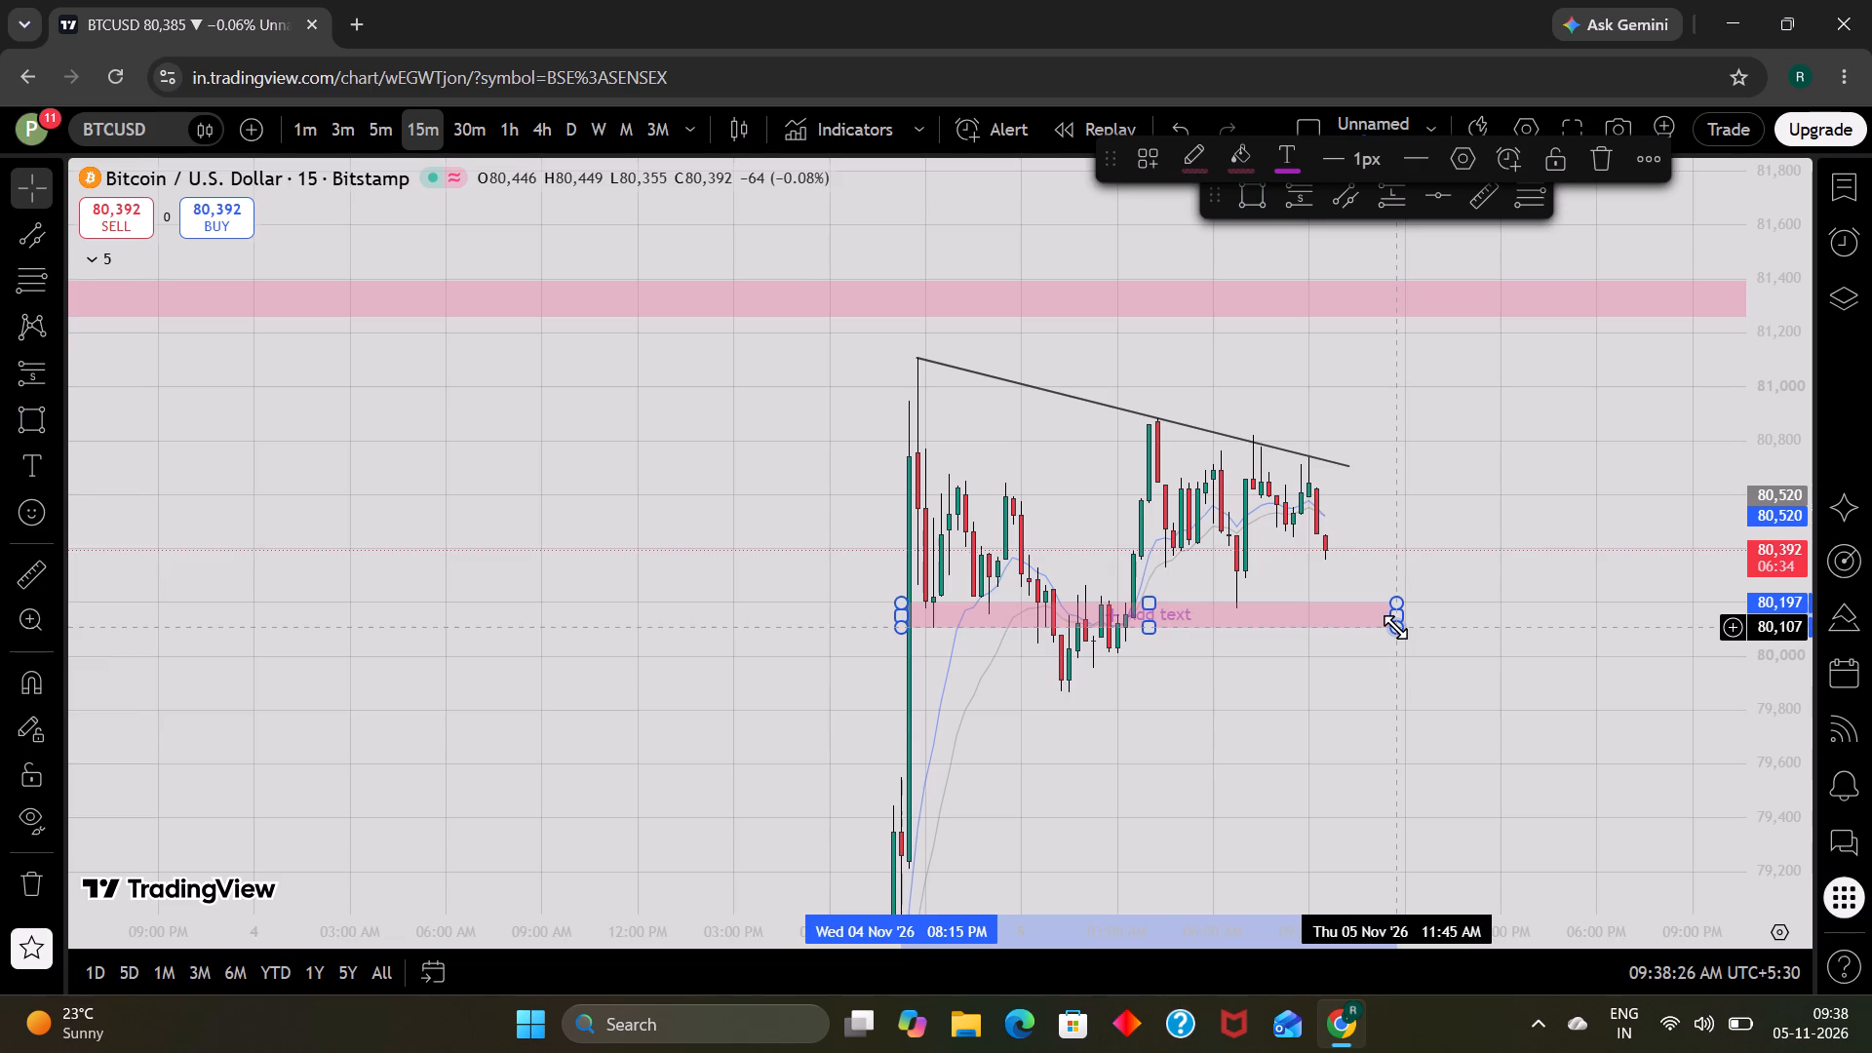
left_click(1286, 723)
Extend the right edge of the pink zone near 80,150 slightly further beyond the latest candle.
scroll(1286, 723, "up", 1)
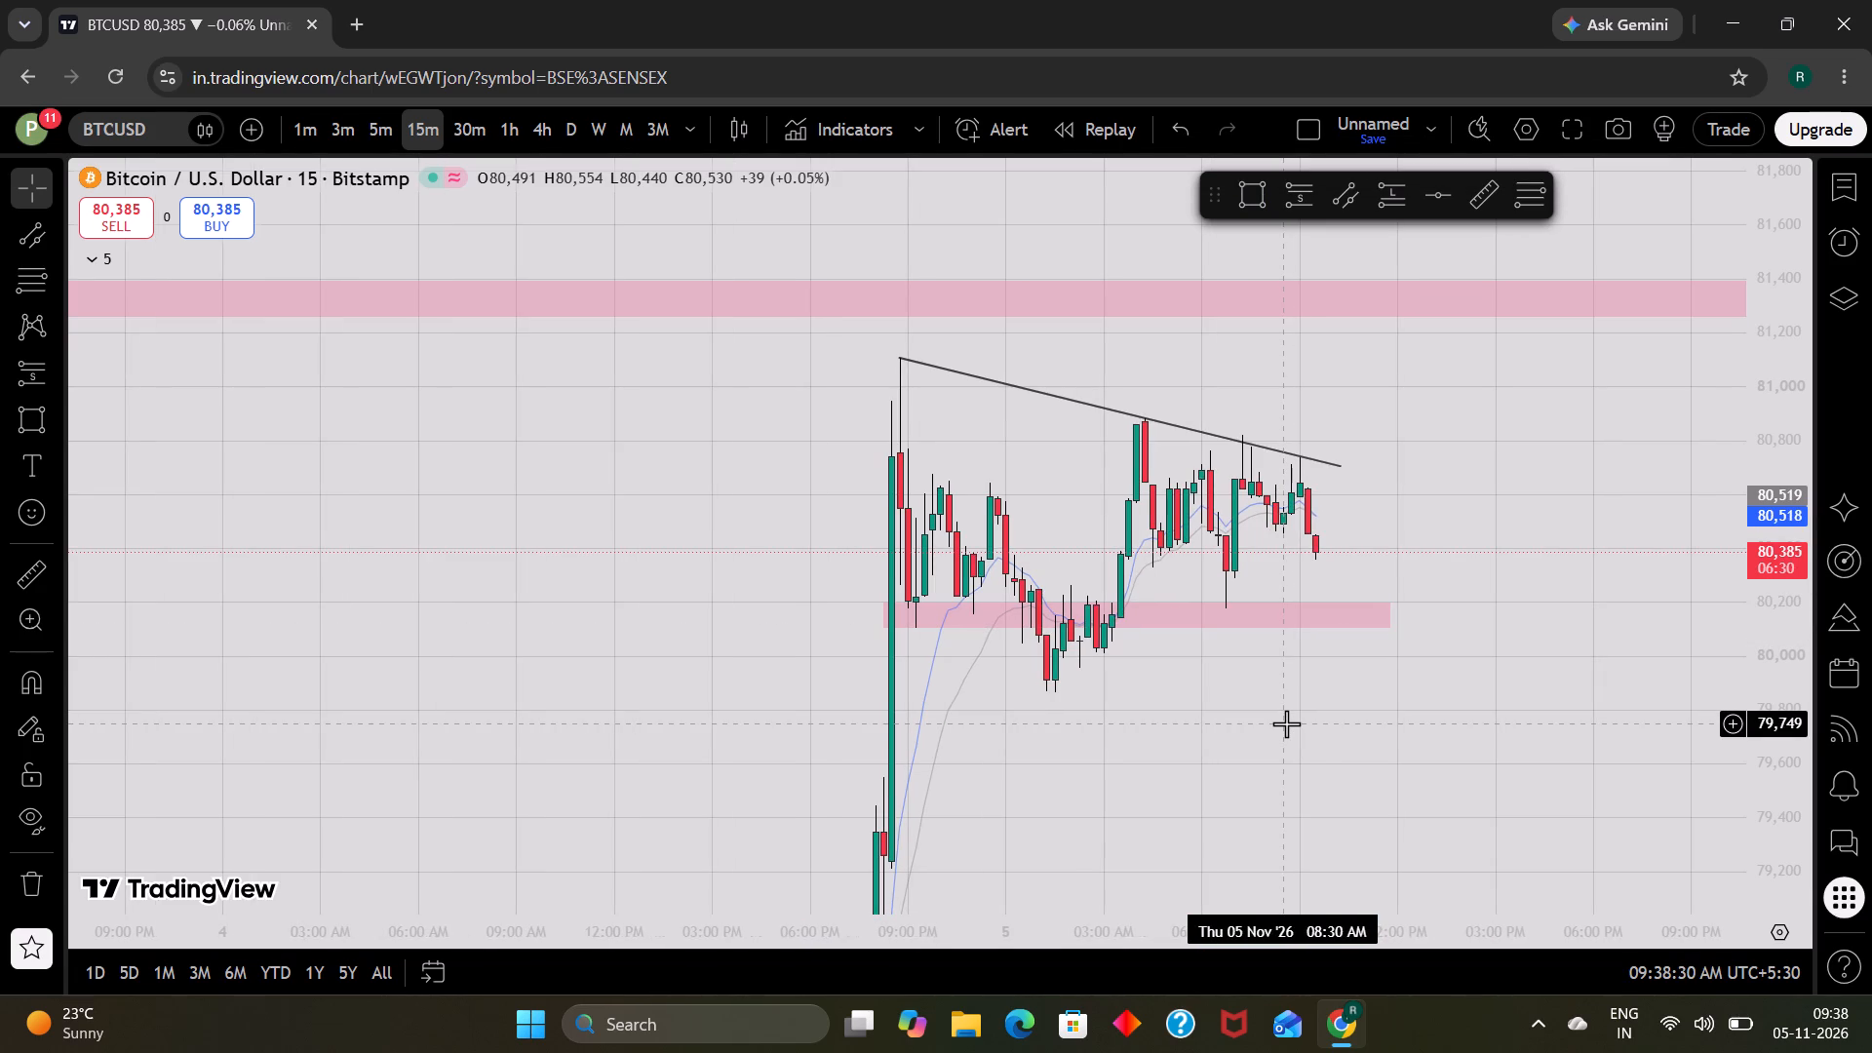
scroll(1286, 723, "up", 1)
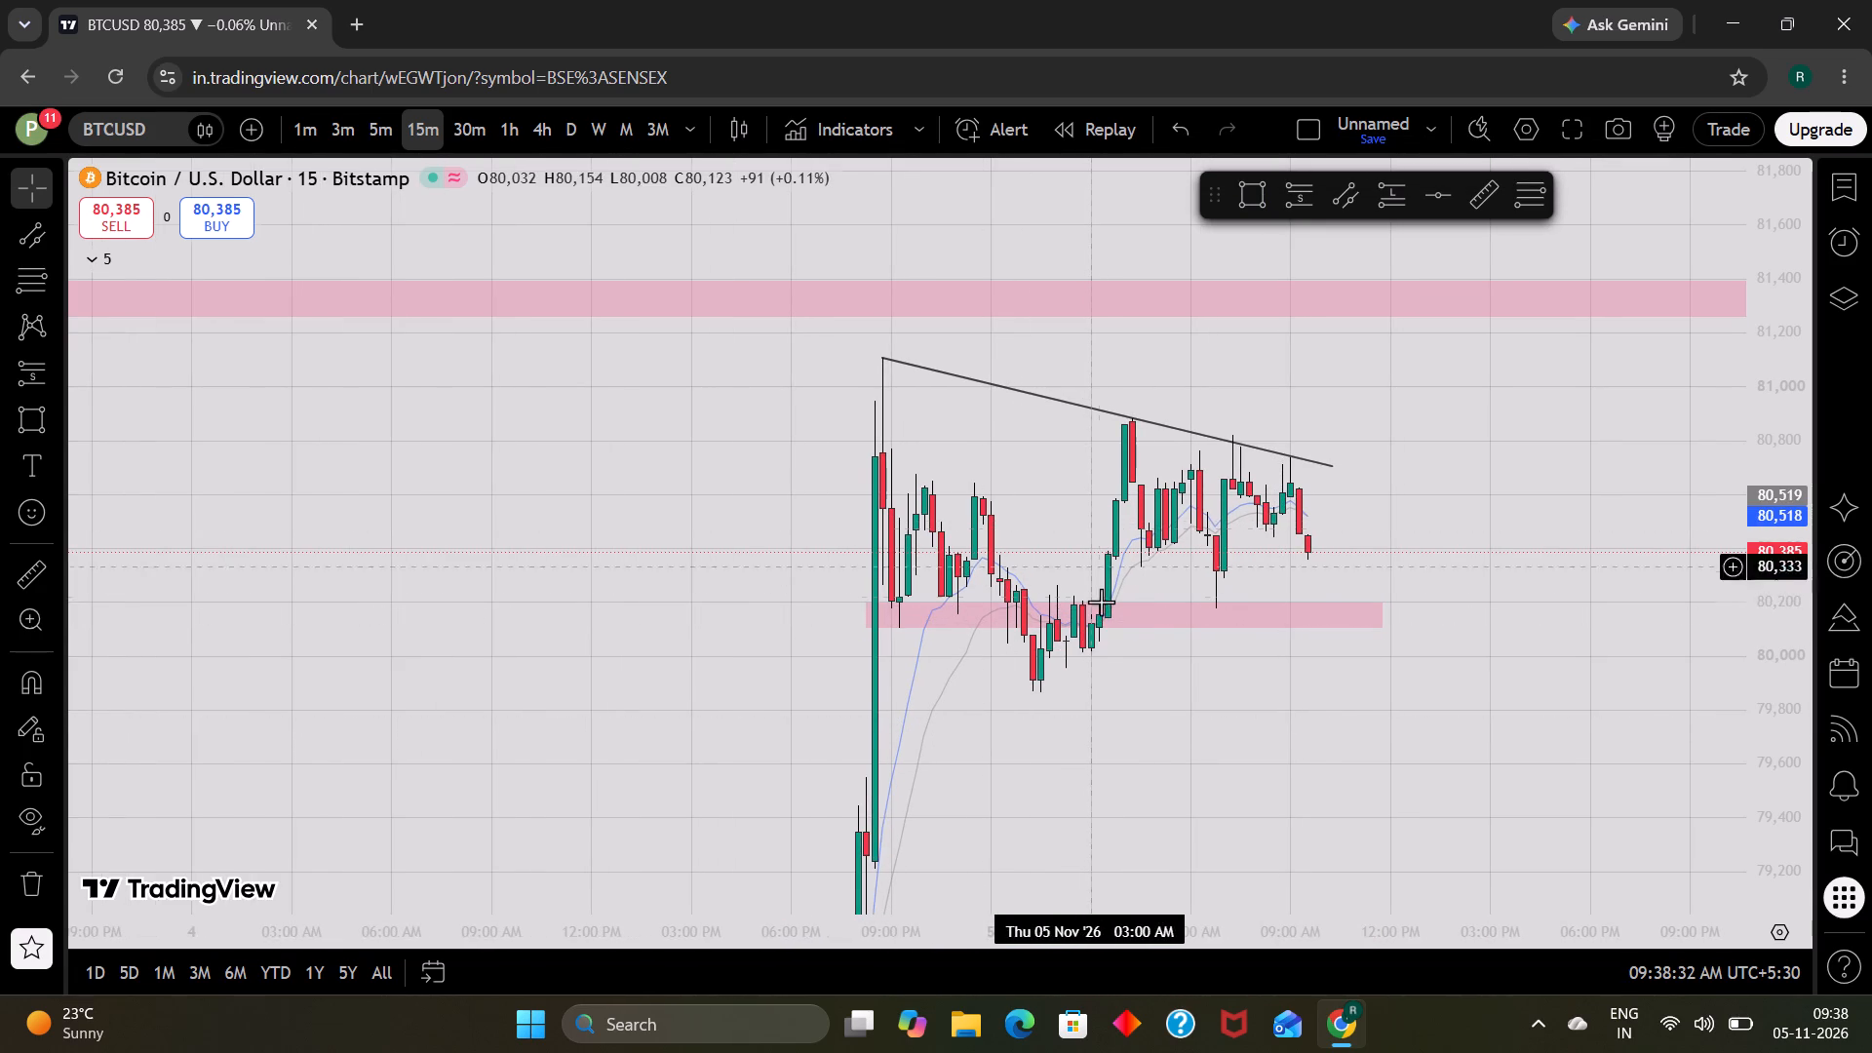
scroll(1150, 732, "up", 1)
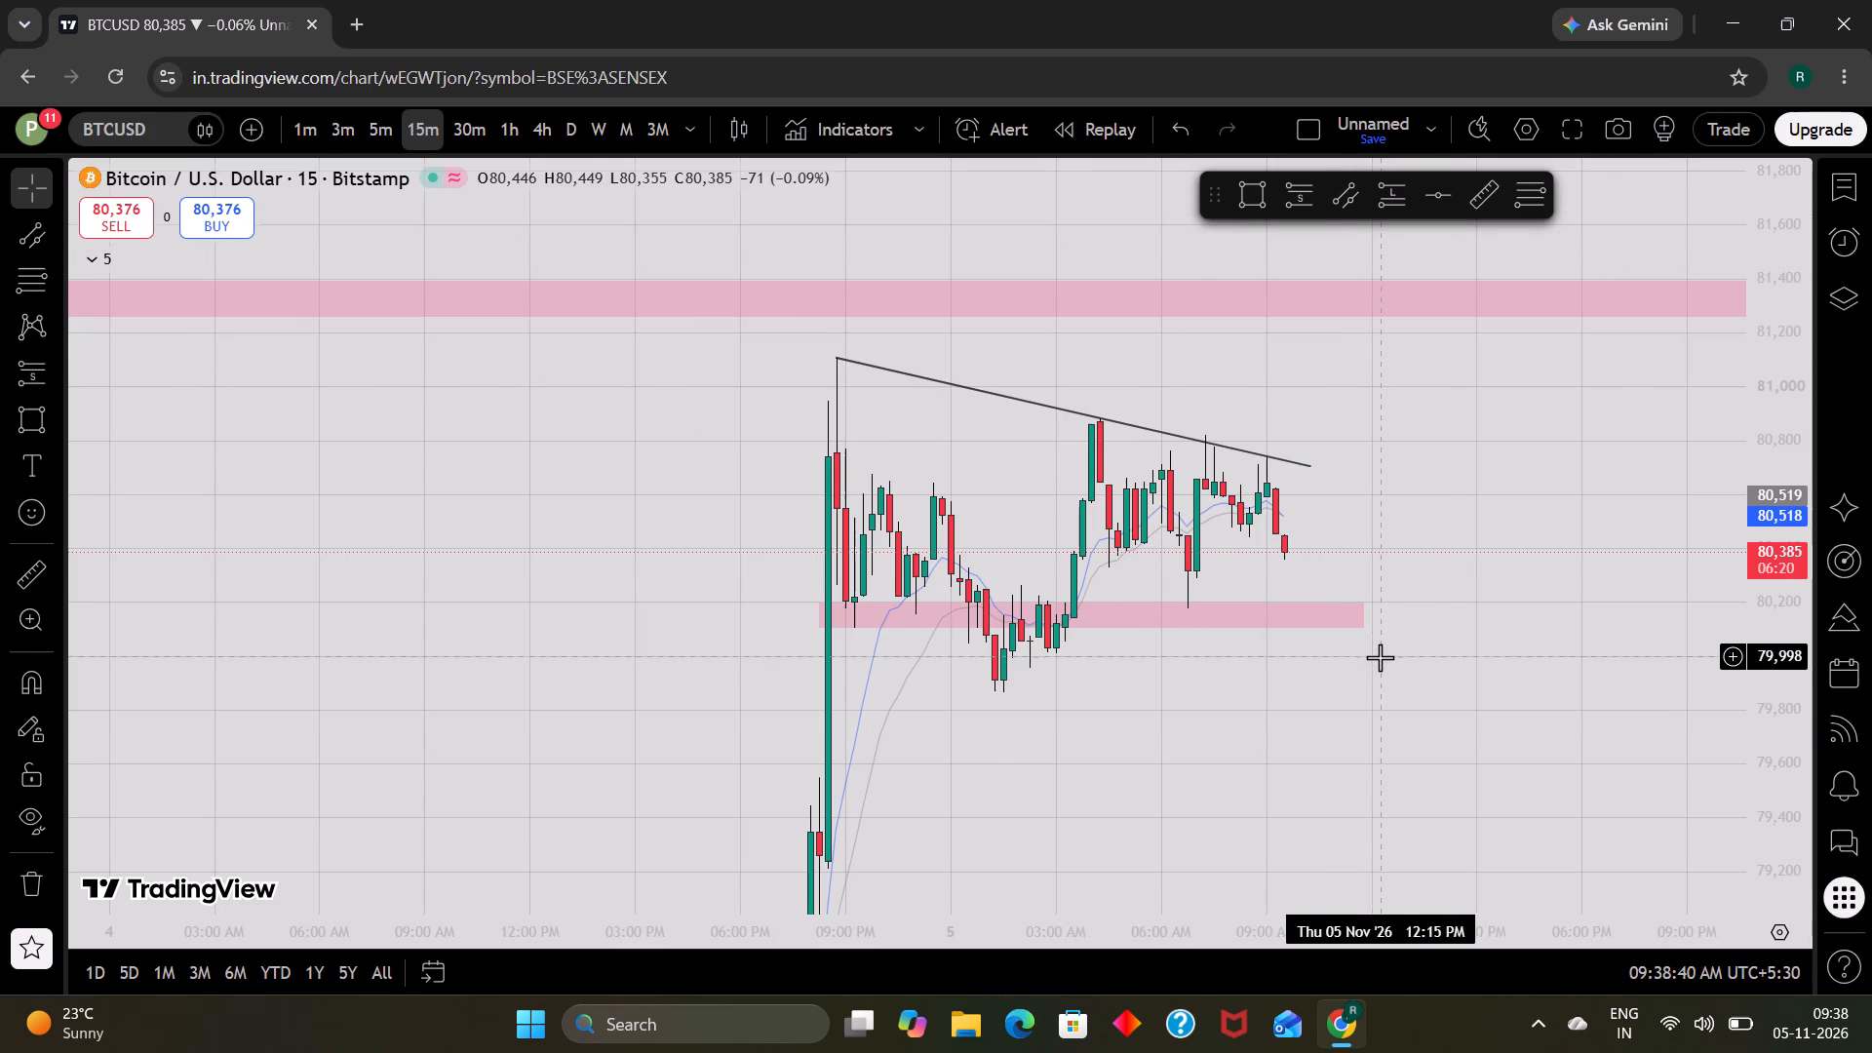
left_click_drag(1364, 617, 1369, 618)
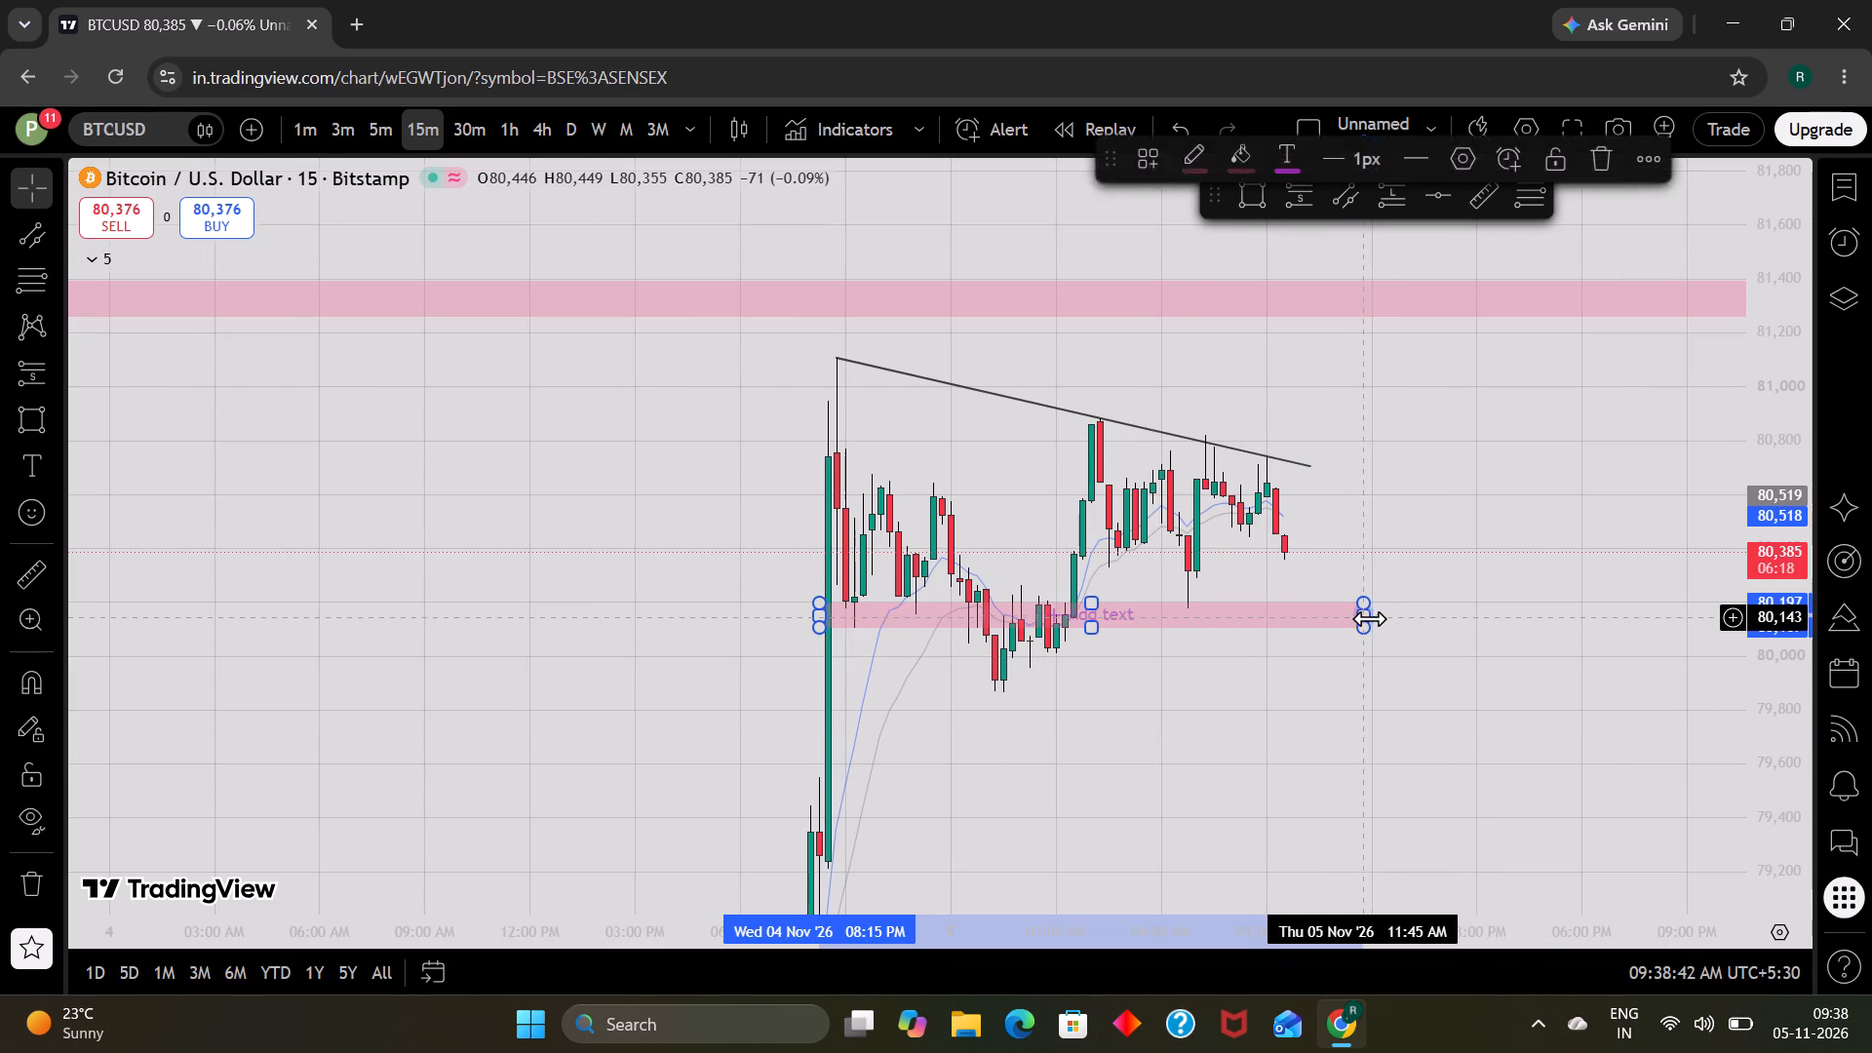
left_click_drag(1369, 618, 1390, 619)
left_click(1367, 748)
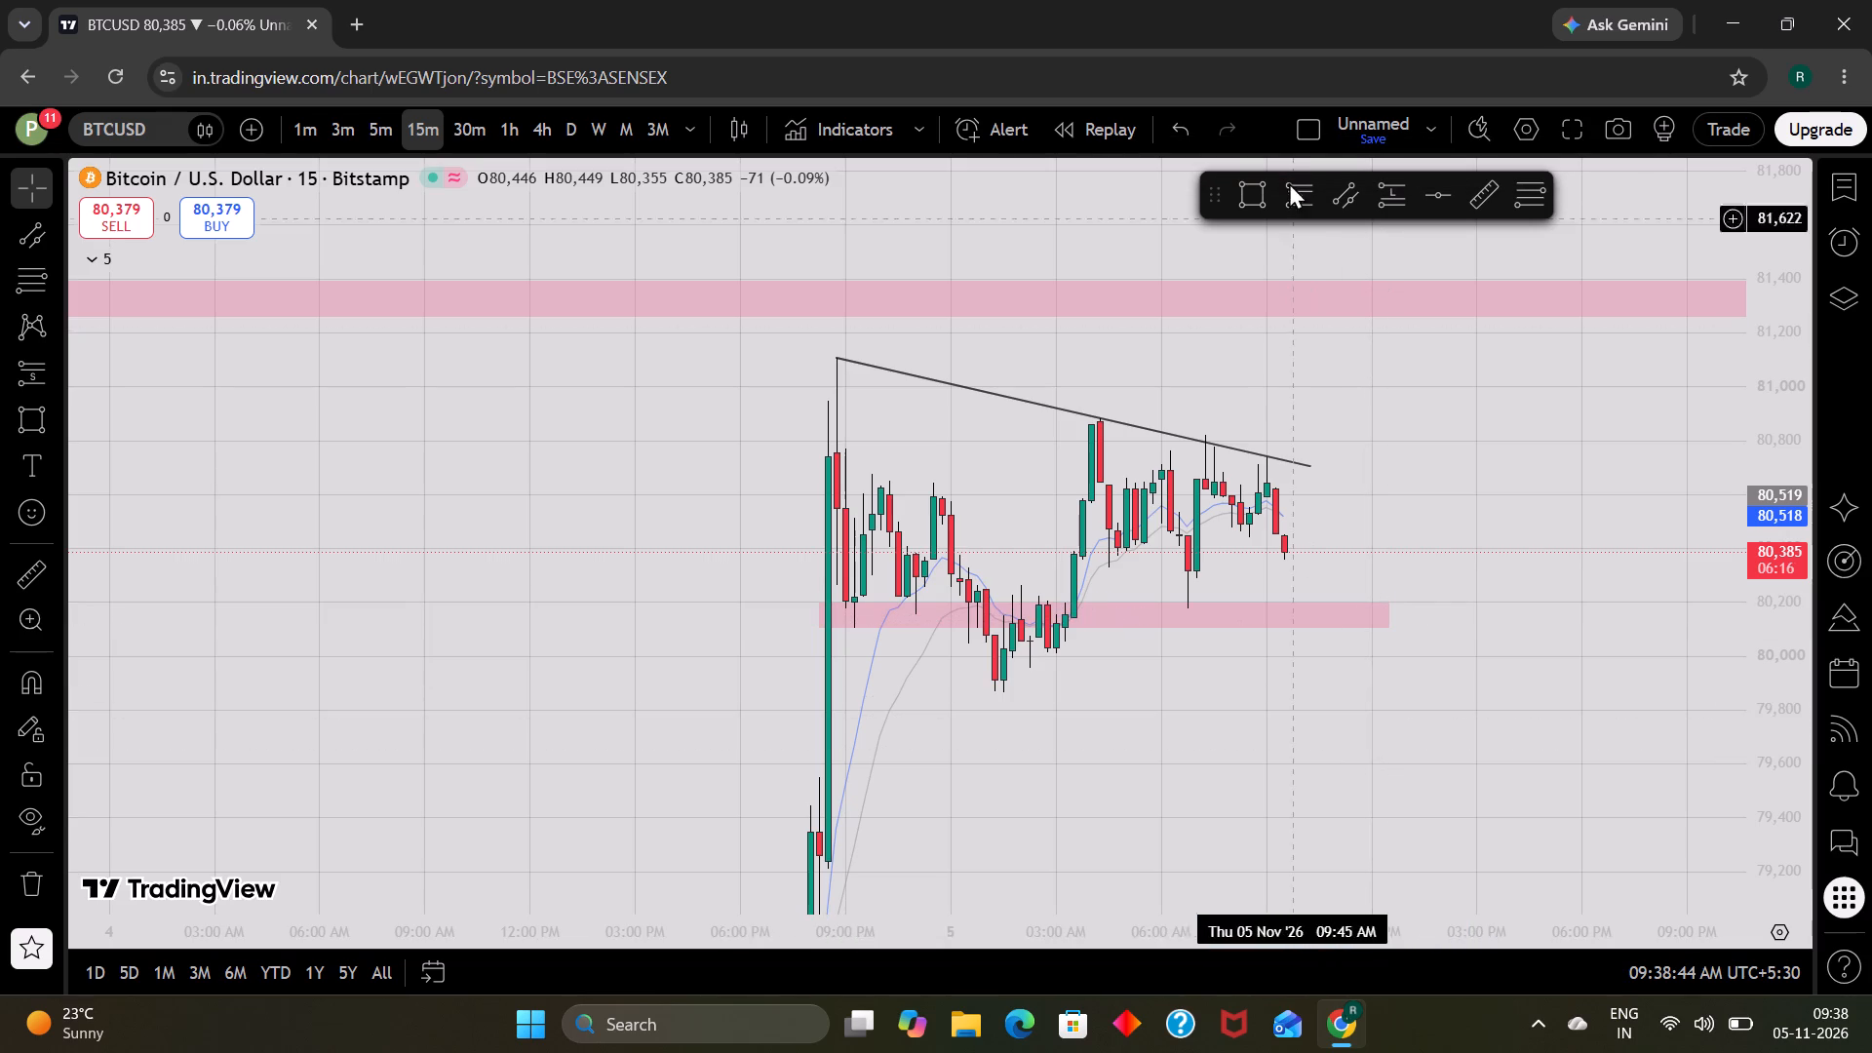
Draw a rising trend line under the BTCUSD lows from about 79,872 at 01:30 AM to about 80,459 at 11:45 AM.
left_click(1338, 196)
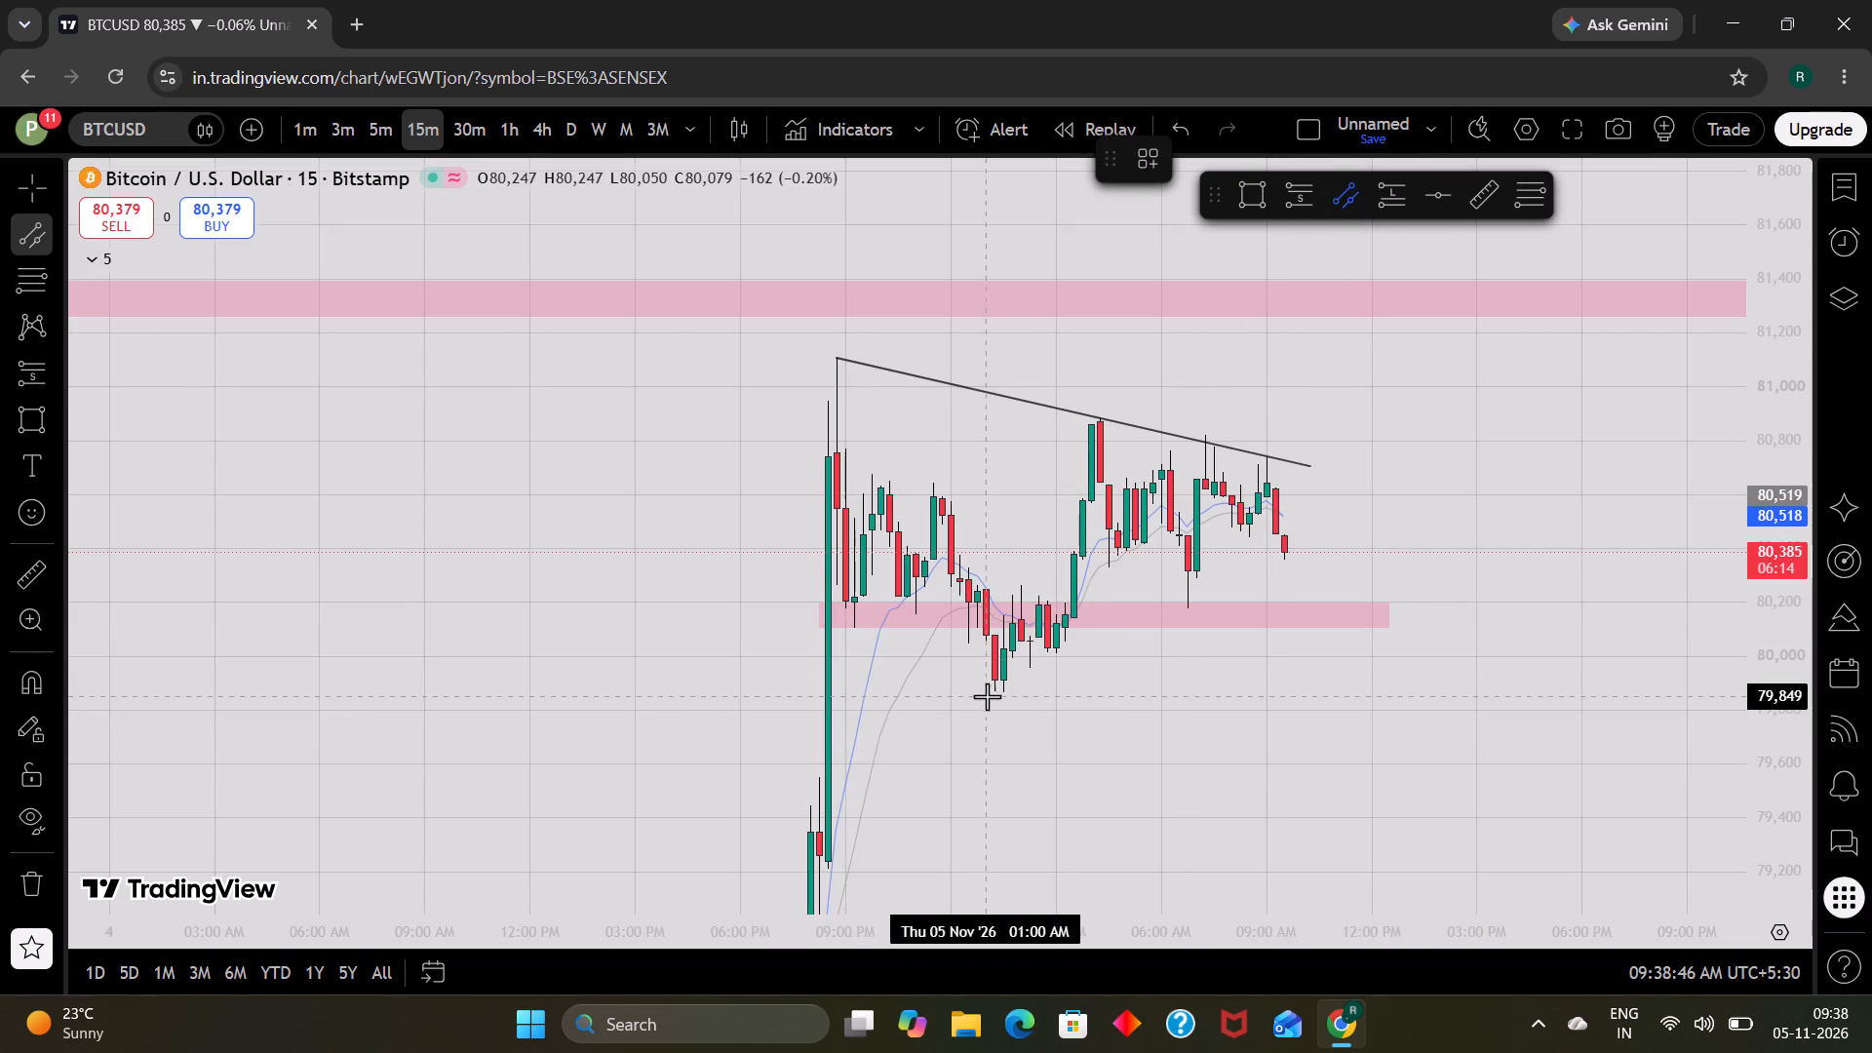
left_click_drag(1000, 690, 1194, 564)
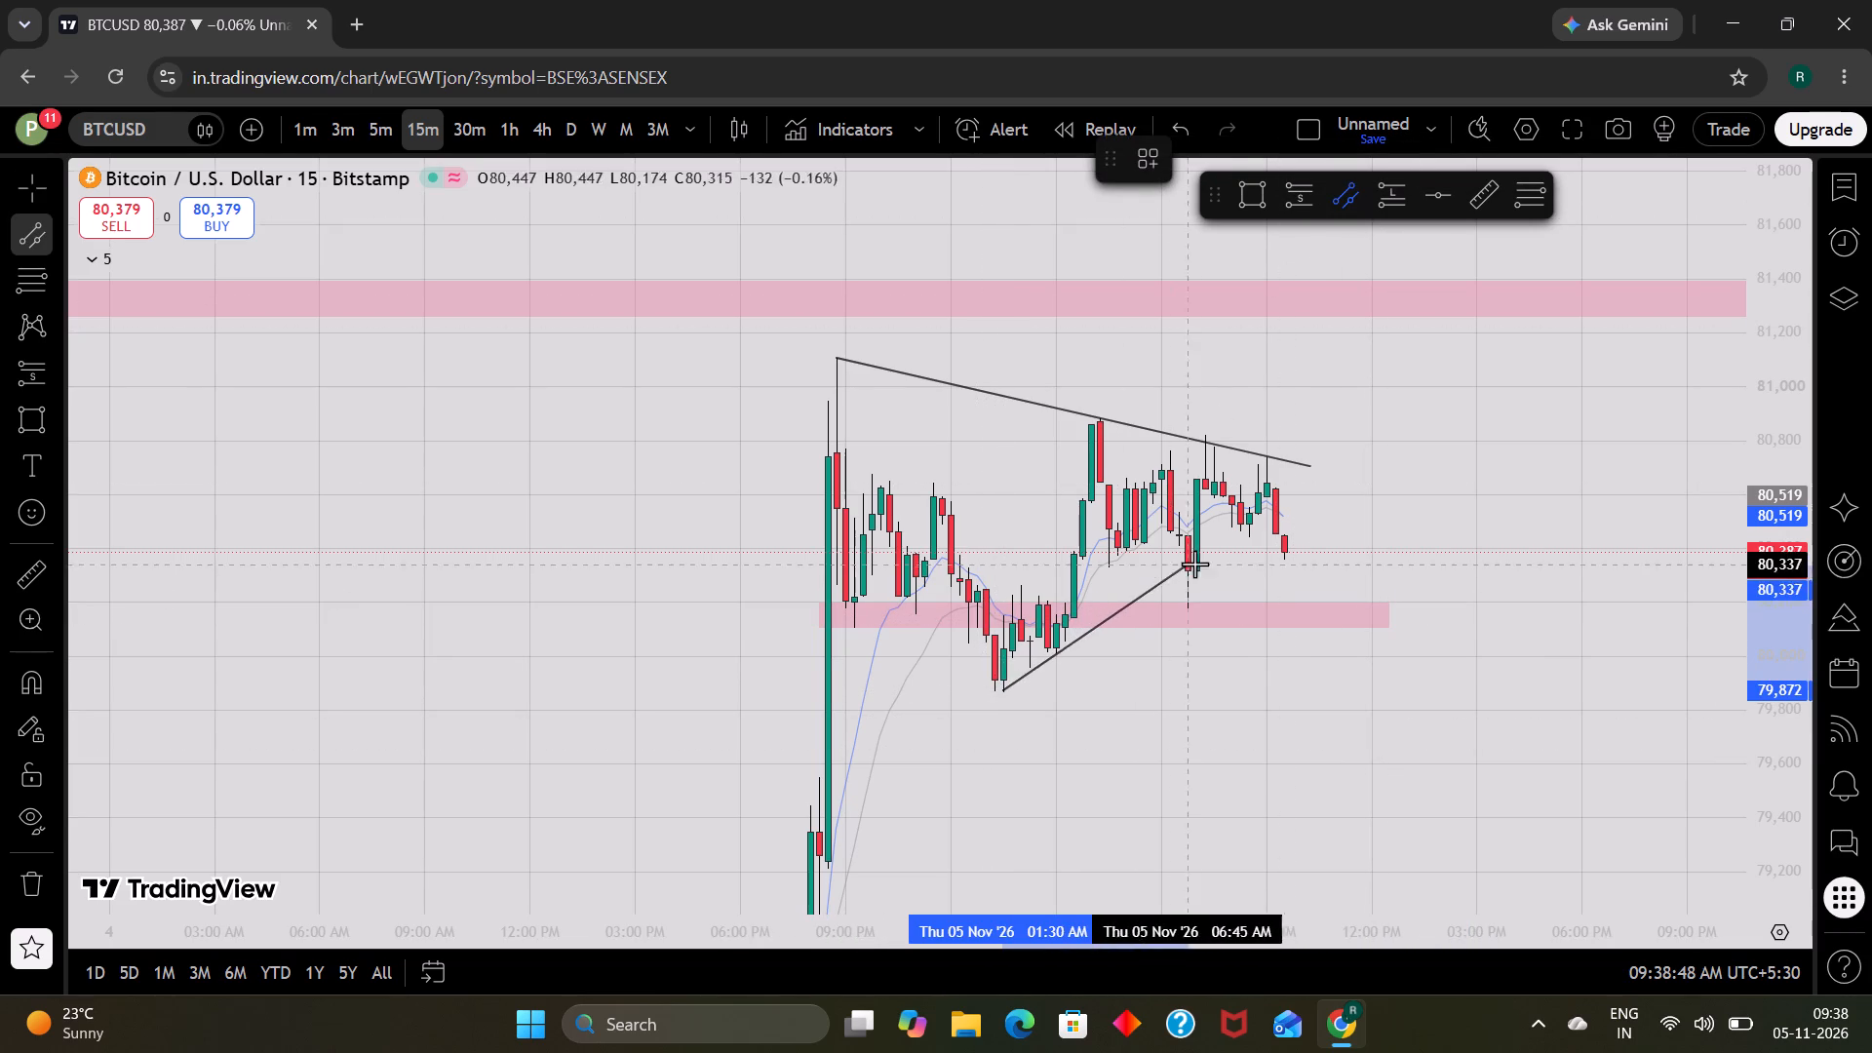
left_click_drag(1194, 564, 1325, 549)
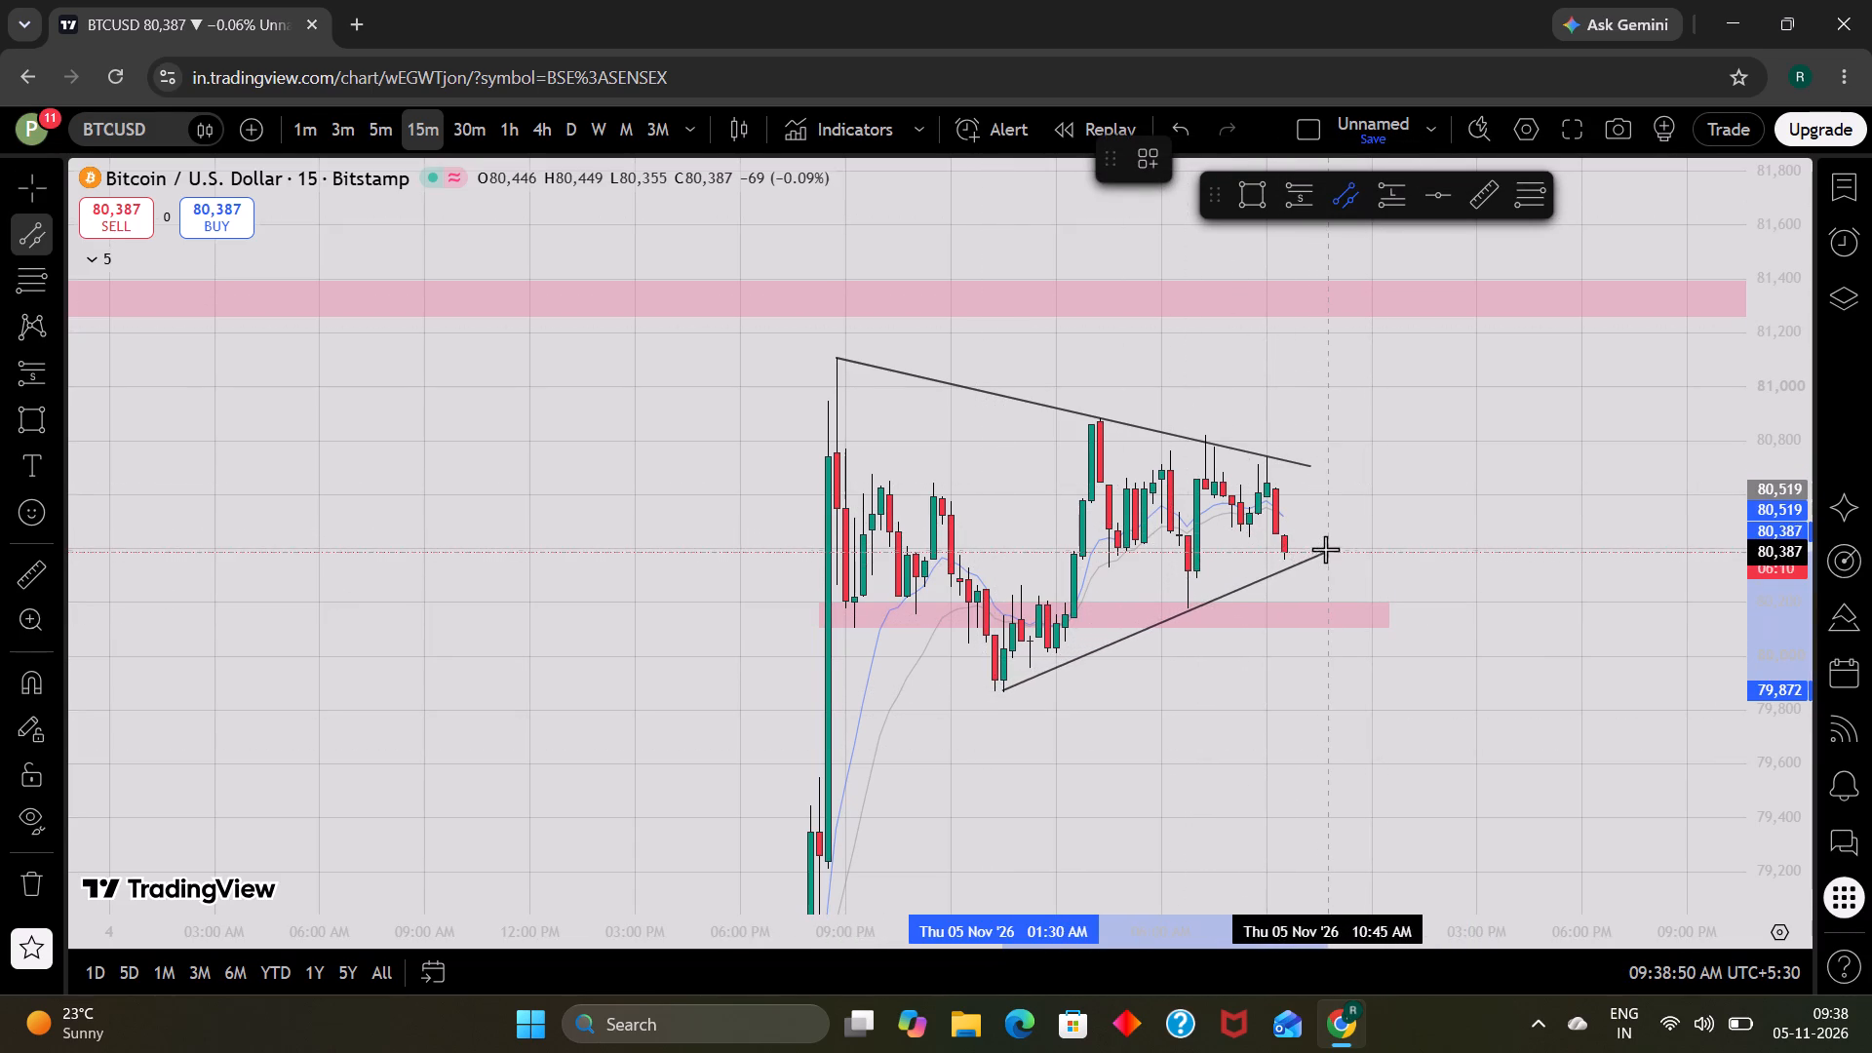
left_click_drag(1325, 549, 1359, 532)
double_click(1359, 532)
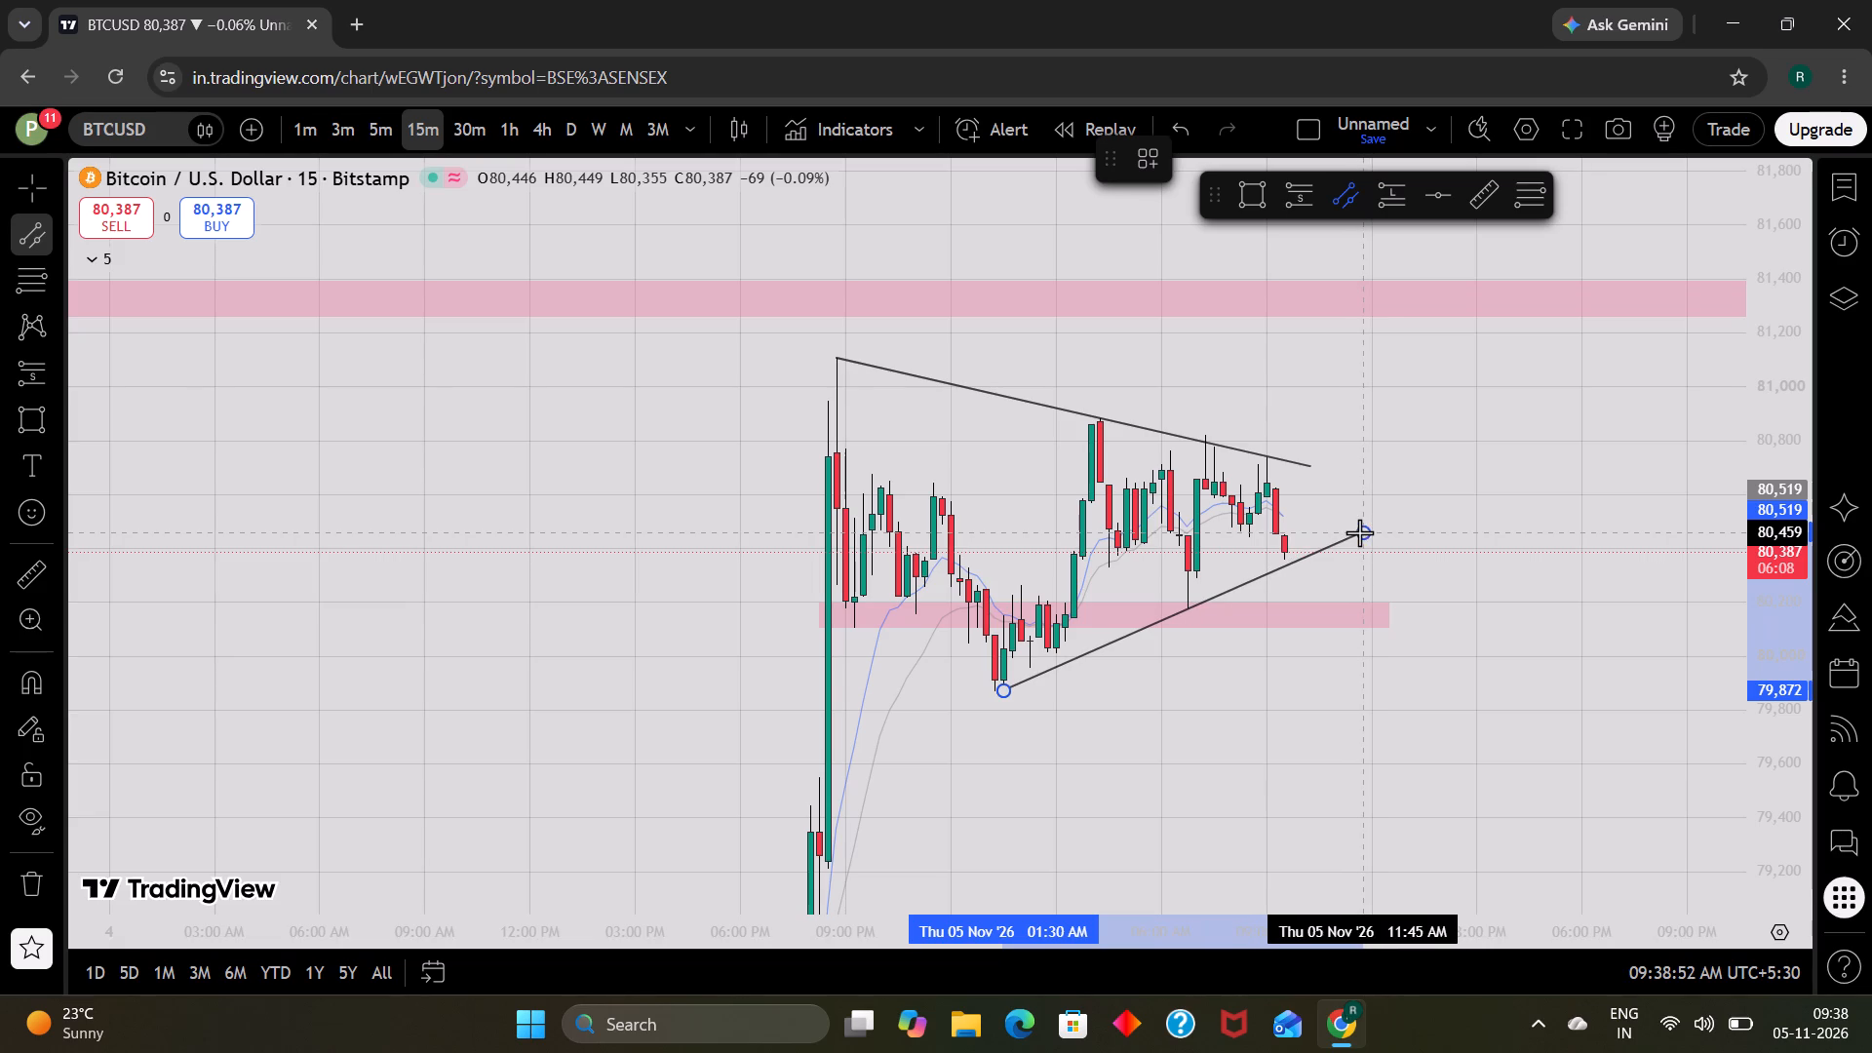
left_click(1263, 800)
Extend the rising trend line's right end to about 80,514 at 12:45 PM on 5 Nov.
scroll(1263, 800, "up", 1)
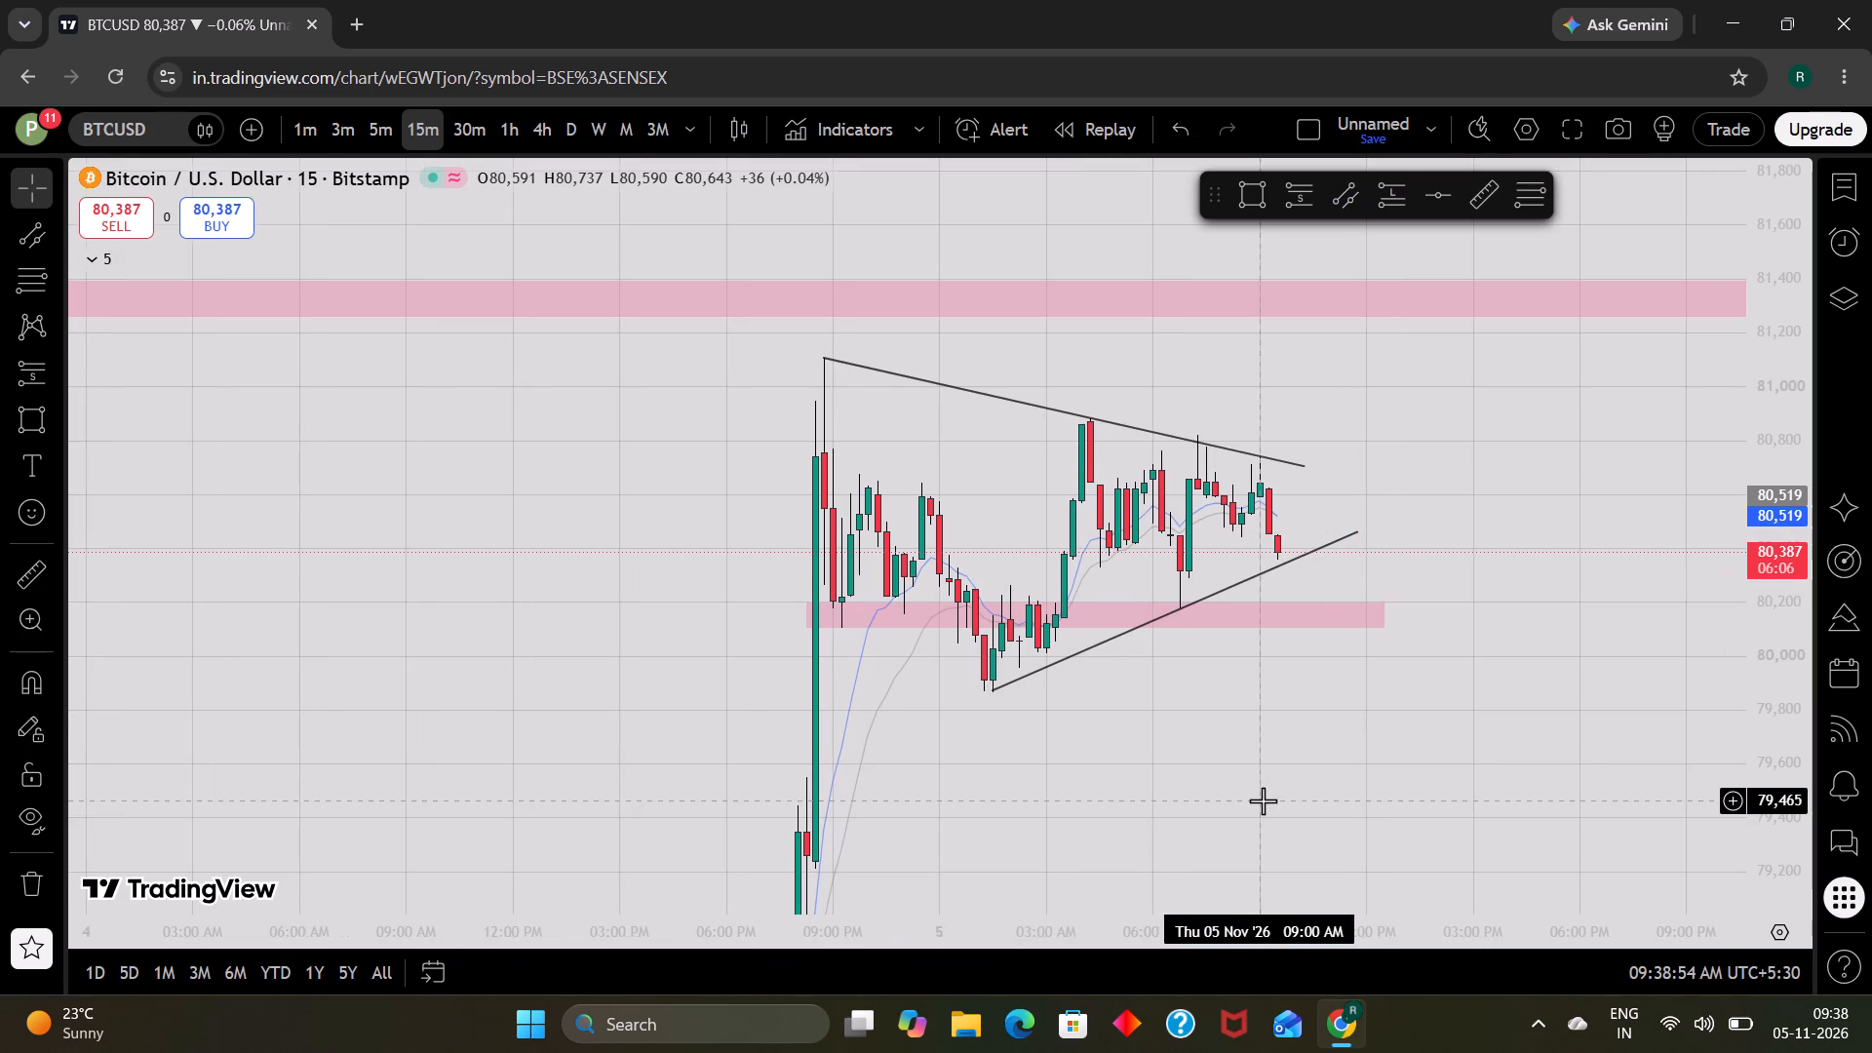
left_click_drag(1357, 531, 1395, 518)
left_click(1395, 518)
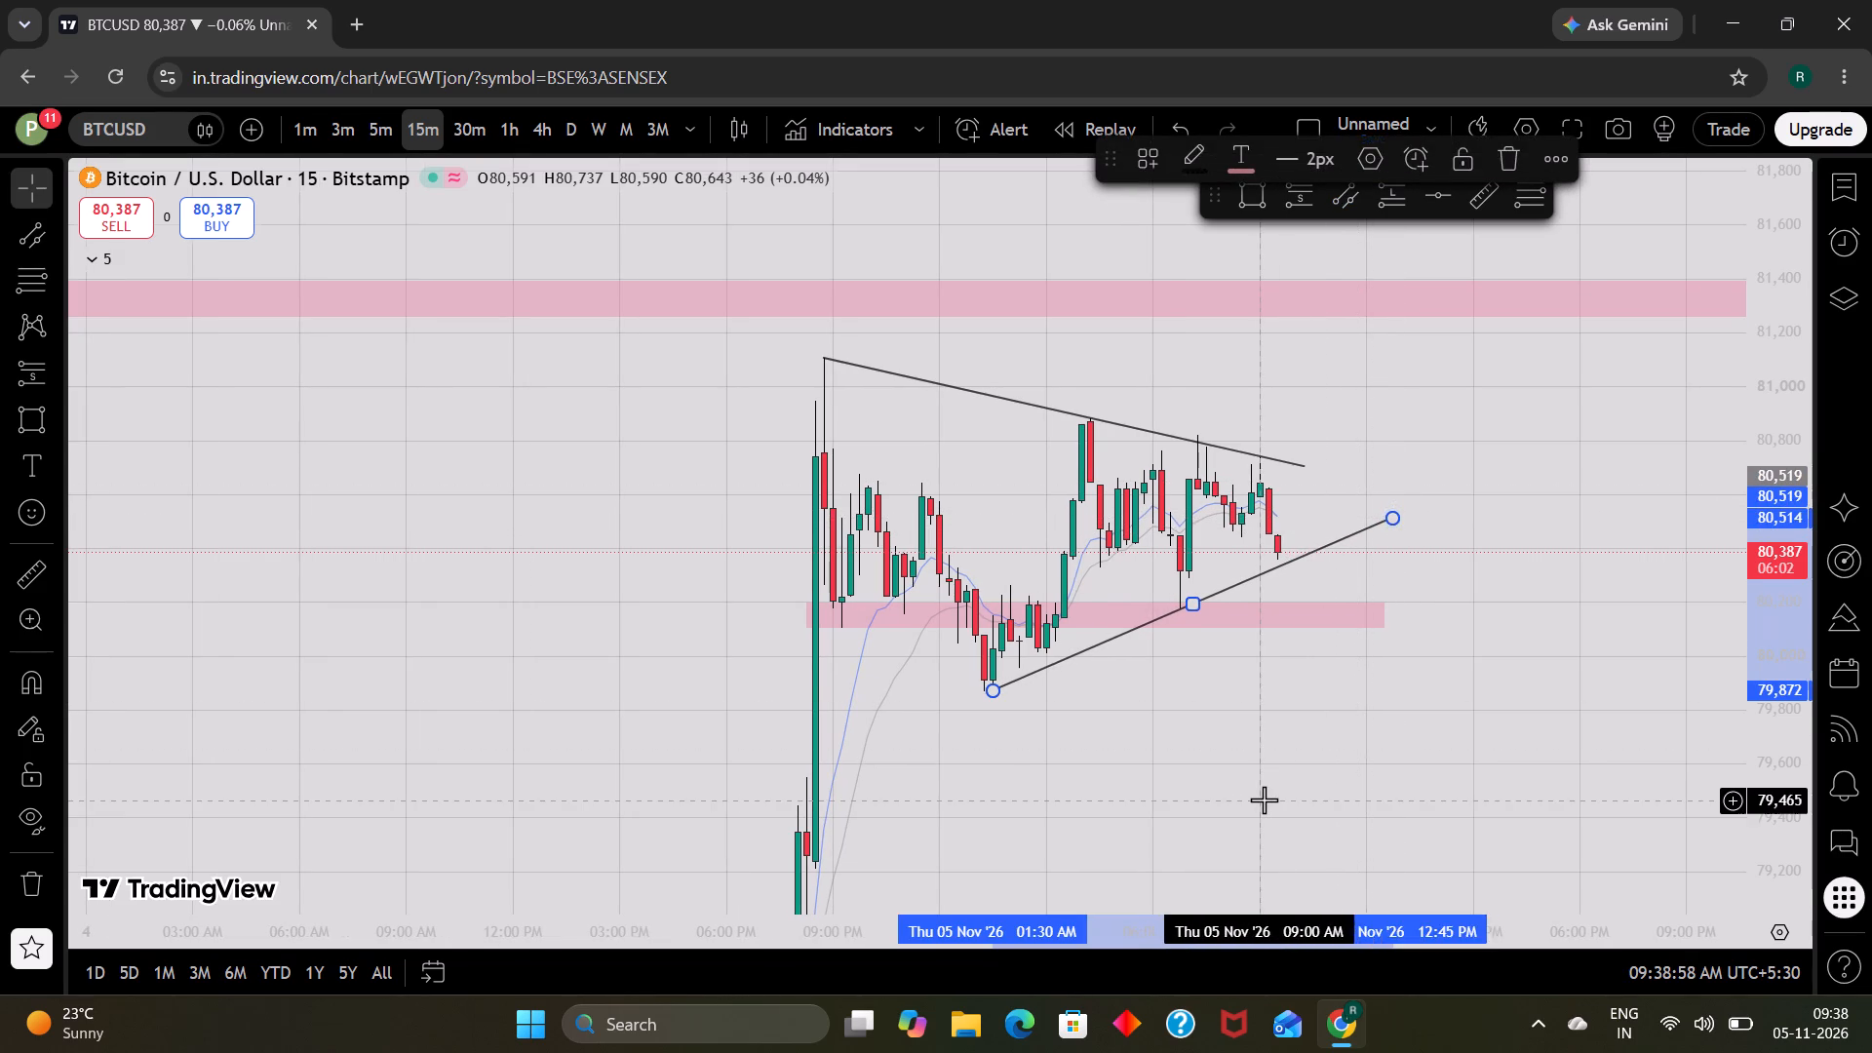
left_click(1264, 799)
scroll(1264, 799, "up", 1)
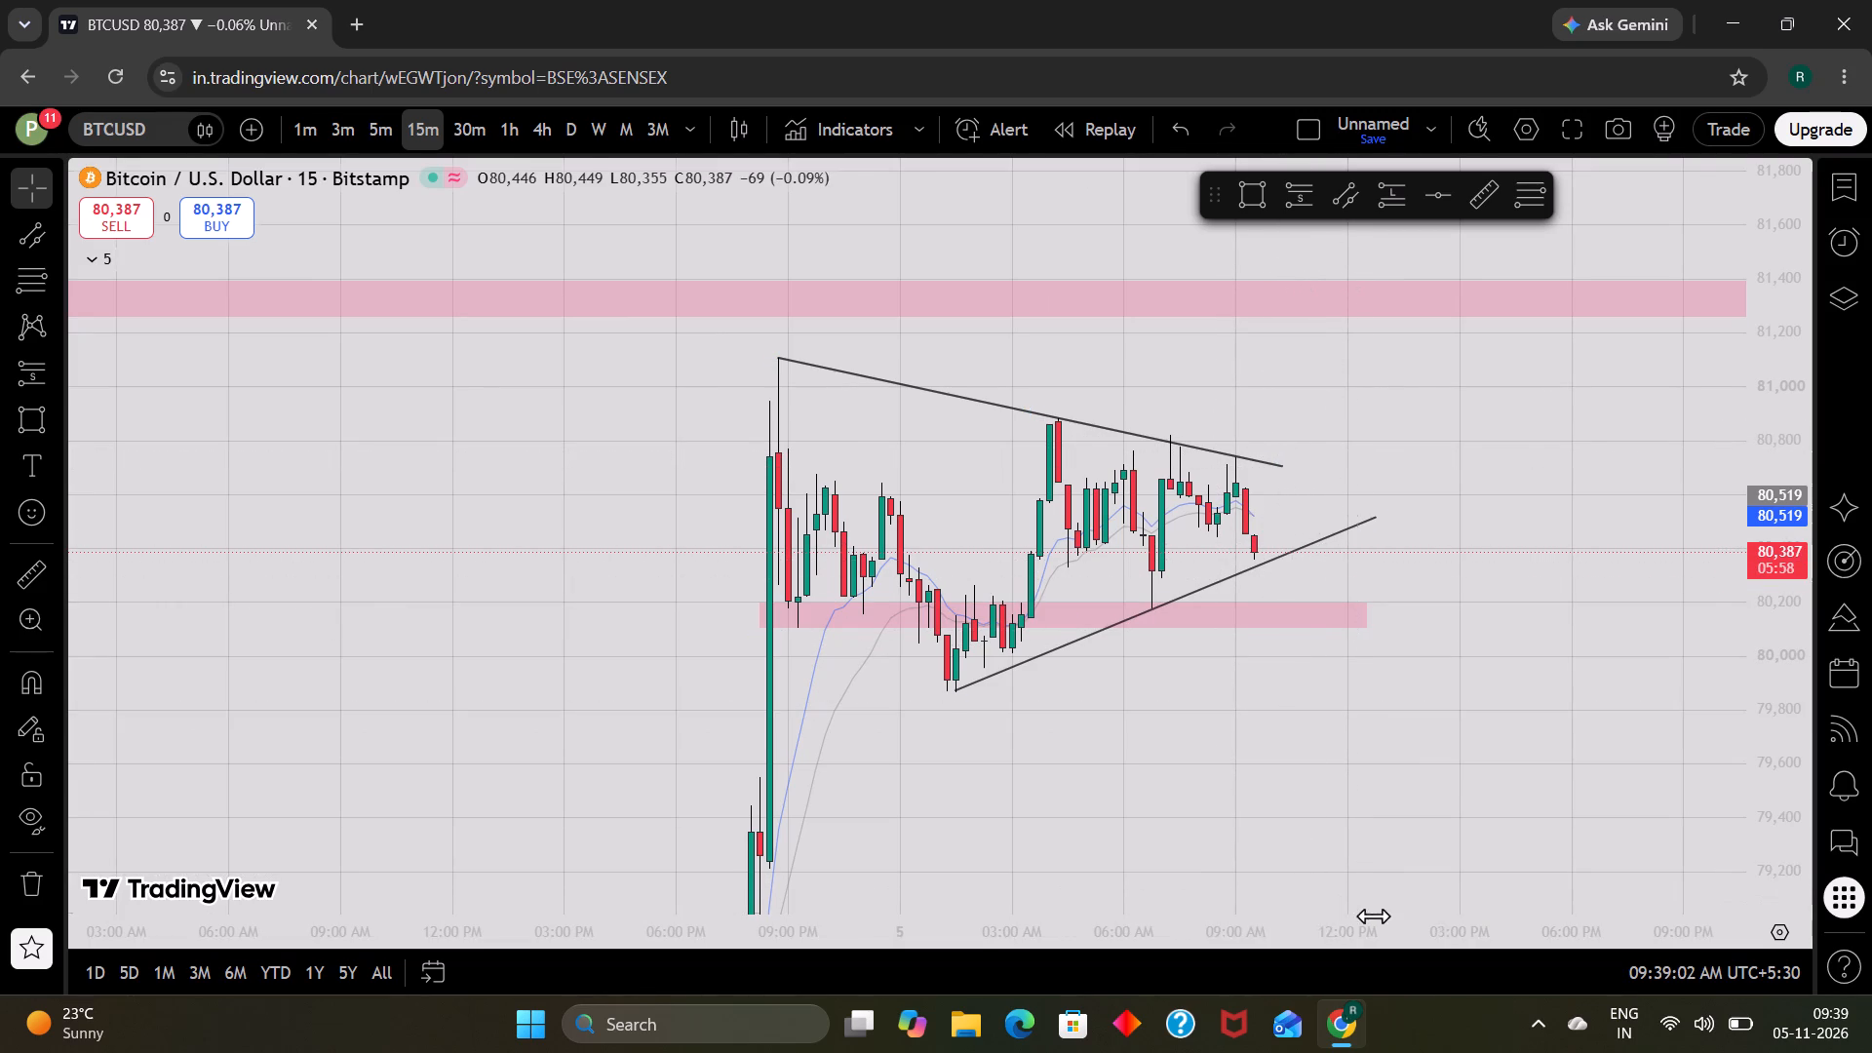
scroll(1445, 787, "up", 1)
Switch to EURUSD, set the 4-hour timeframe, and view the EURUSD and AUDUSD candles around their pink zones.
key("Up")
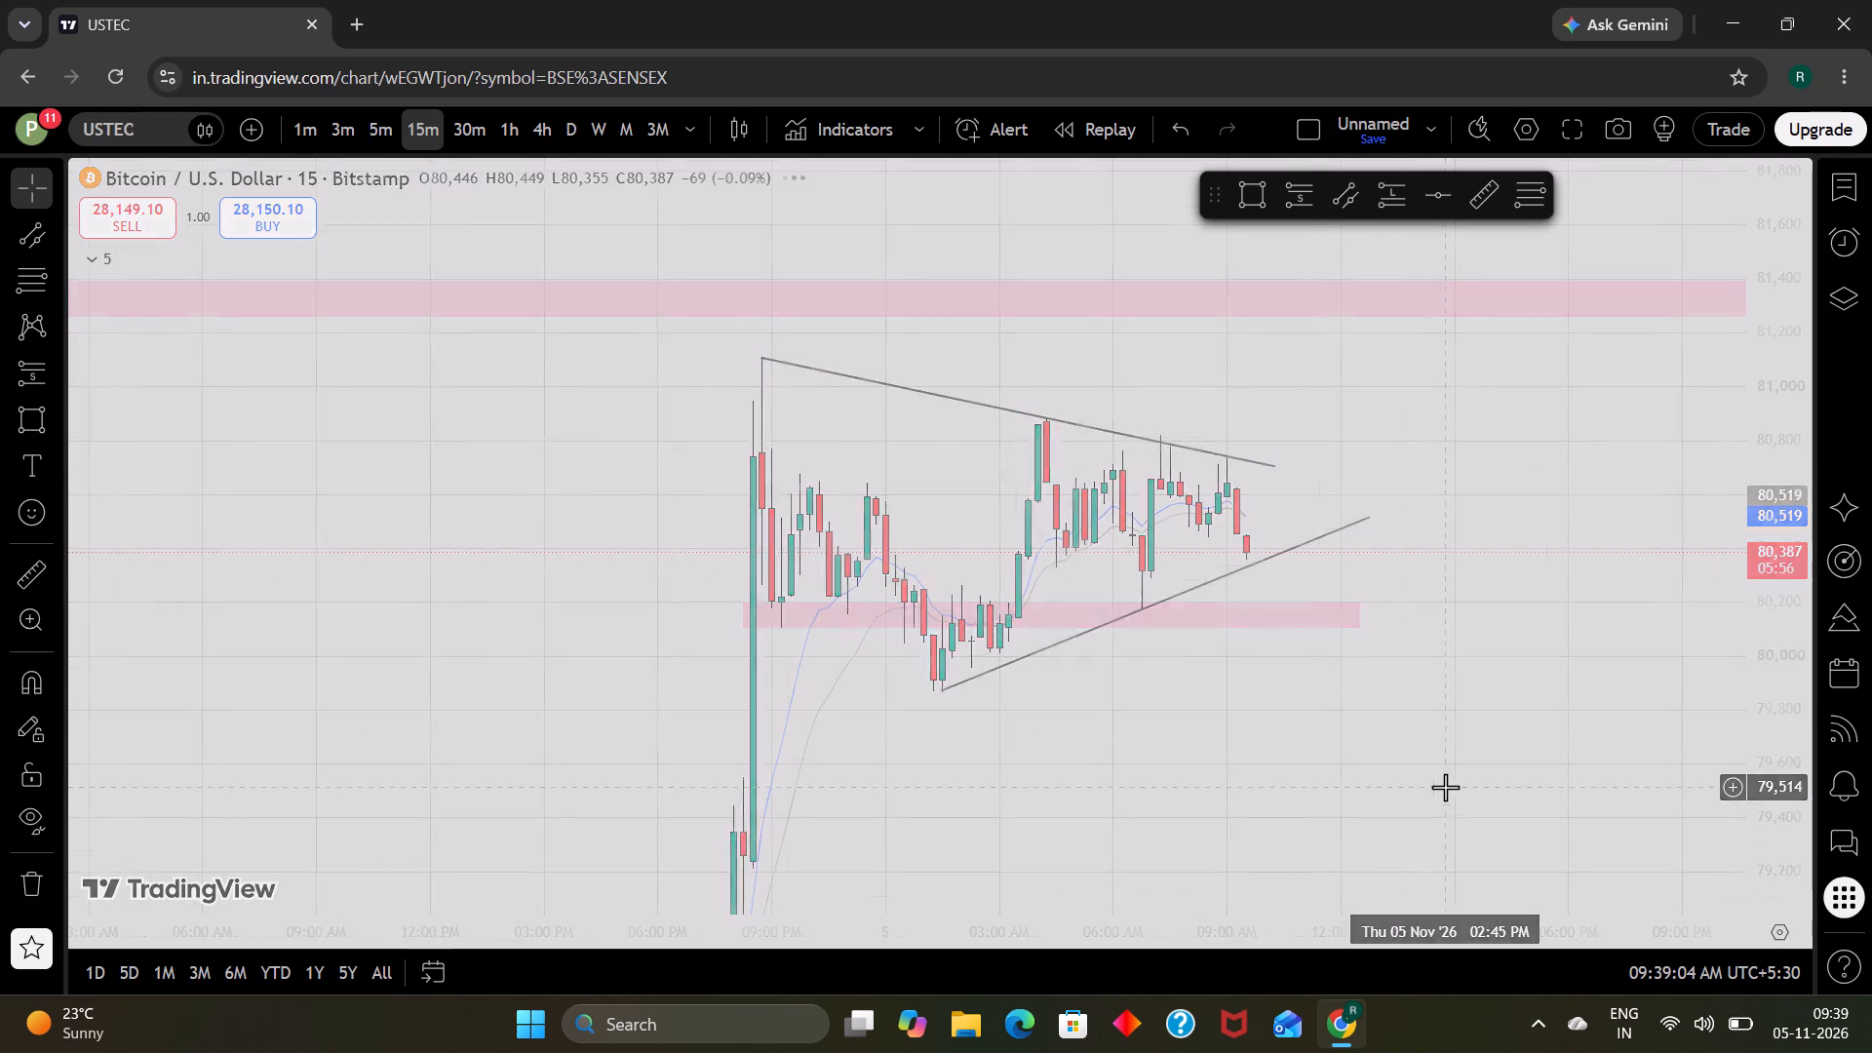
key("Up")
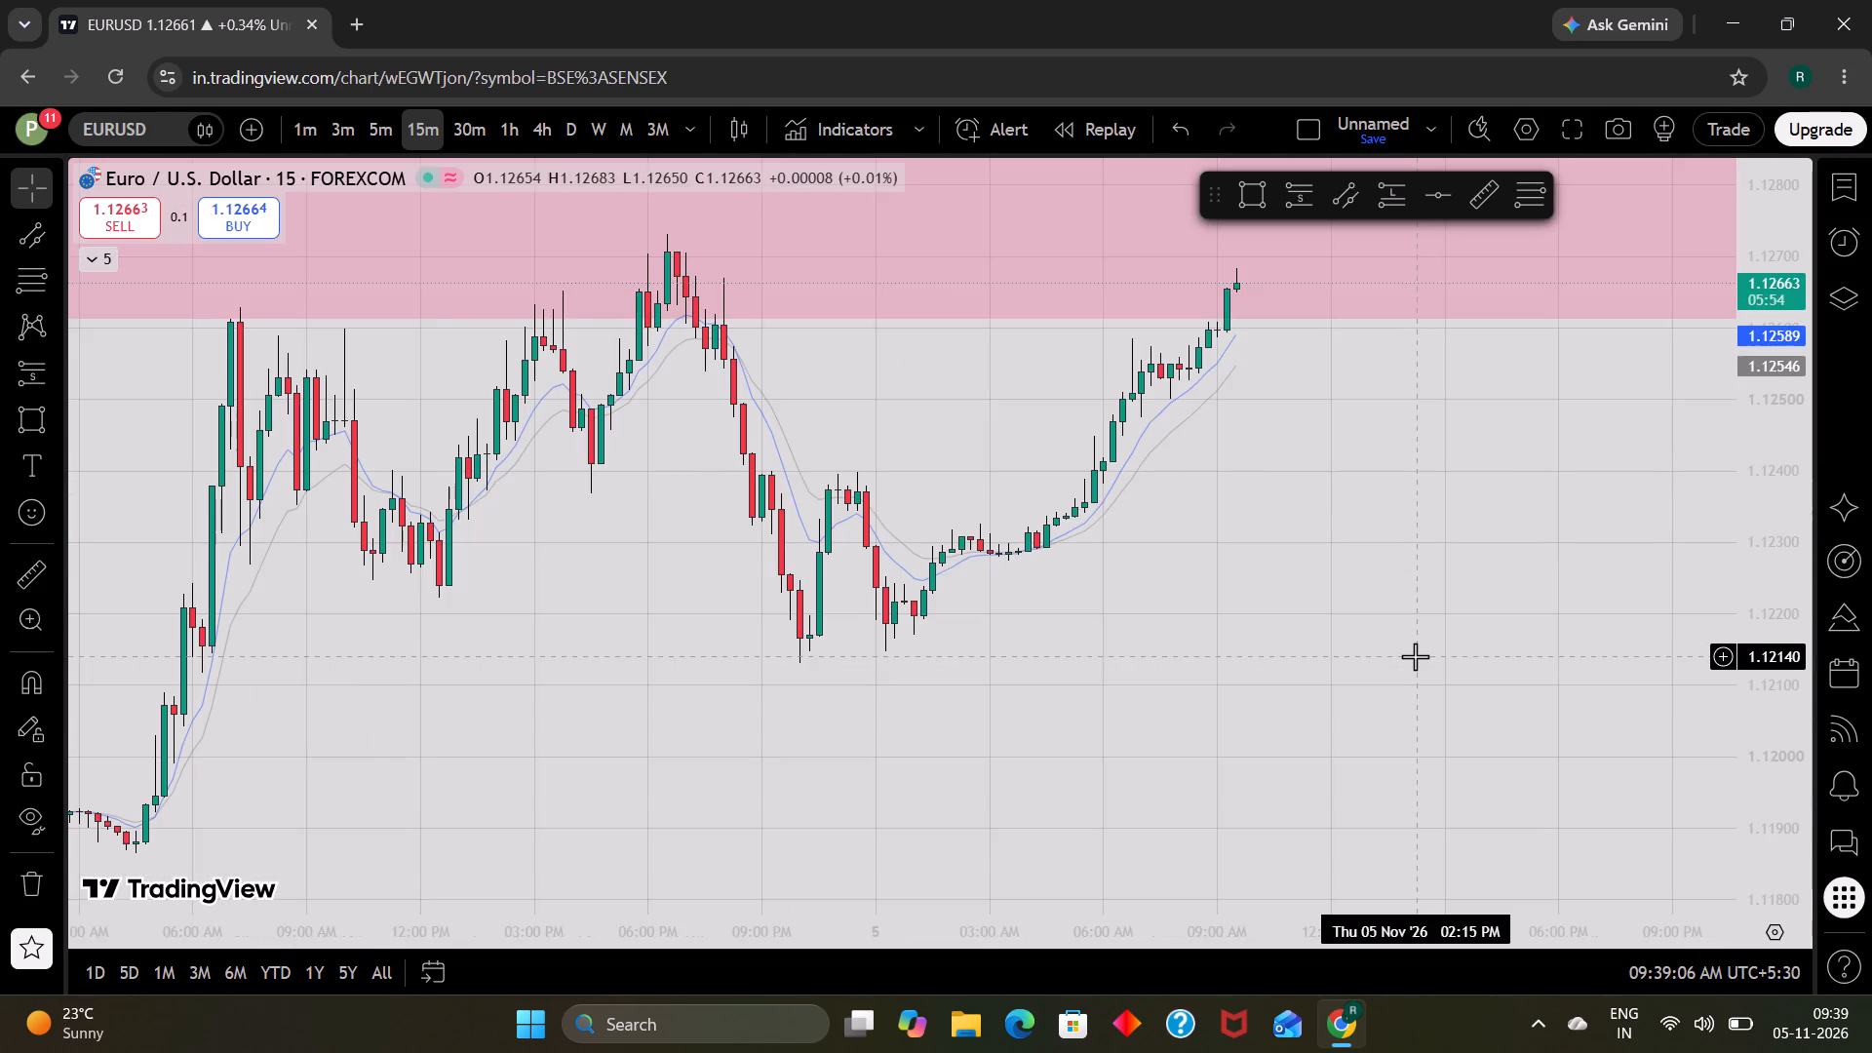
left_click(544, 136)
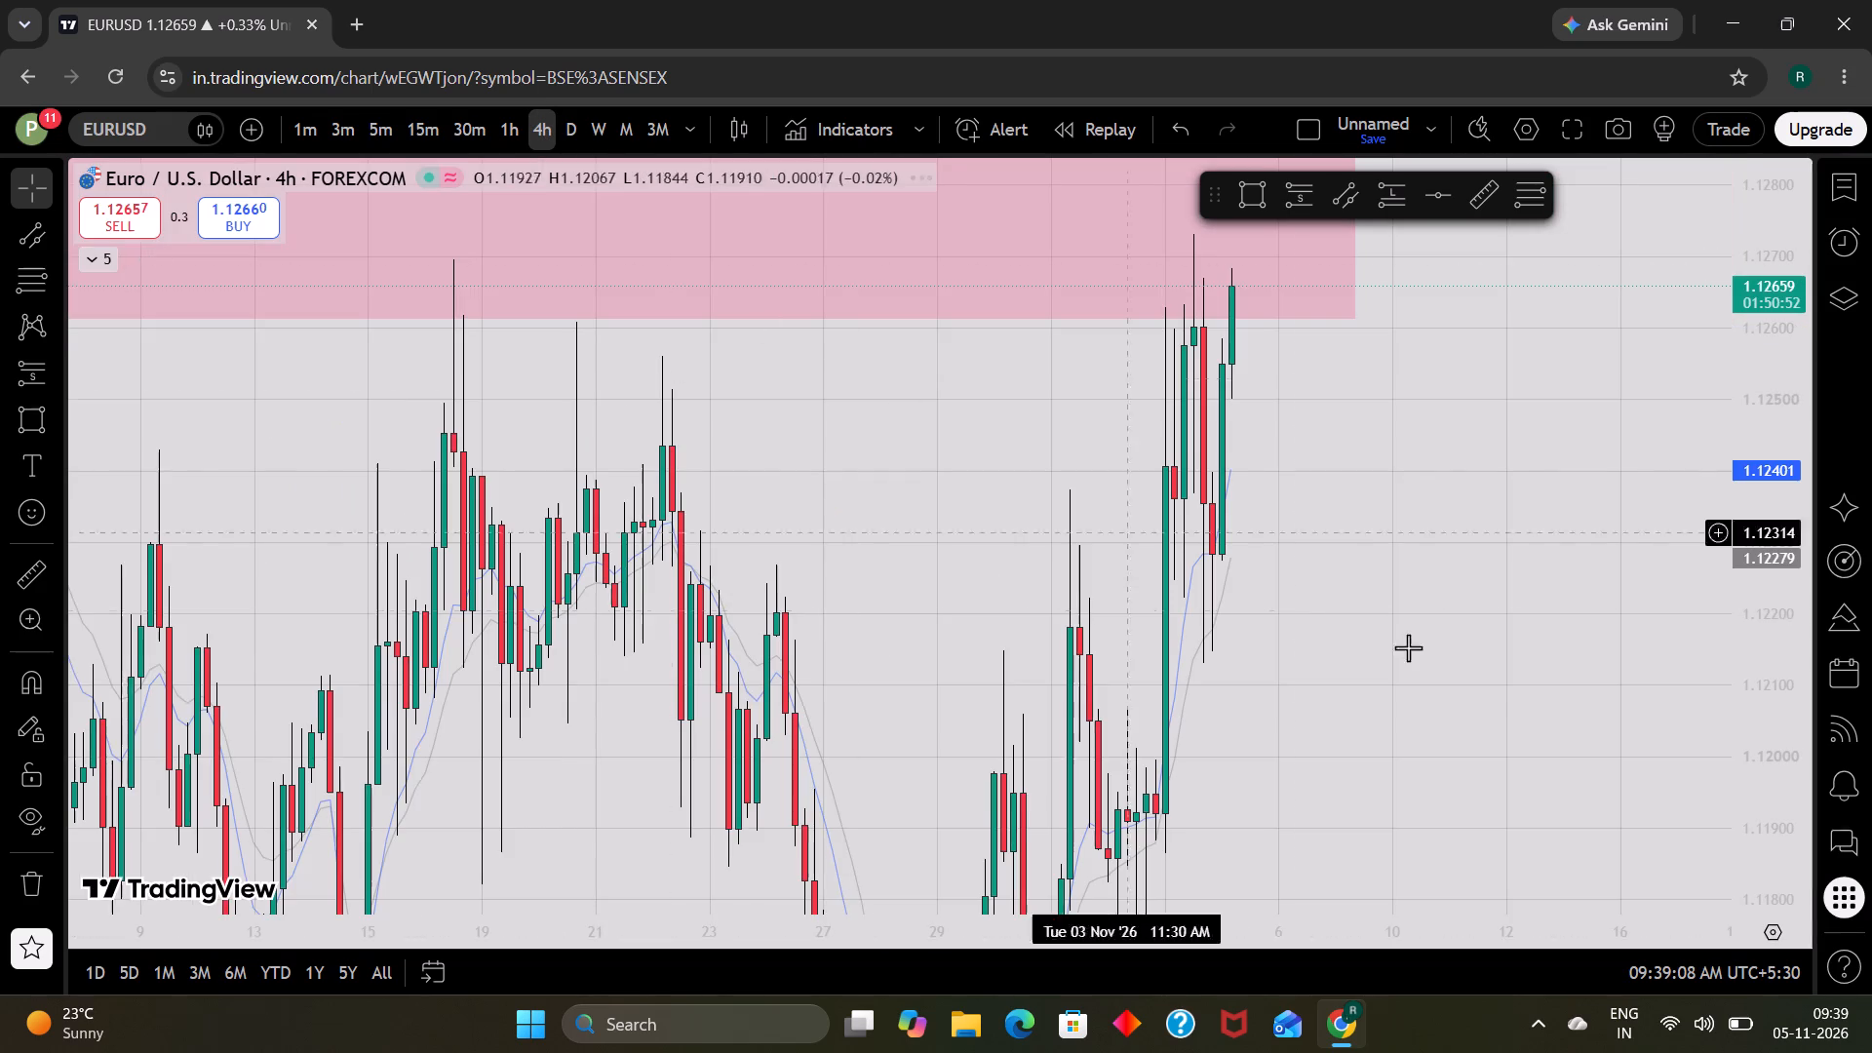
scroll(1739, 720, "down", 6)
key("Up")
scroll(1433, 655, "up", 1)
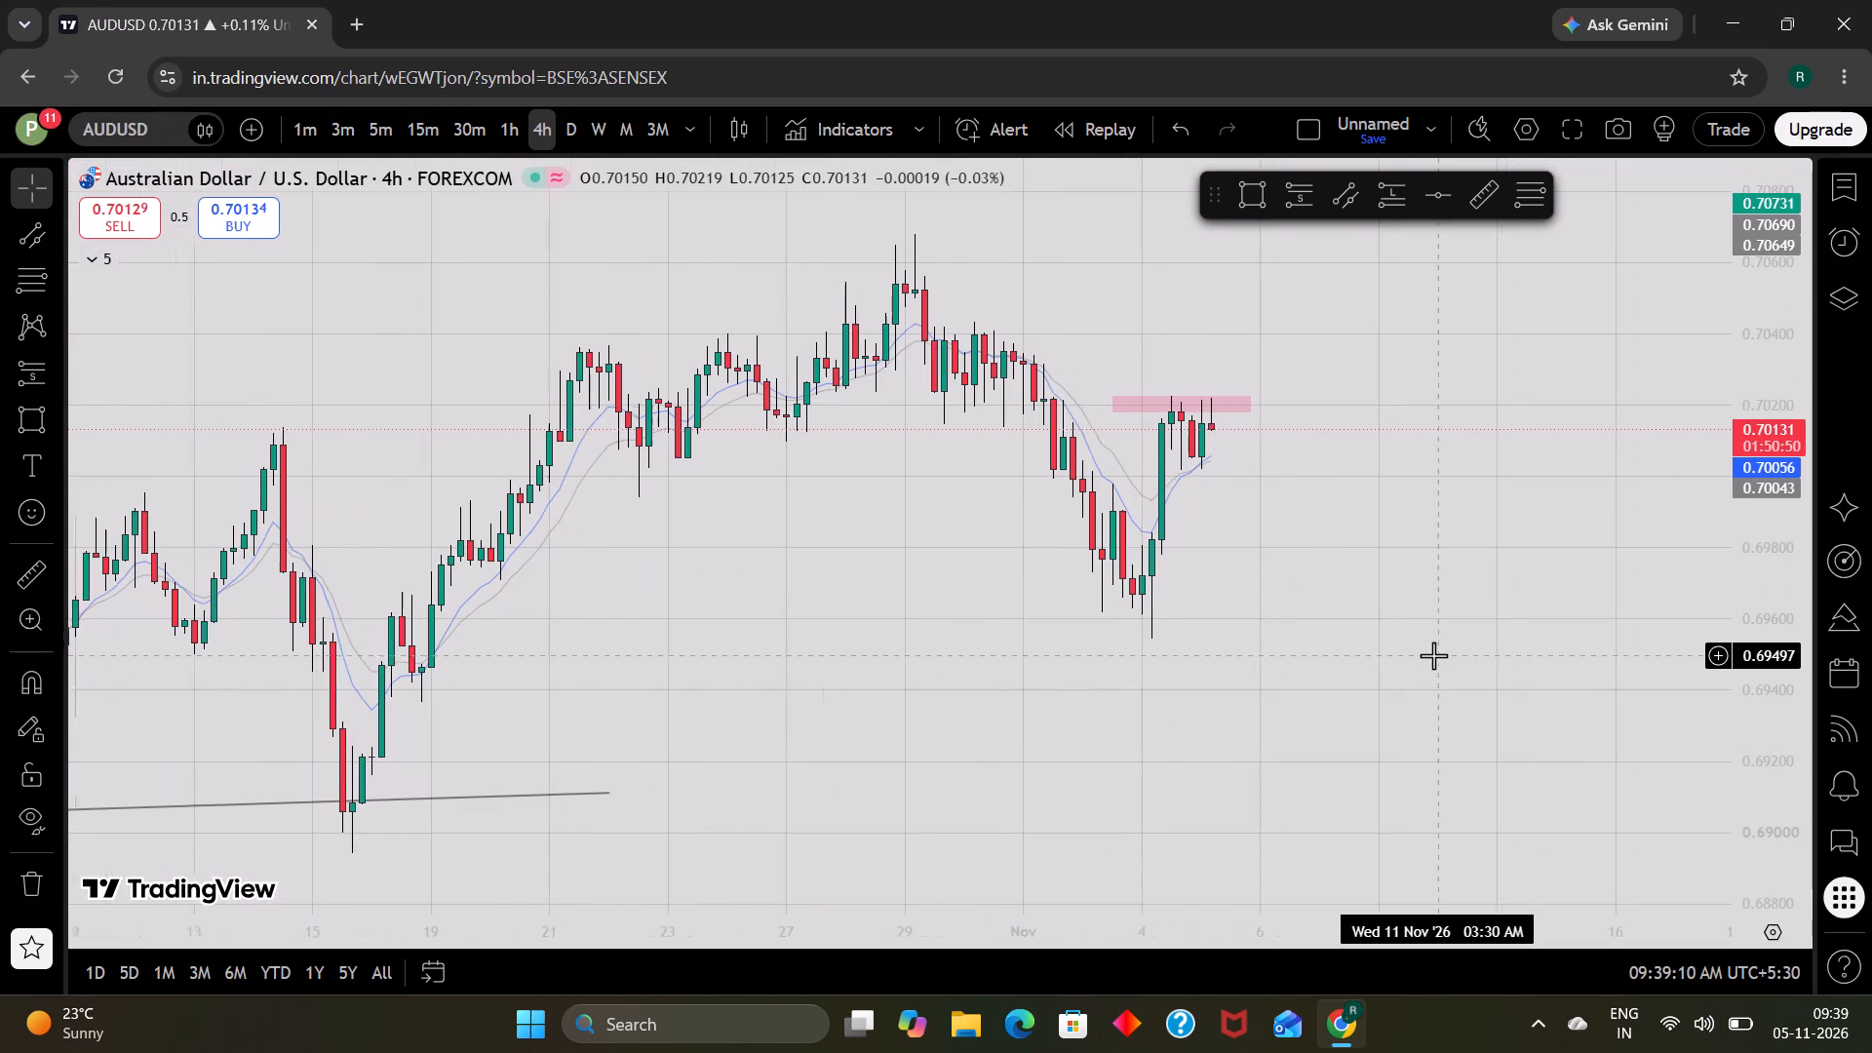
On the AUDUSD 1-hour chart, move the pink zone's left edge to 4 Nov 09:30 AM and shorten its right edge.
scroll(1433, 655, "up", 1)
left_click(510, 123)
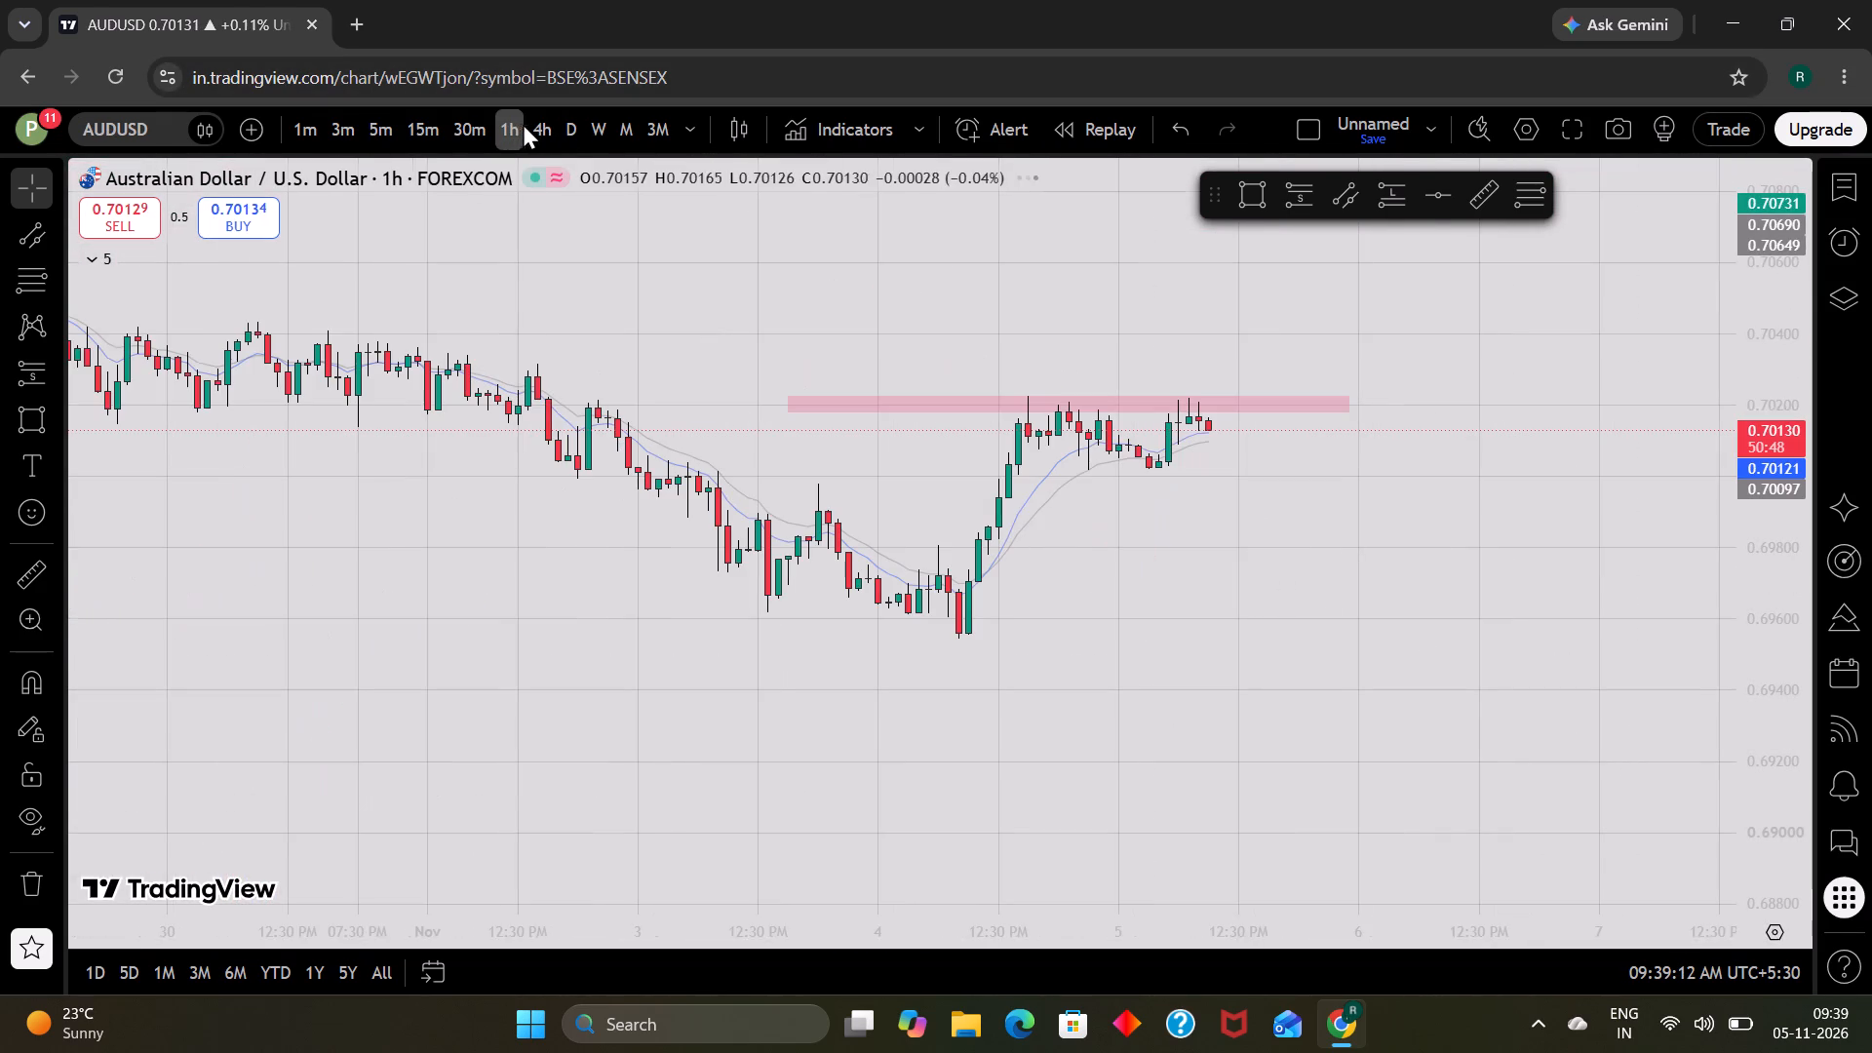
left_click_drag(1335, 528, 1345, 661)
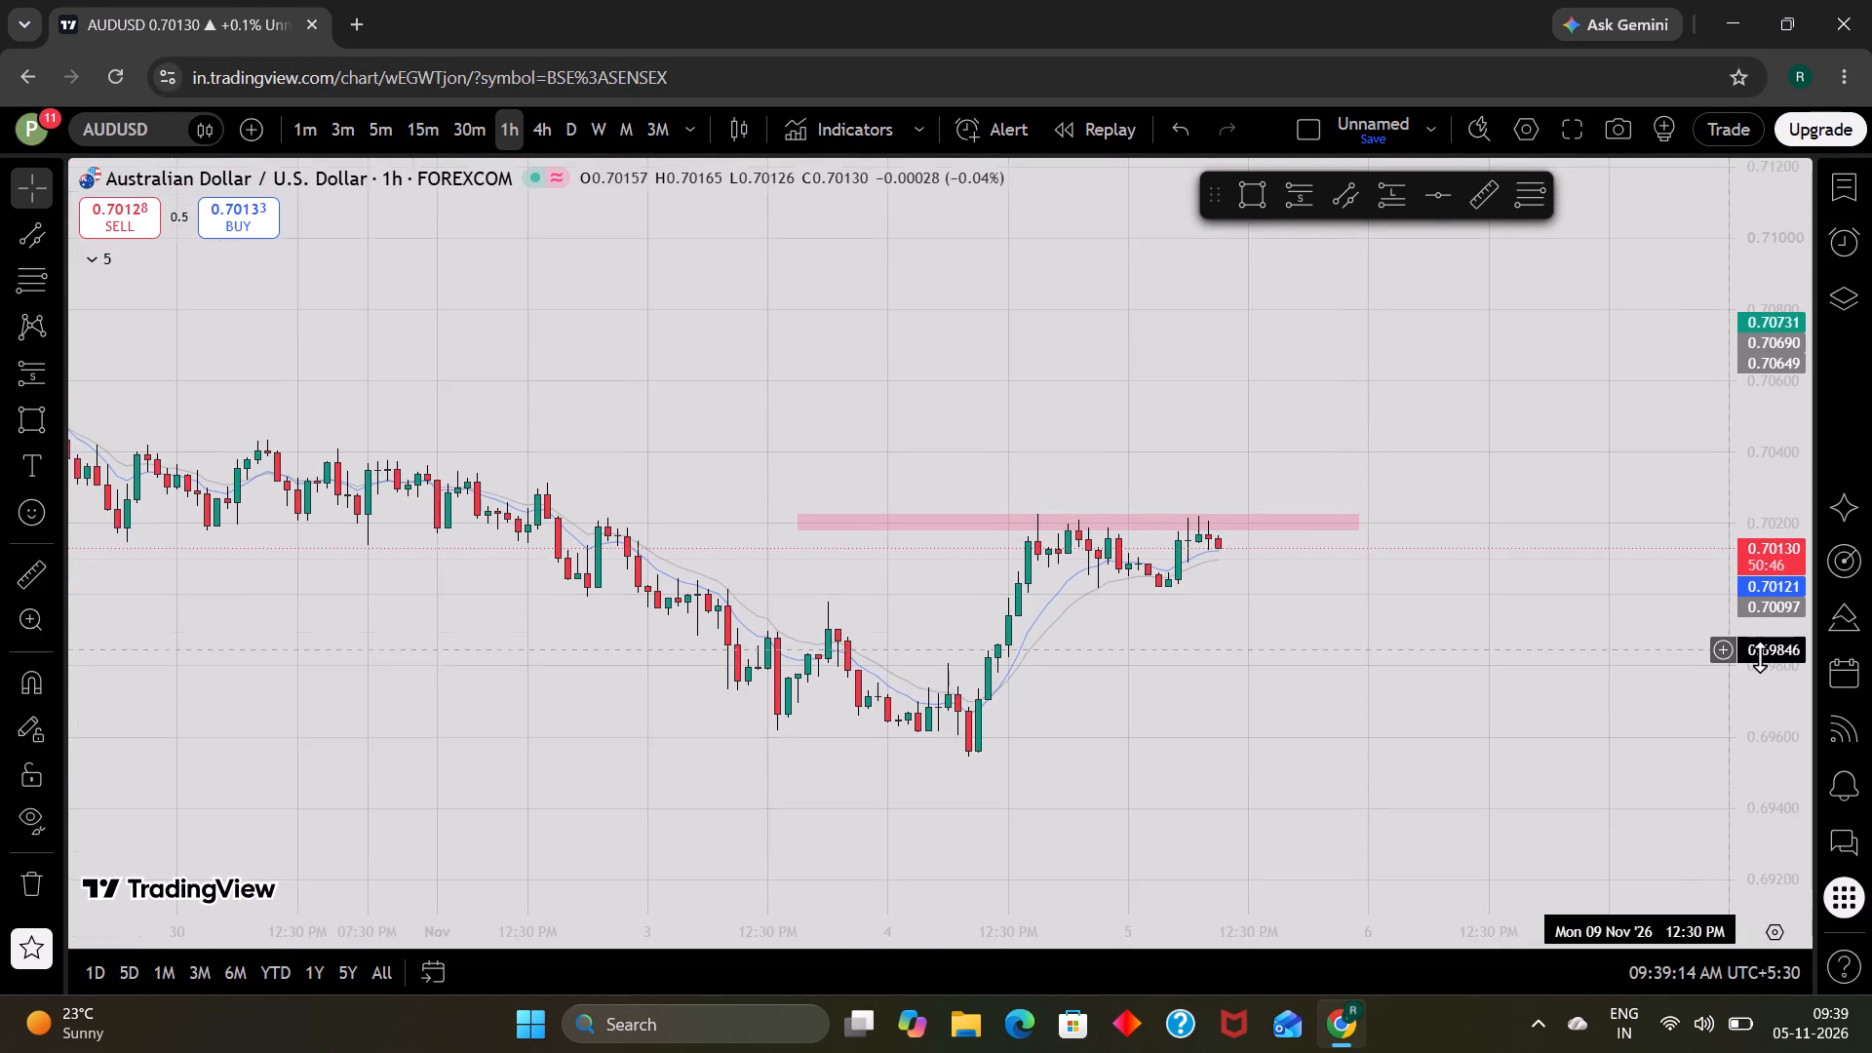
scroll(1760, 656, "up", 9)
scroll(1359, 669, "up", 1)
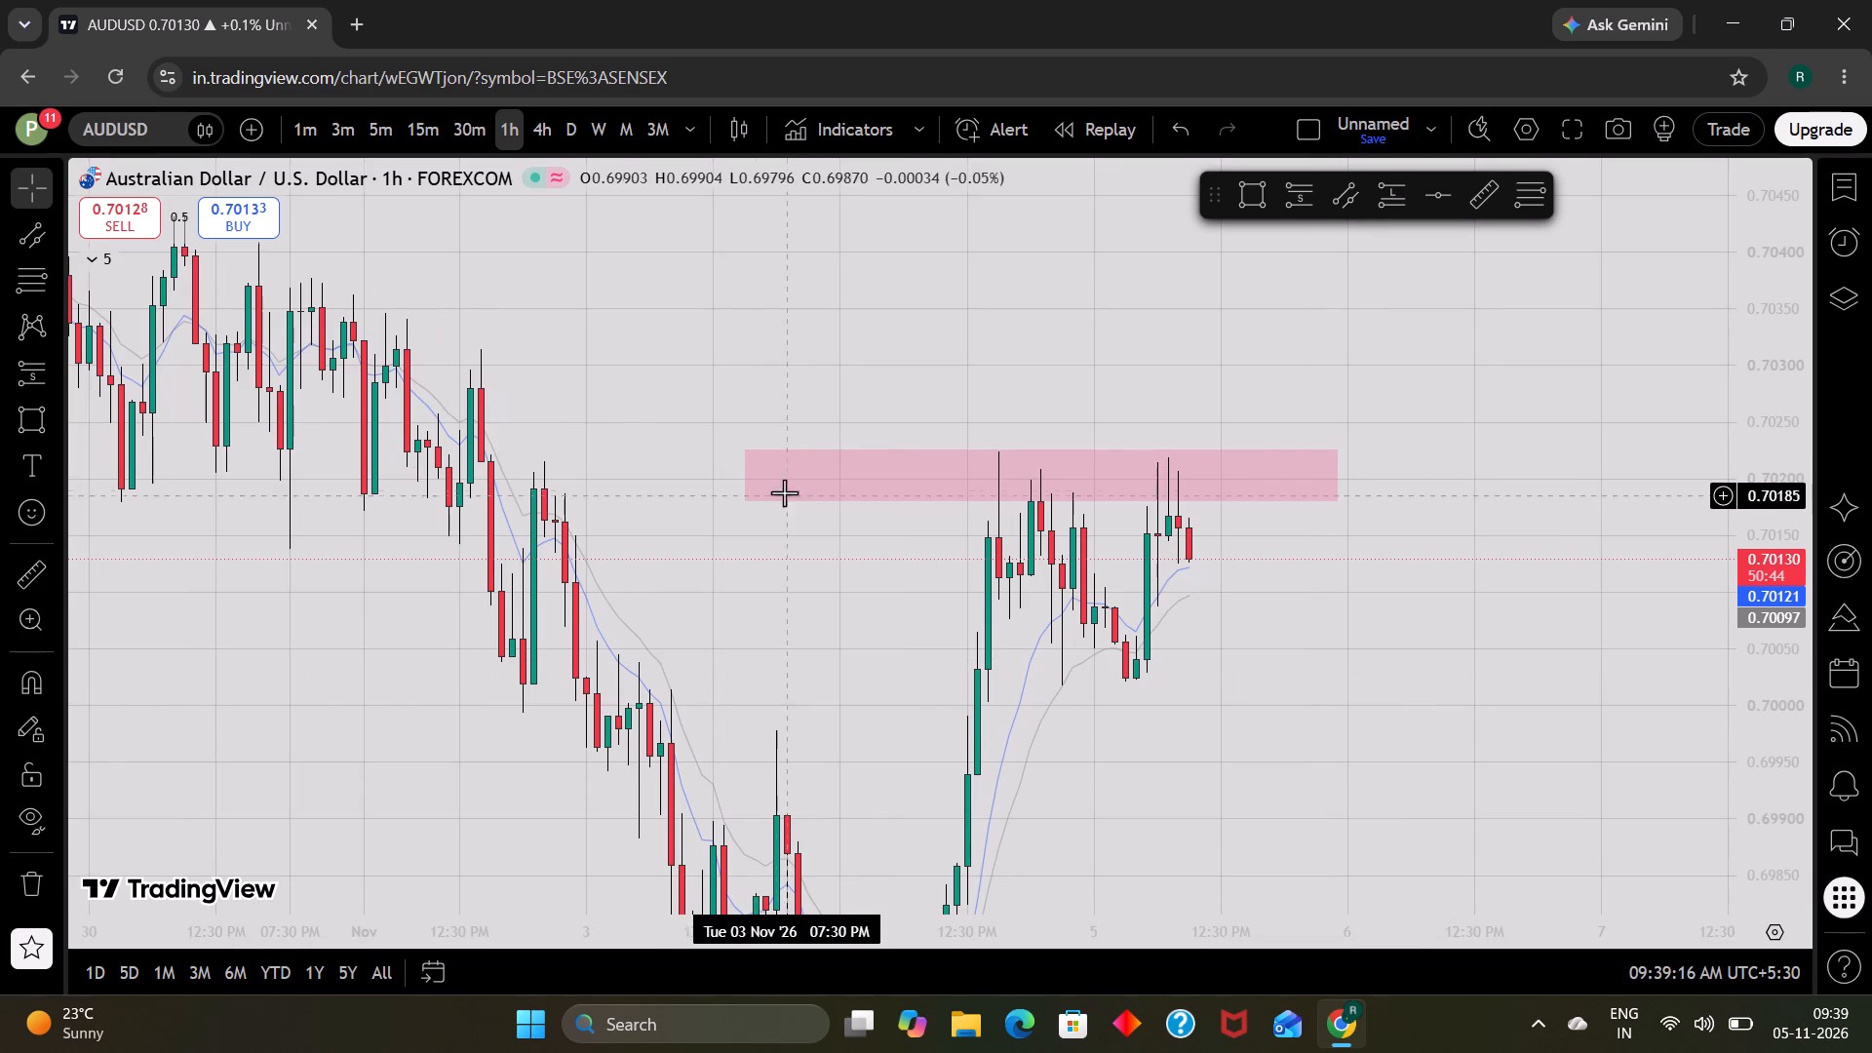
left_click_drag(746, 476, 938, 474)
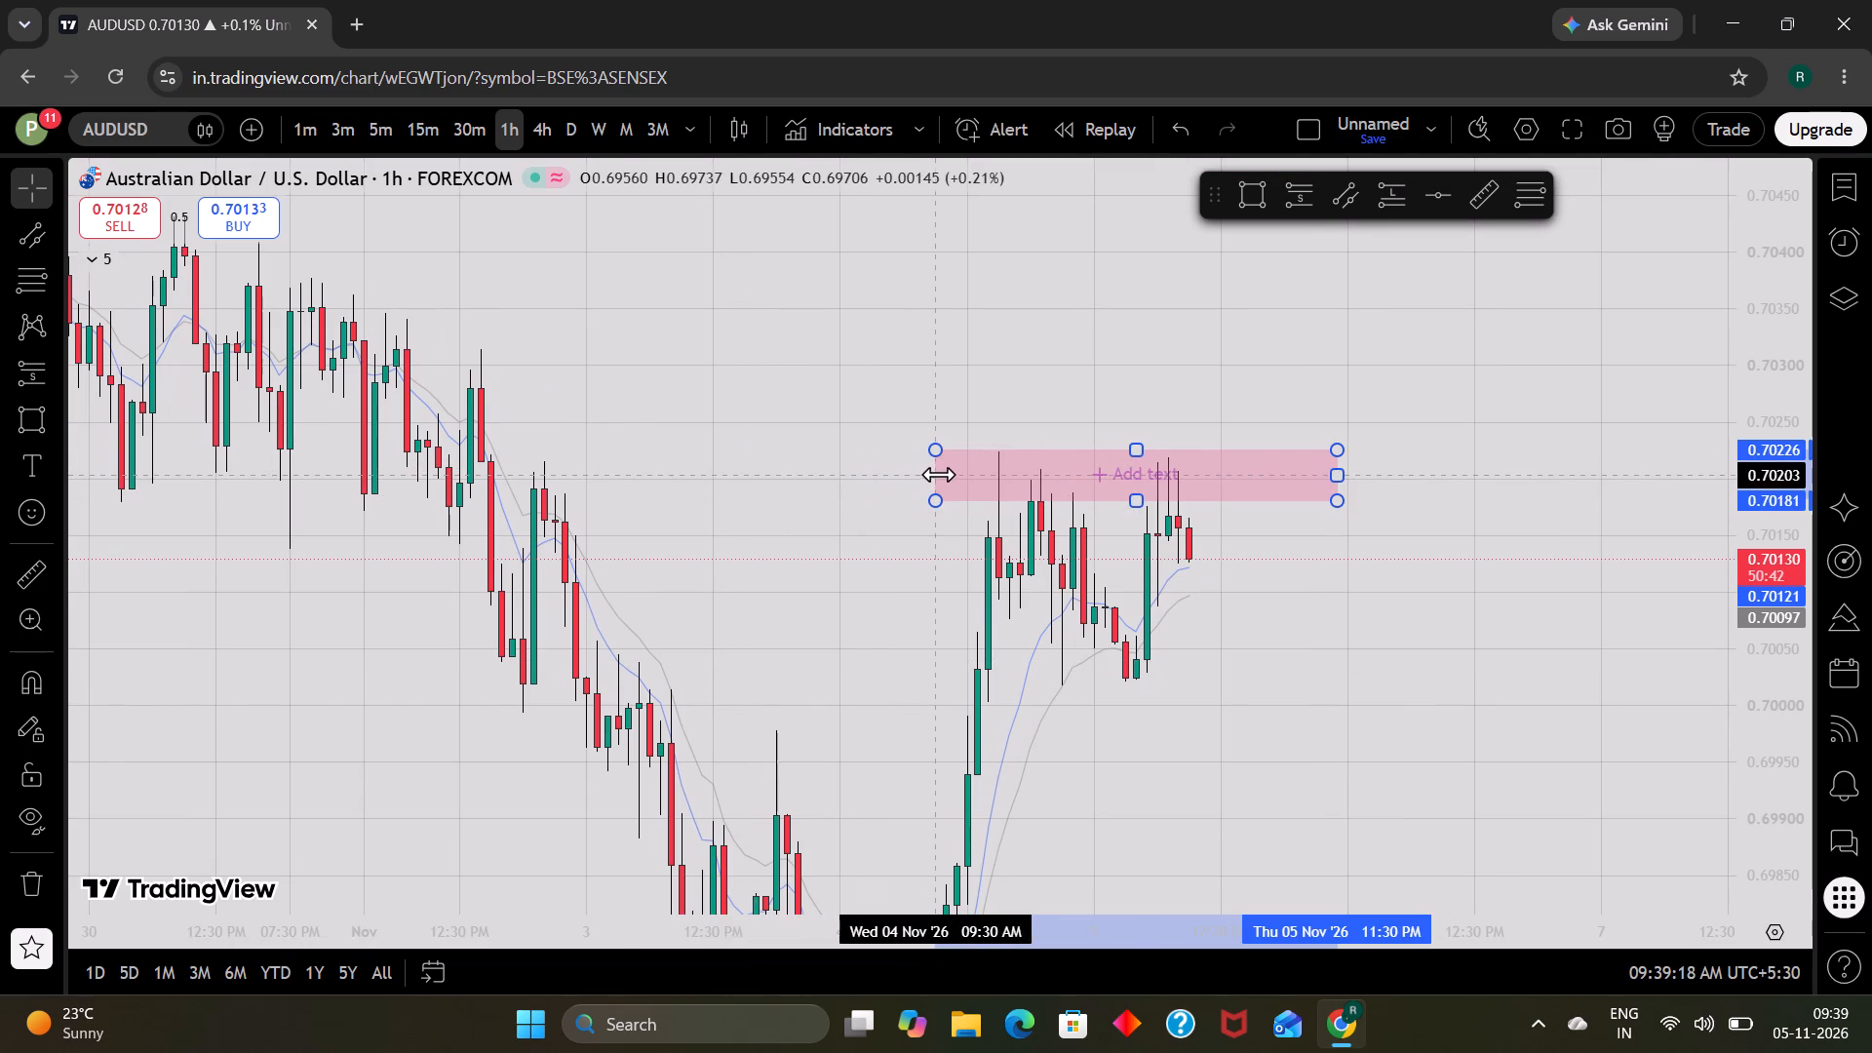
left_click_drag(938, 474, 938, 475)
left_click_drag(1336, 470, 1257, 485)
left_click(1377, 765)
Examine AUDUSD price action around the shortened pink zone on the 1-hour and 4-hour timeframes.
scroll(1377, 765, "up", 1)
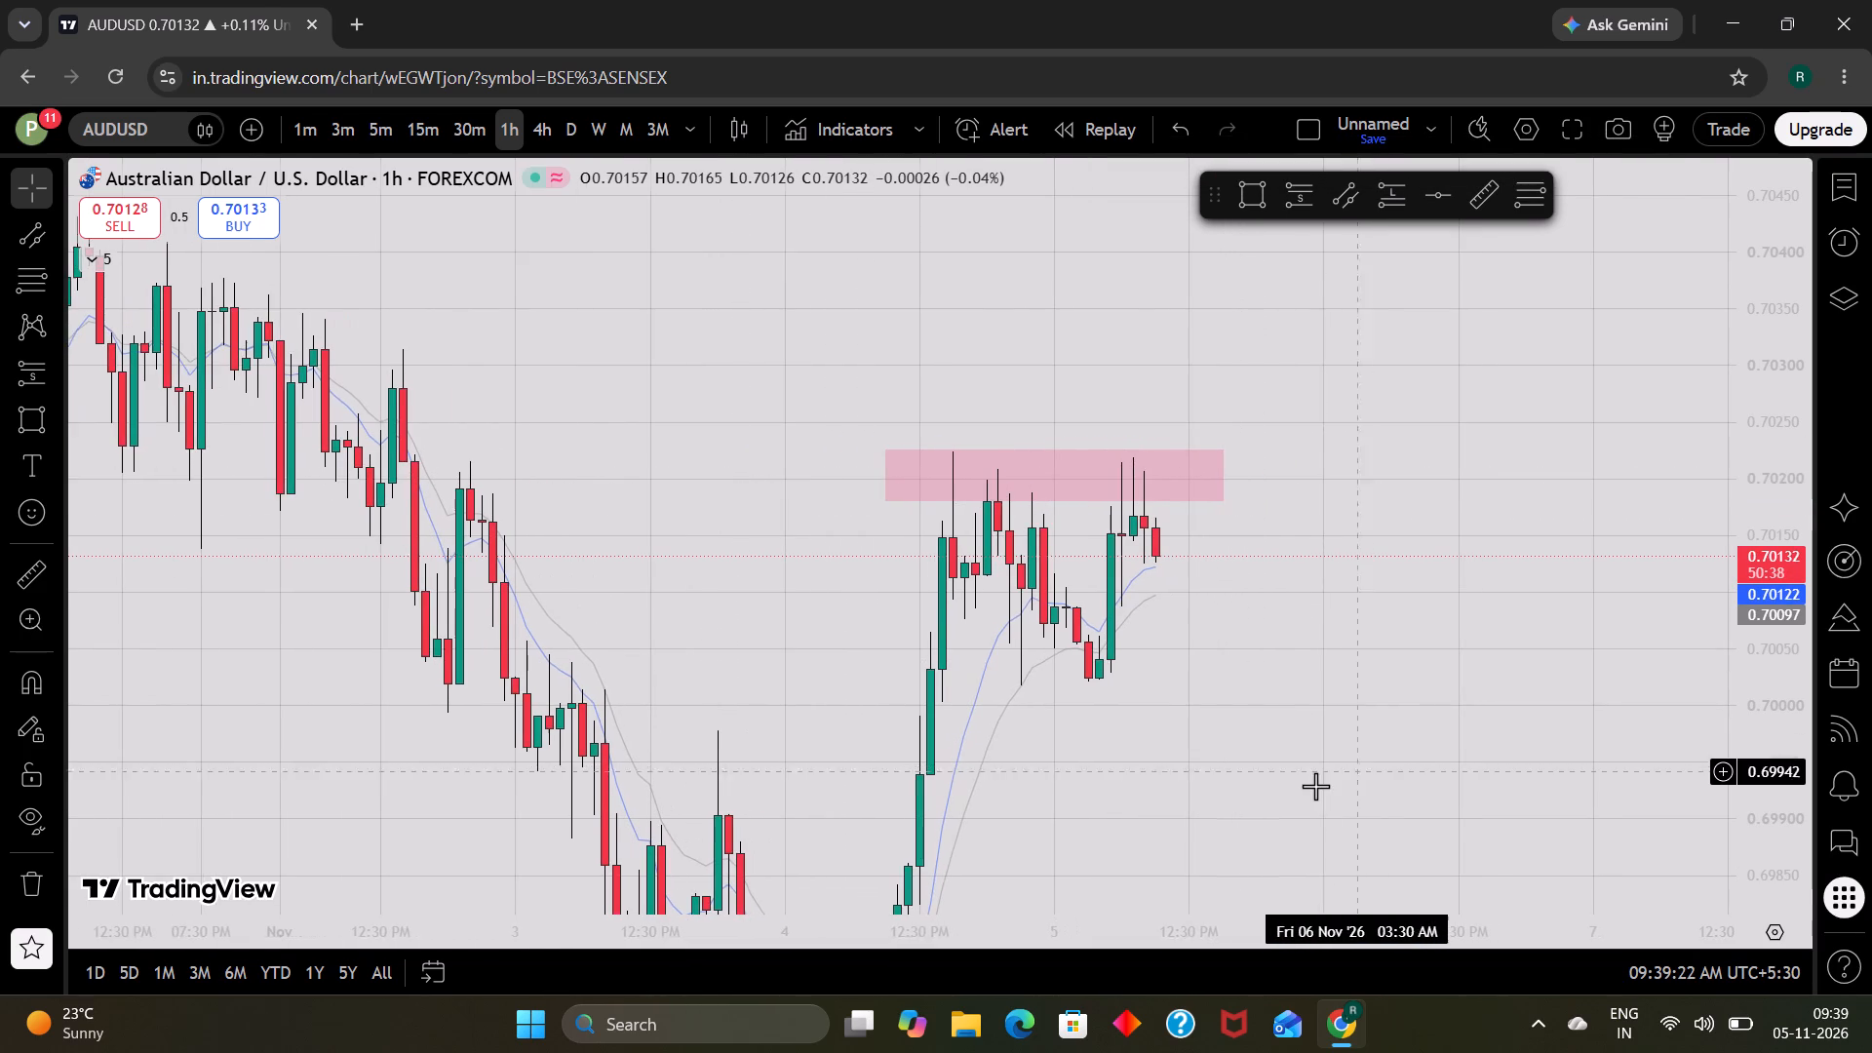
left_click_drag(1312, 786, 1327, 656)
scroll(1327, 656, "up", 1)
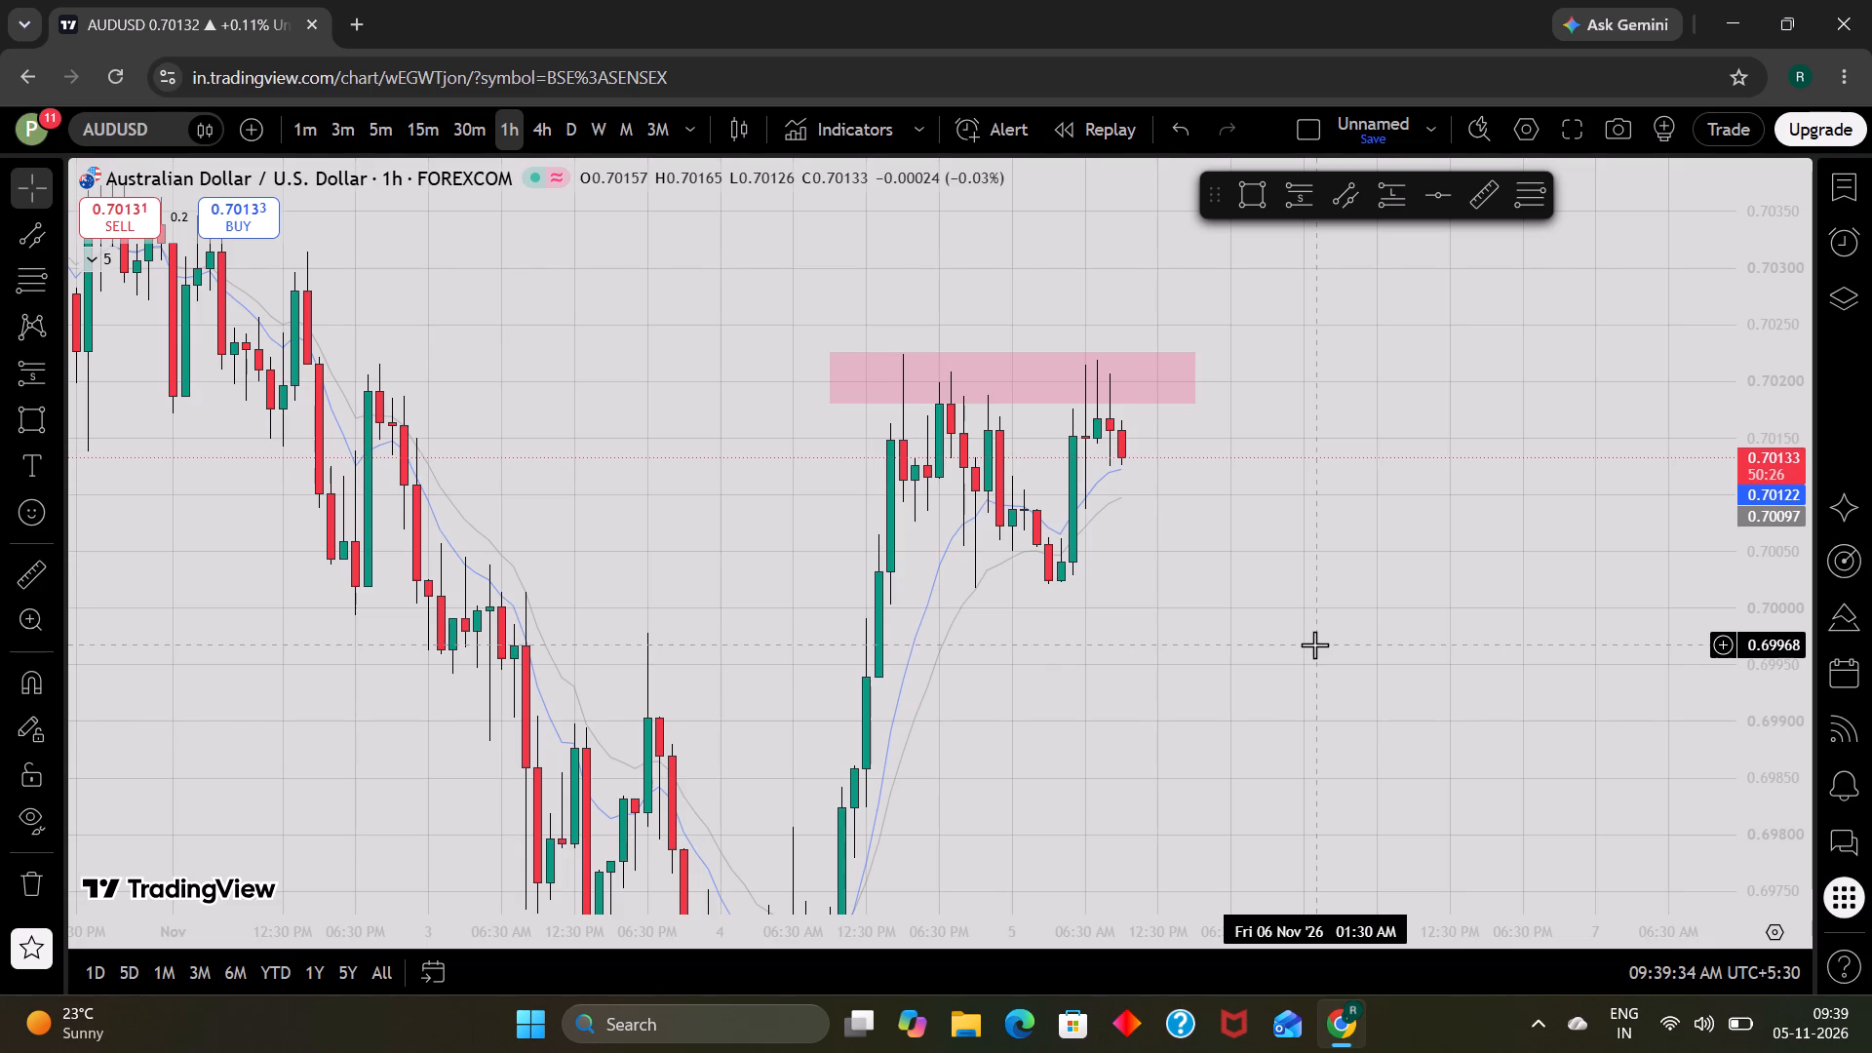
scroll(1314, 644, "up", 1)
left_click(532, 119)
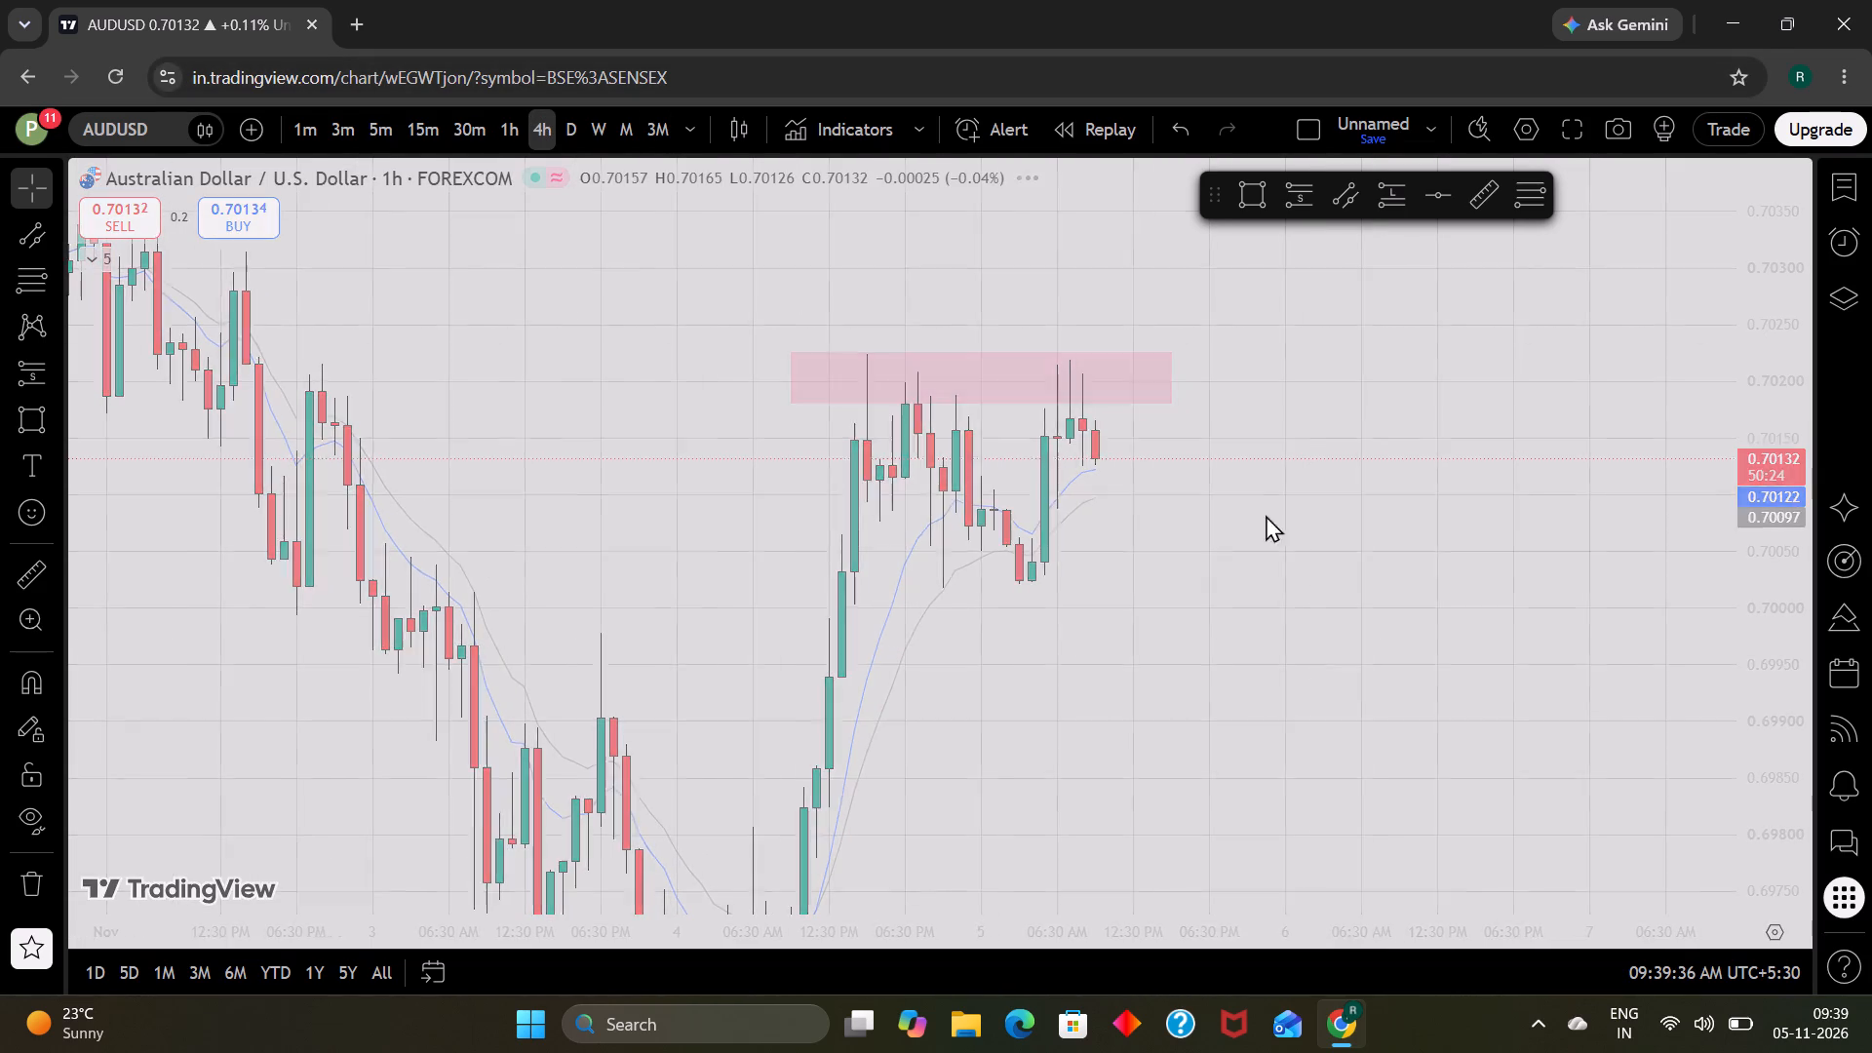
scroll(1759, 708, "down", 7)
scroll(1370, 660, "up", 1)
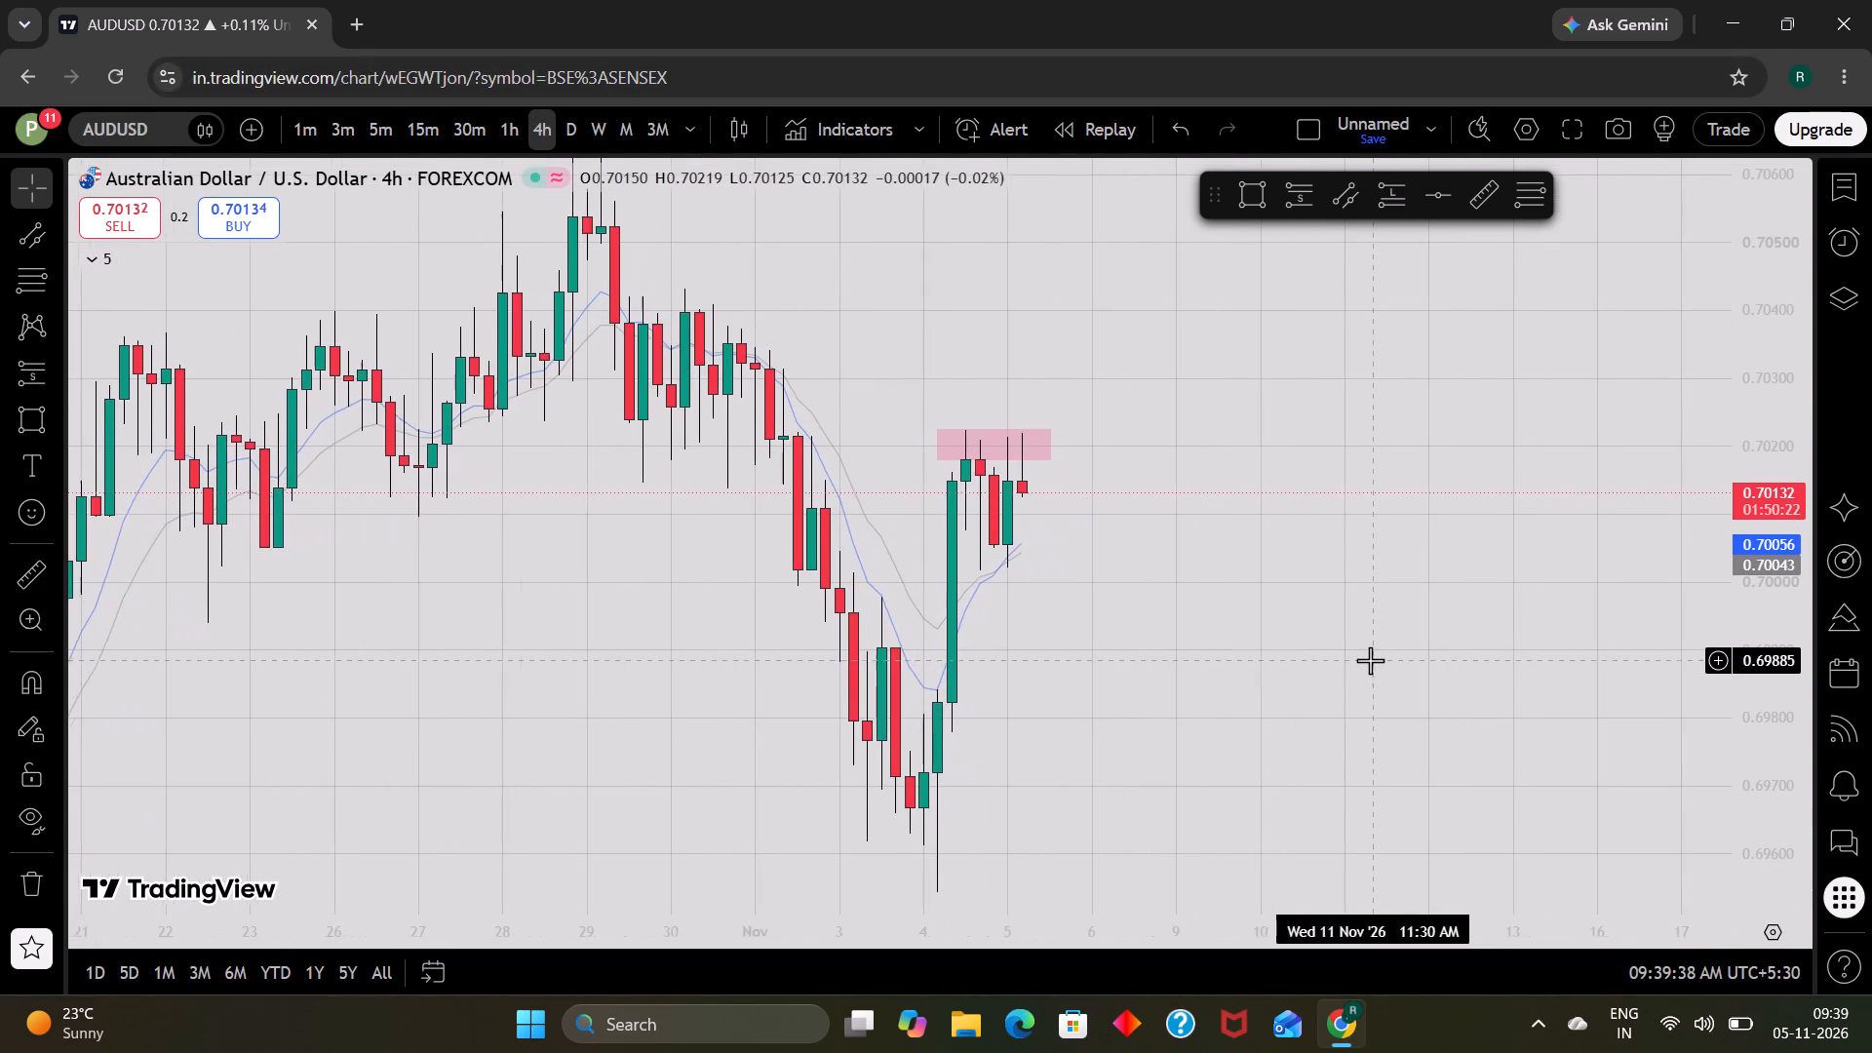
scroll(1766, 708, "down", 5)
scroll(1303, 659, "up", 1)
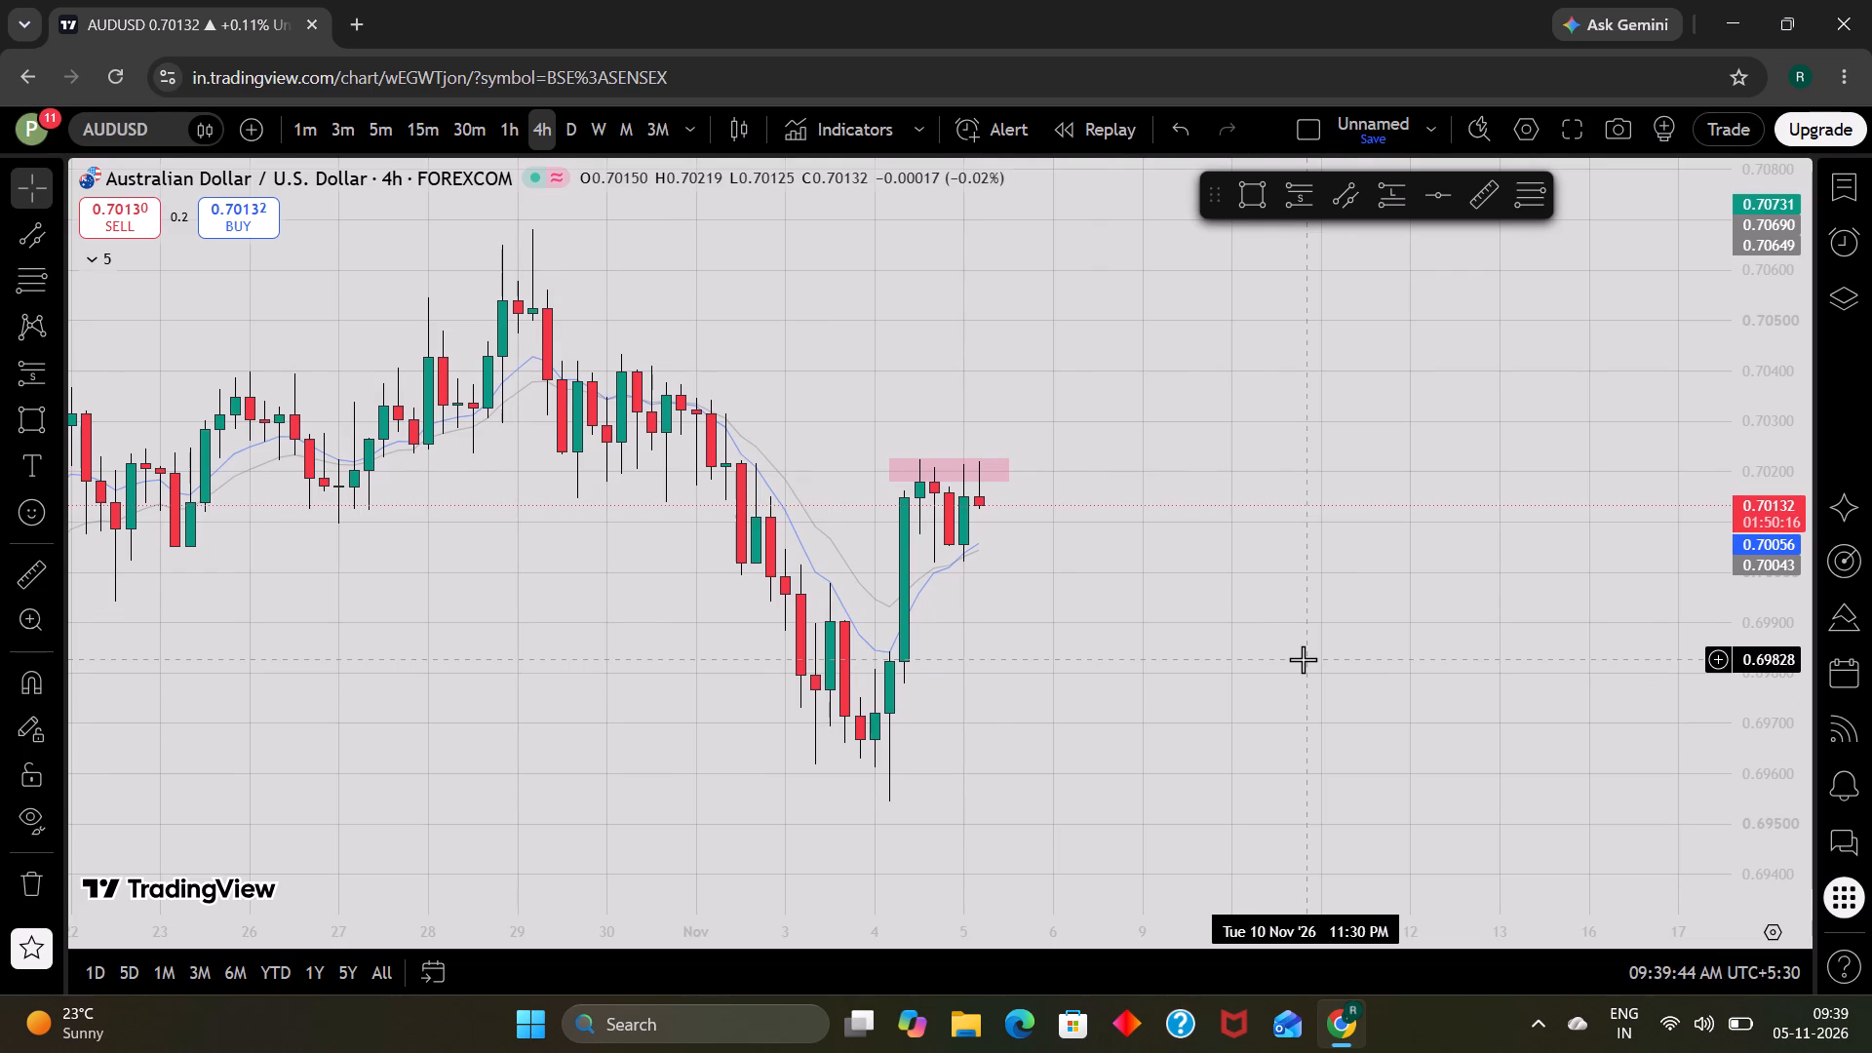
scroll(1303, 659, "down", 4)
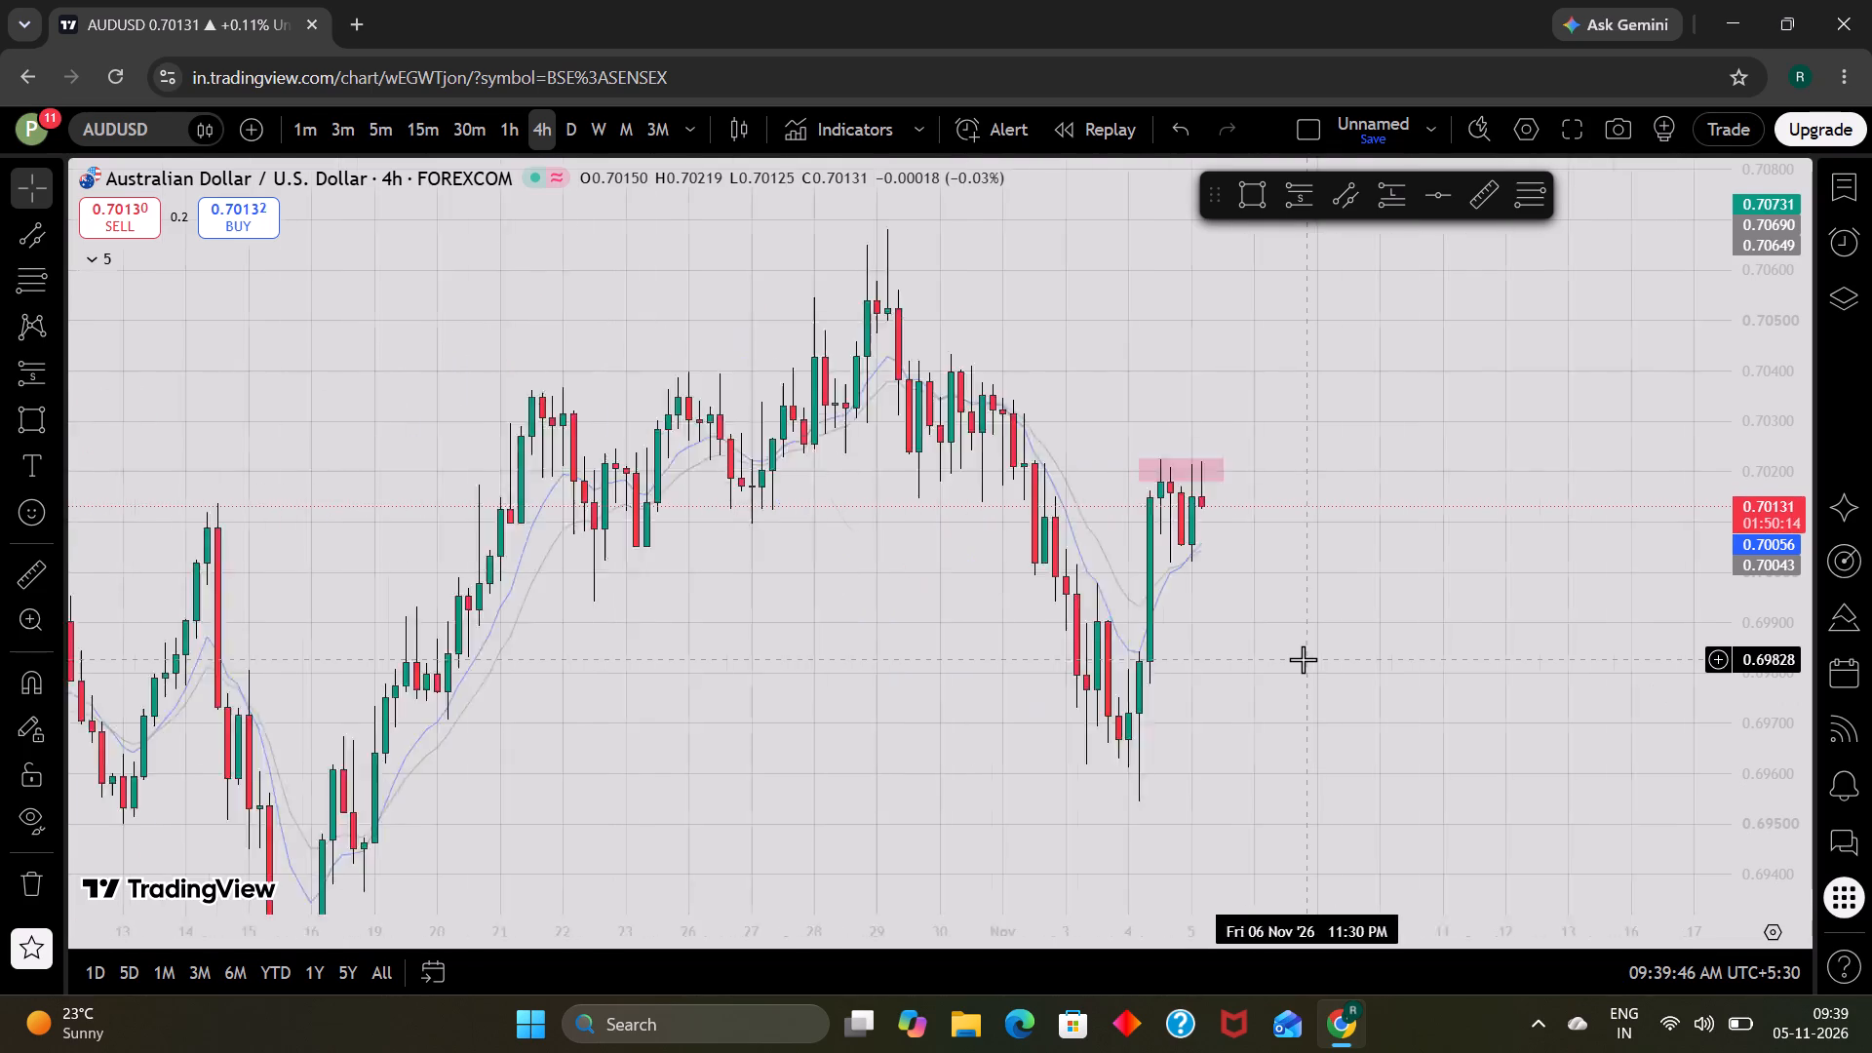
scroll(1303, 659, "up", 1)
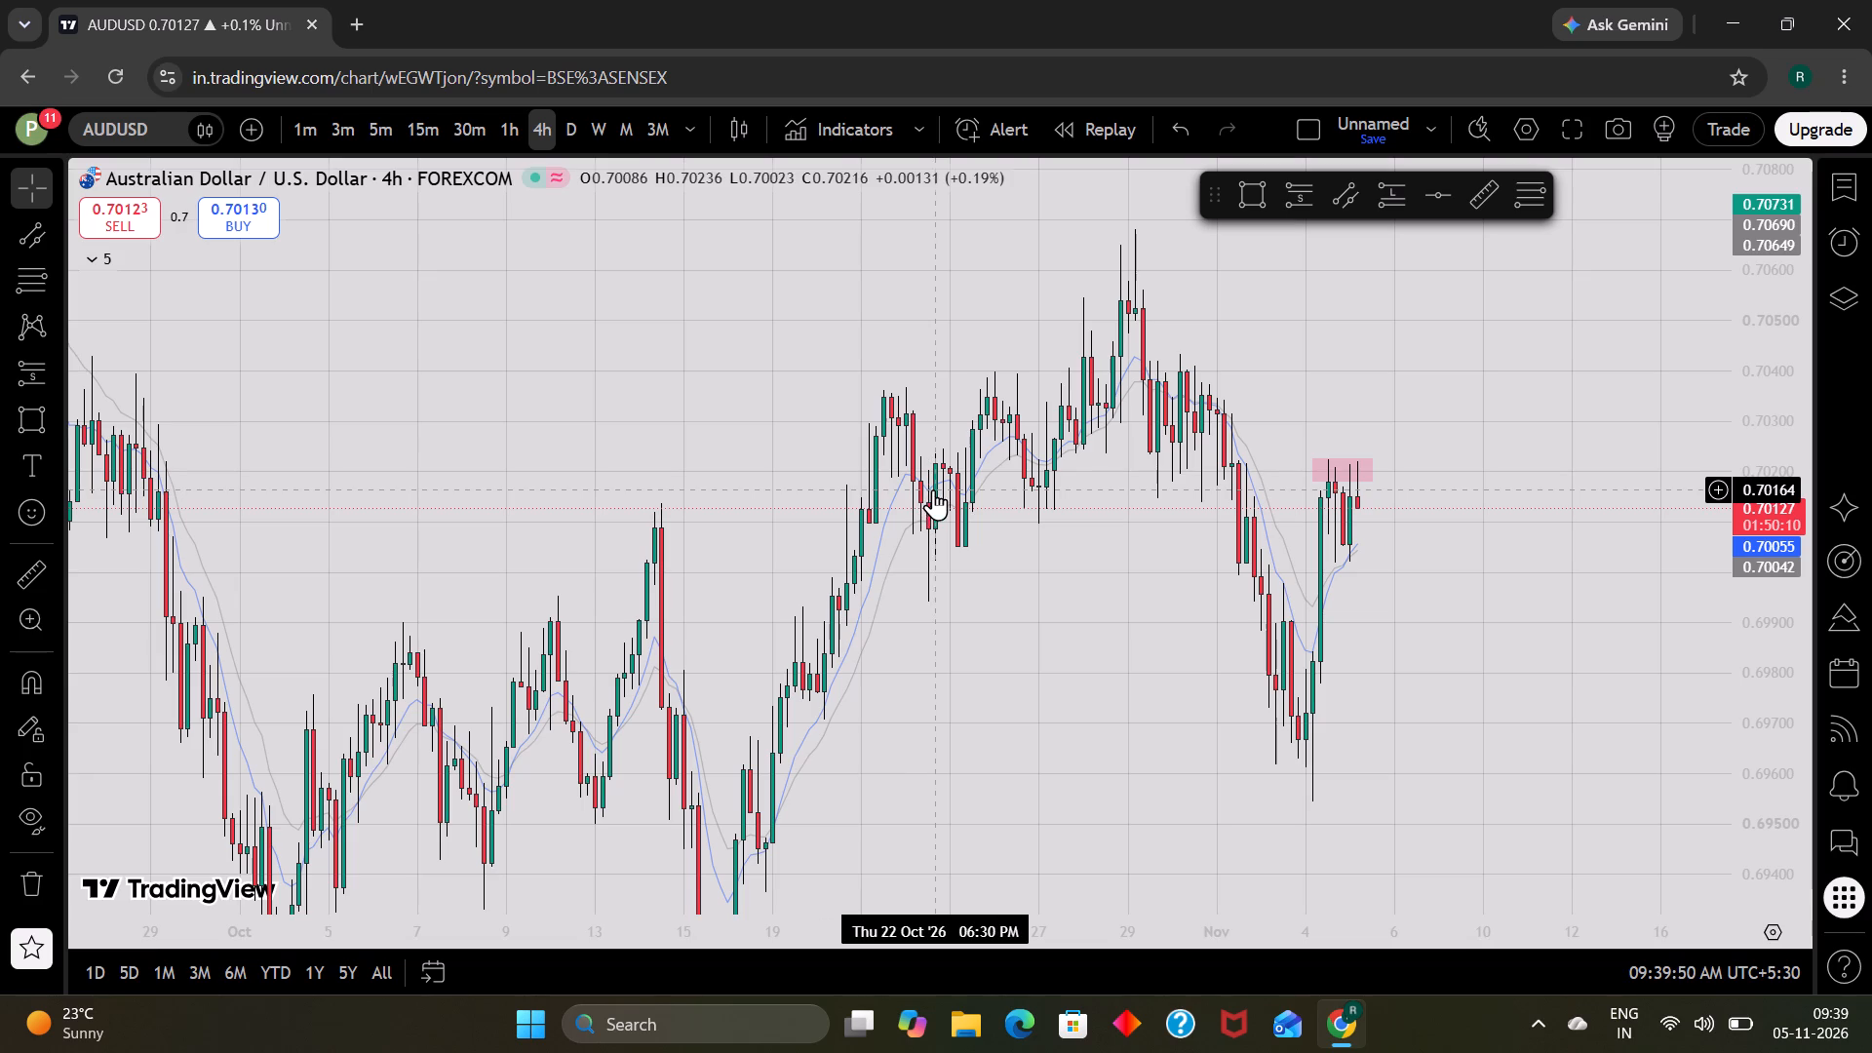
scroll(1058, 602, "up", 1)
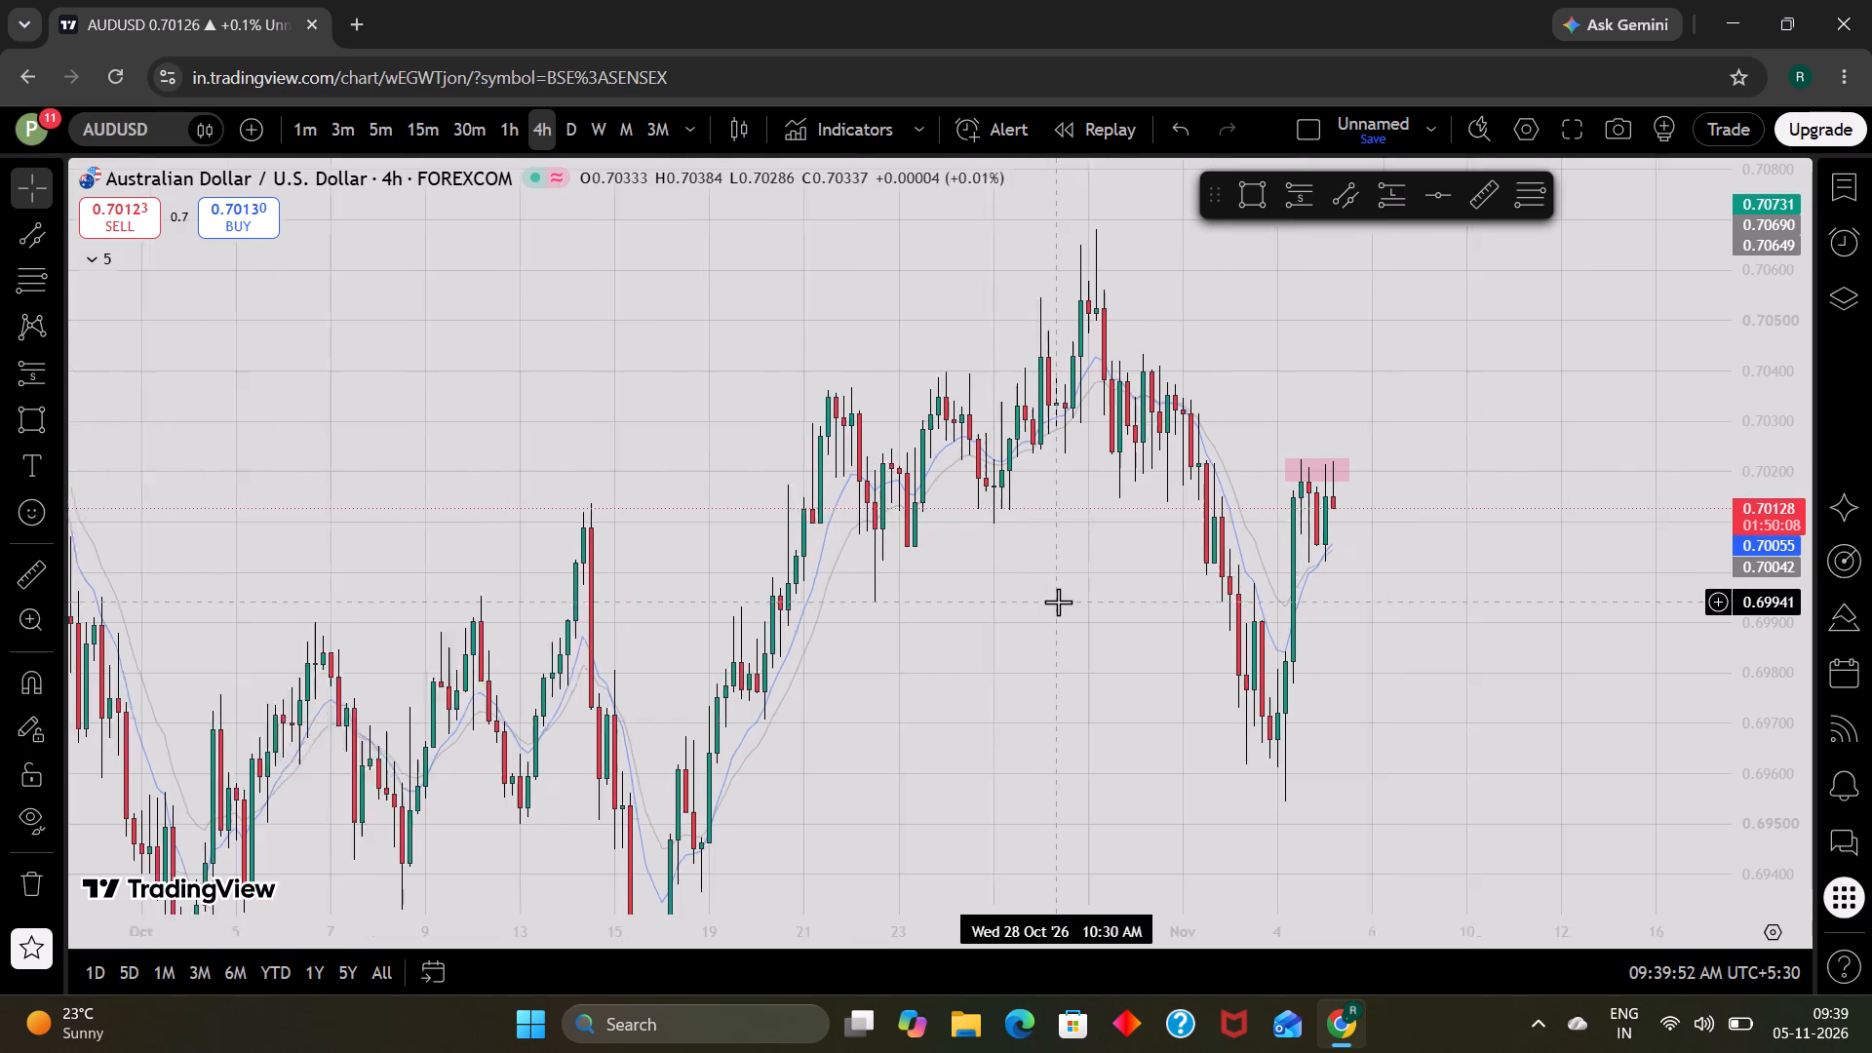
scroll(1058, 602, "up", 1)
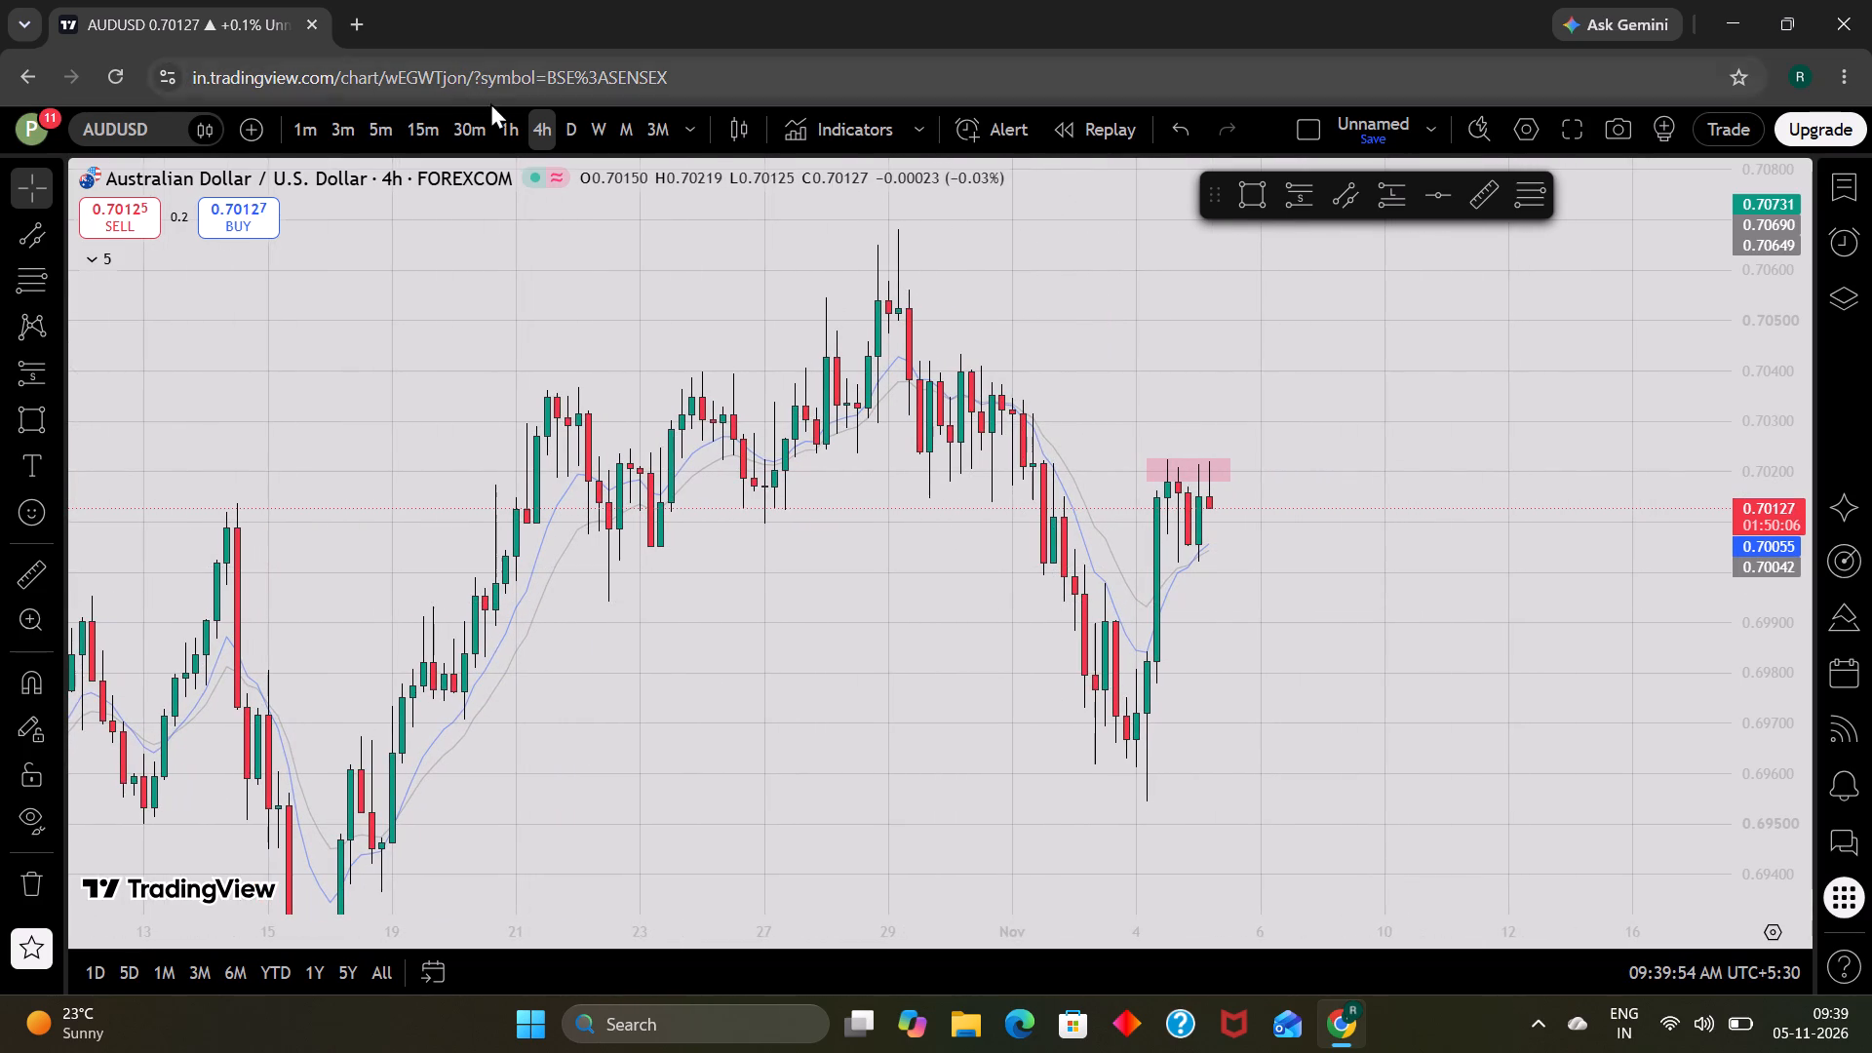
Examine the AUDUSD candles beneath the pink zone on the 30-minute timeframe, briefly comparing with the 1-hour chart.
left_click(458, 133)
scroll(1415, 721, "down", 6)
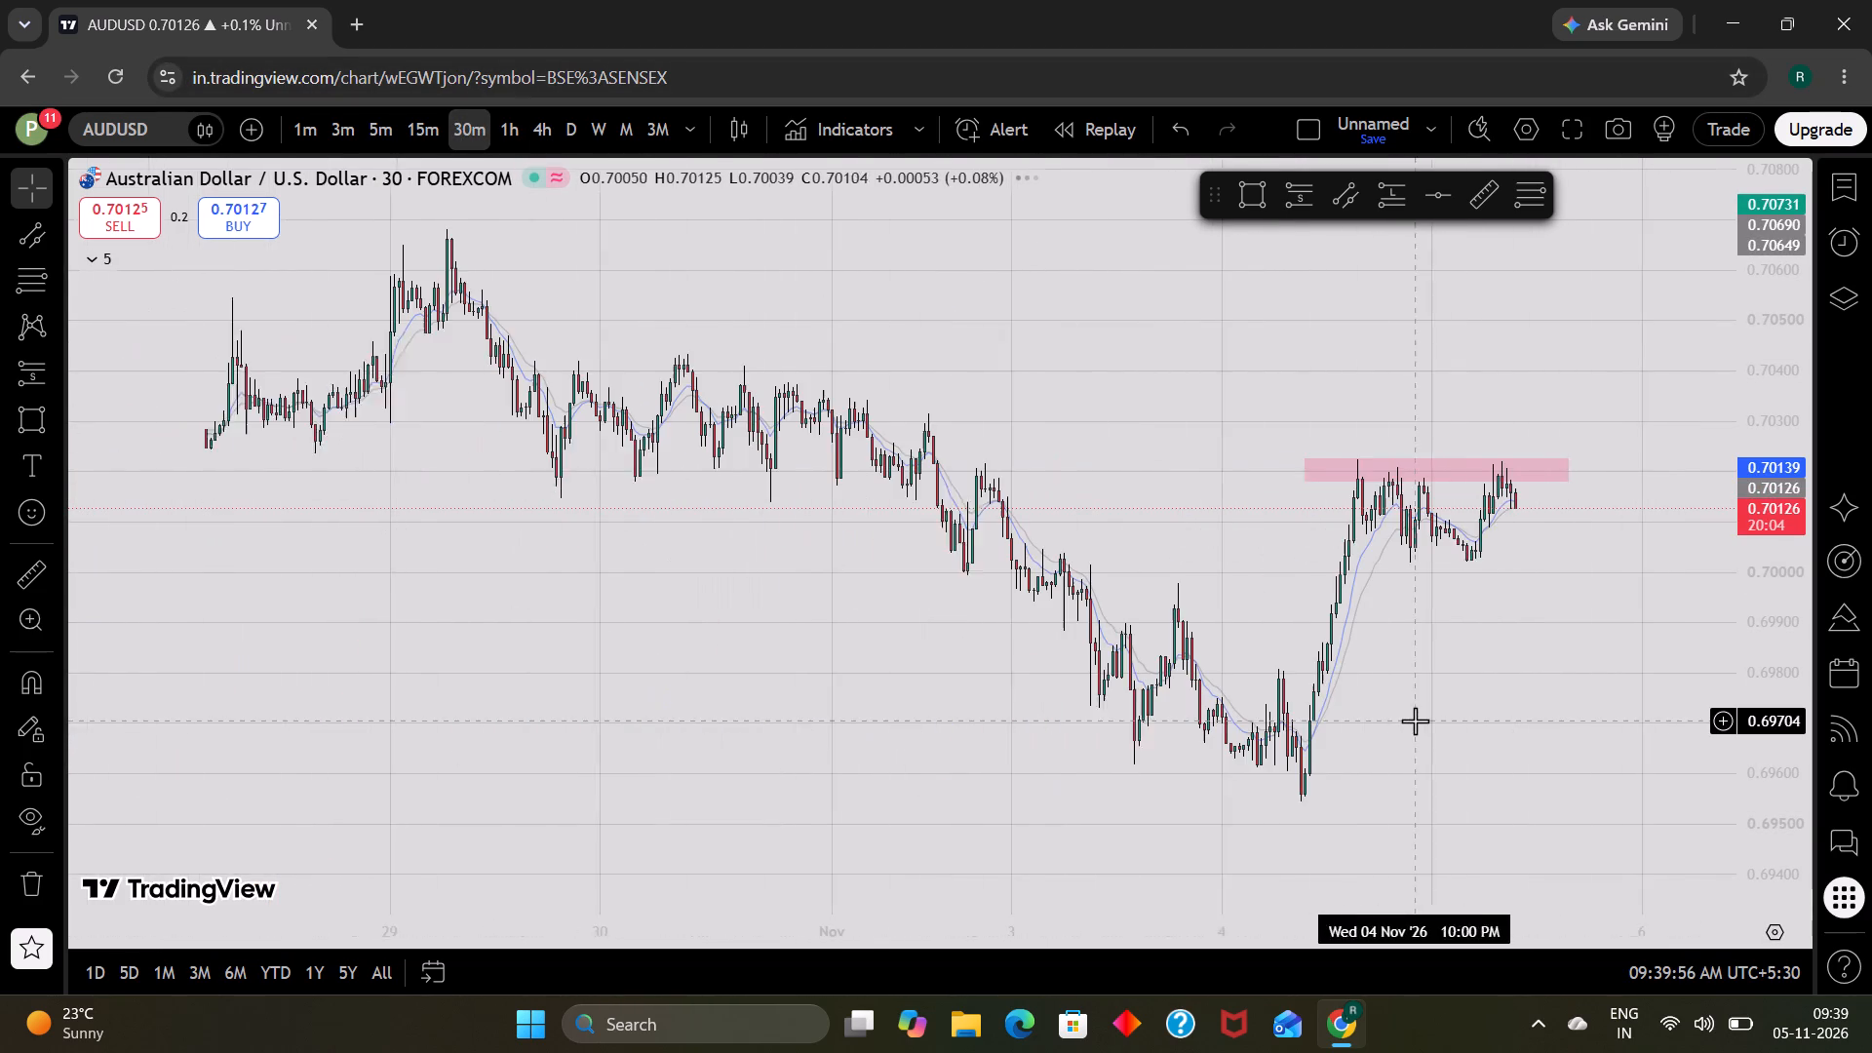
scroll(1777, 731, "up", 6)
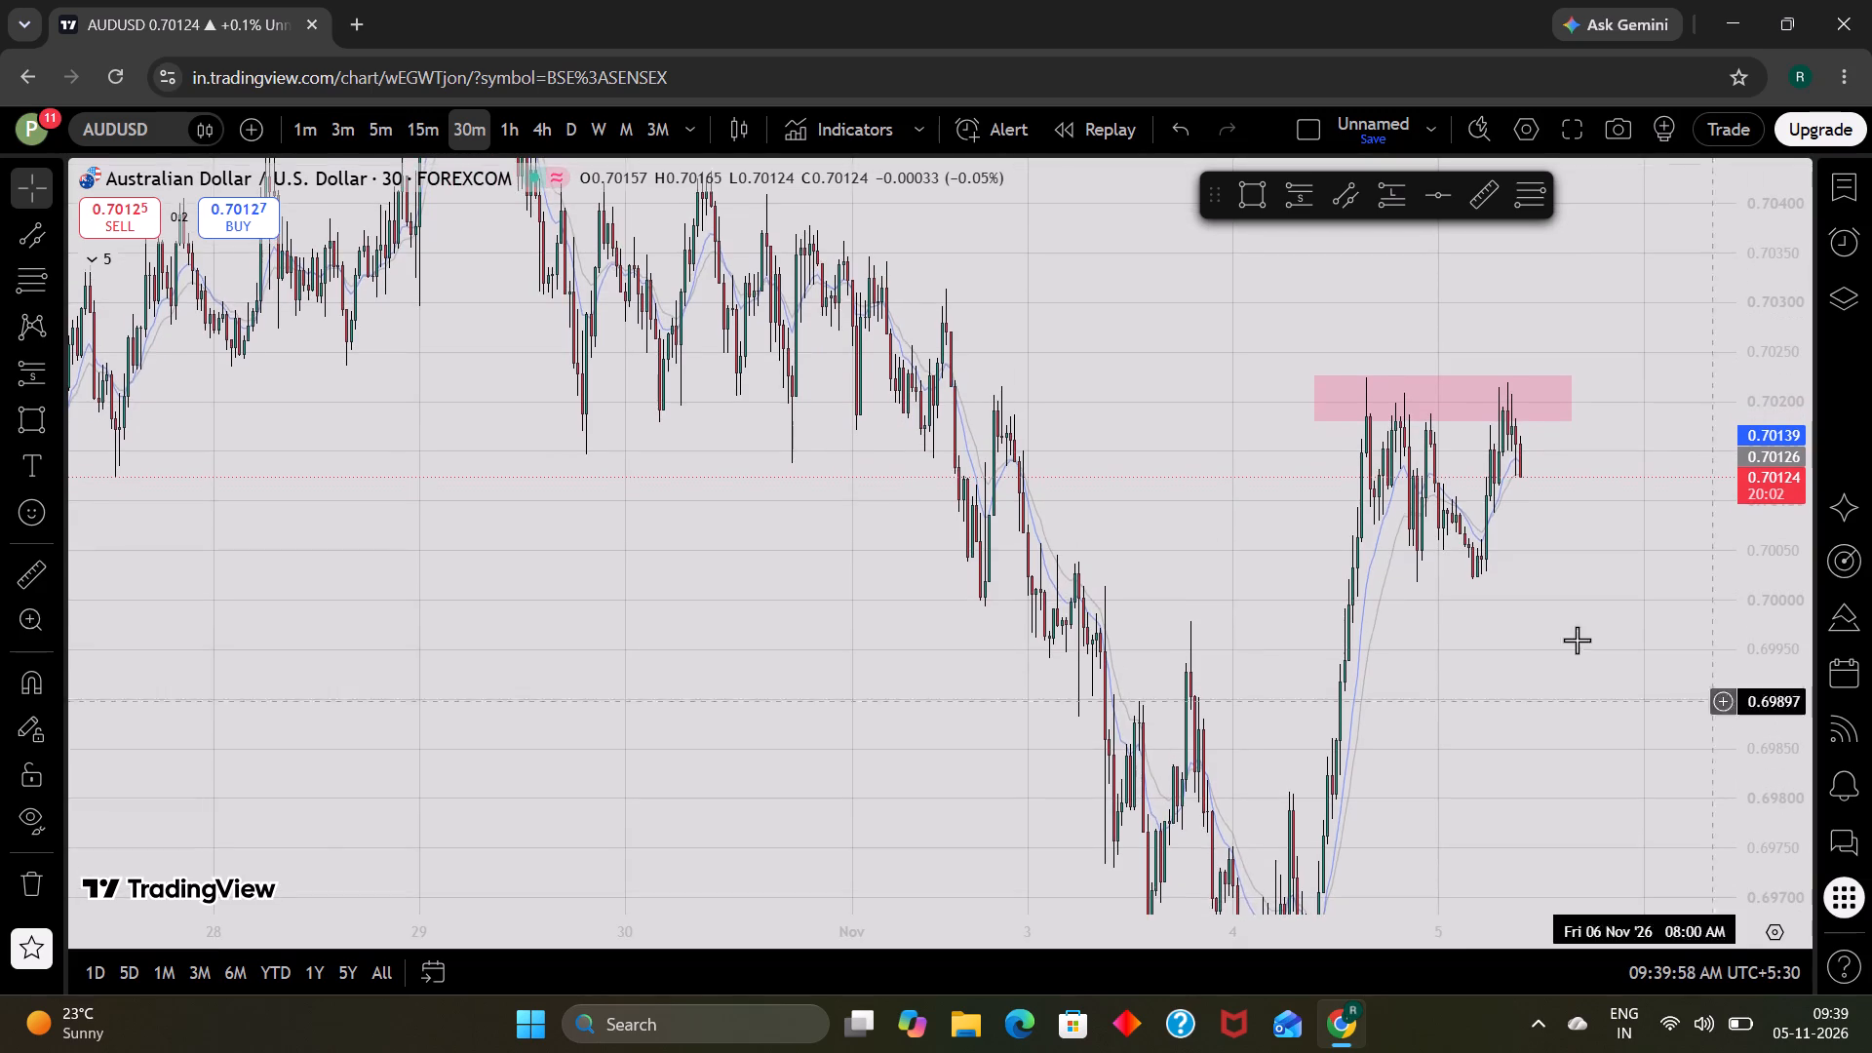
scroll(1567, 638, "up", 4)
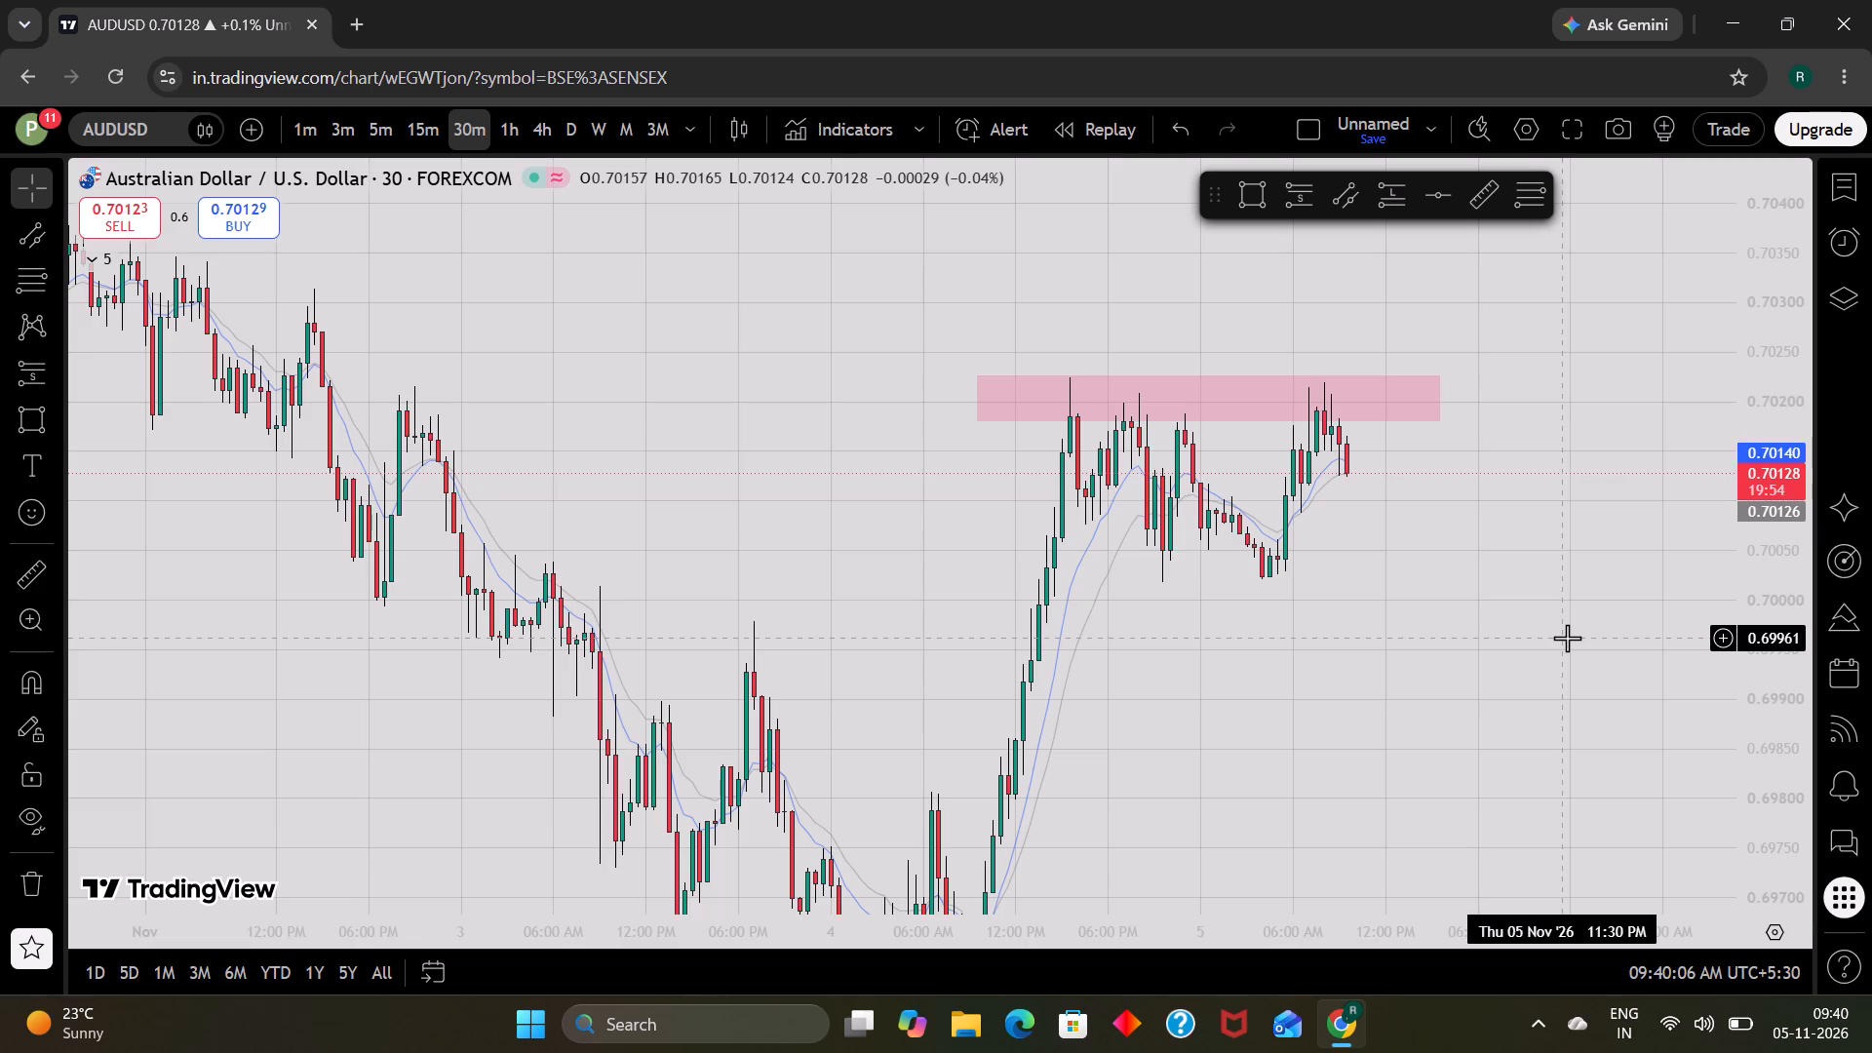
left_click(513, 126)
left_click(486, 132)
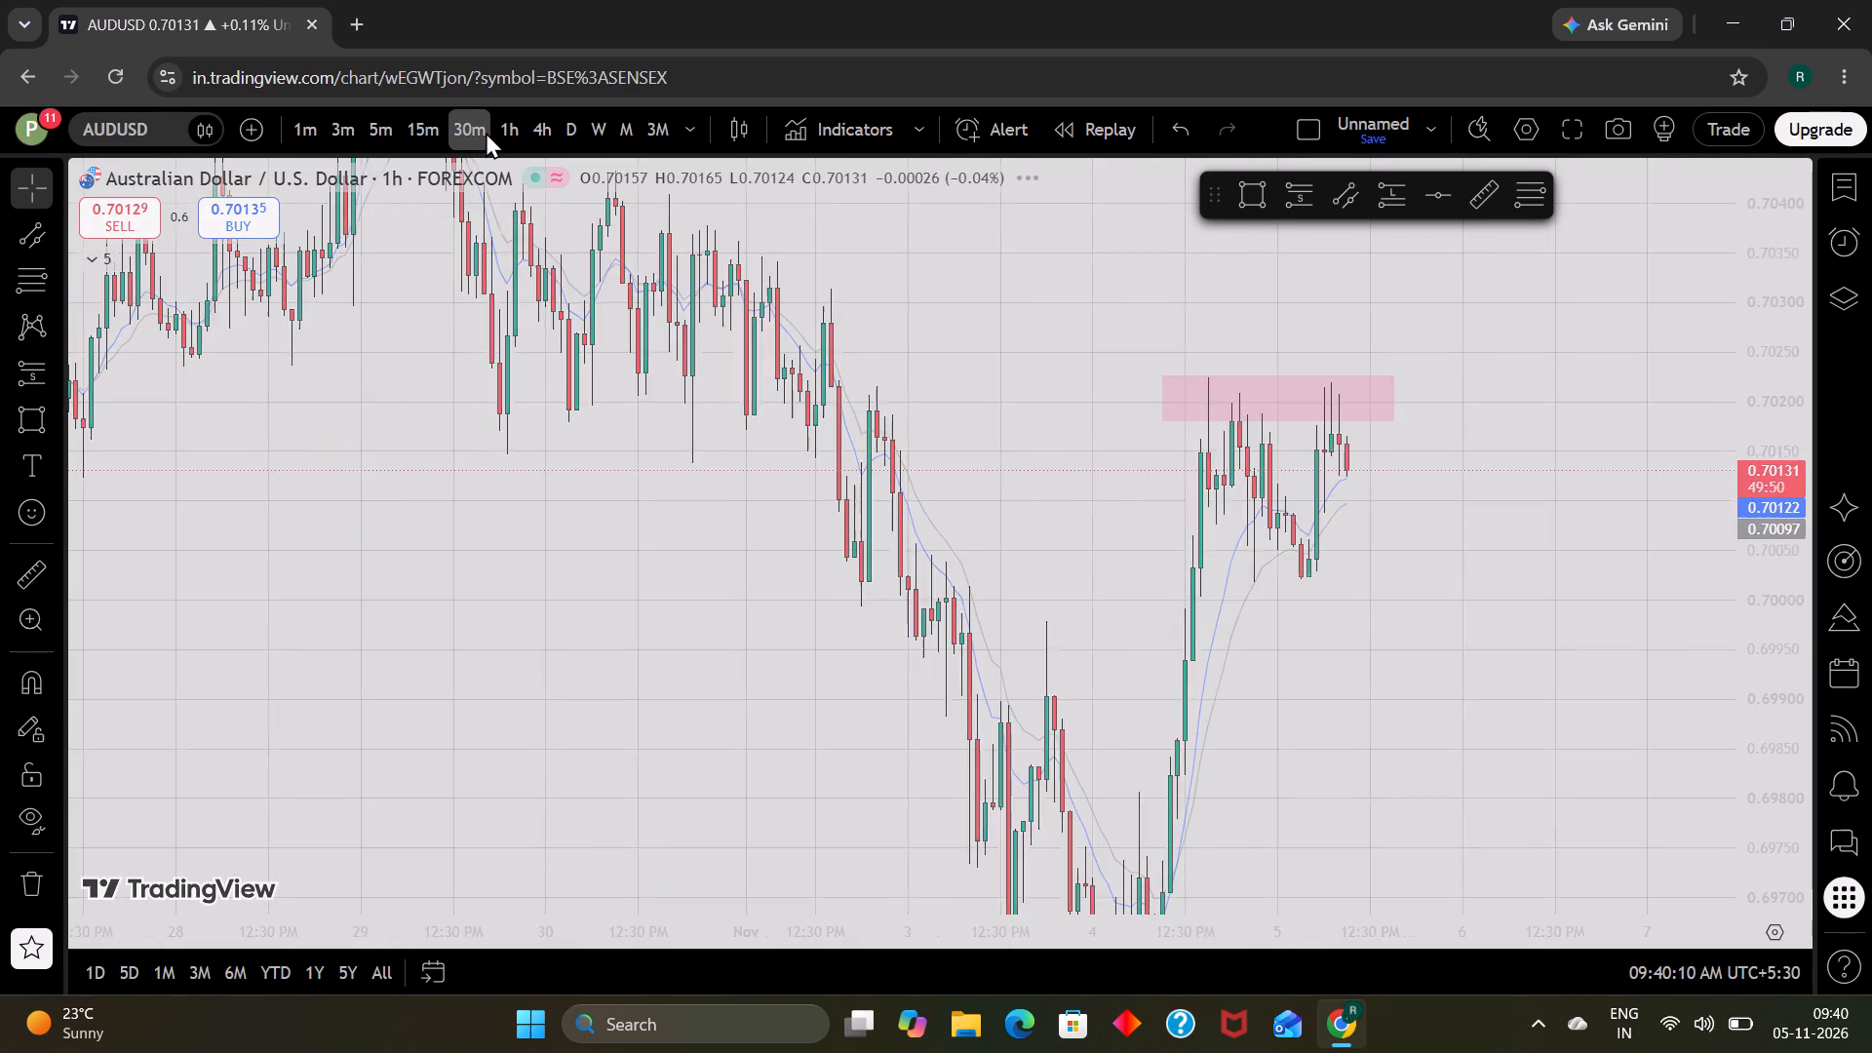
scroll(1090, 683, "up", 1)
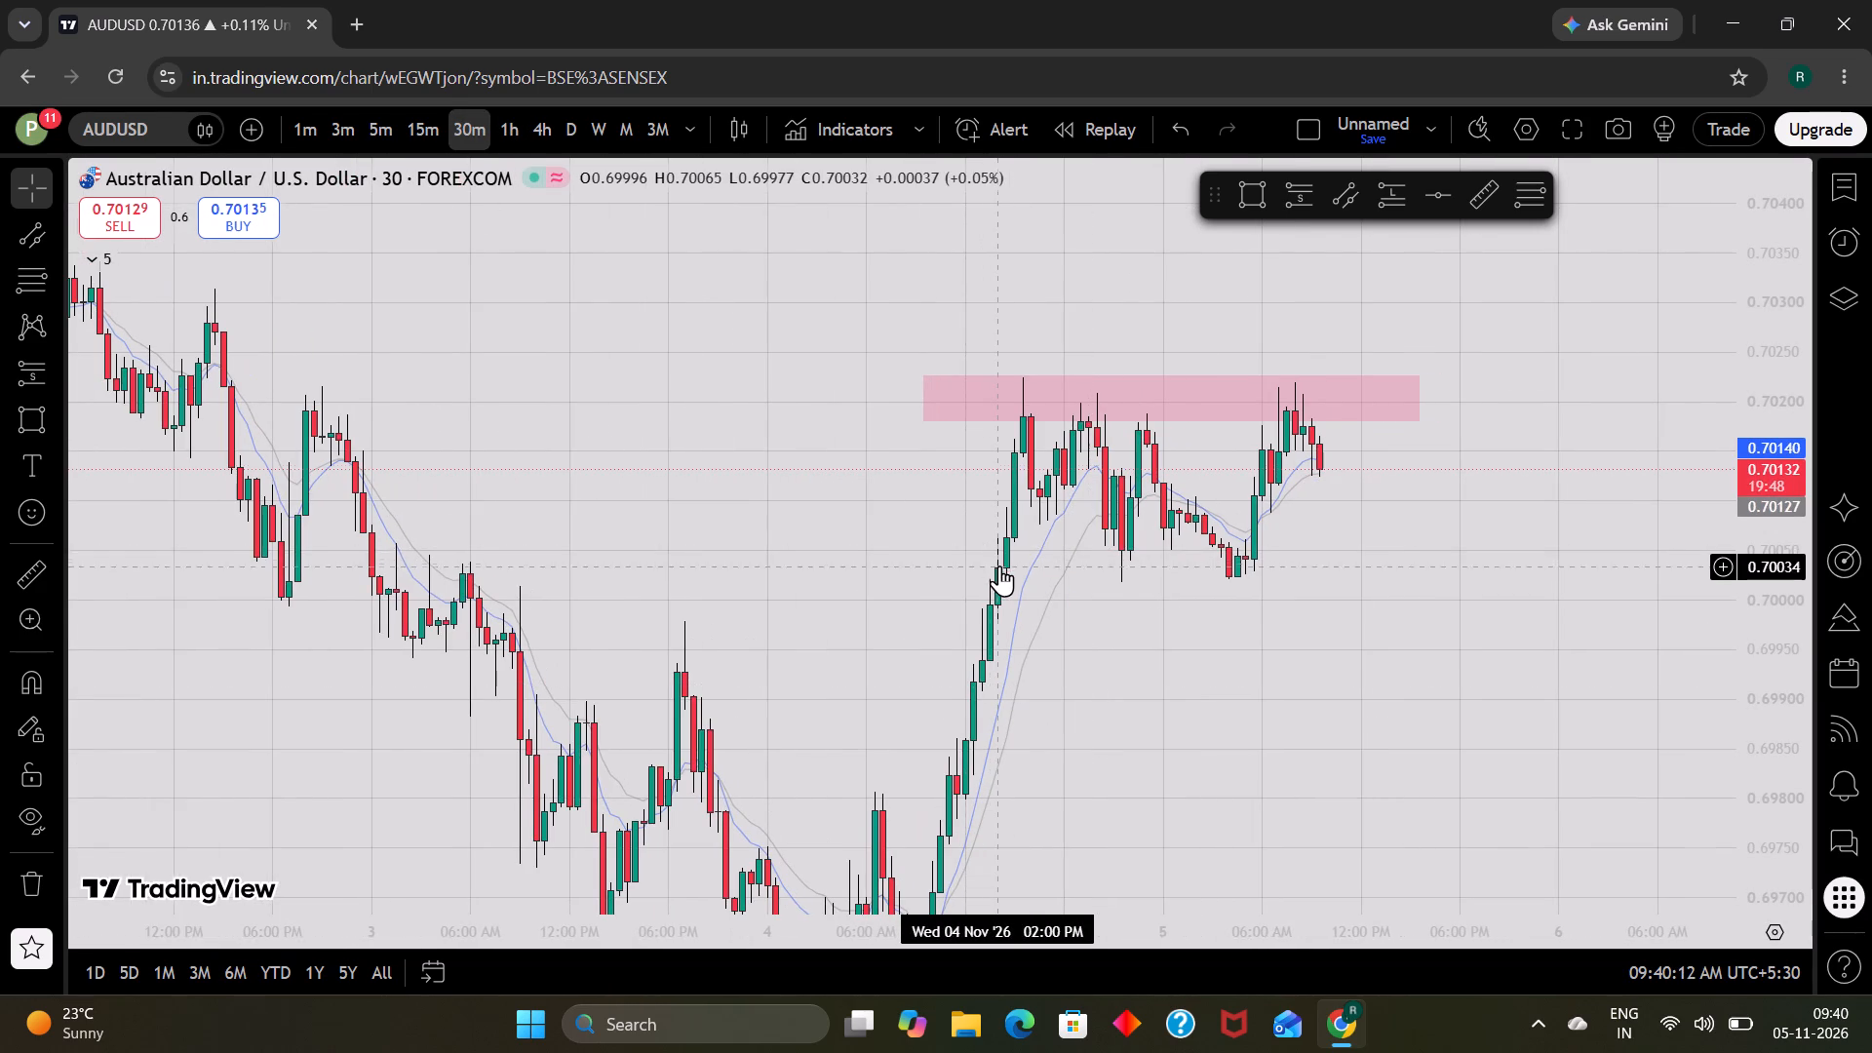
scroll(1161, 649, "up", 1)
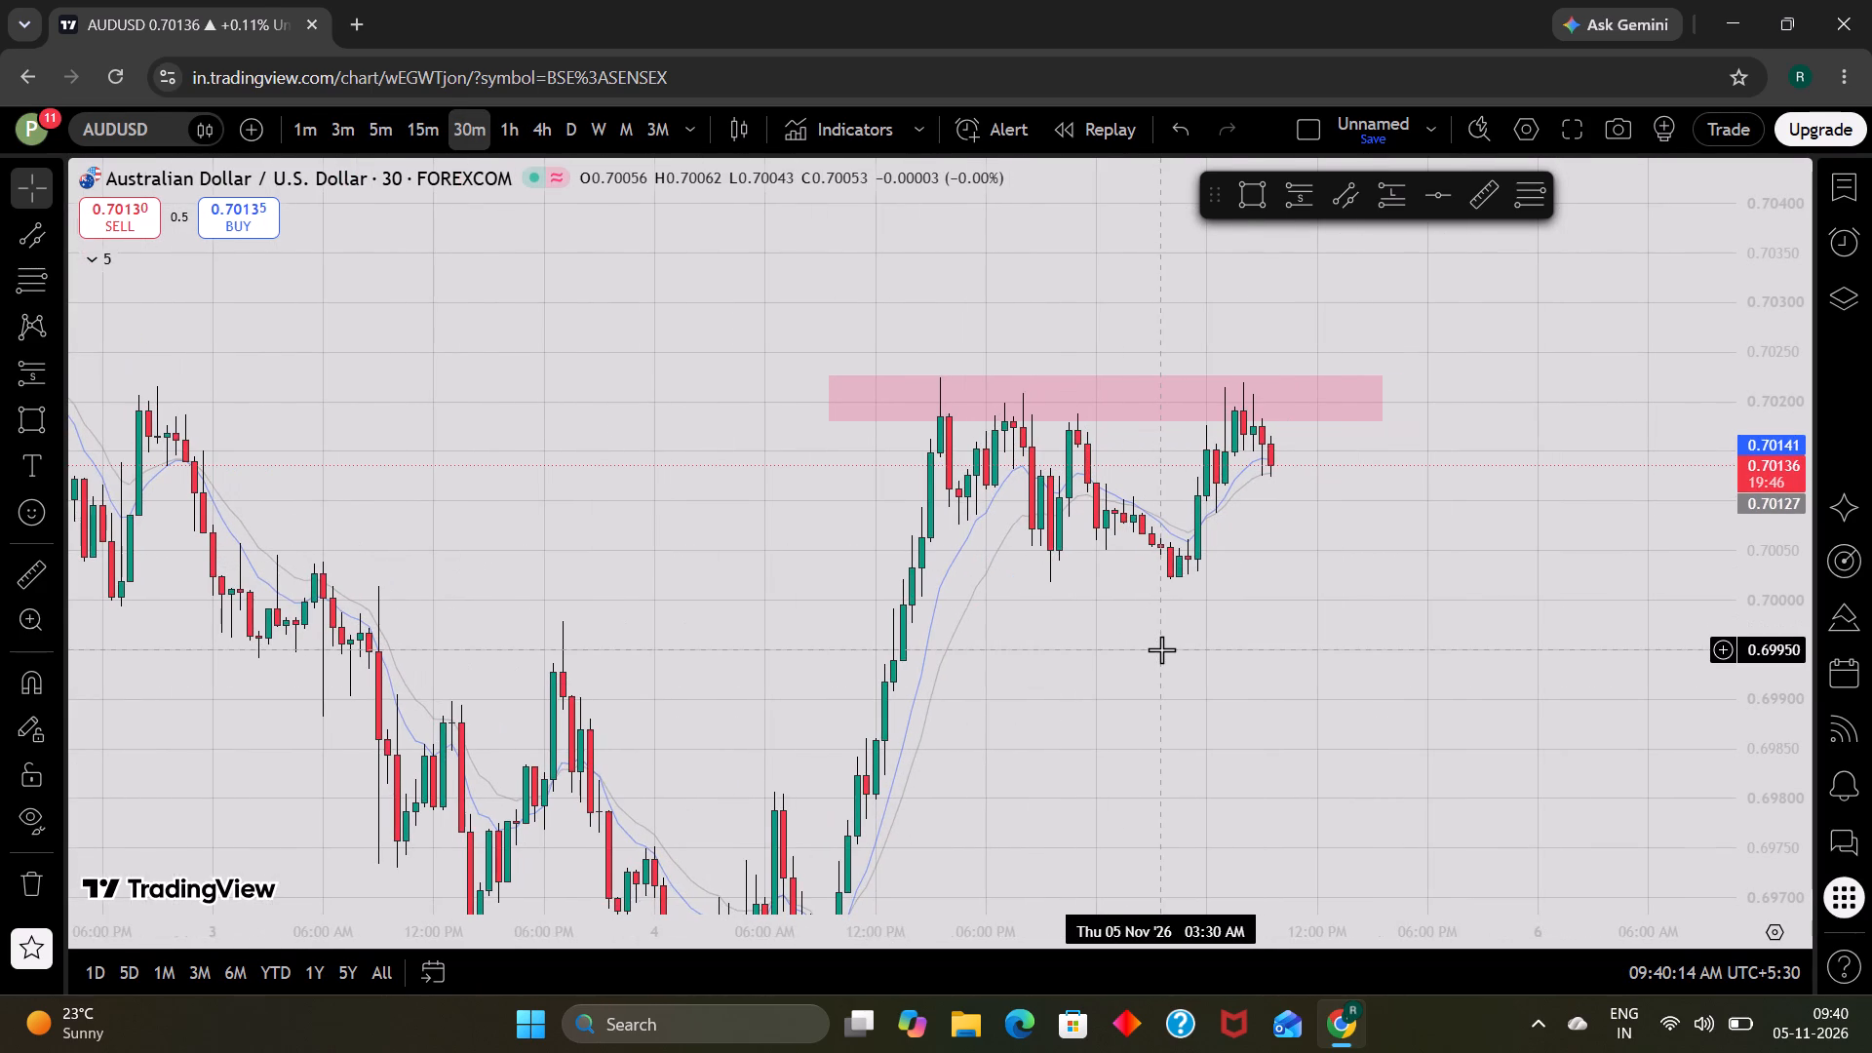
left_click_drag(1297, 633, 1284, 654)
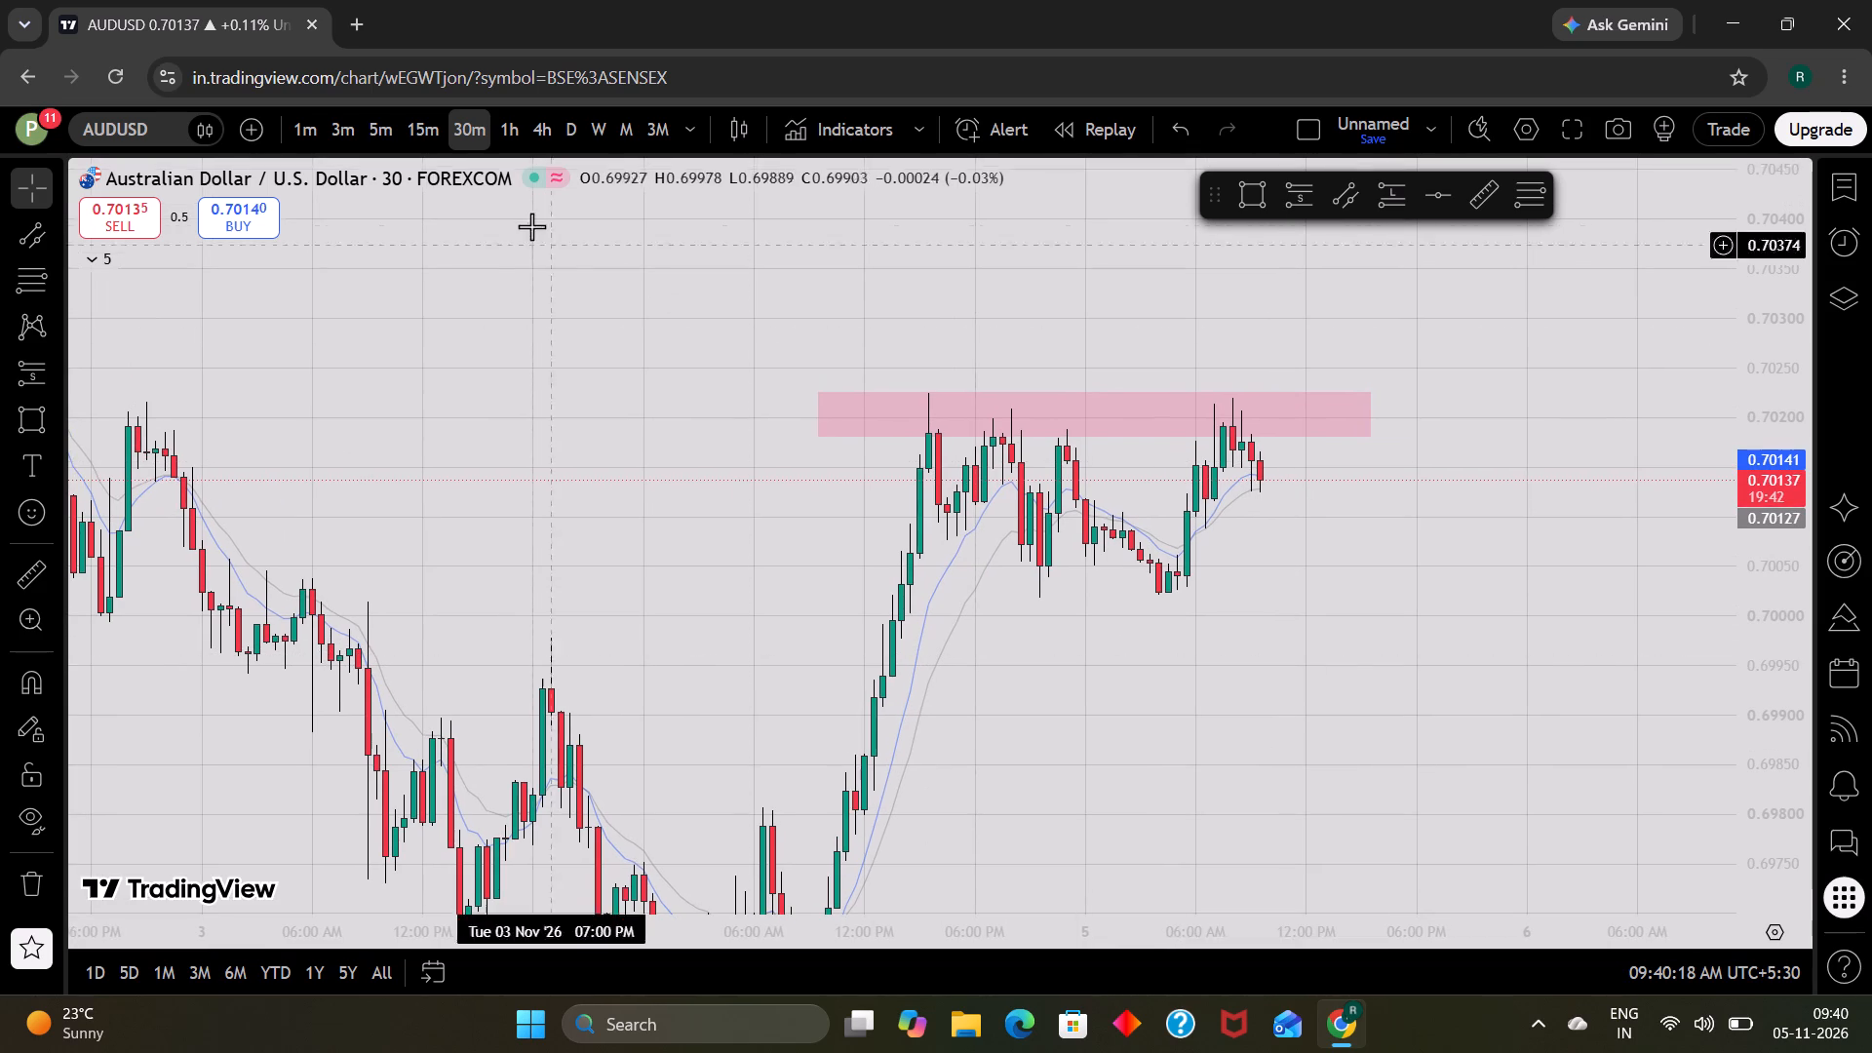
Review the AUDUSD pink zone and preceding price swings on the 1-hour timeframe.
left_click(504, 117)
scroll(1177, 602, "up", 1)
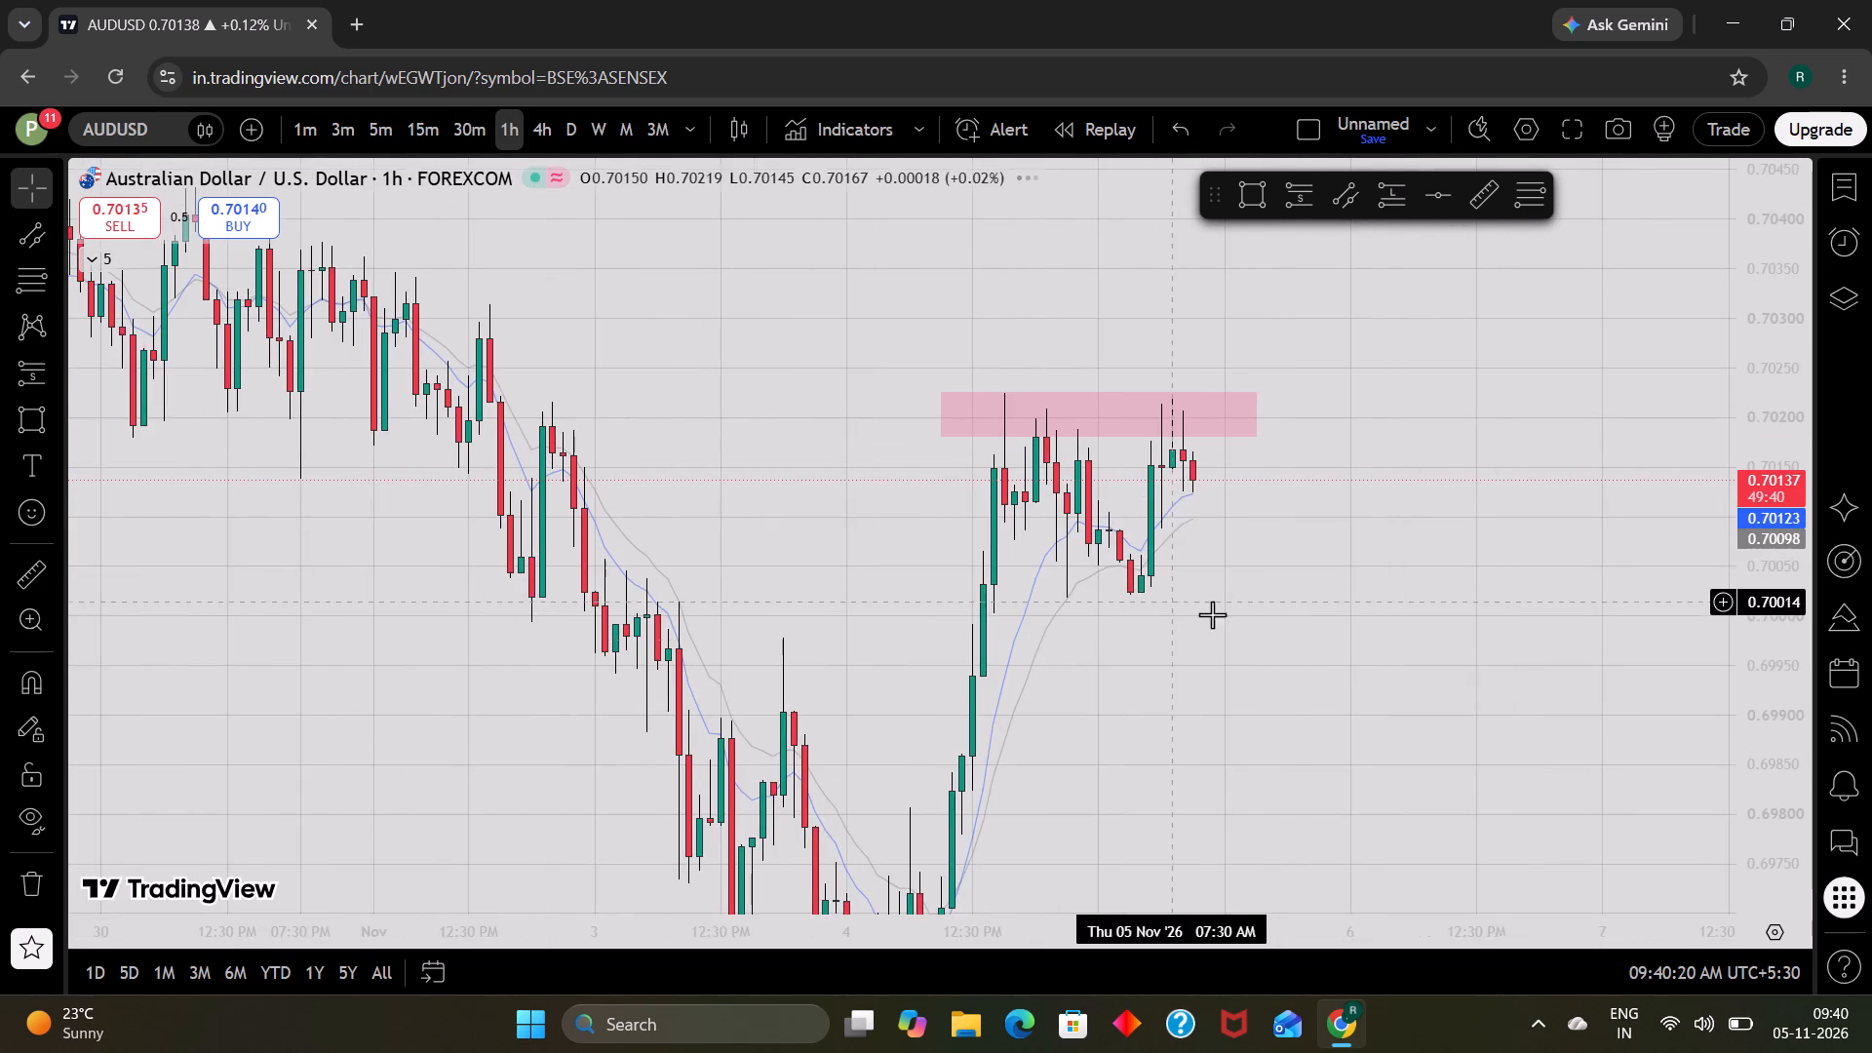
scroll(1383, 681, "up", 1)
scroll(1773, 737, "down", 2)
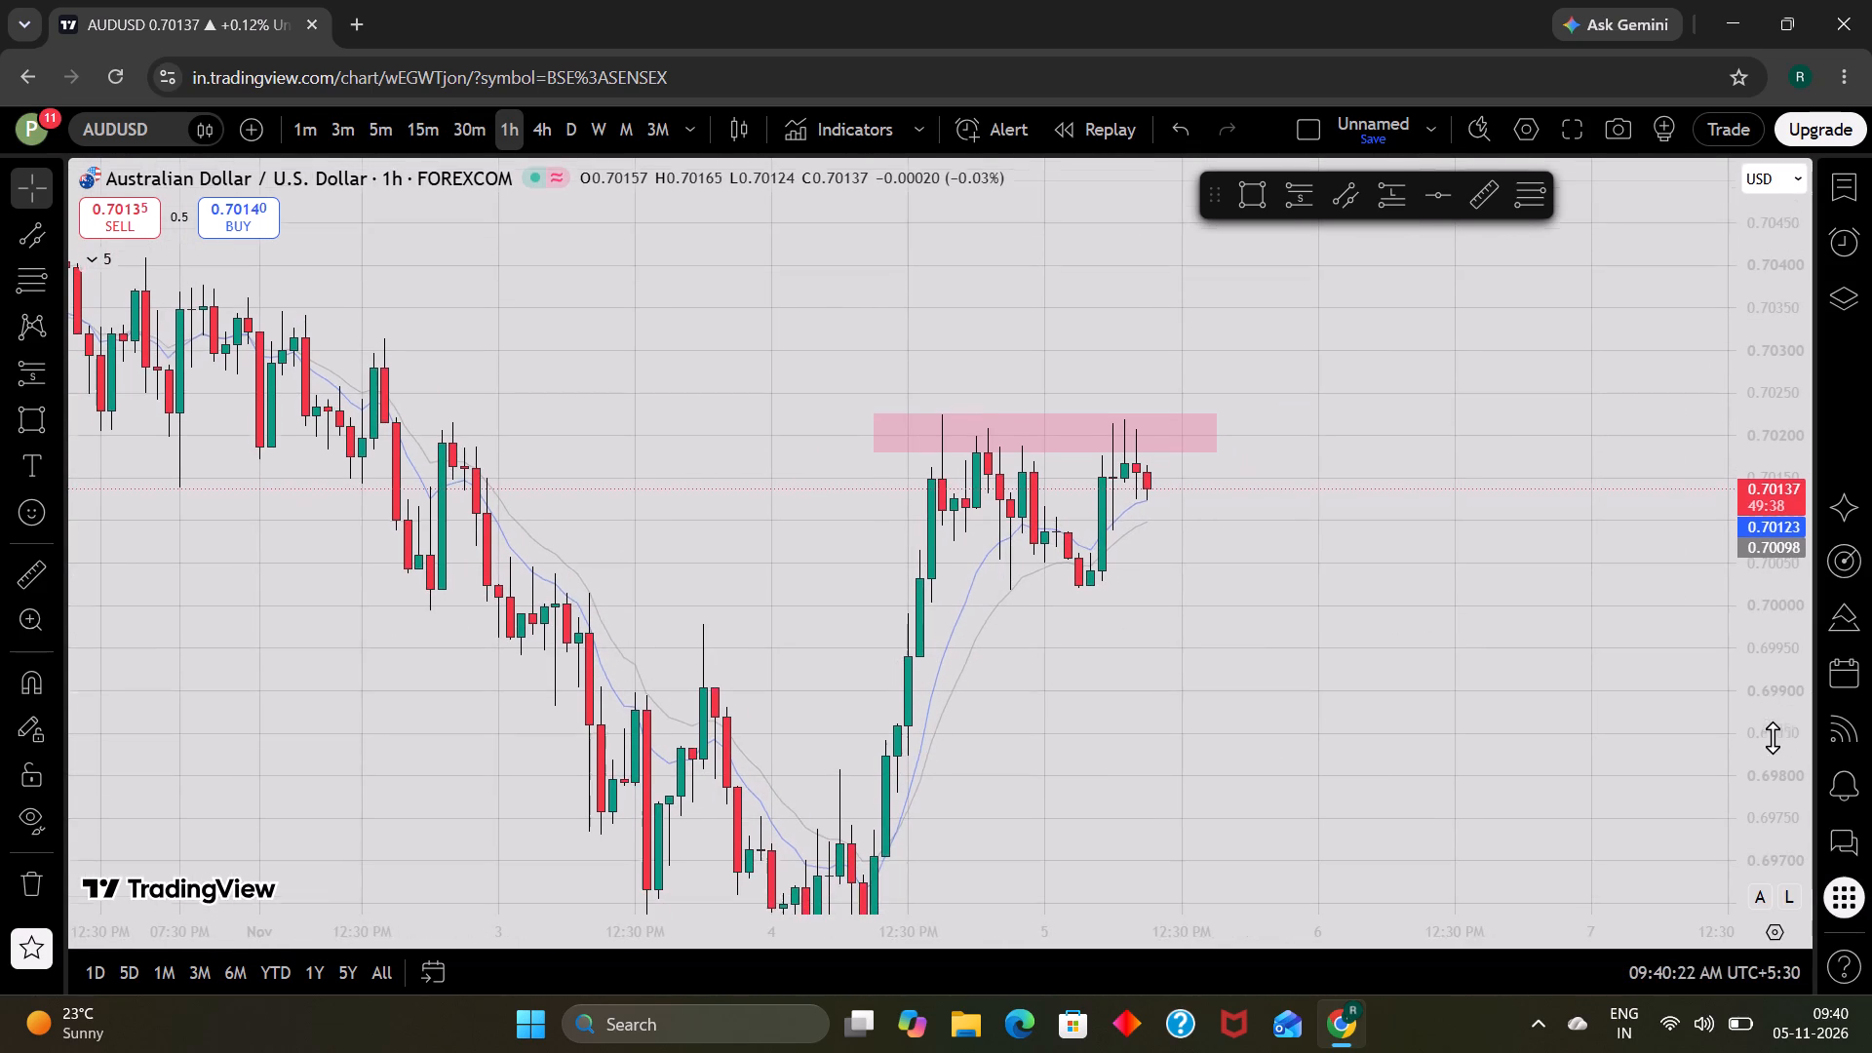
scroll(1773, 737, "down", 1)
scroll(1317, 593, "up", 1)
left_click_drag(1317, 593, 1316, 664)
scroll(1316, 664, "down", 4)
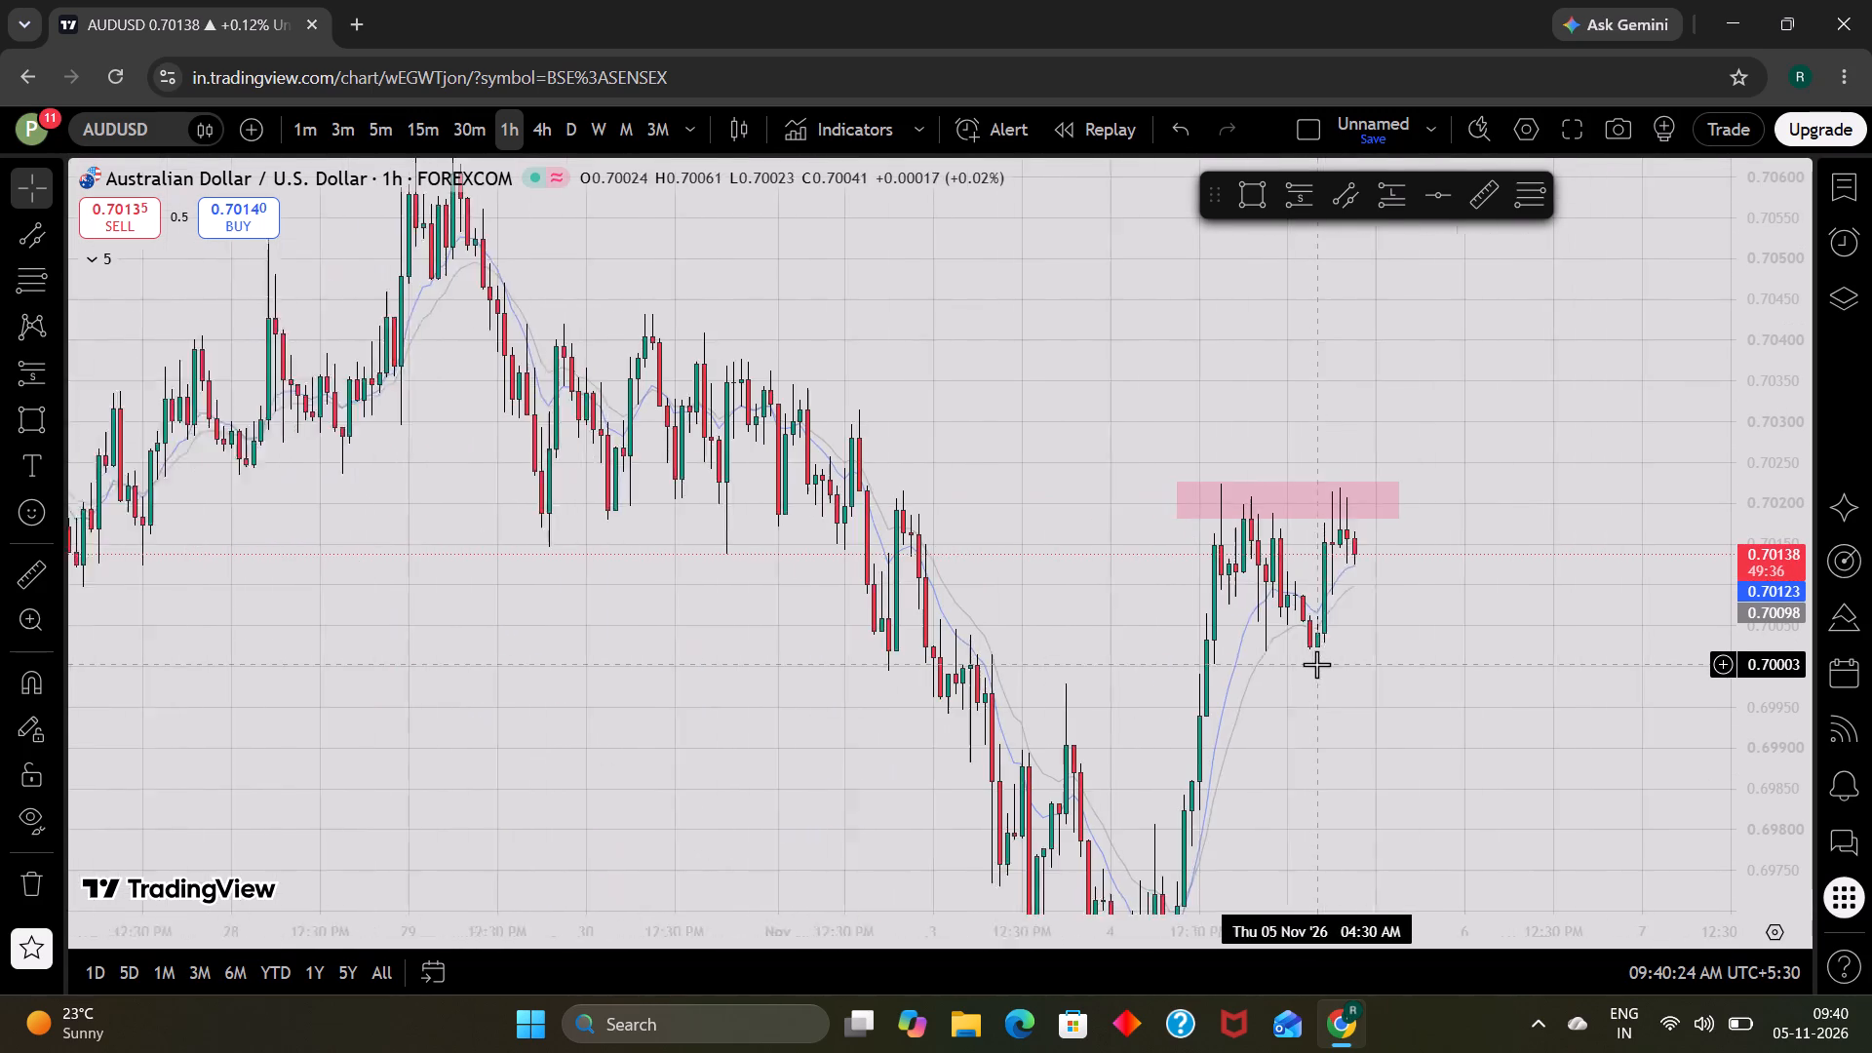
scroll(1046, 643, "up", 2)
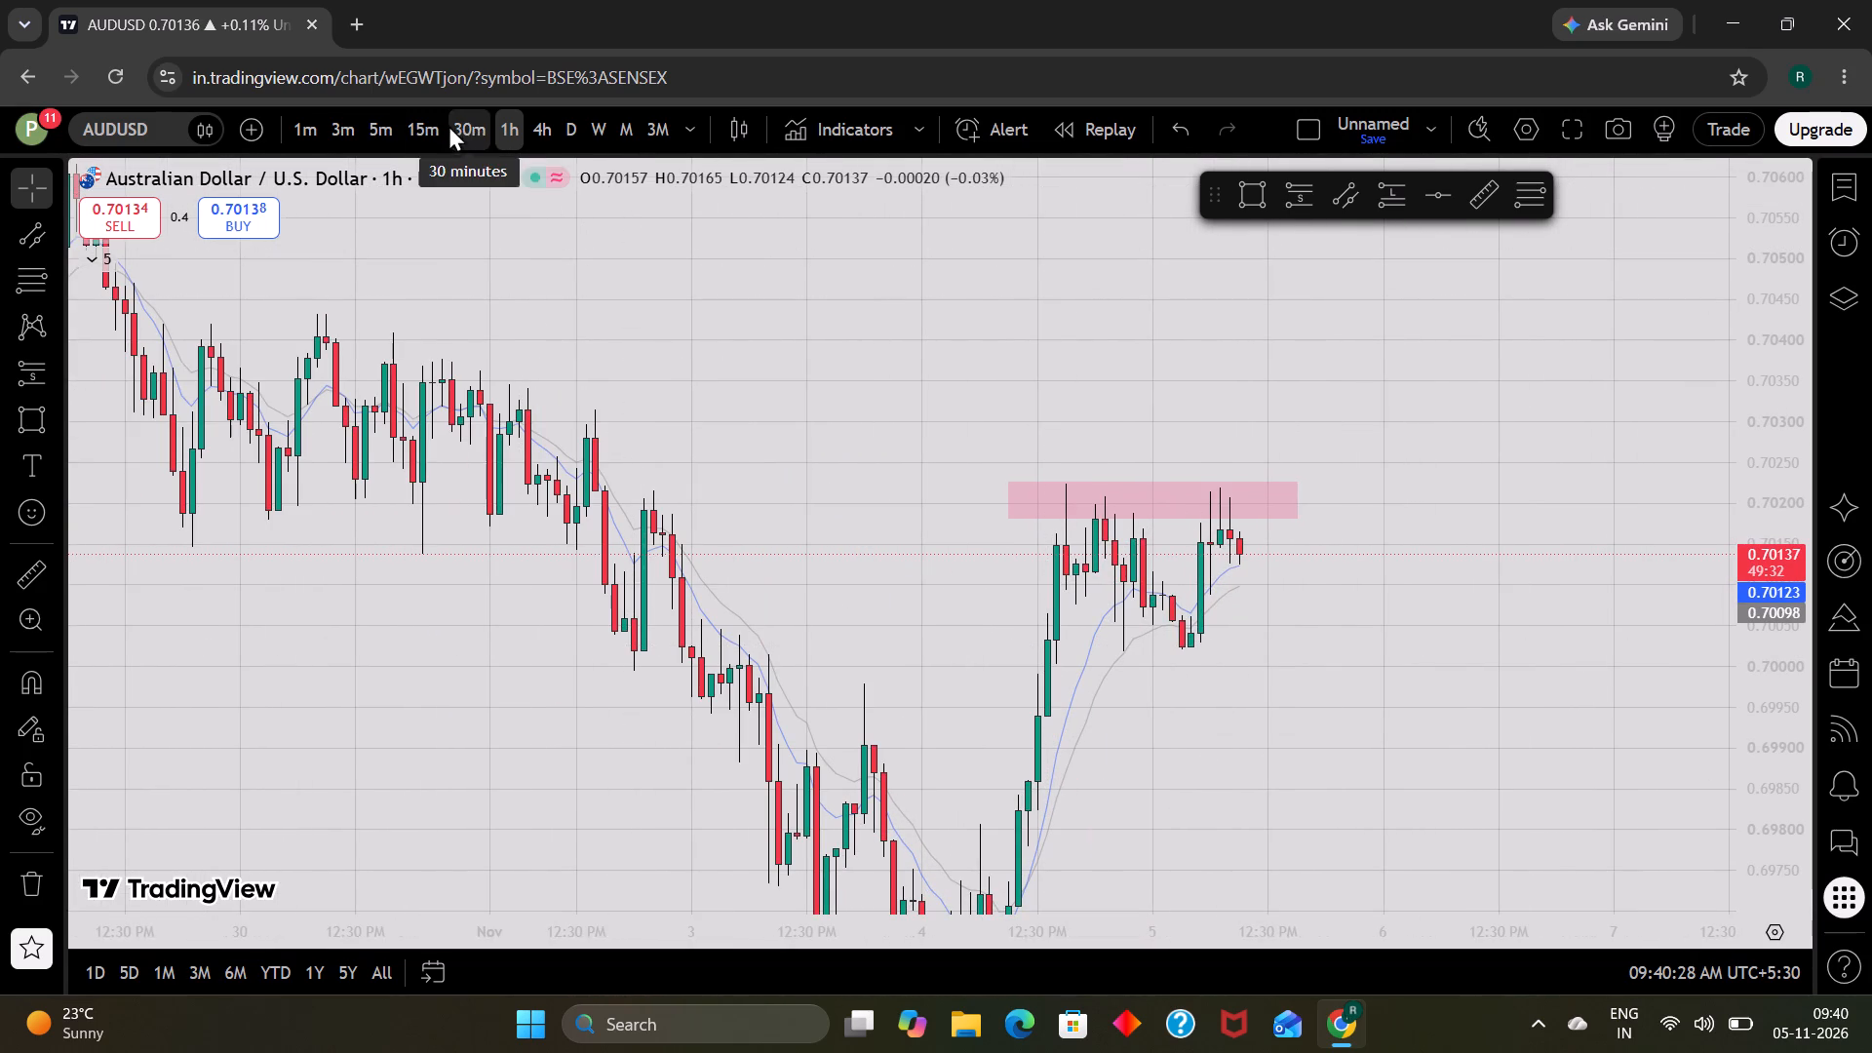
On the AUDUSD 4-hour chart, draw a pink rectangle at the recent lows, top about 0.70054, extending to about 11:30 PM on 5 Nov.
left_click(541, 127)
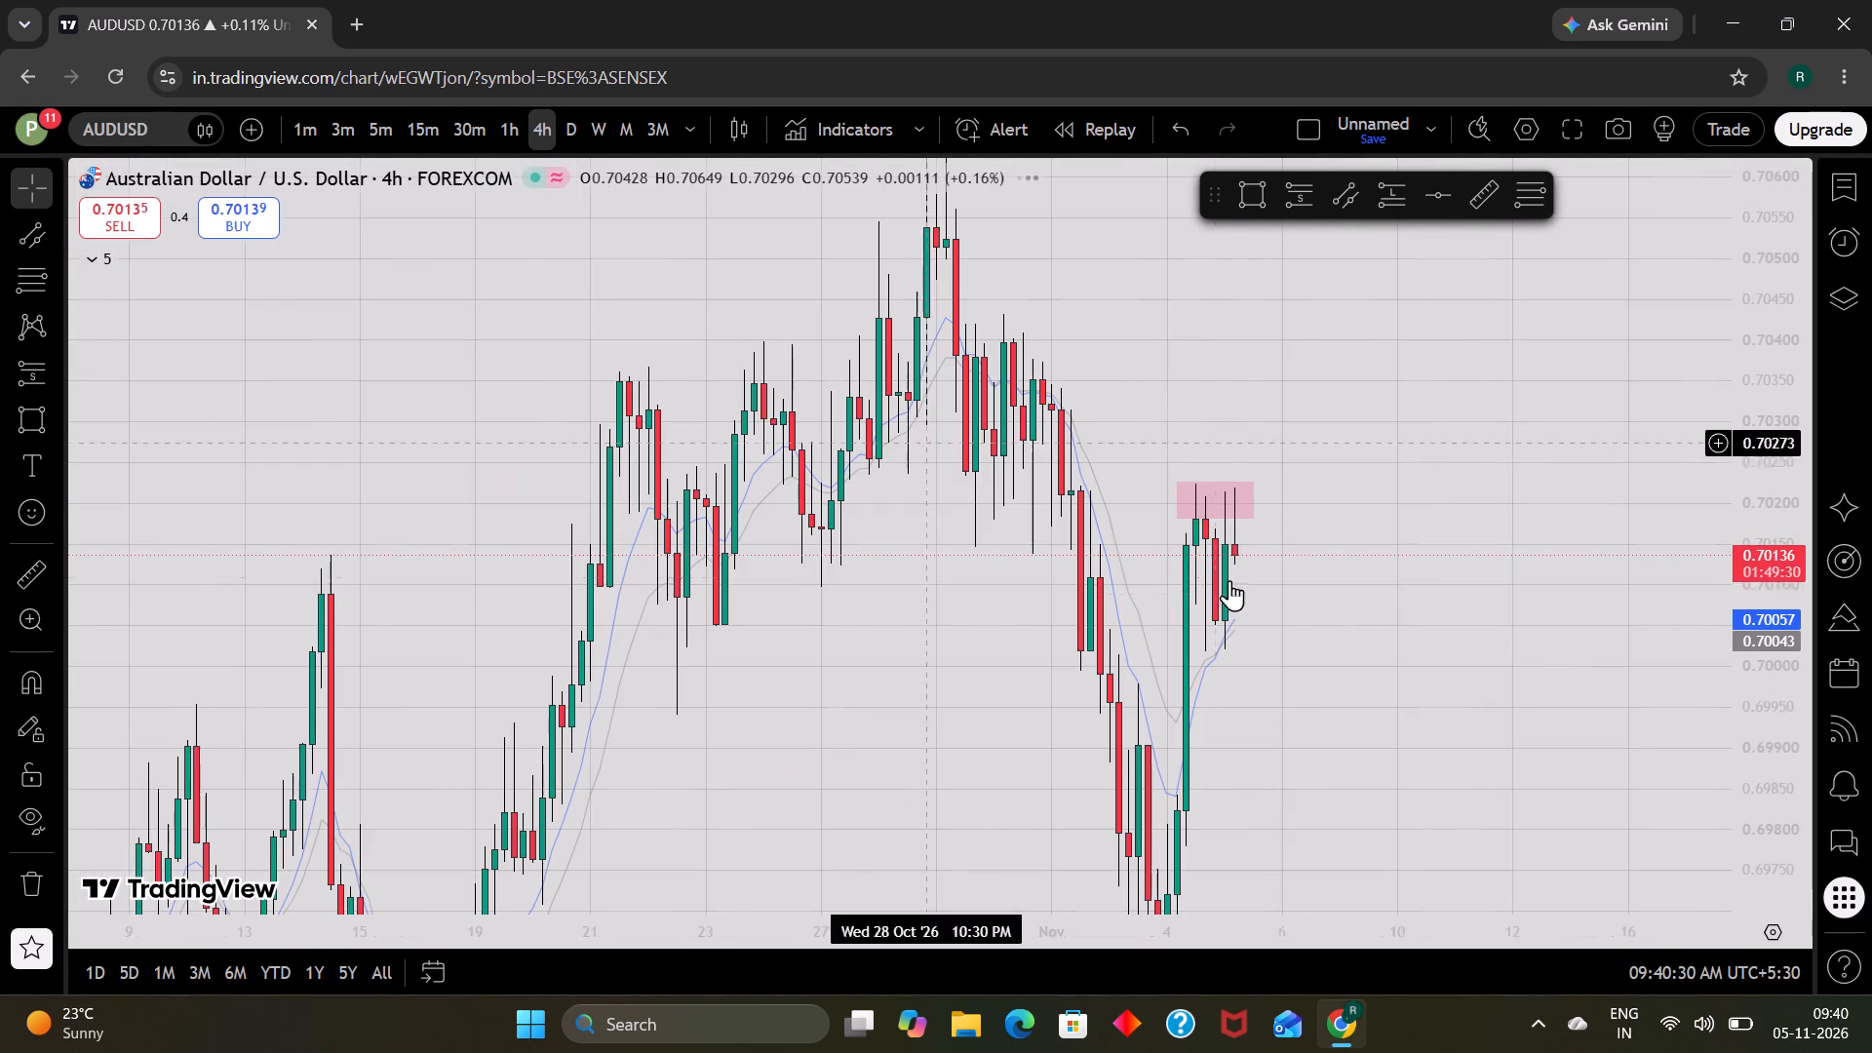
scroll(1745, 783, "down", 6)
scroll(1480, 794, "up", 1)
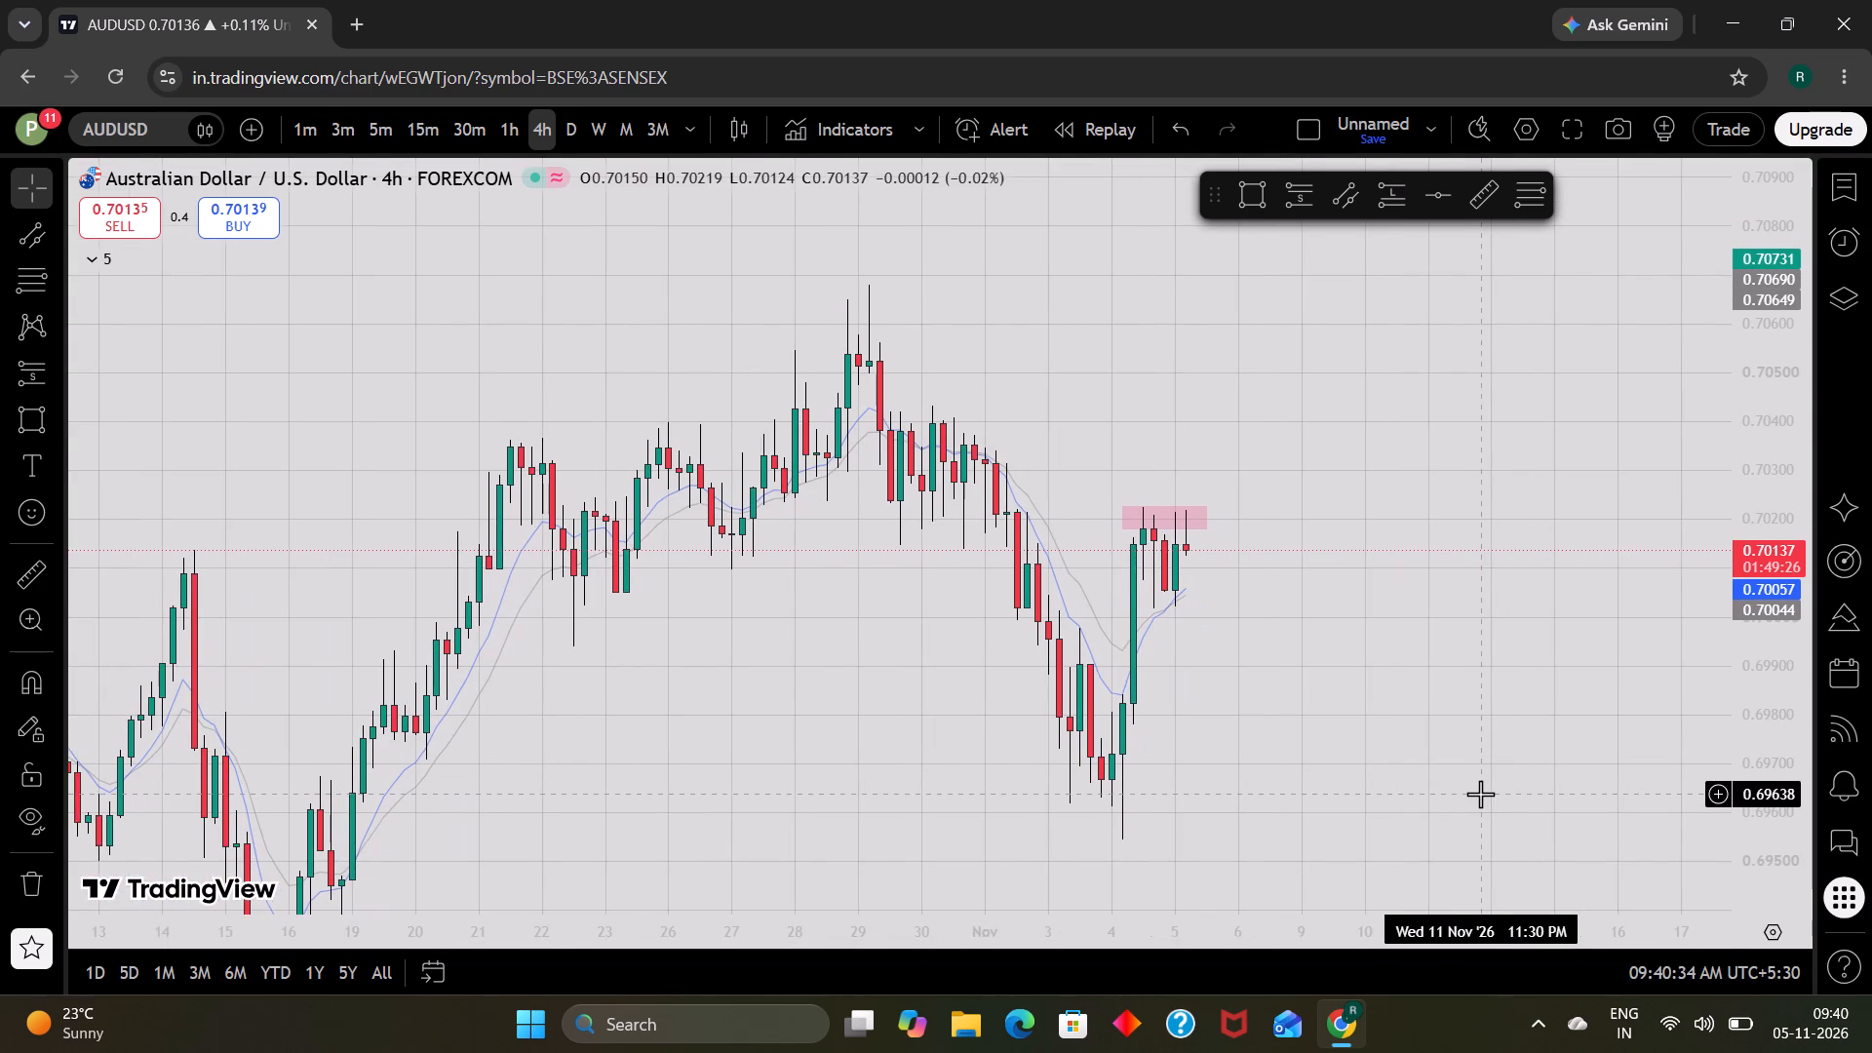
left_click(1257, 206)
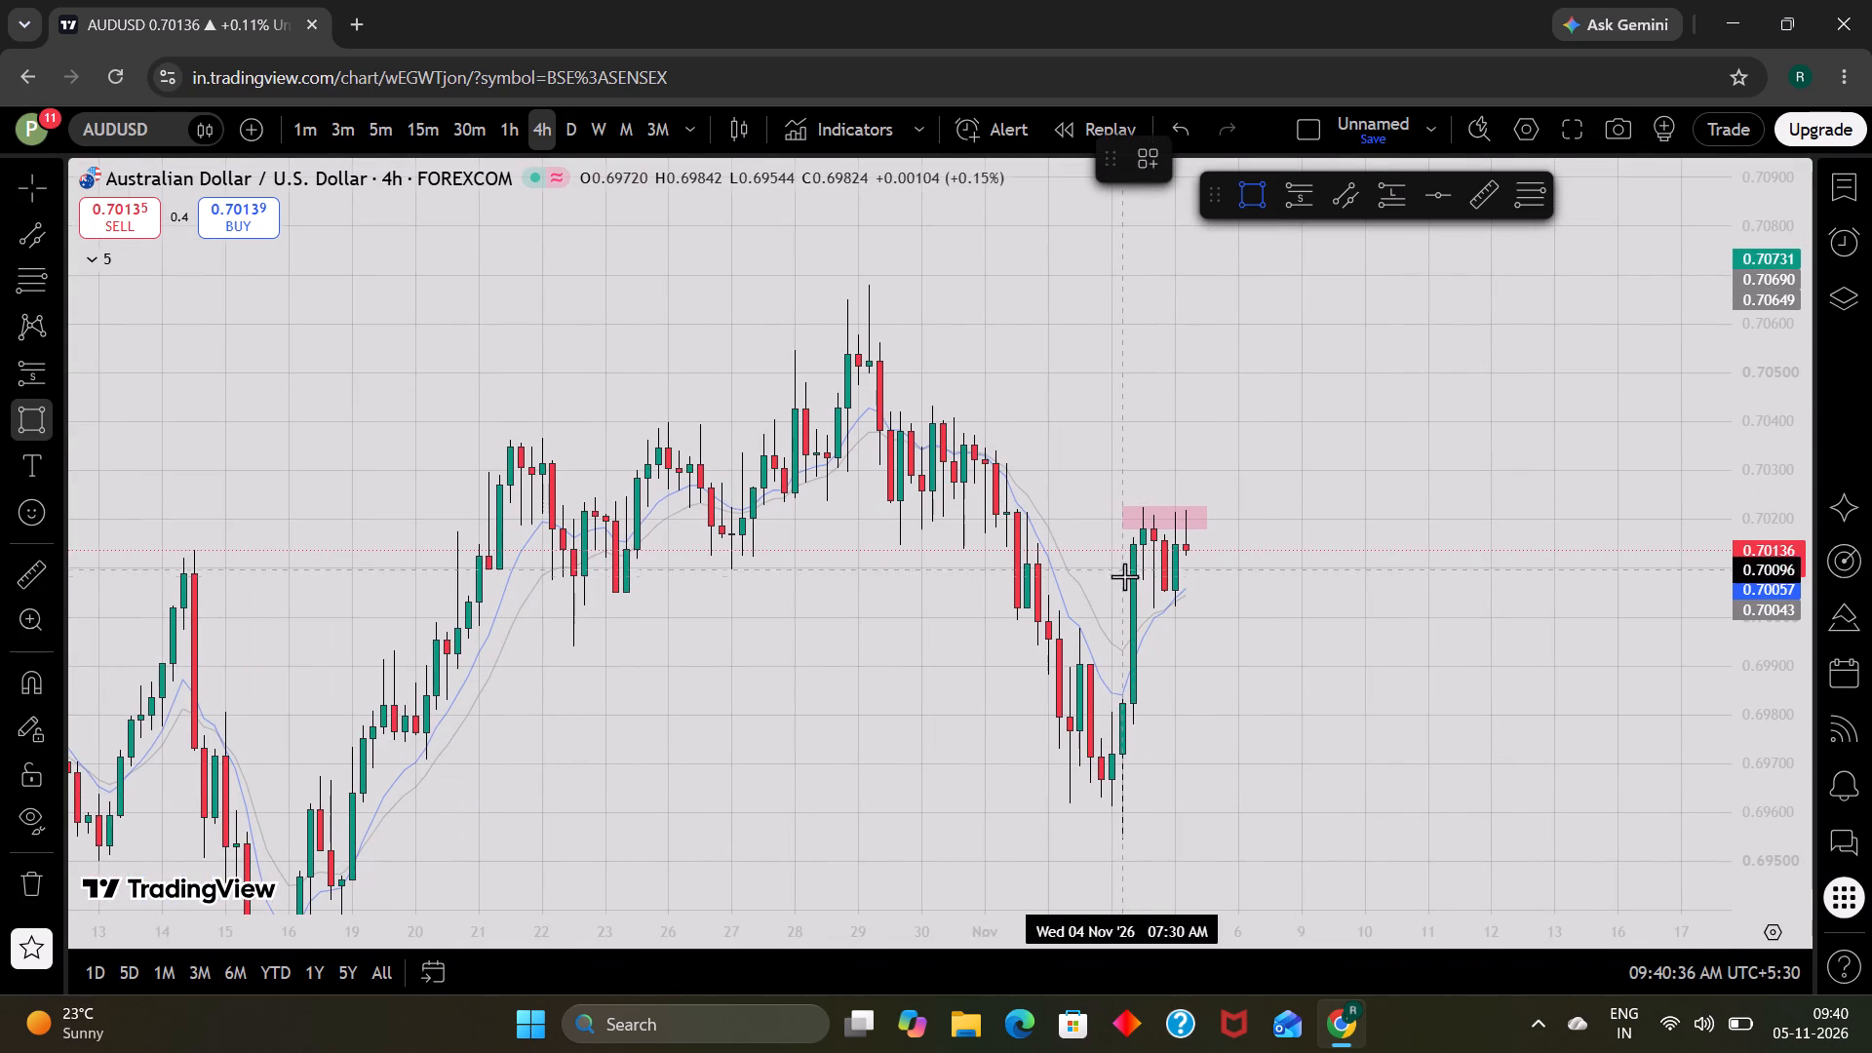
left_click_drag(1139, 591, 1189, 588)
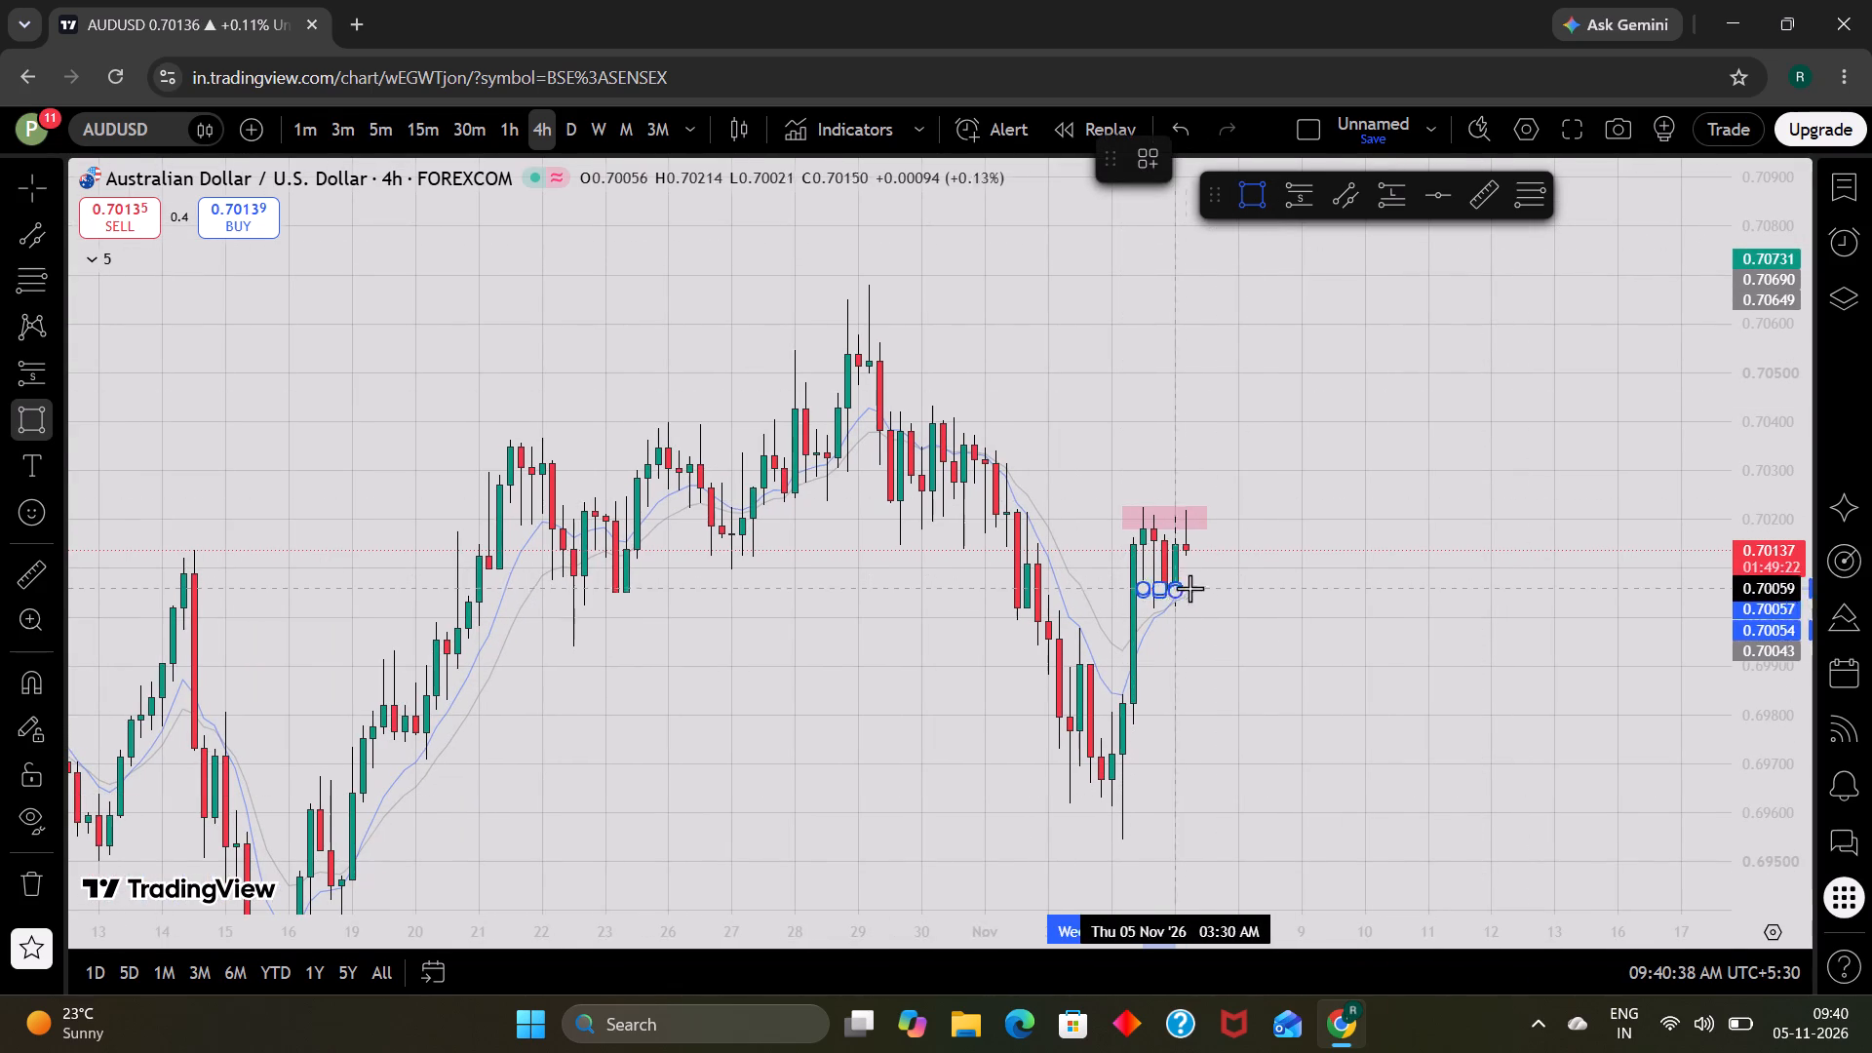
left_click_drag(1189, 588, 1223, 604)
left_click(1223, 604)
left_click(1224, 673)
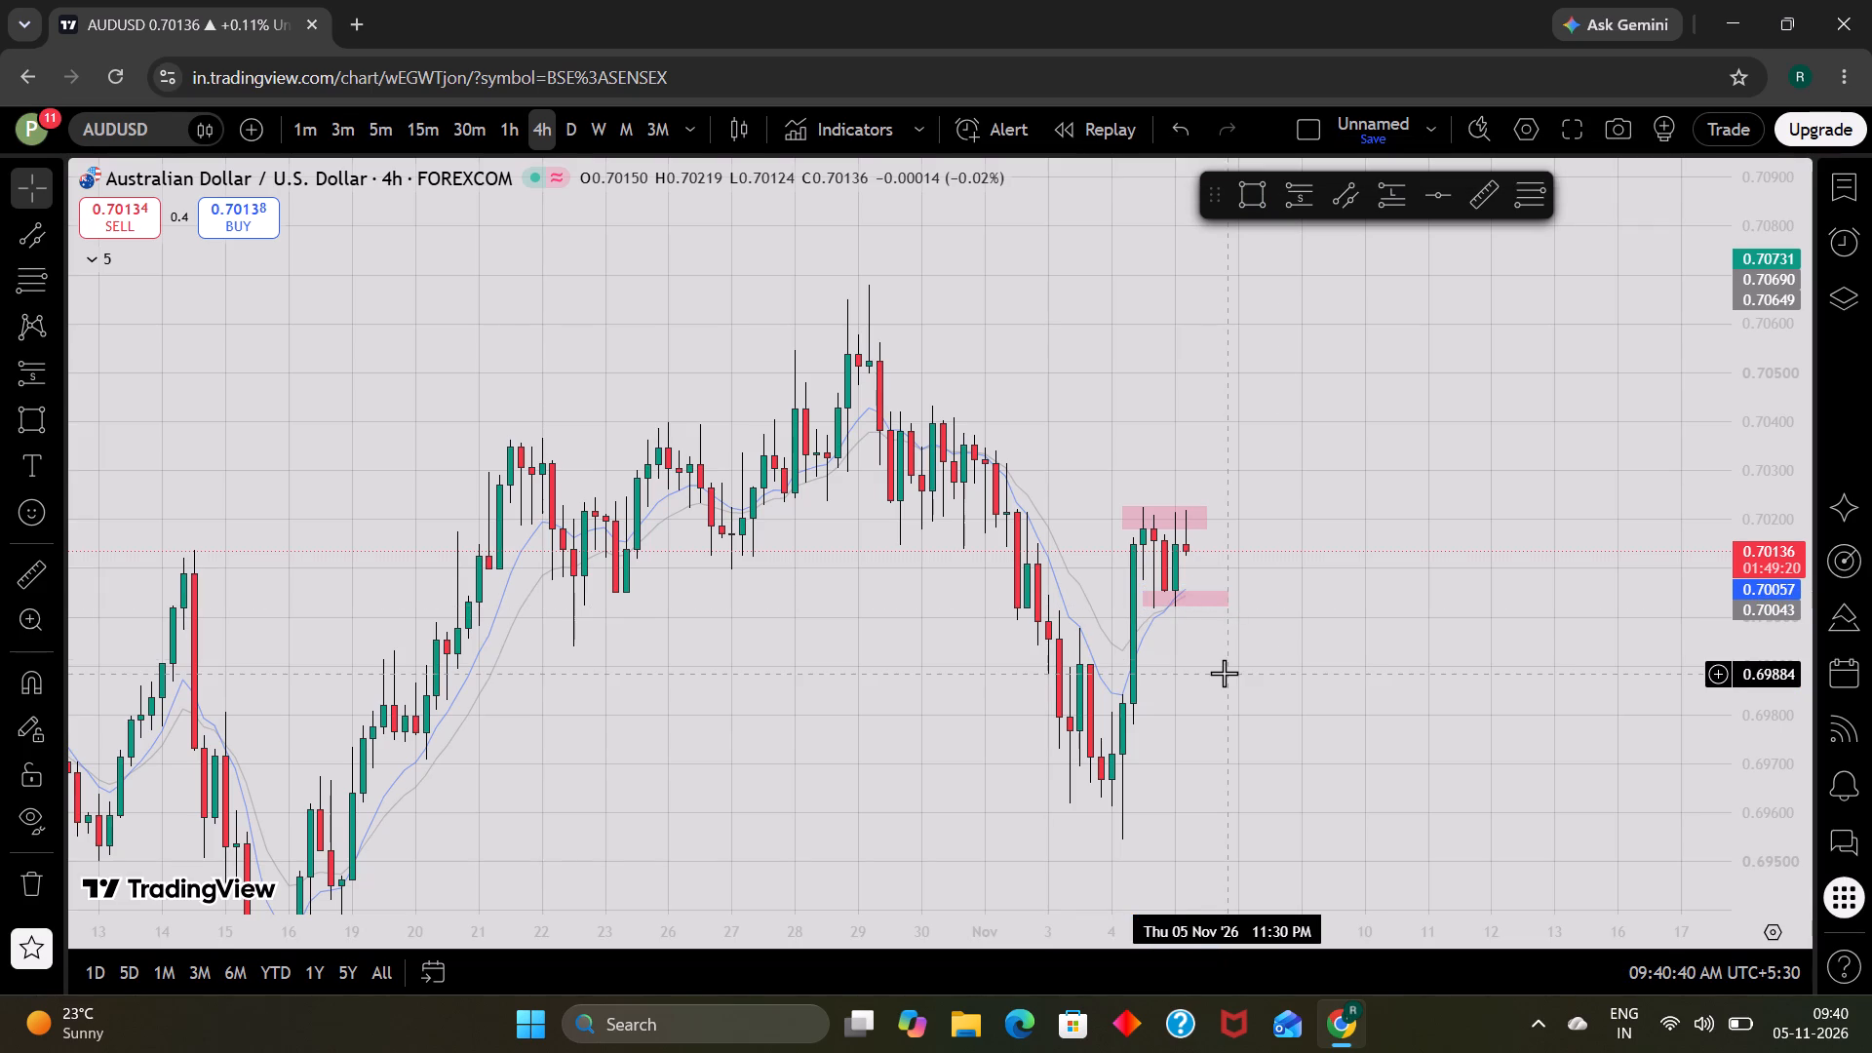
Place a long position at the latest AUDUSD candle with entry about 0.70228 and stop about 0.69892.
scroll(1300, 653, "up", 1)
left_click(1388, 202)
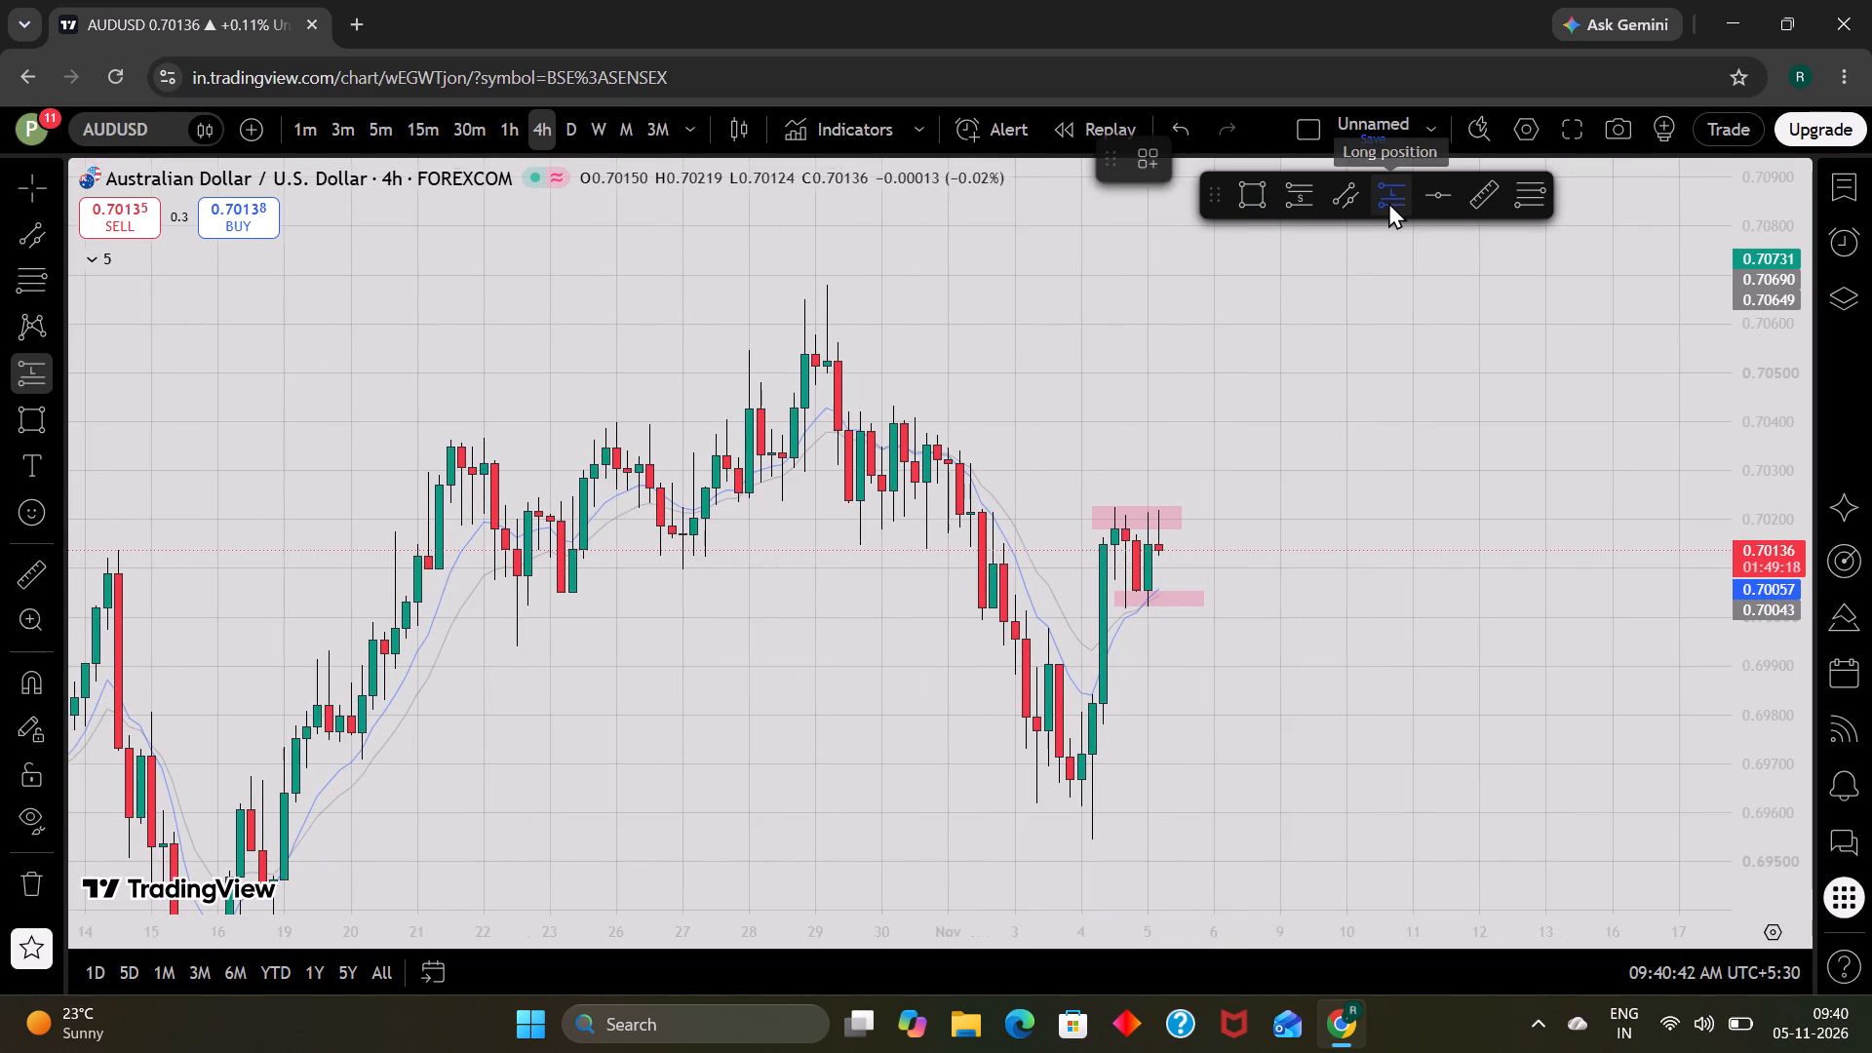
left_click(1161, 505)
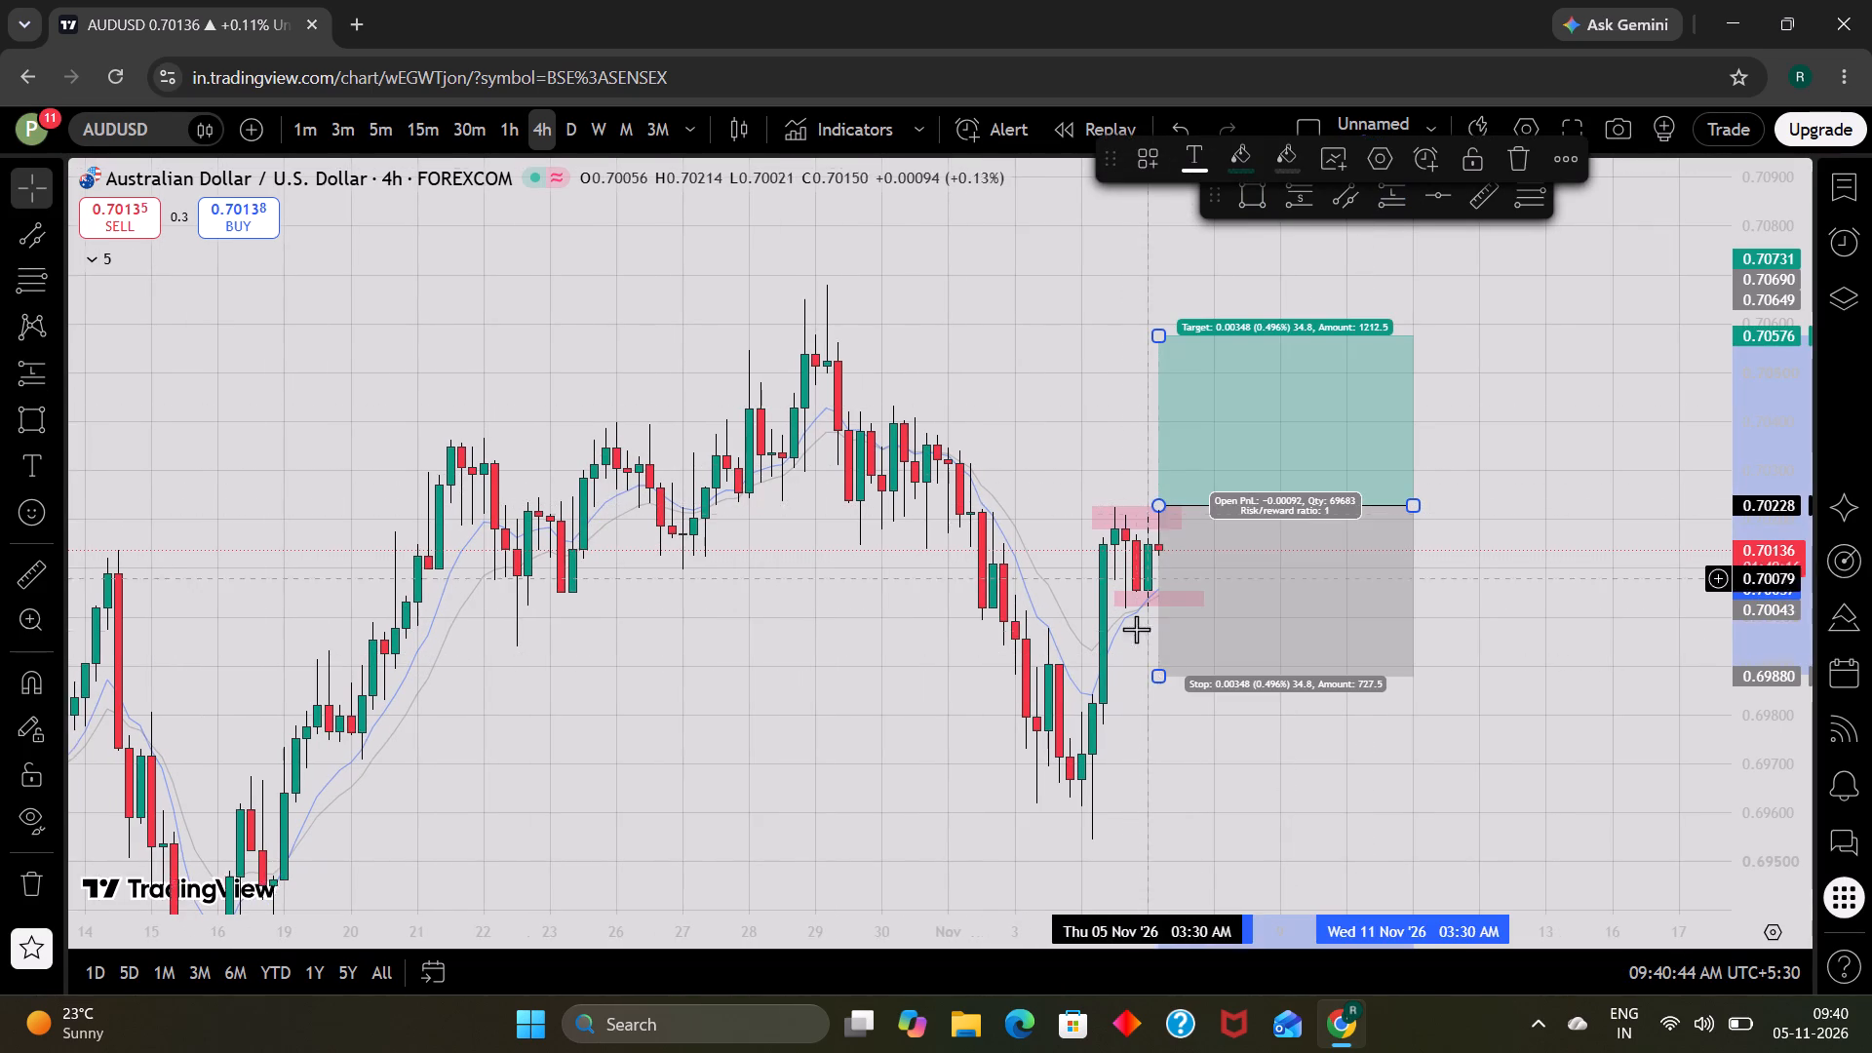
left_click_drag(1163, 679, 1148, 670)
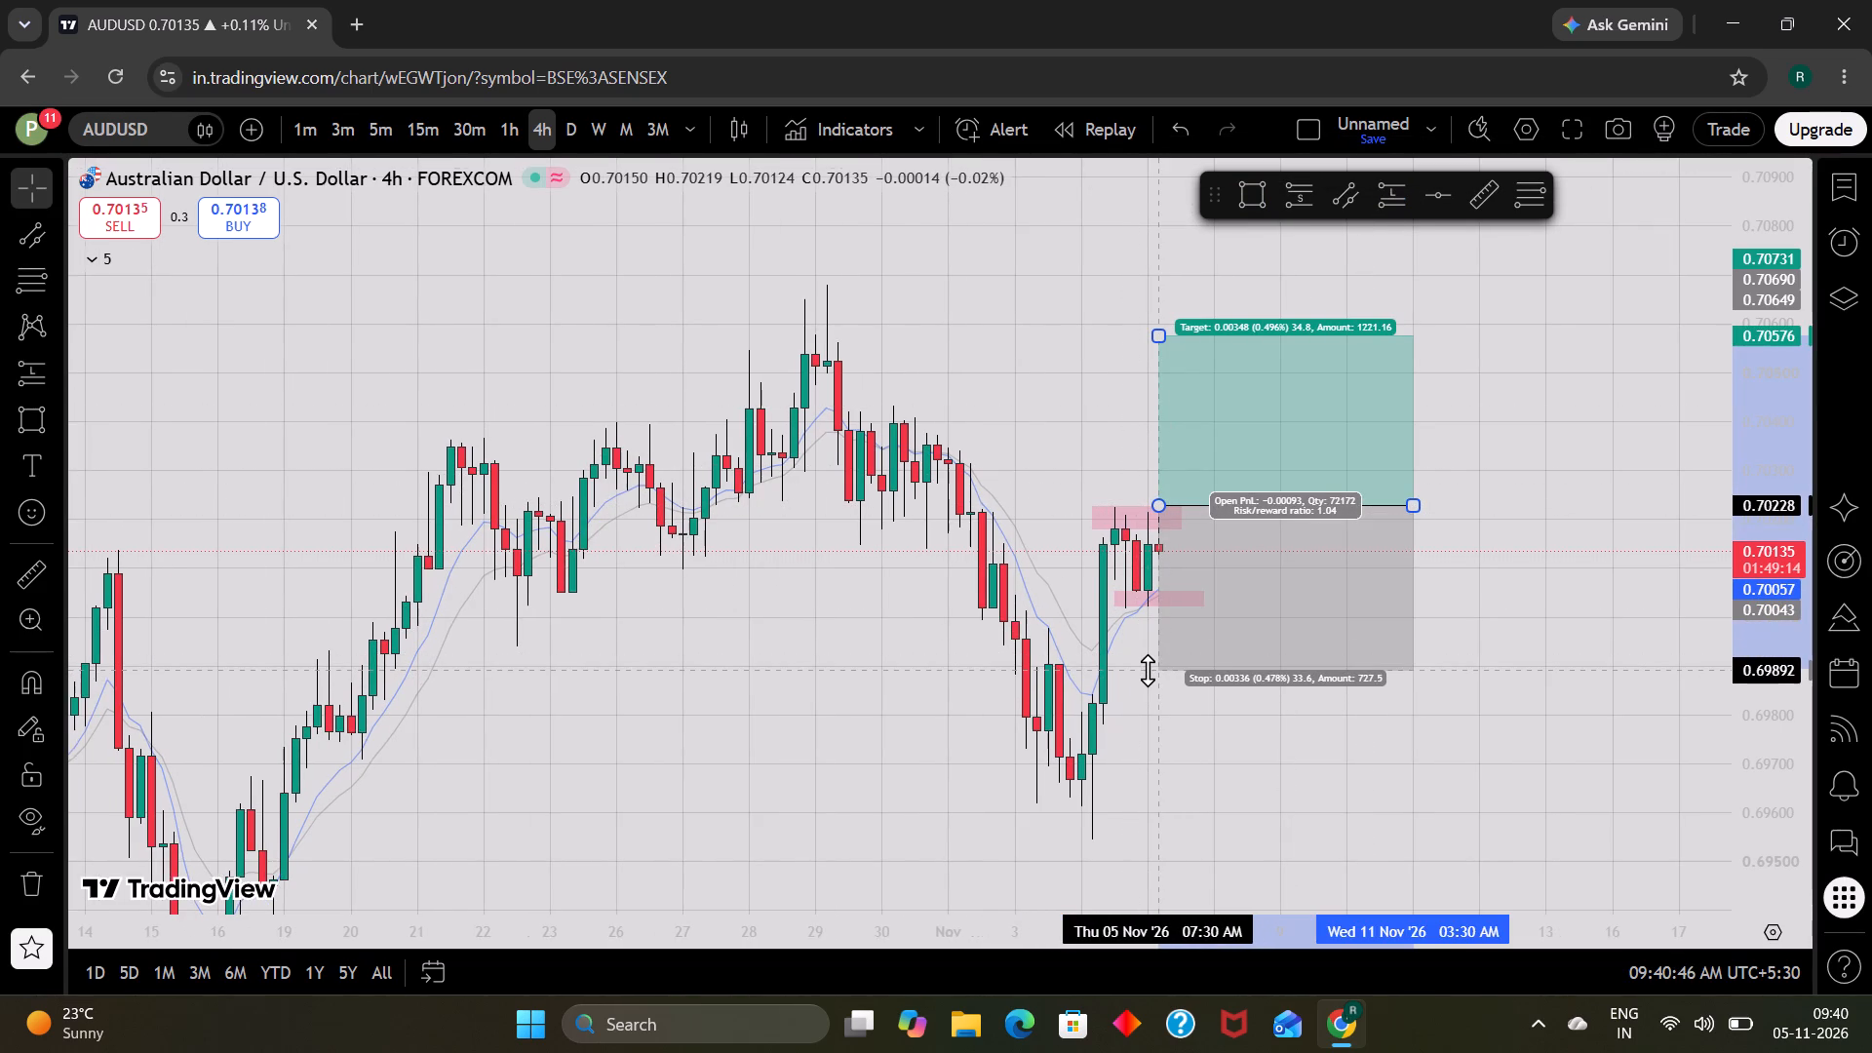
left_click_drag(1148, 670, 1150, 669)
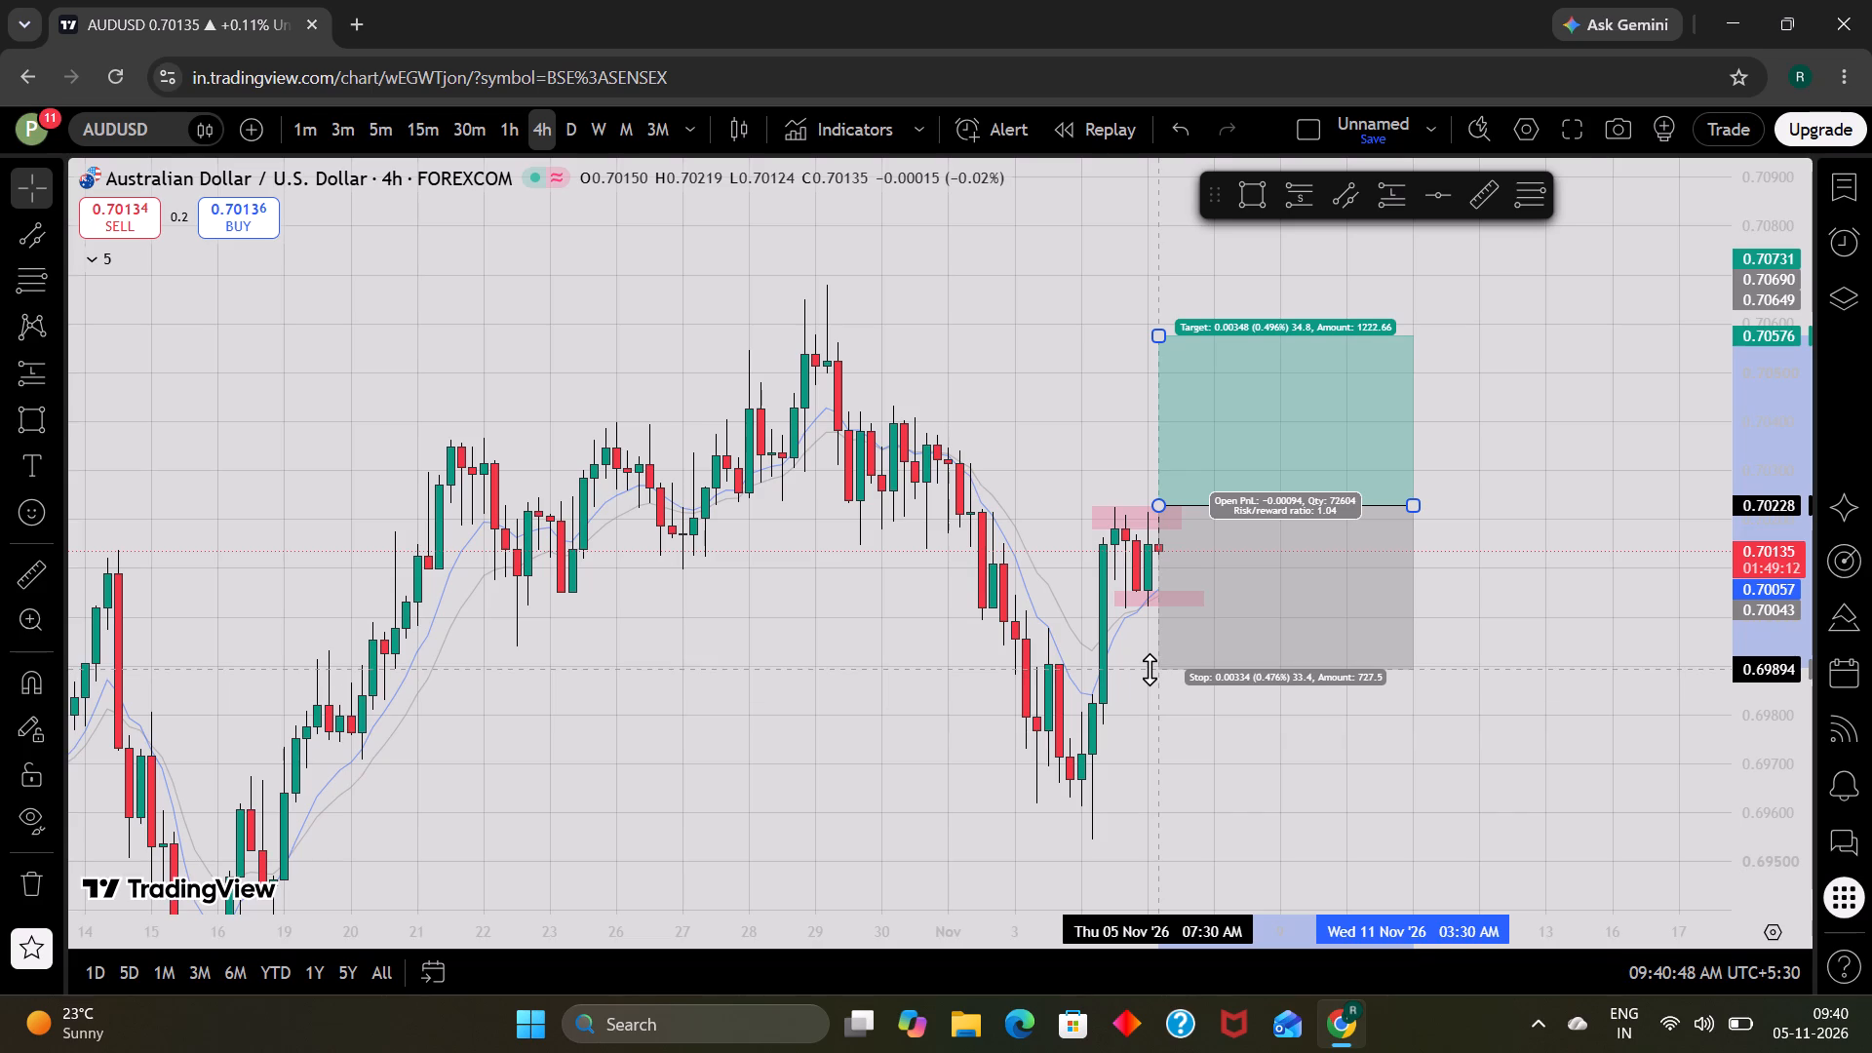
left_click_drag(1150, 669, 1150, 670)
Raise the AUDUSD long position's target to about 0.70620.
left_click_drag(1102, 380, 1063, 521)
left_click_drag(1118, 462, 1087, 432)
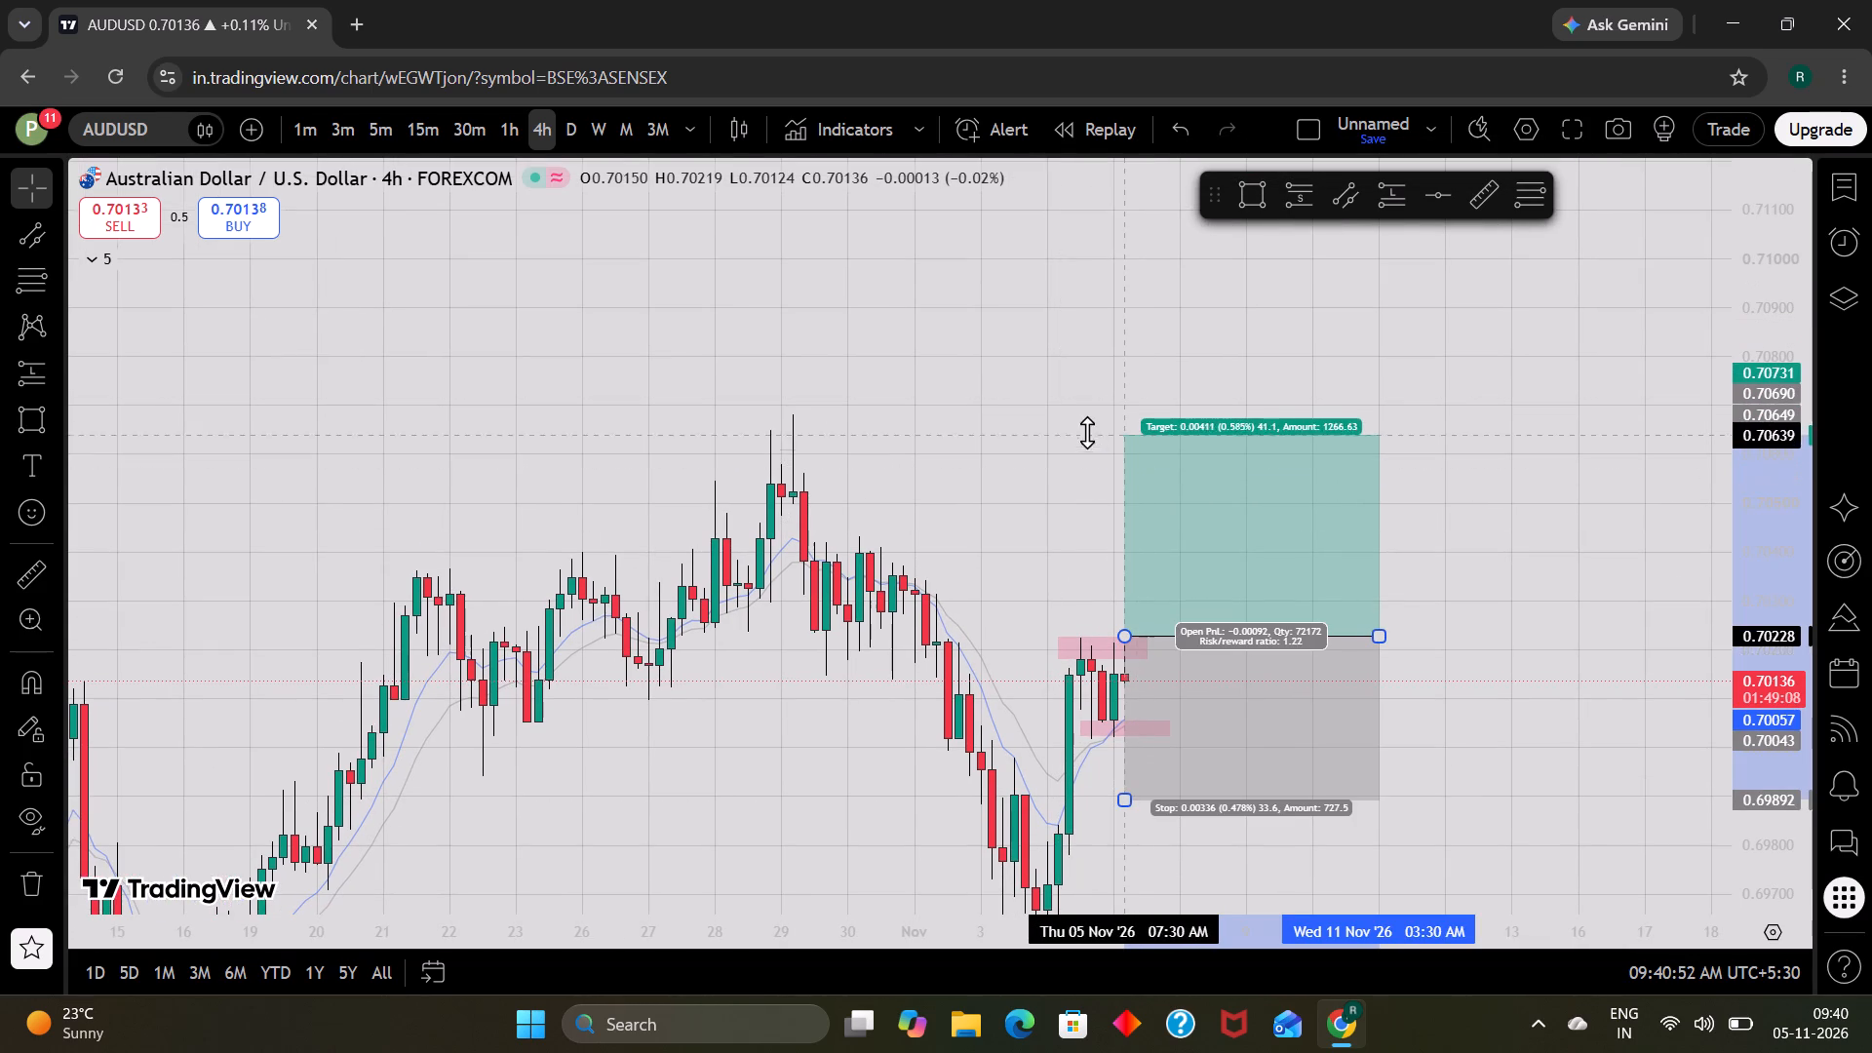
left_click_drag(1087, 432, 1088, 445)
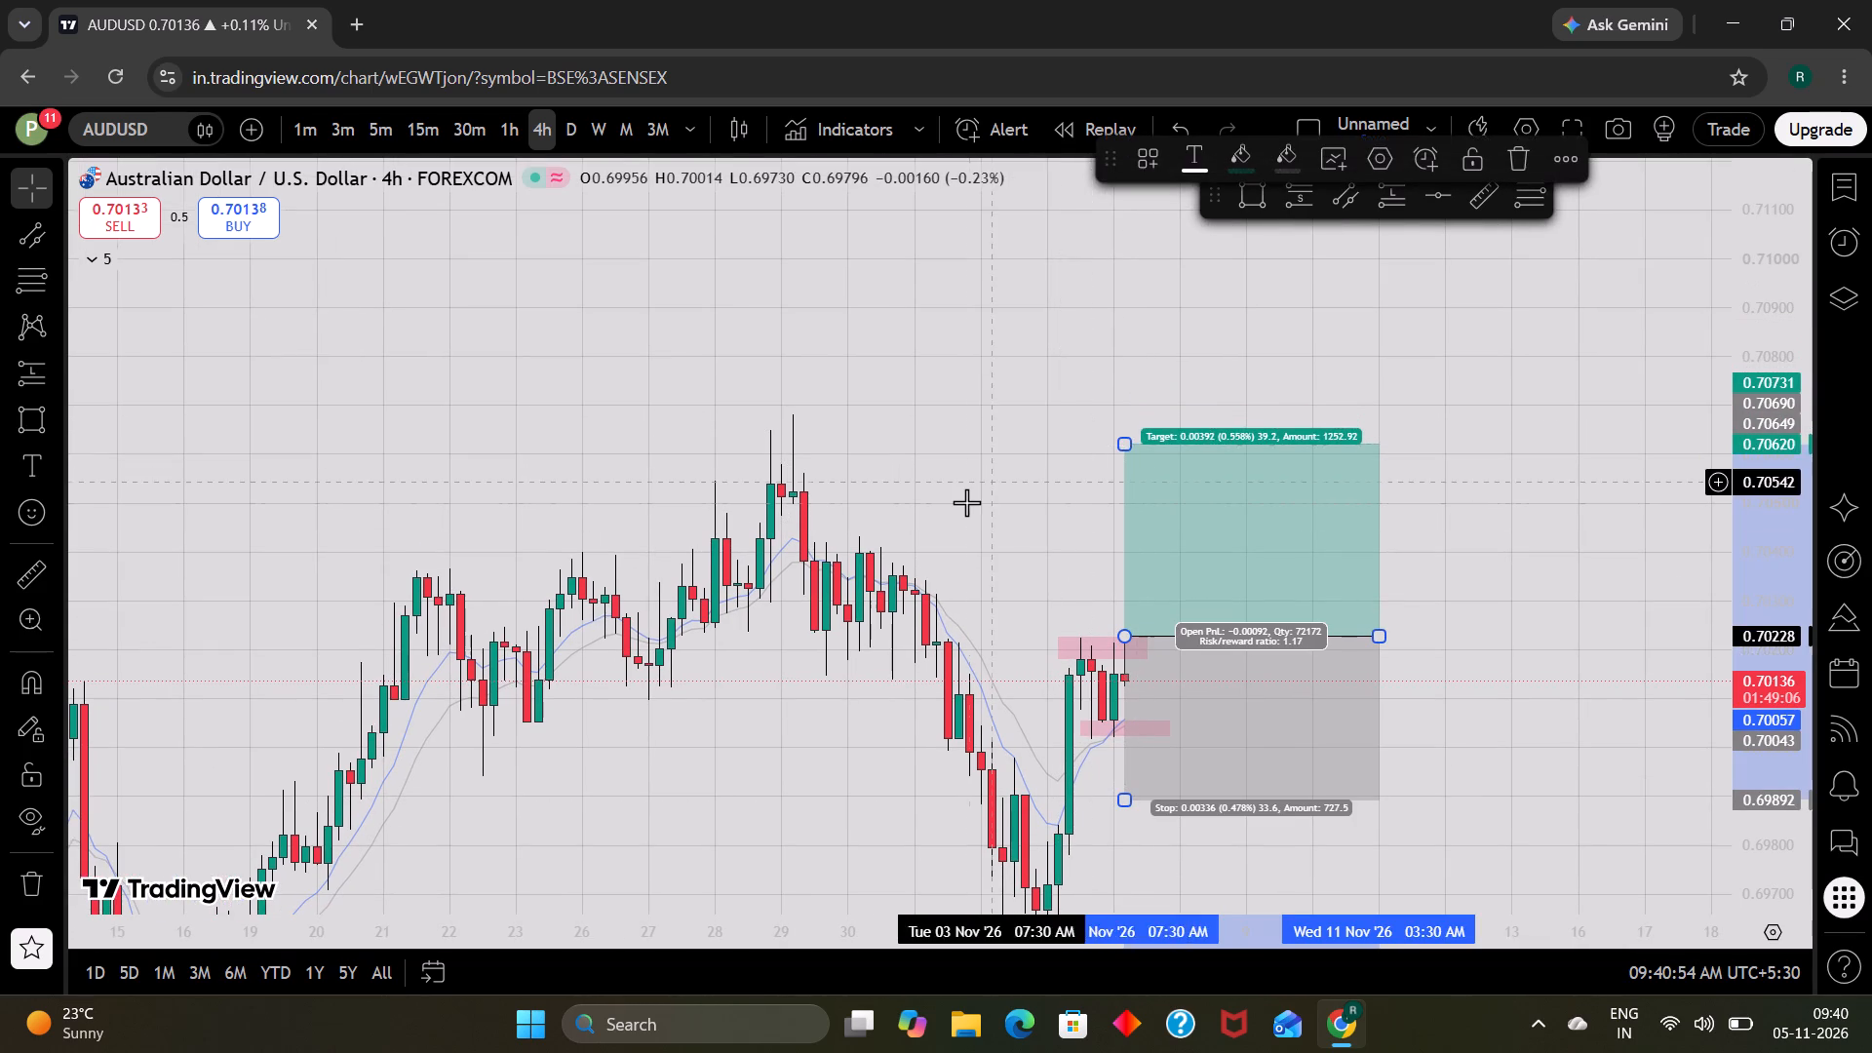
Move the AUDUSD long position's entry to about 0.70144, starting at 11:30 AM on 5 Nov.
left_click(966, 502)
left_click_drag(1130, 636, 1117, 675)
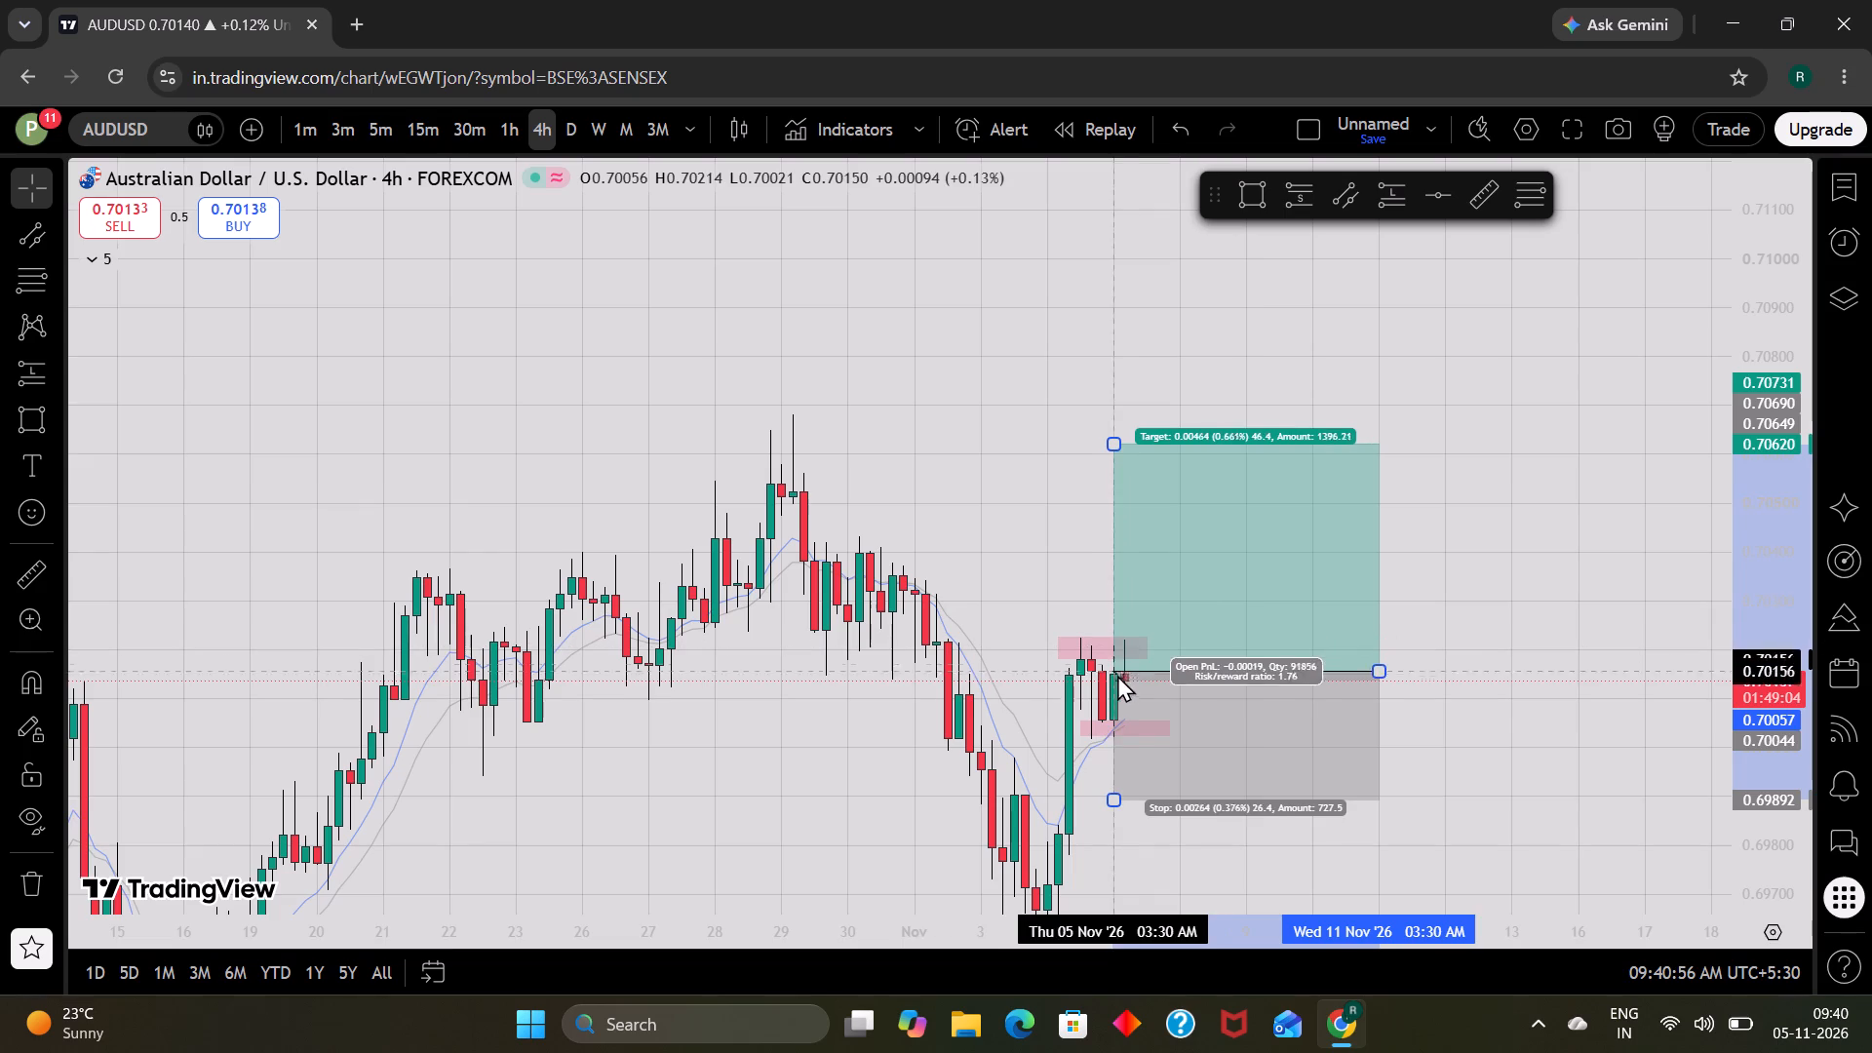
left_click_drag(1117, 675, 1137, 677)
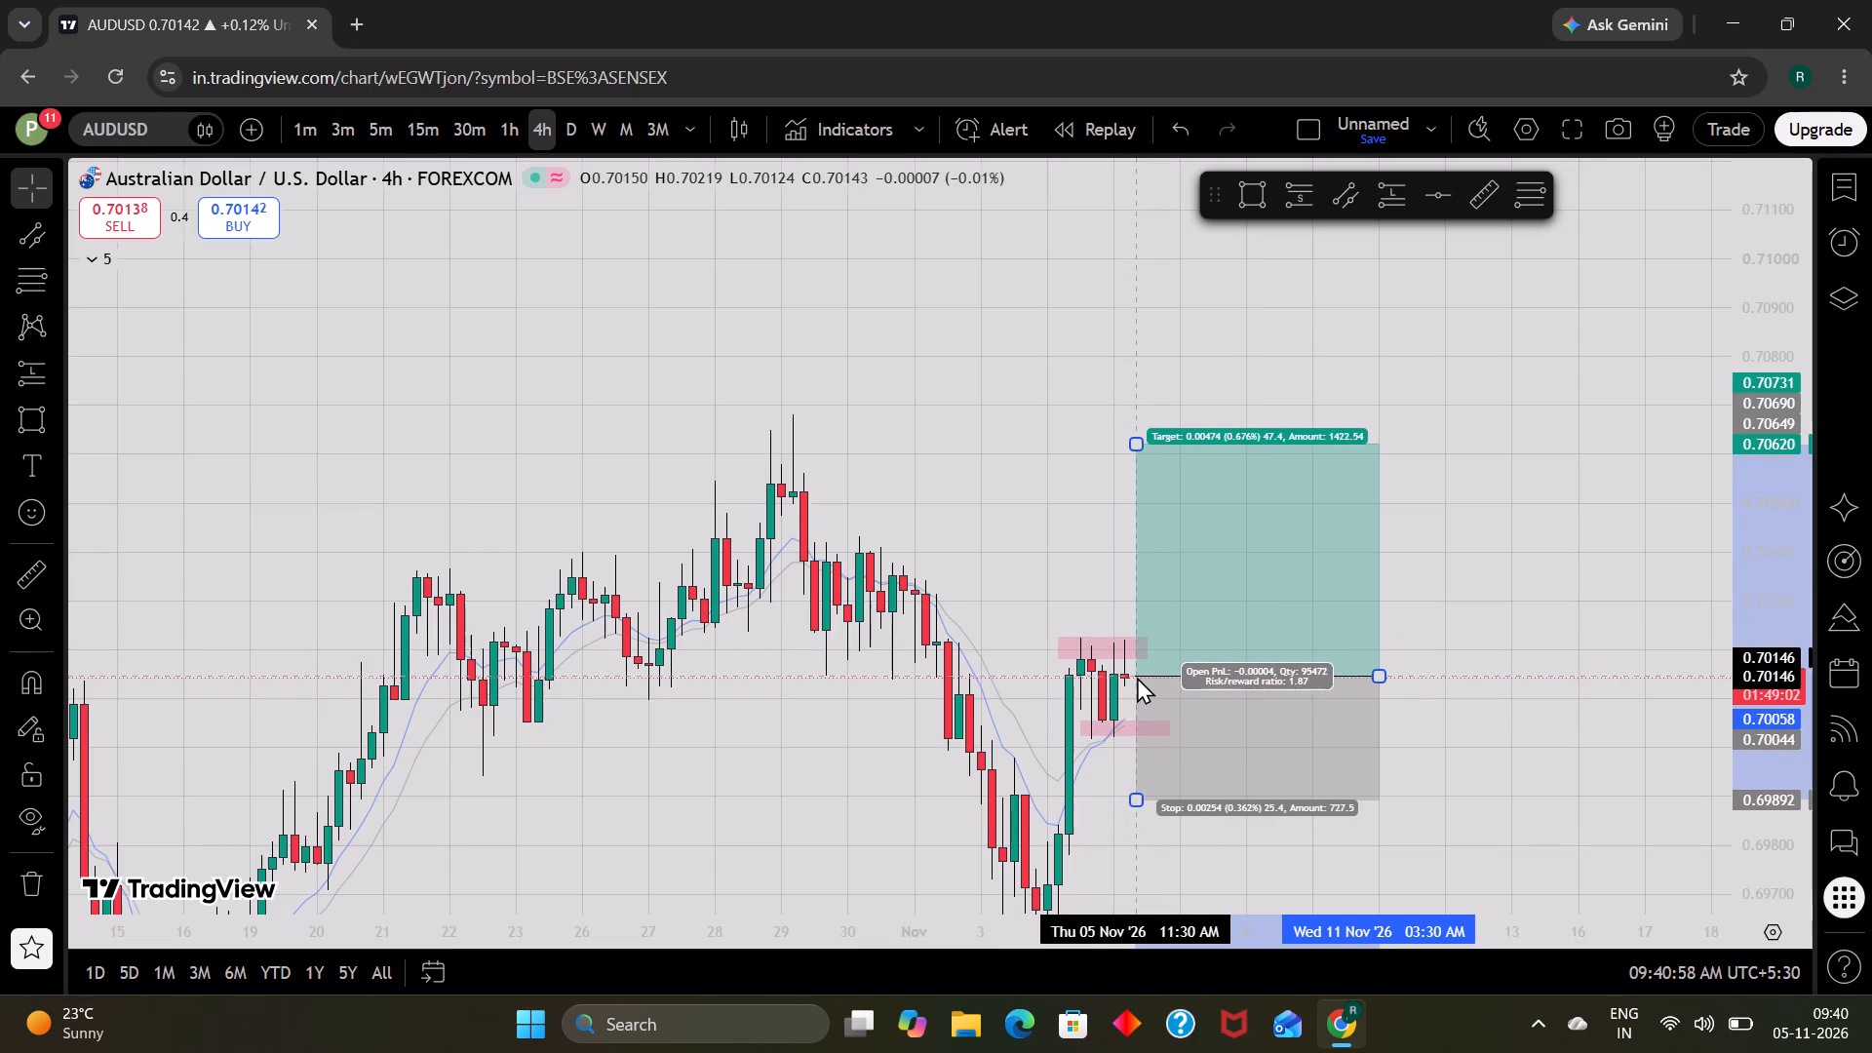
left_click_drag(1137, 677, 1136, 677)
Draw a Fibonacci retracement from the recent AUDUSD swing low, about 0.69545, up to about 0.70221, extending to 10 Nov.
left_click_drag(1020, 687, 1015, 536)
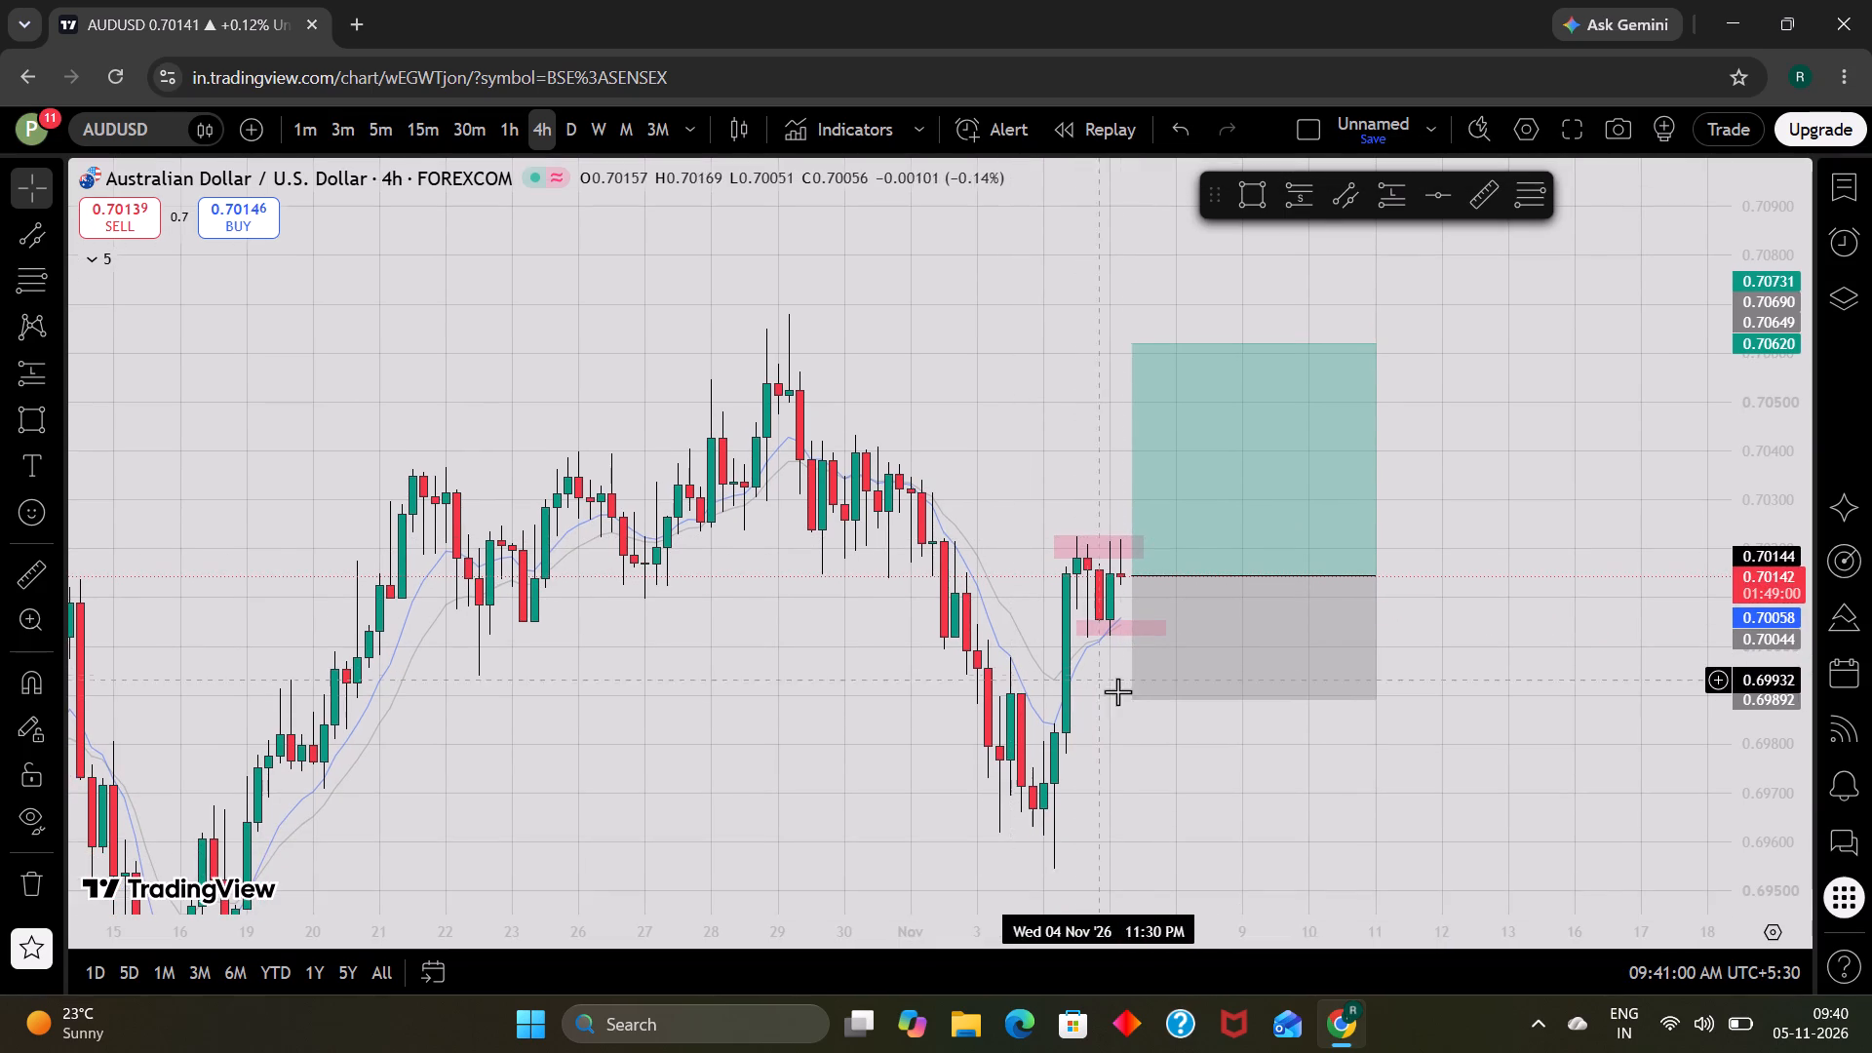
left_click(1521, 184)
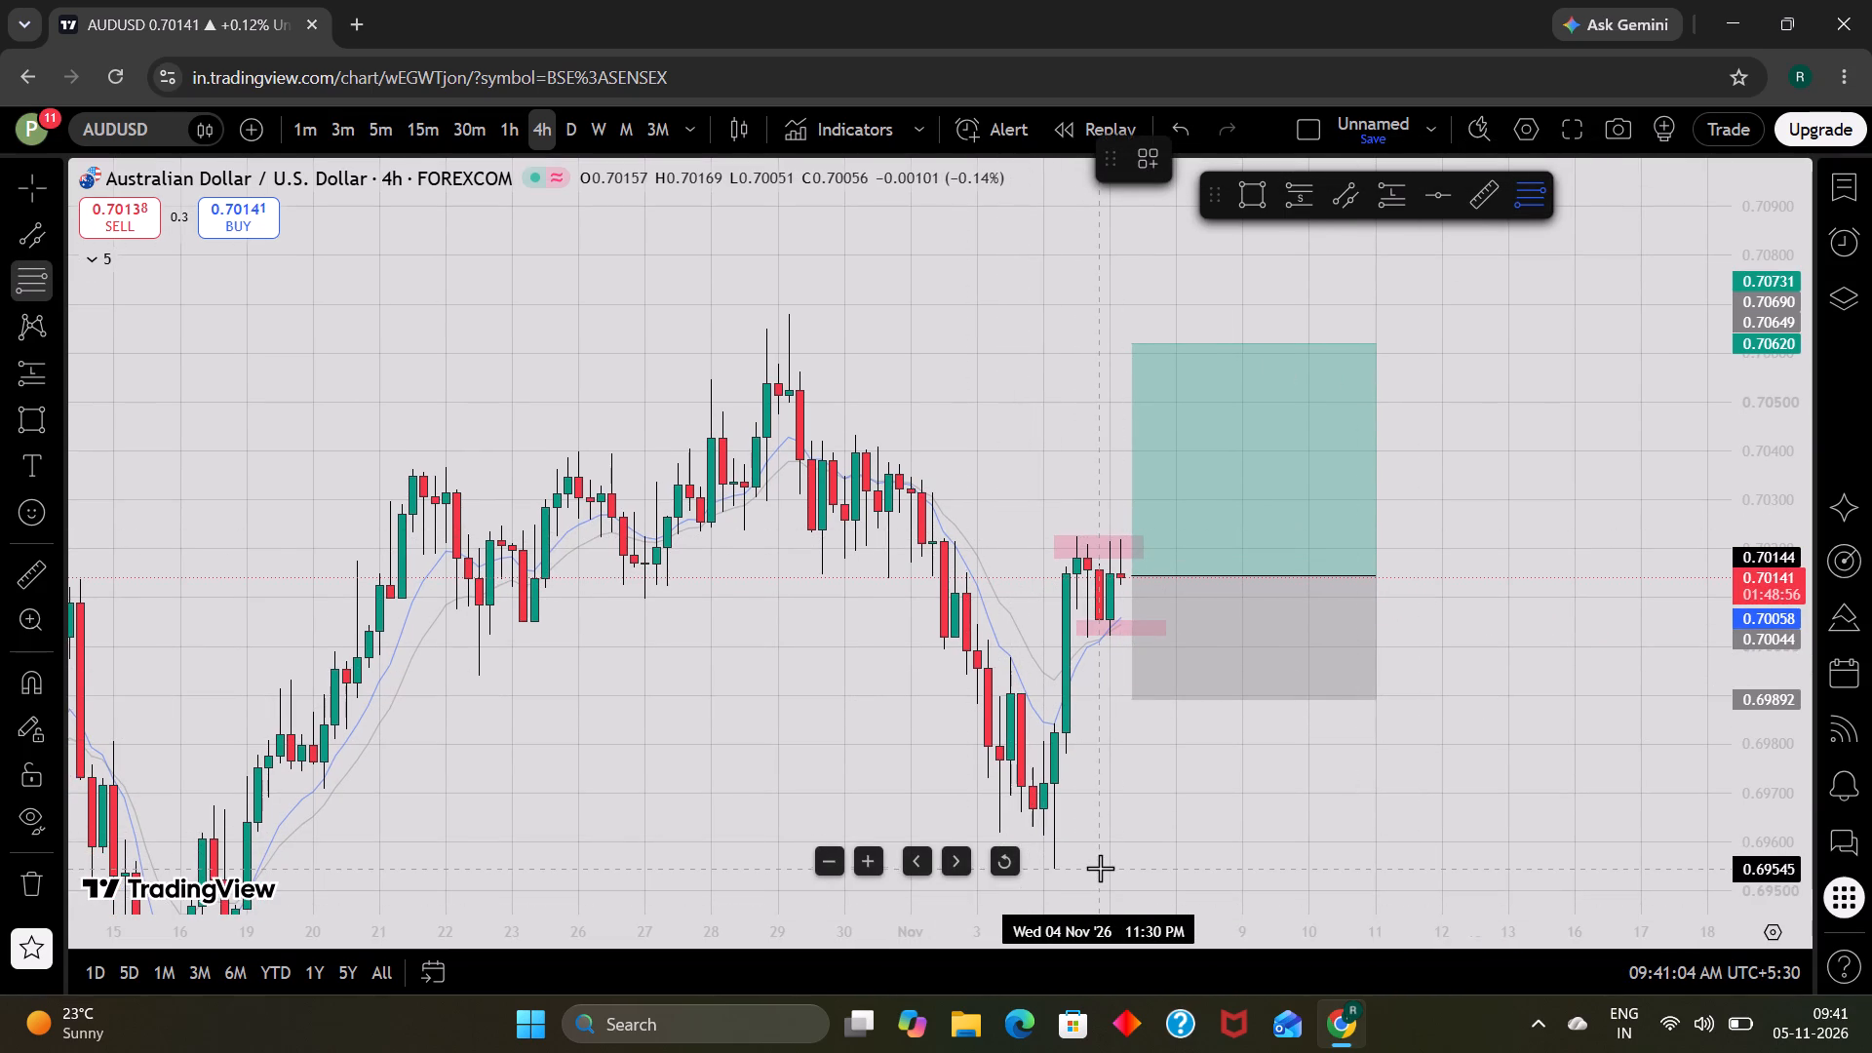
left_click_drag(1099, 868, 1357, 542)
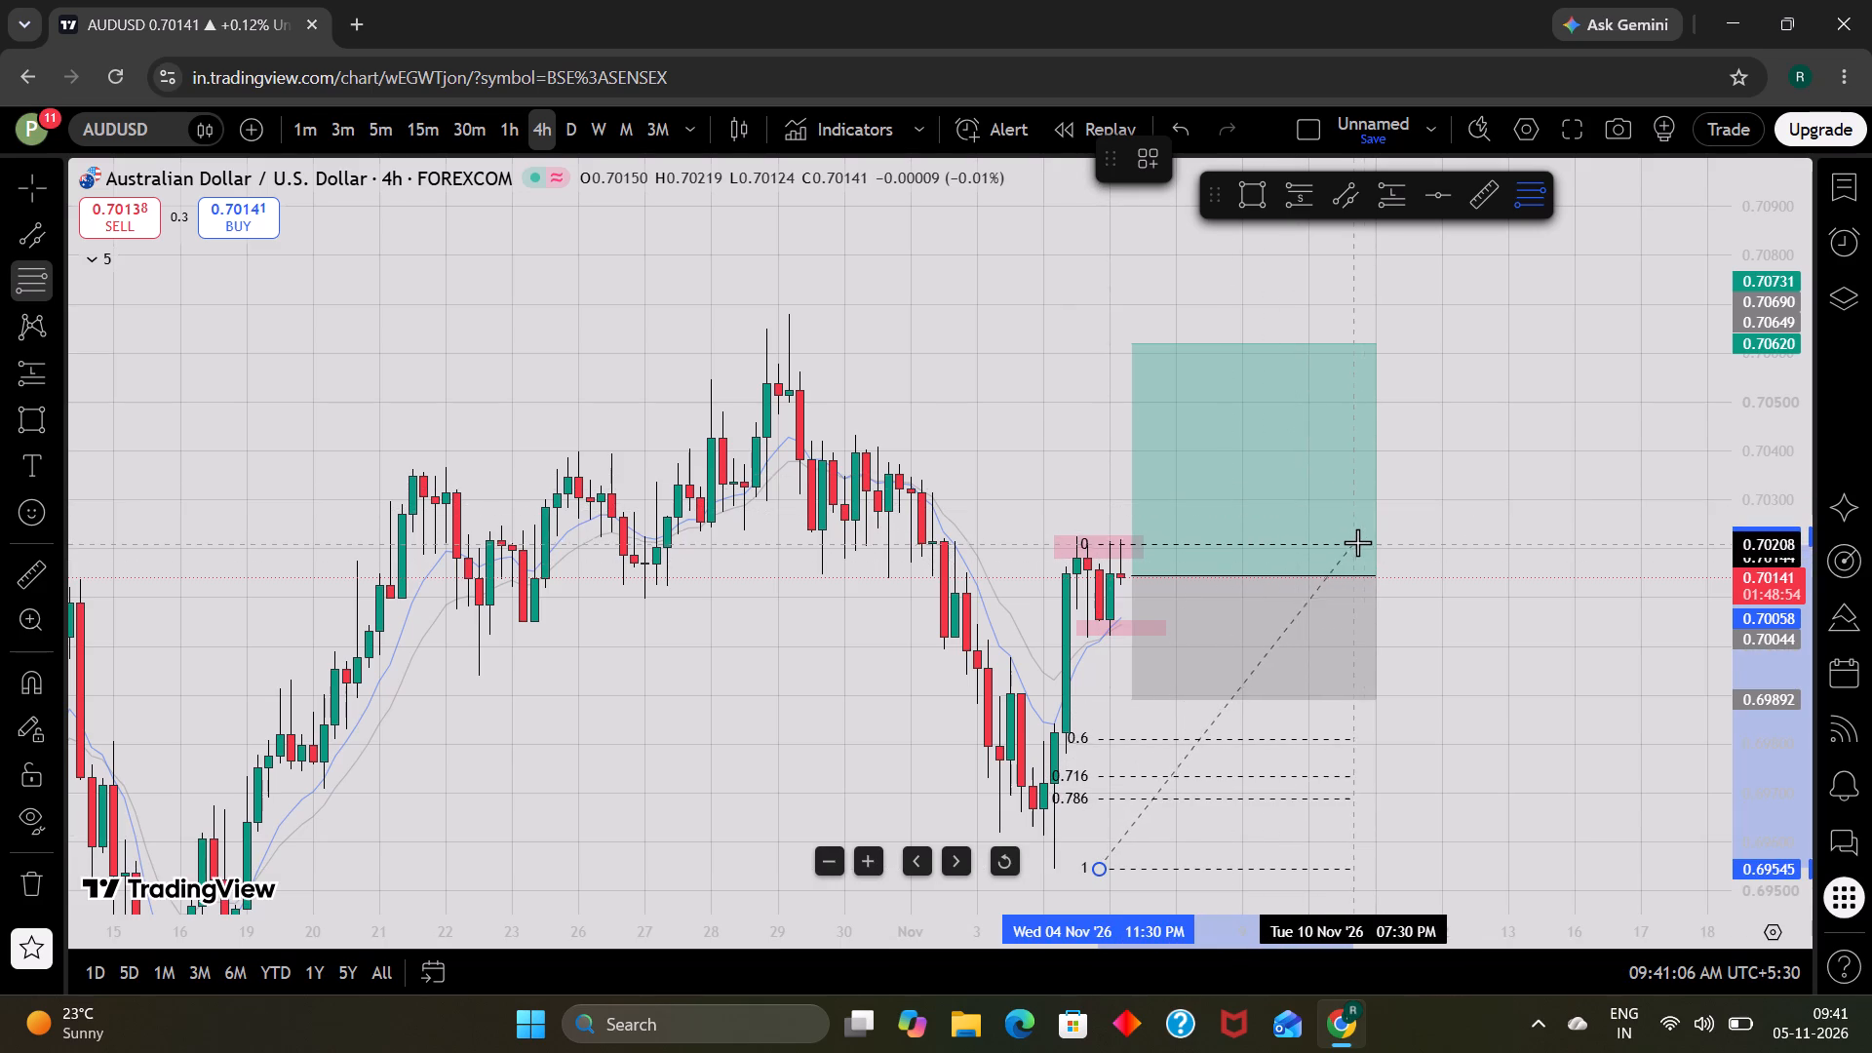
left_click_drag(1357, 542, 1355, 538)
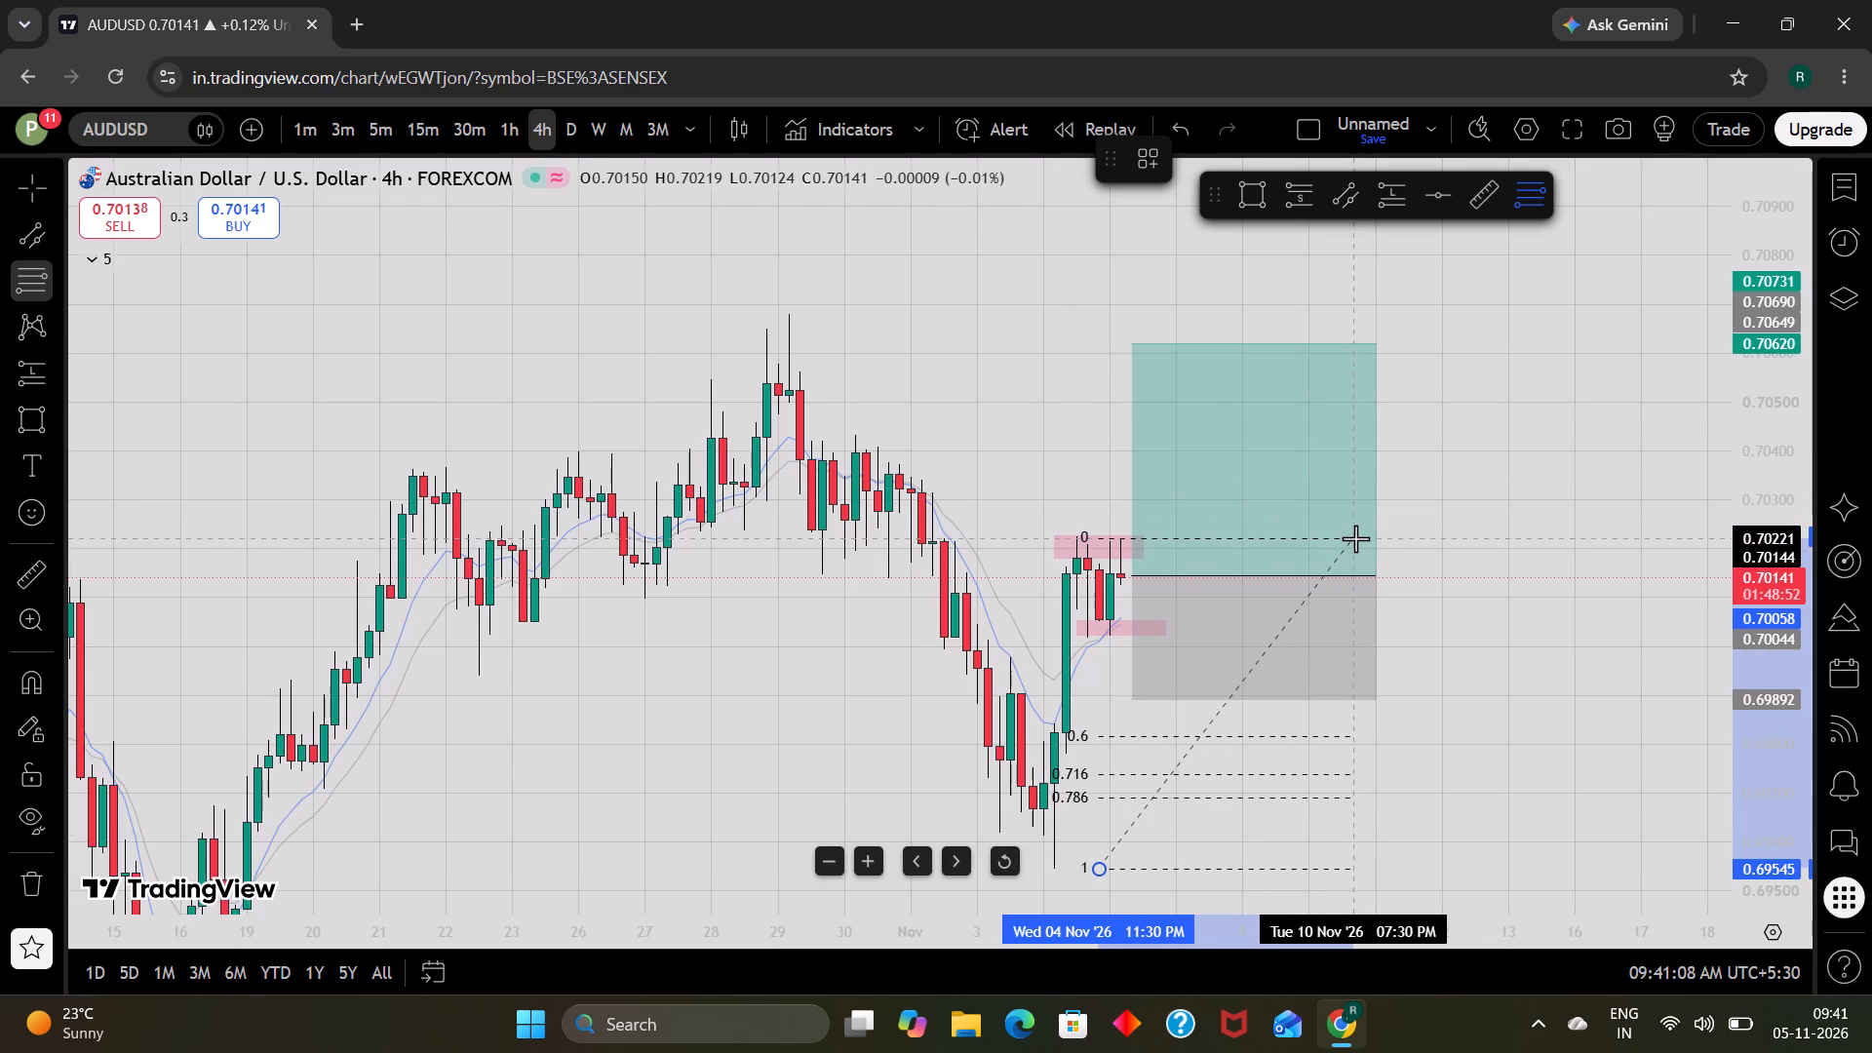
left_click(1355, 538)
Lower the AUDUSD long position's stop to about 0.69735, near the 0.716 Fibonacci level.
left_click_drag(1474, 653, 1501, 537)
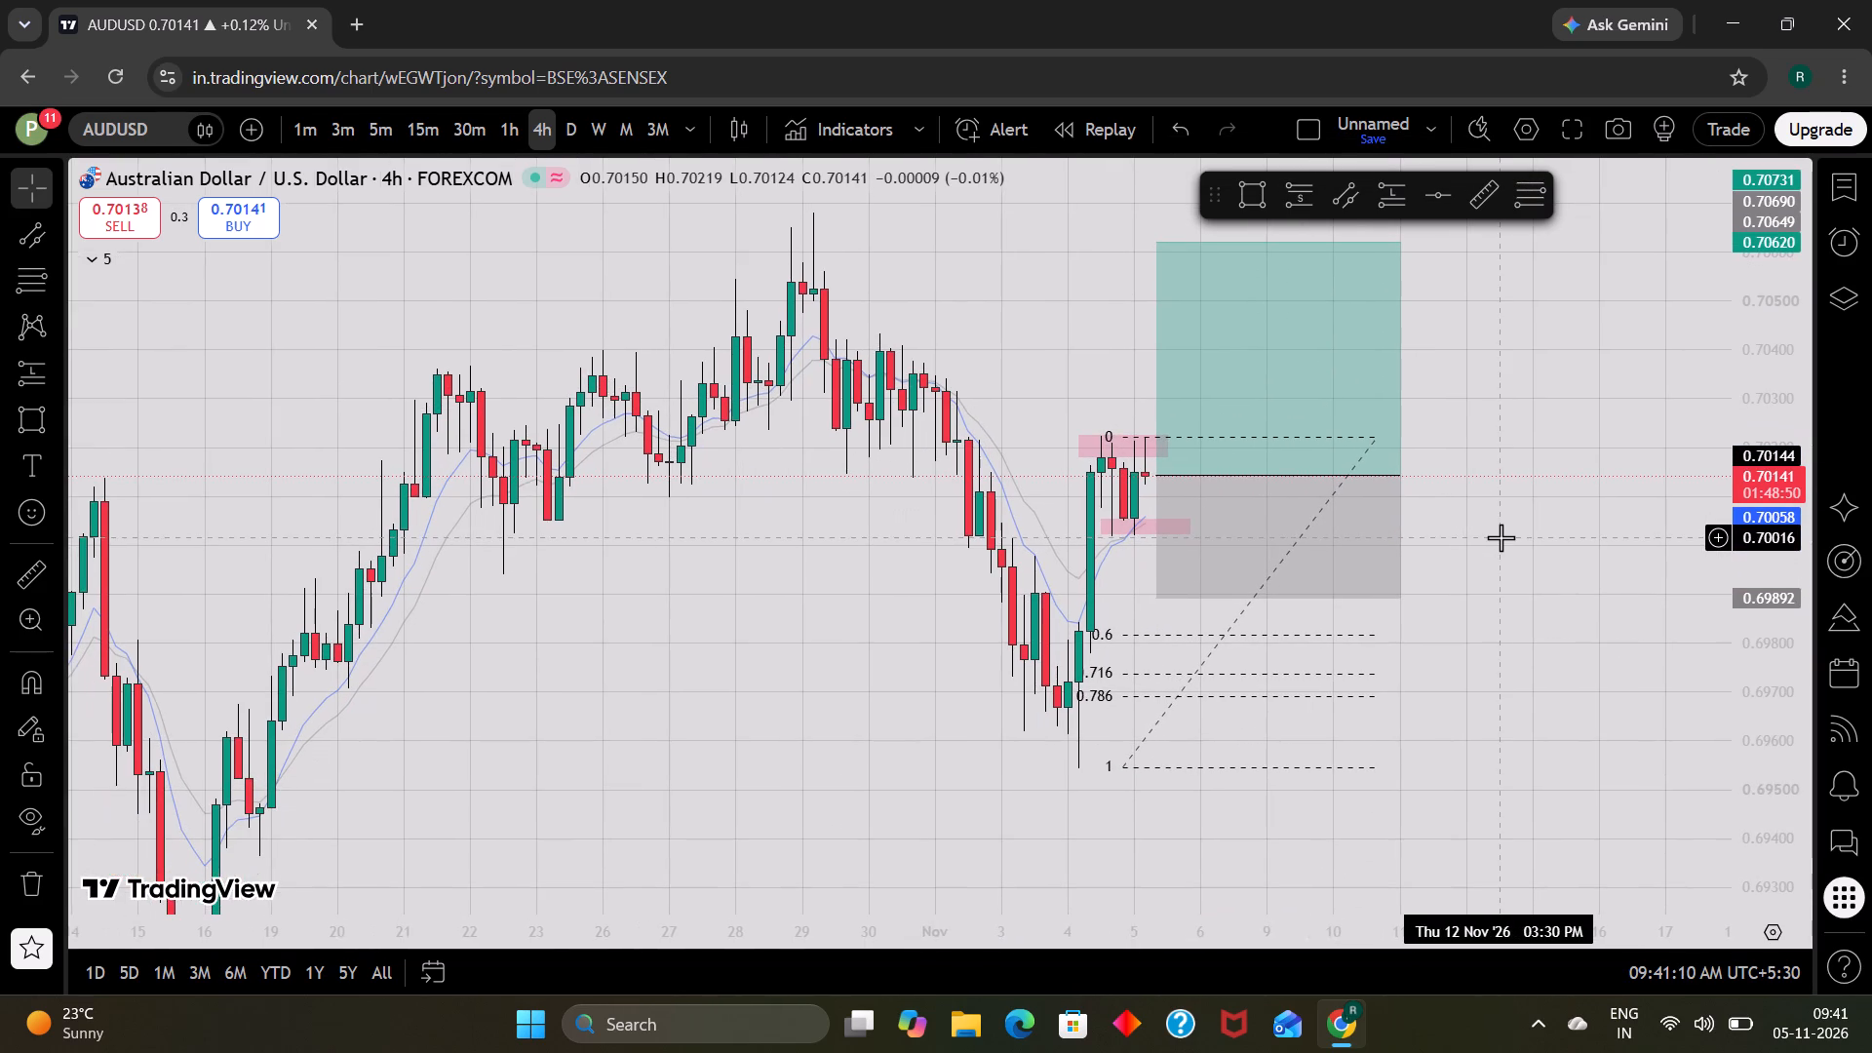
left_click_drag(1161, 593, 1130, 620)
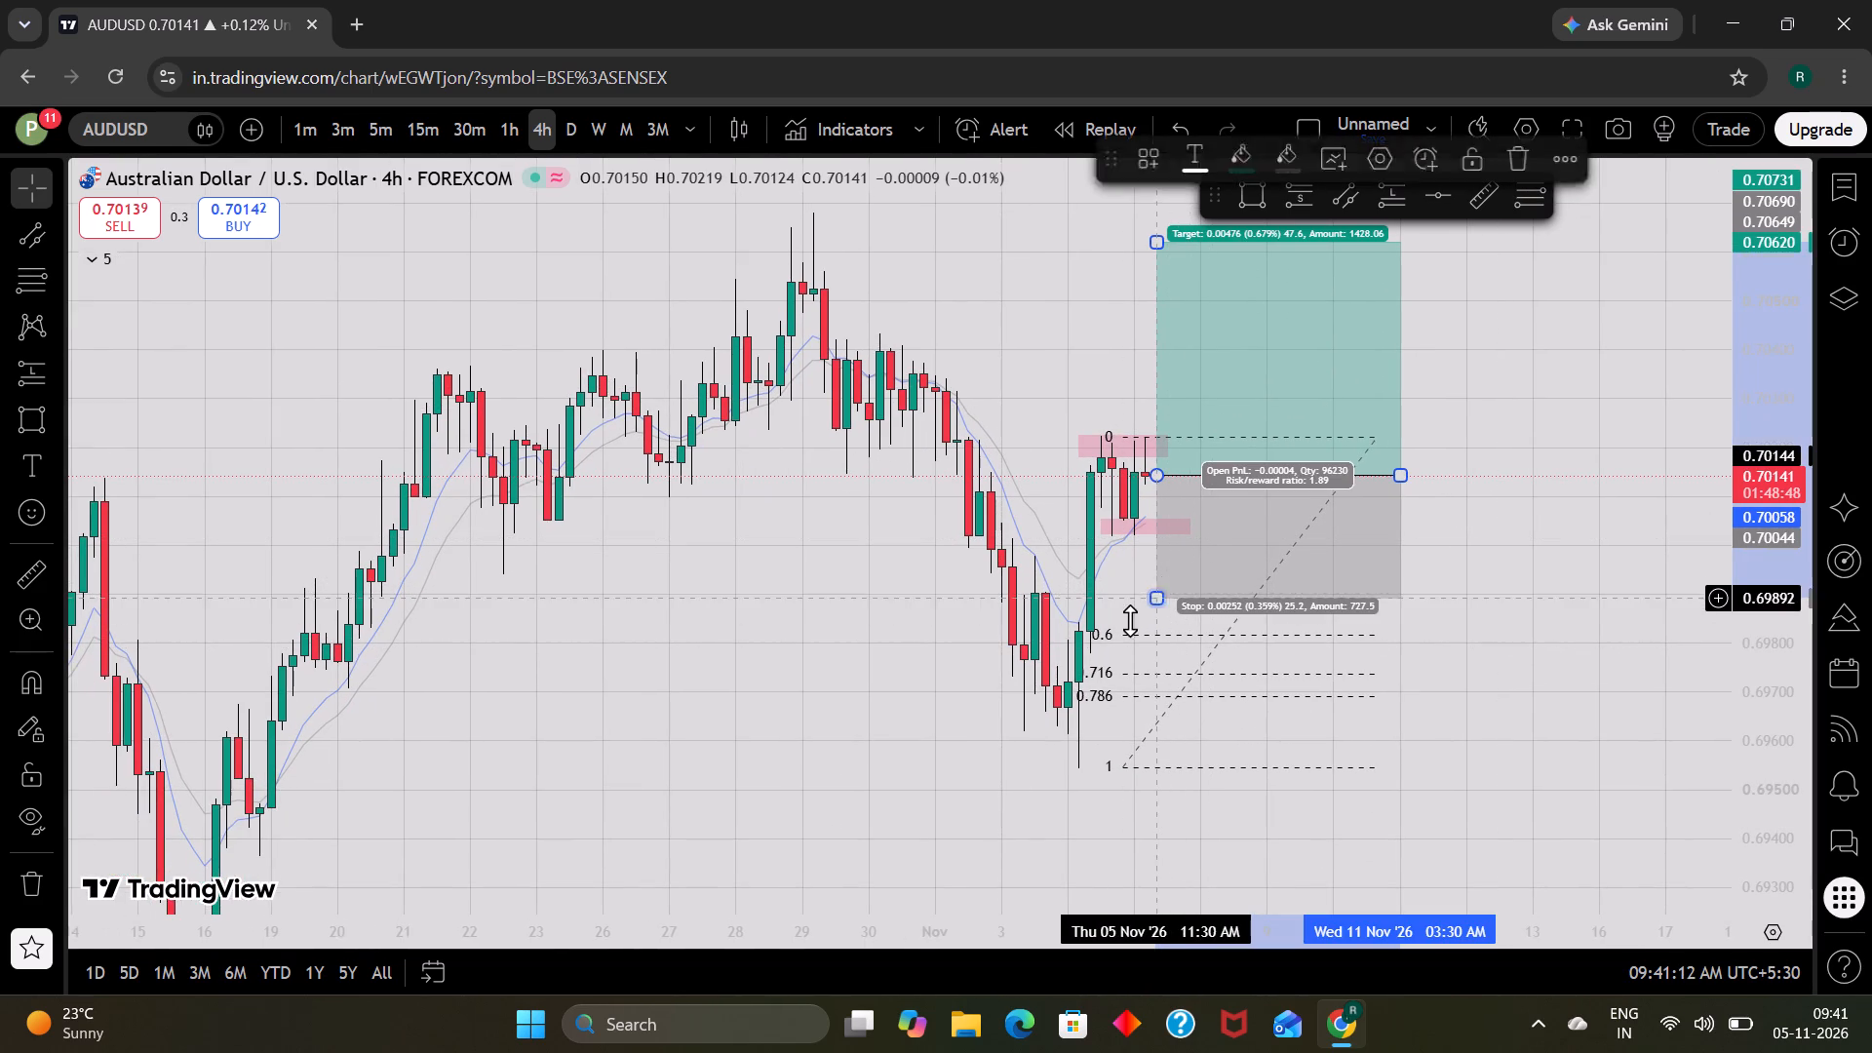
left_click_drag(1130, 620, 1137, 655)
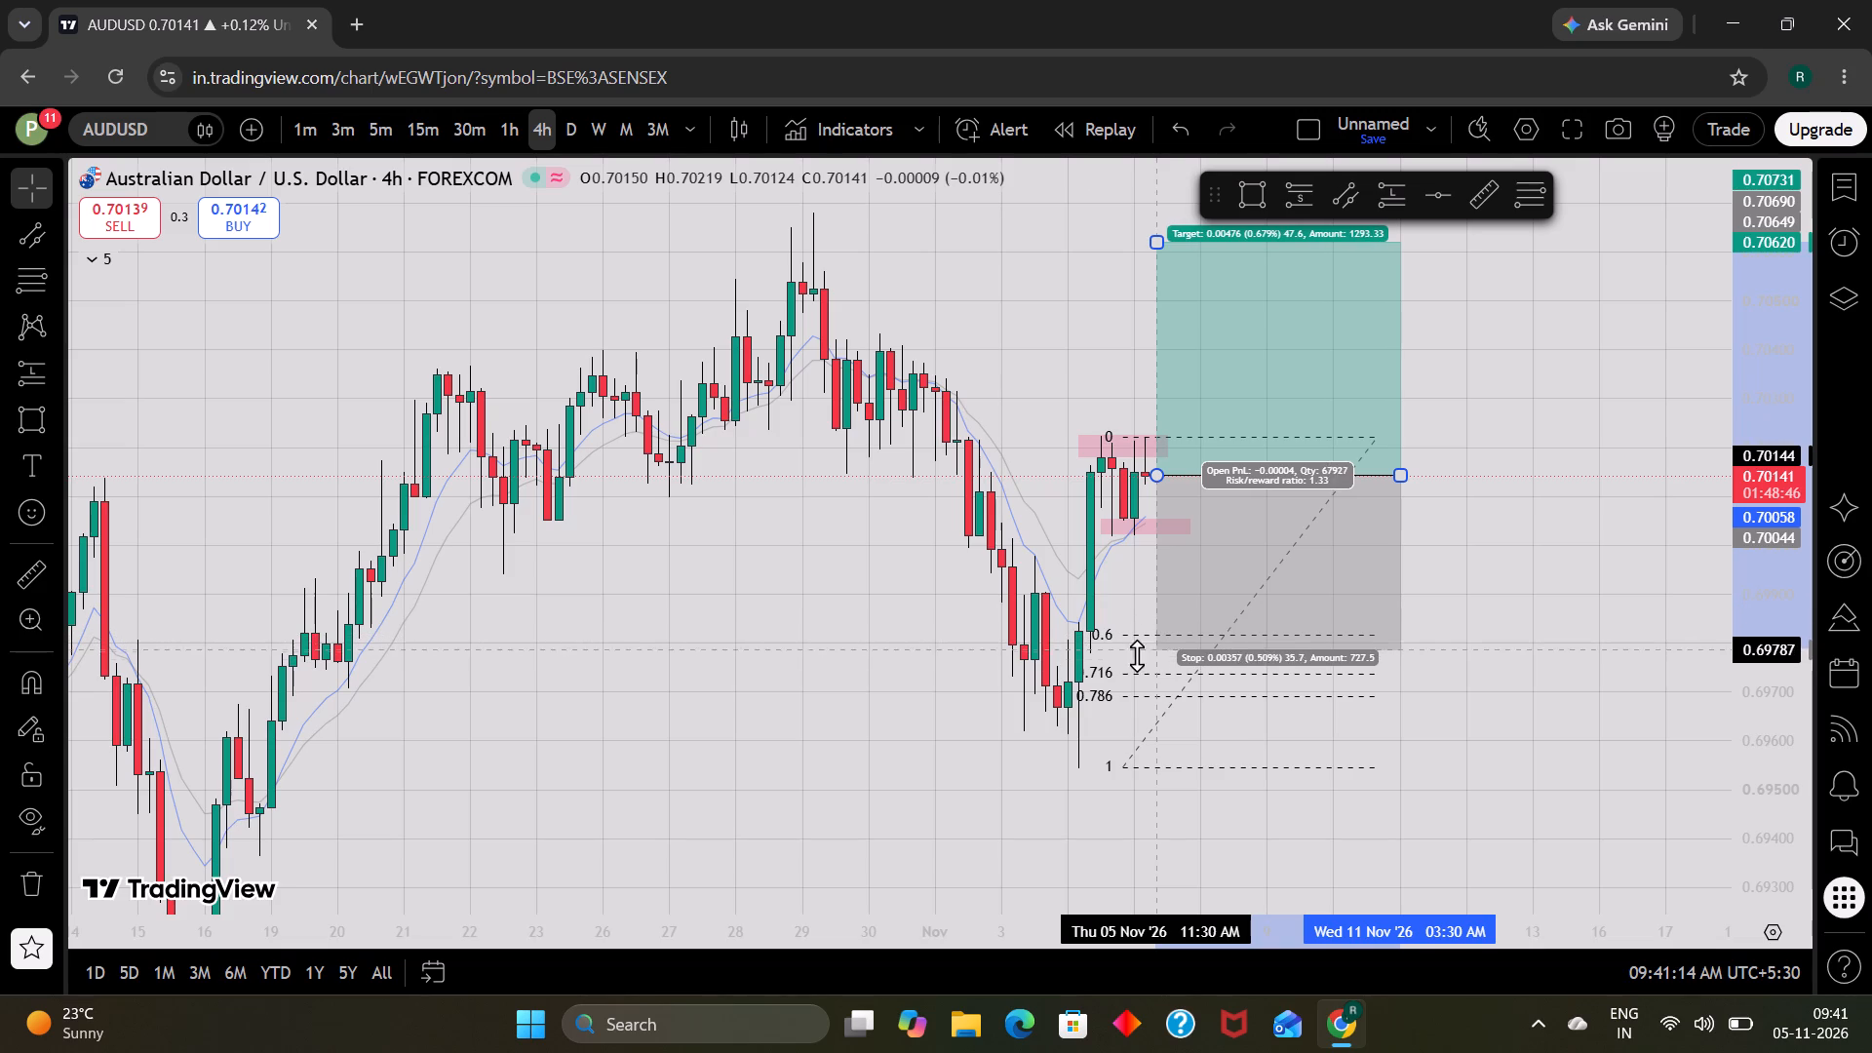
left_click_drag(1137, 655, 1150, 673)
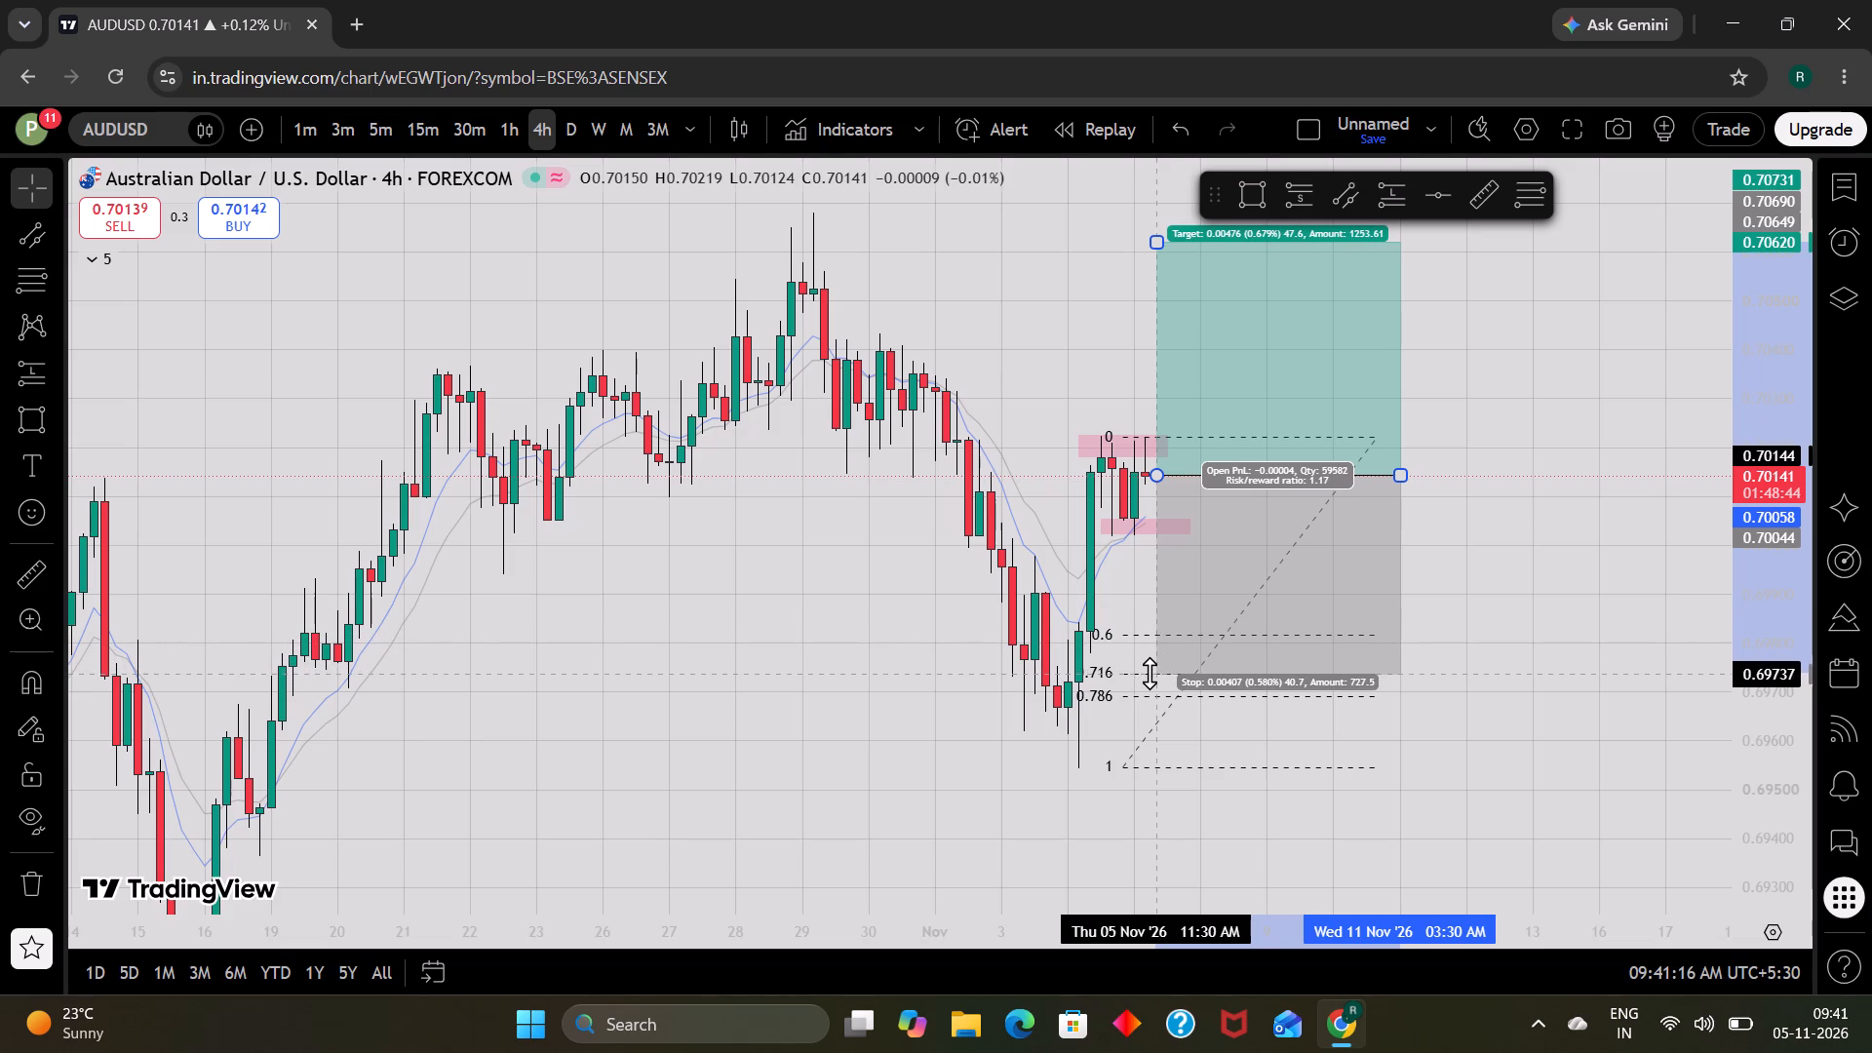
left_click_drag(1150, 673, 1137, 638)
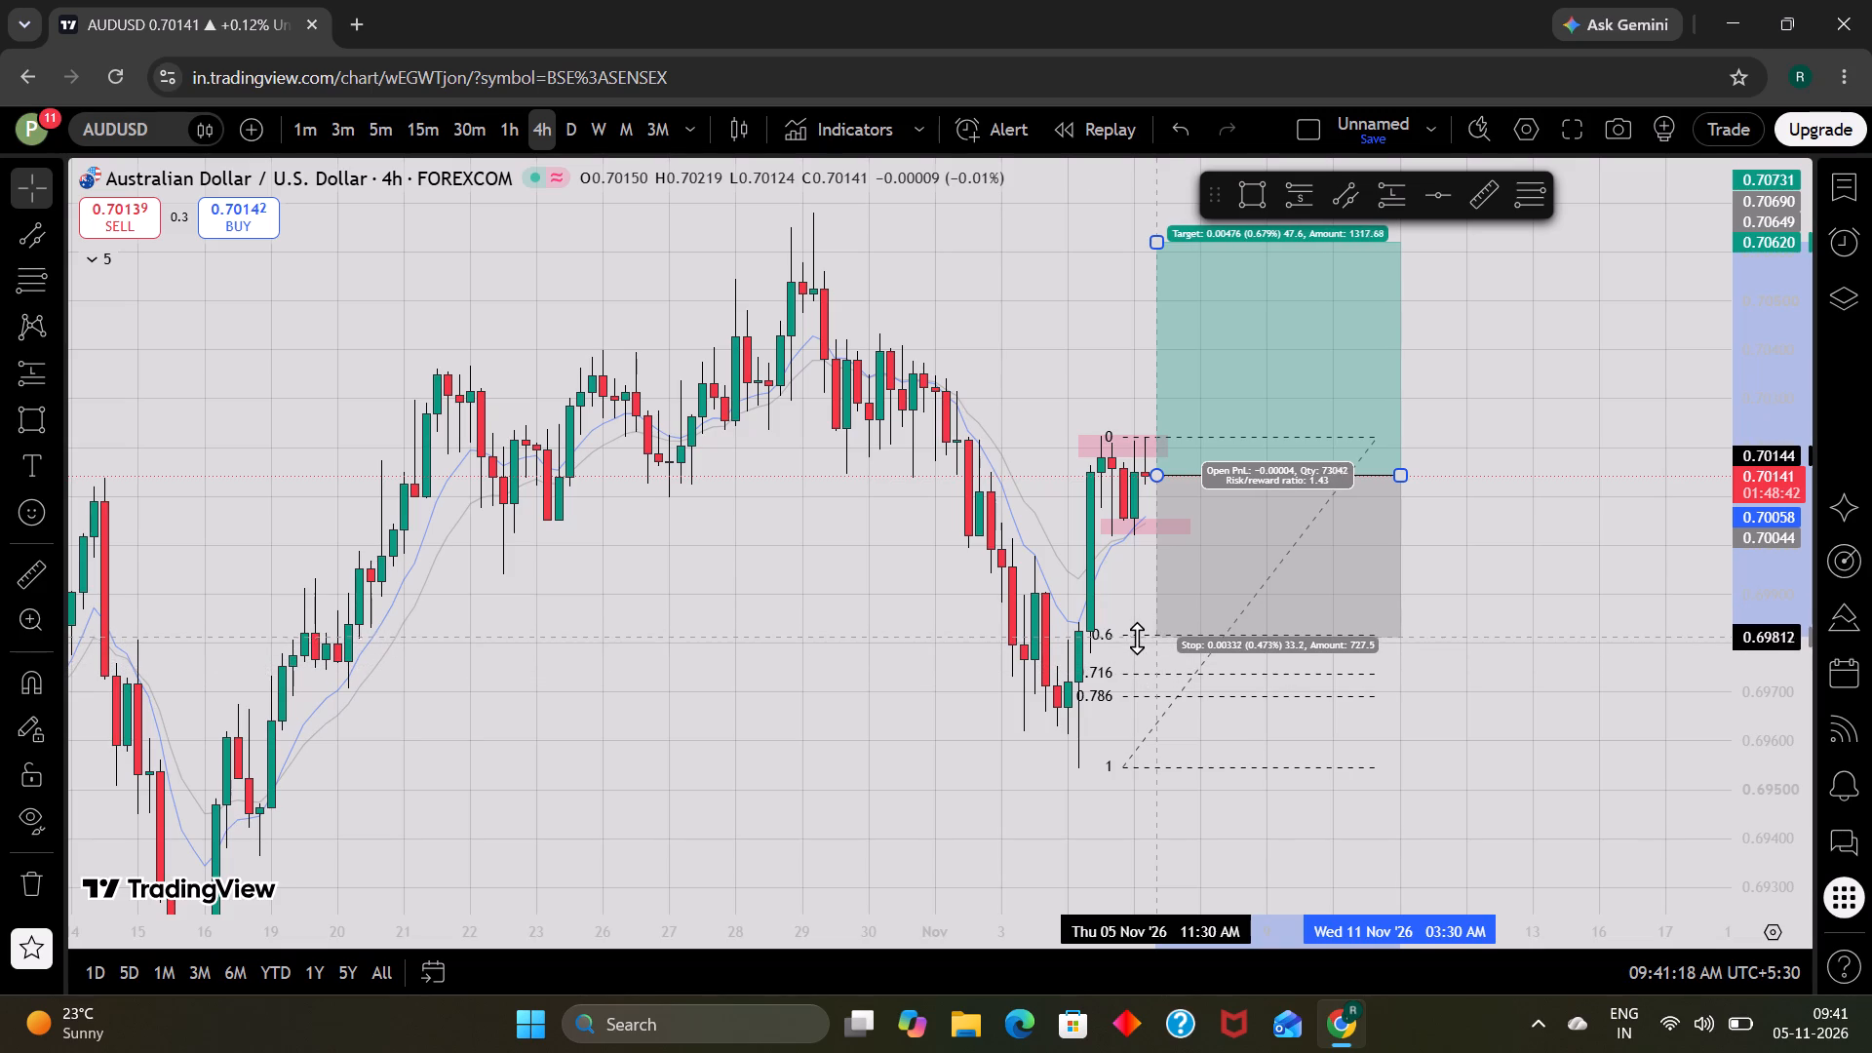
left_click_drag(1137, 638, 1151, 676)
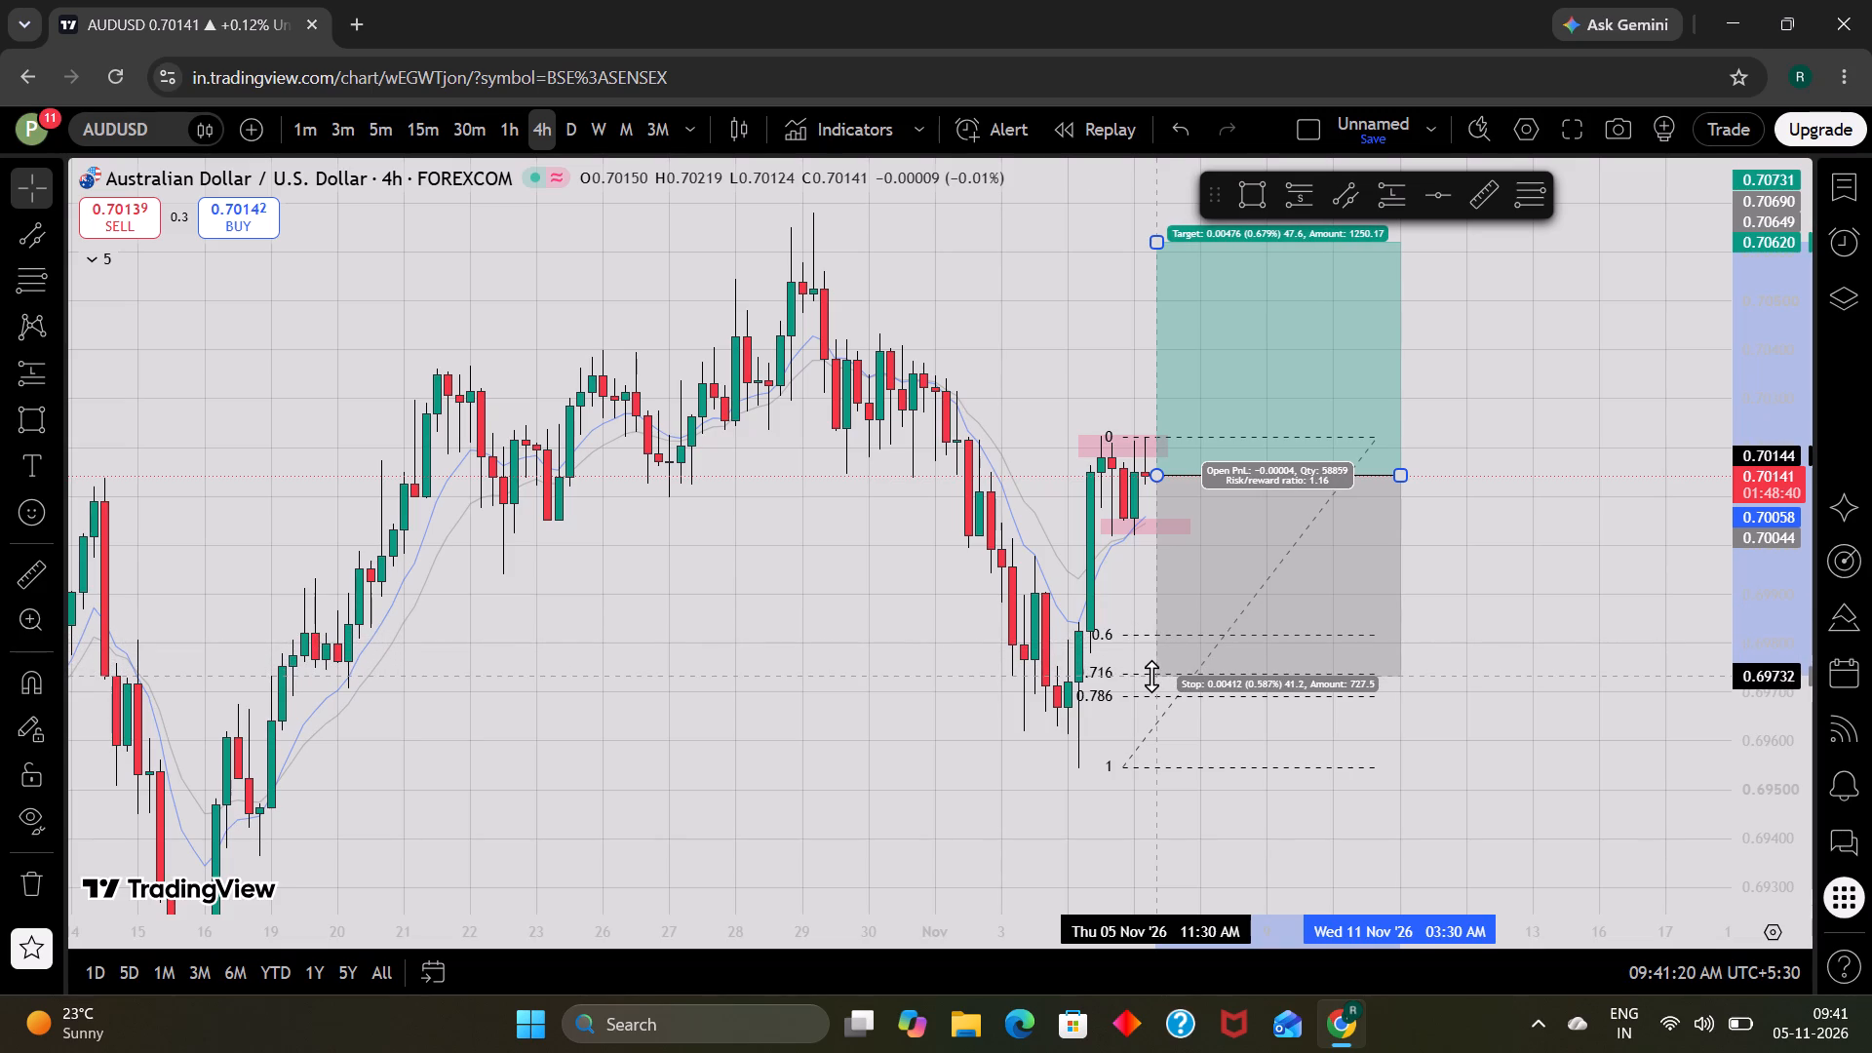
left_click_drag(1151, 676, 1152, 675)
Shorten the AUDUSD long position so it ends at about 11:30 PM on 9 Nov.
left_click_drag(930, 275, 930, 399)
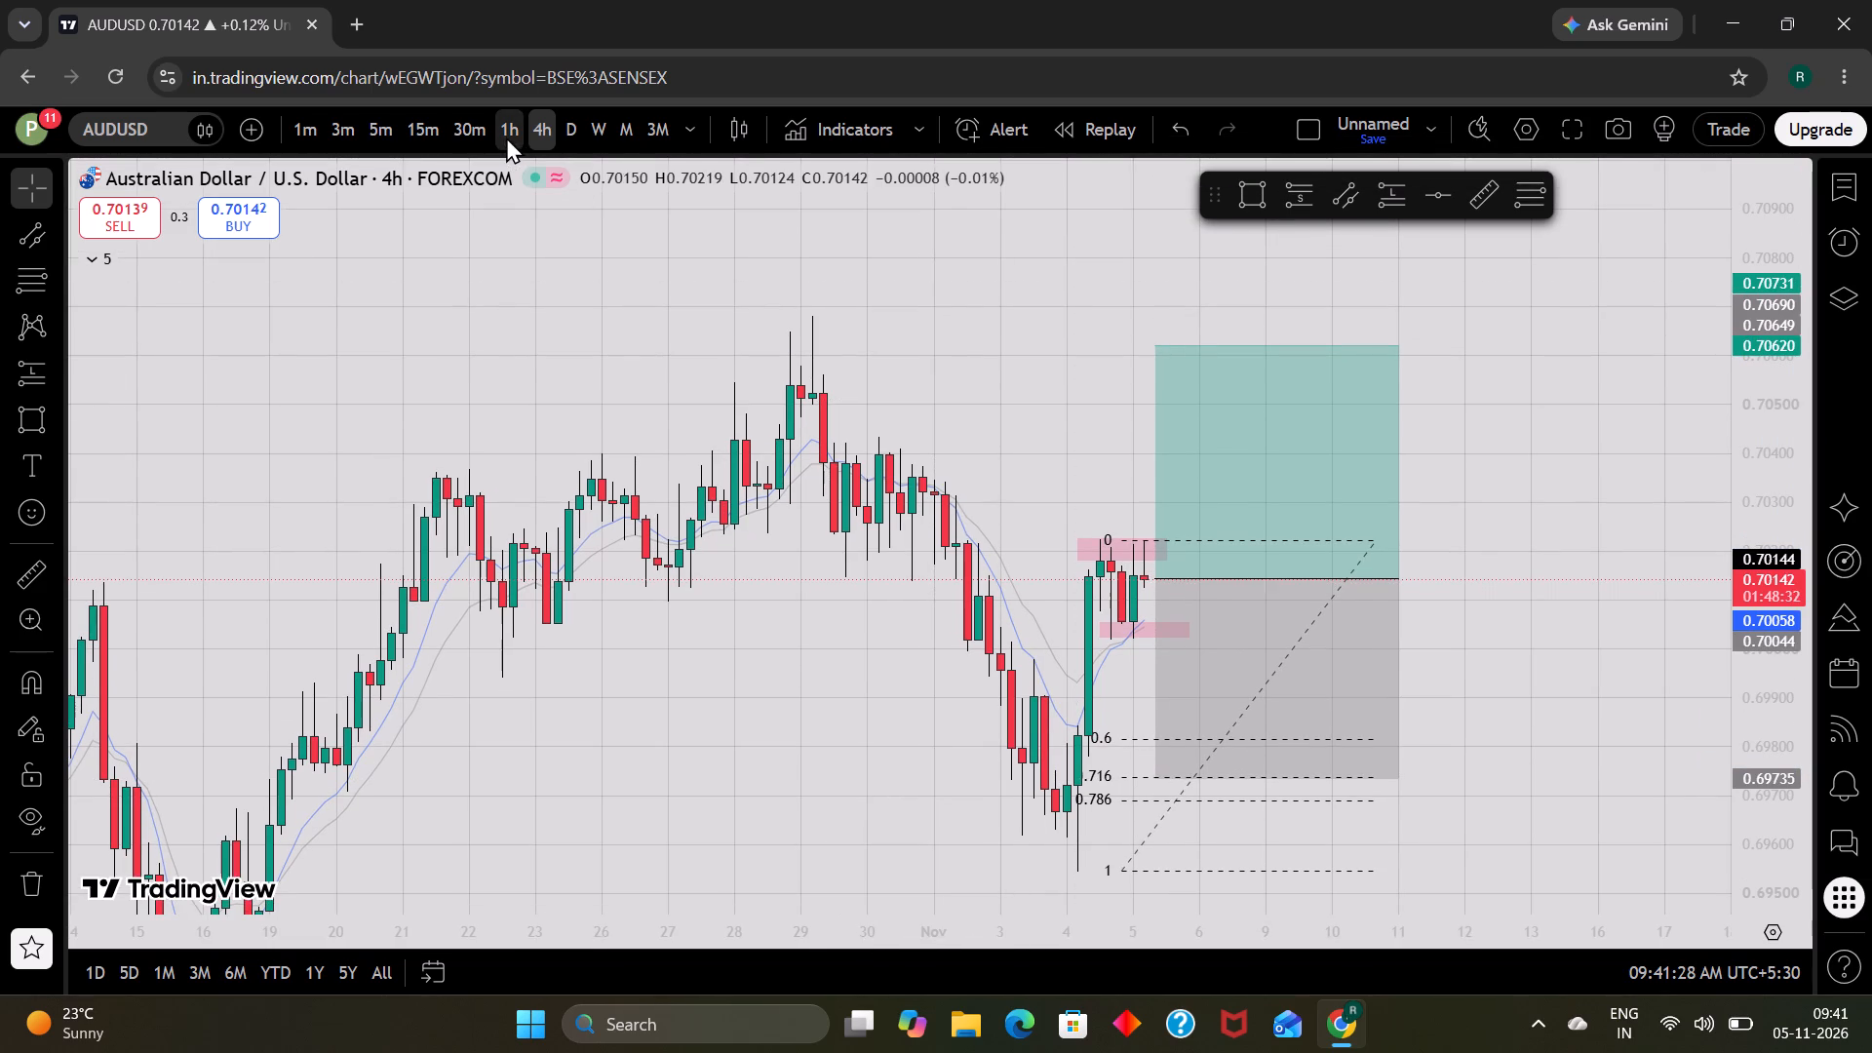
left_click(1399, 589)
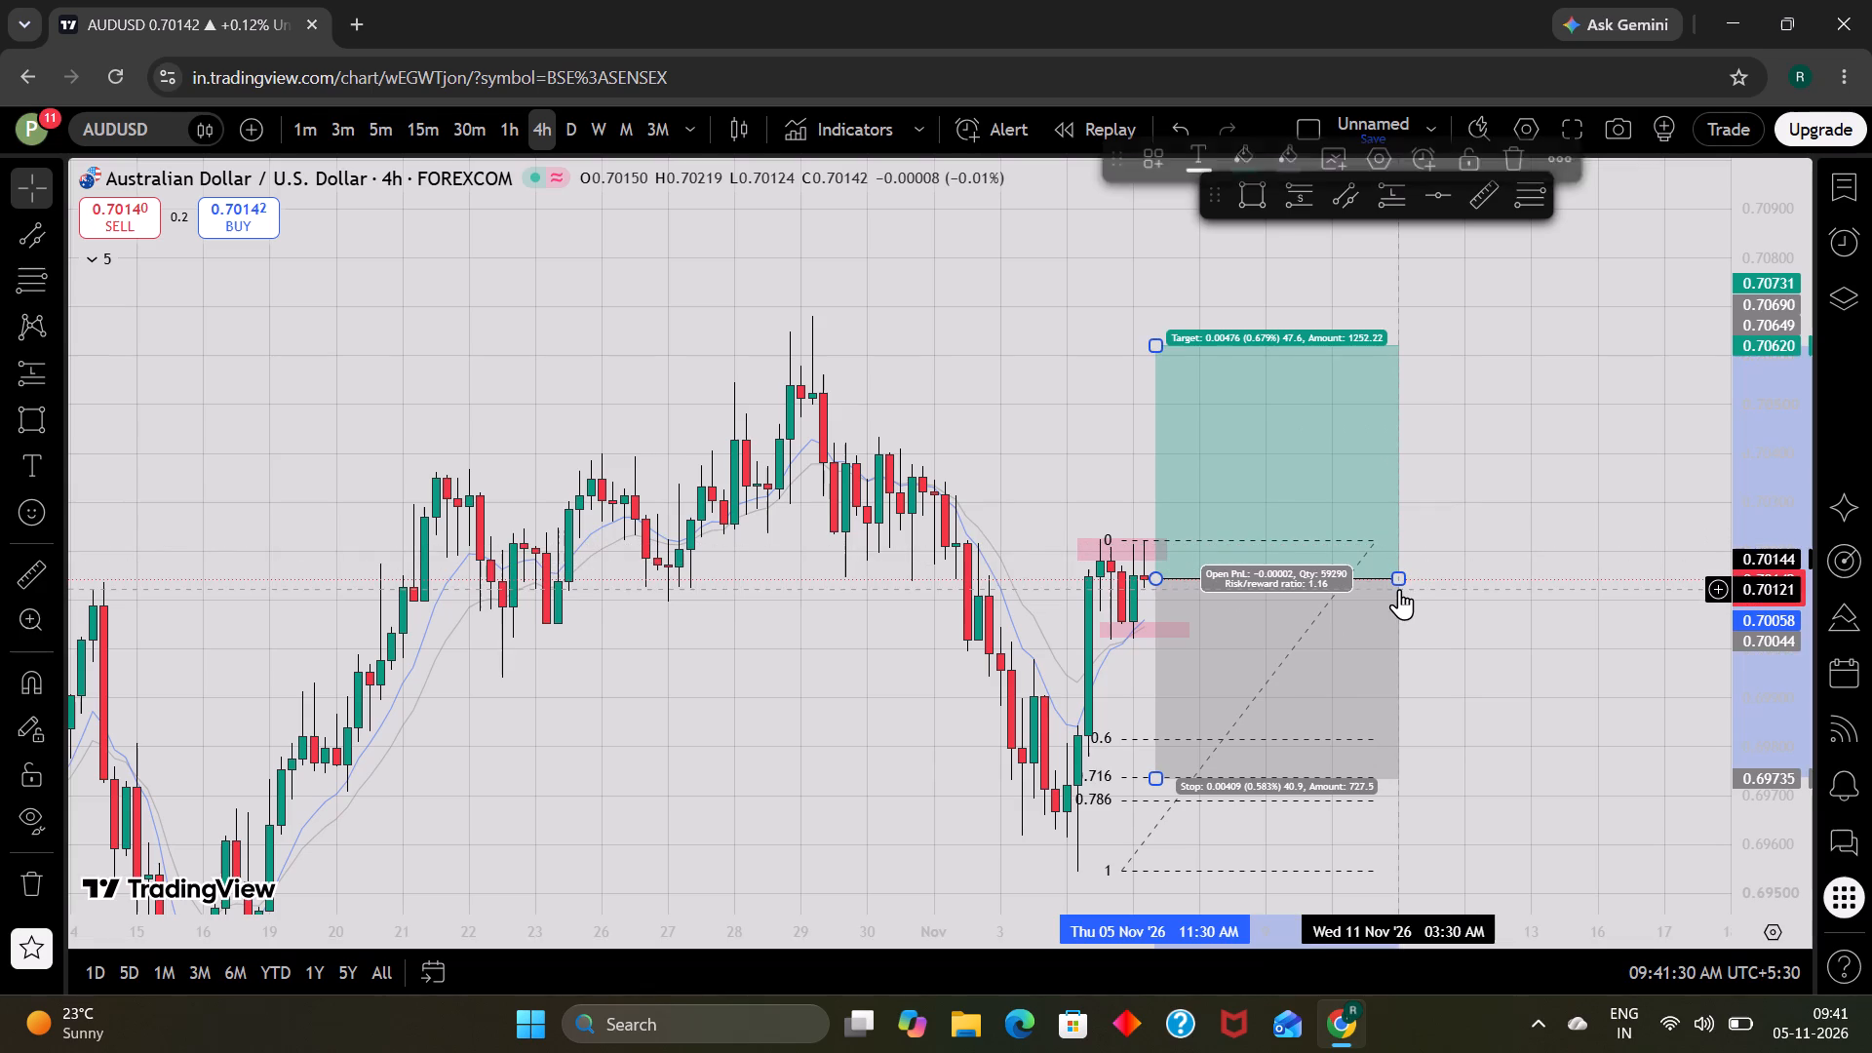
left_click_drag(1399, 585, 1320, 576)
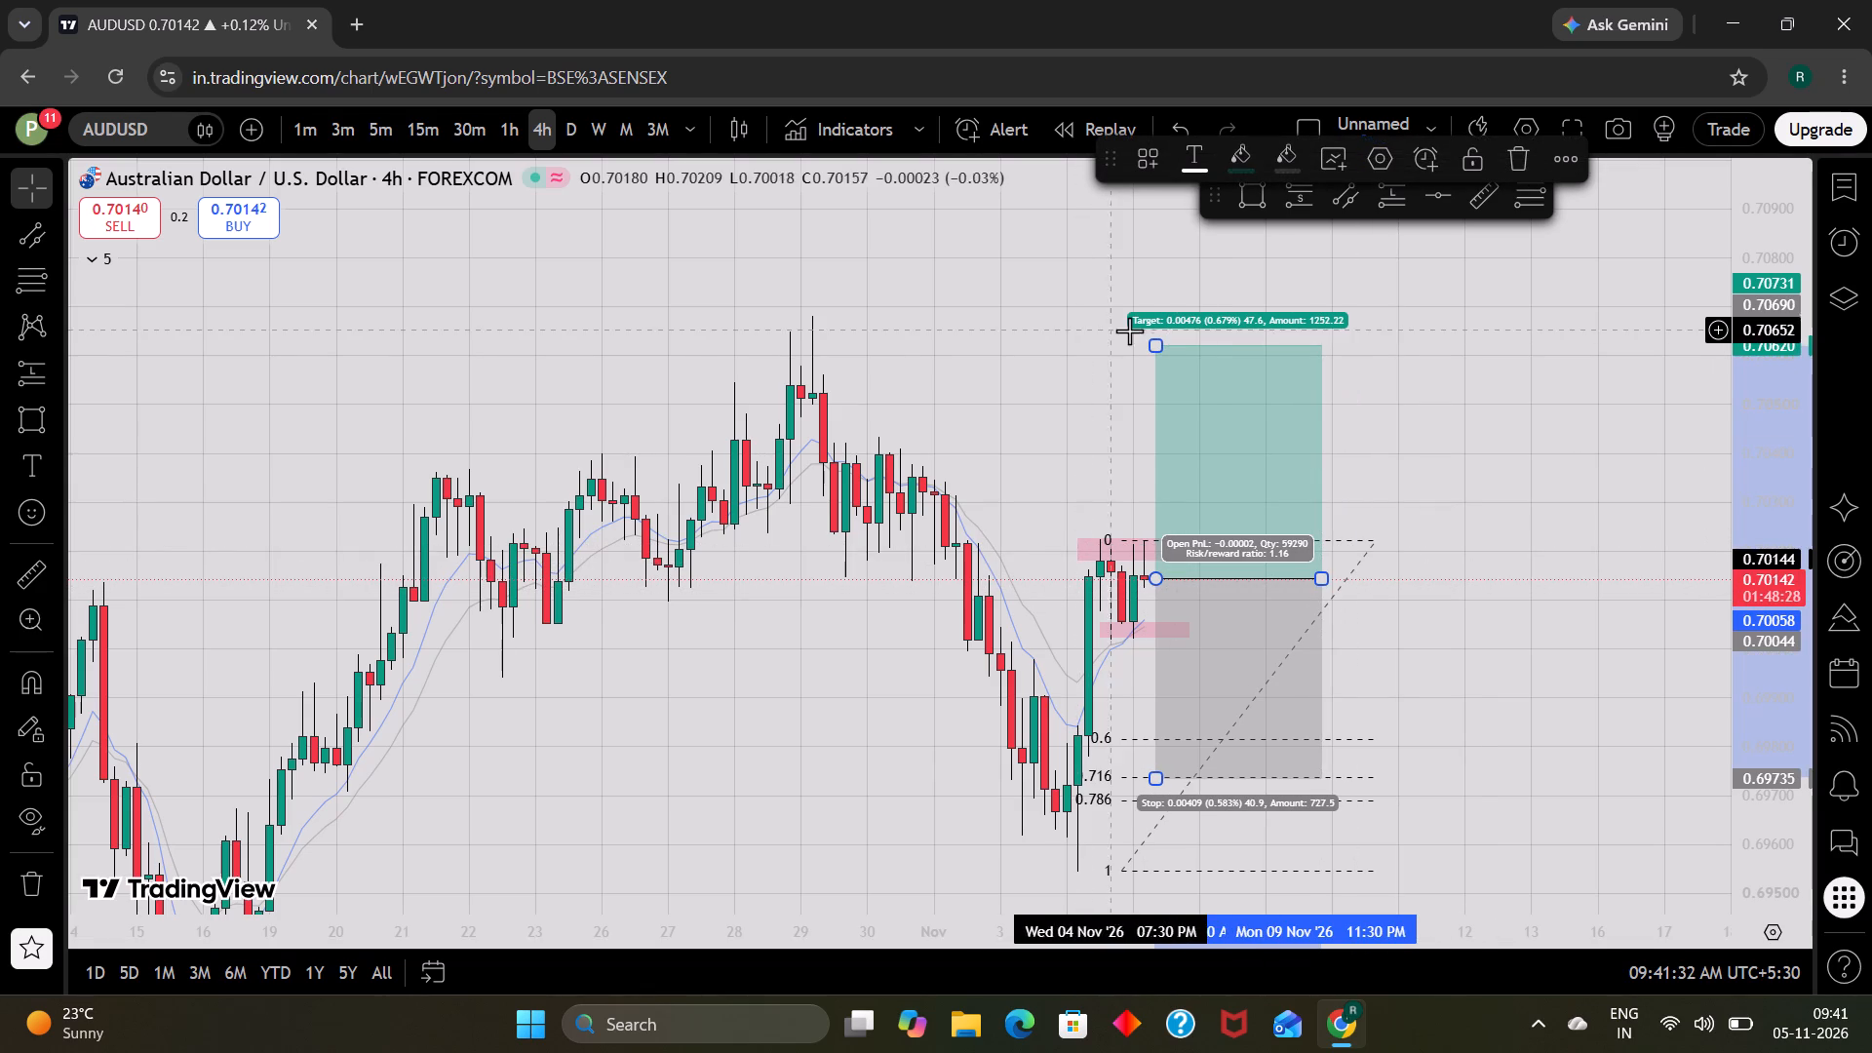
left_click(1014, 408)
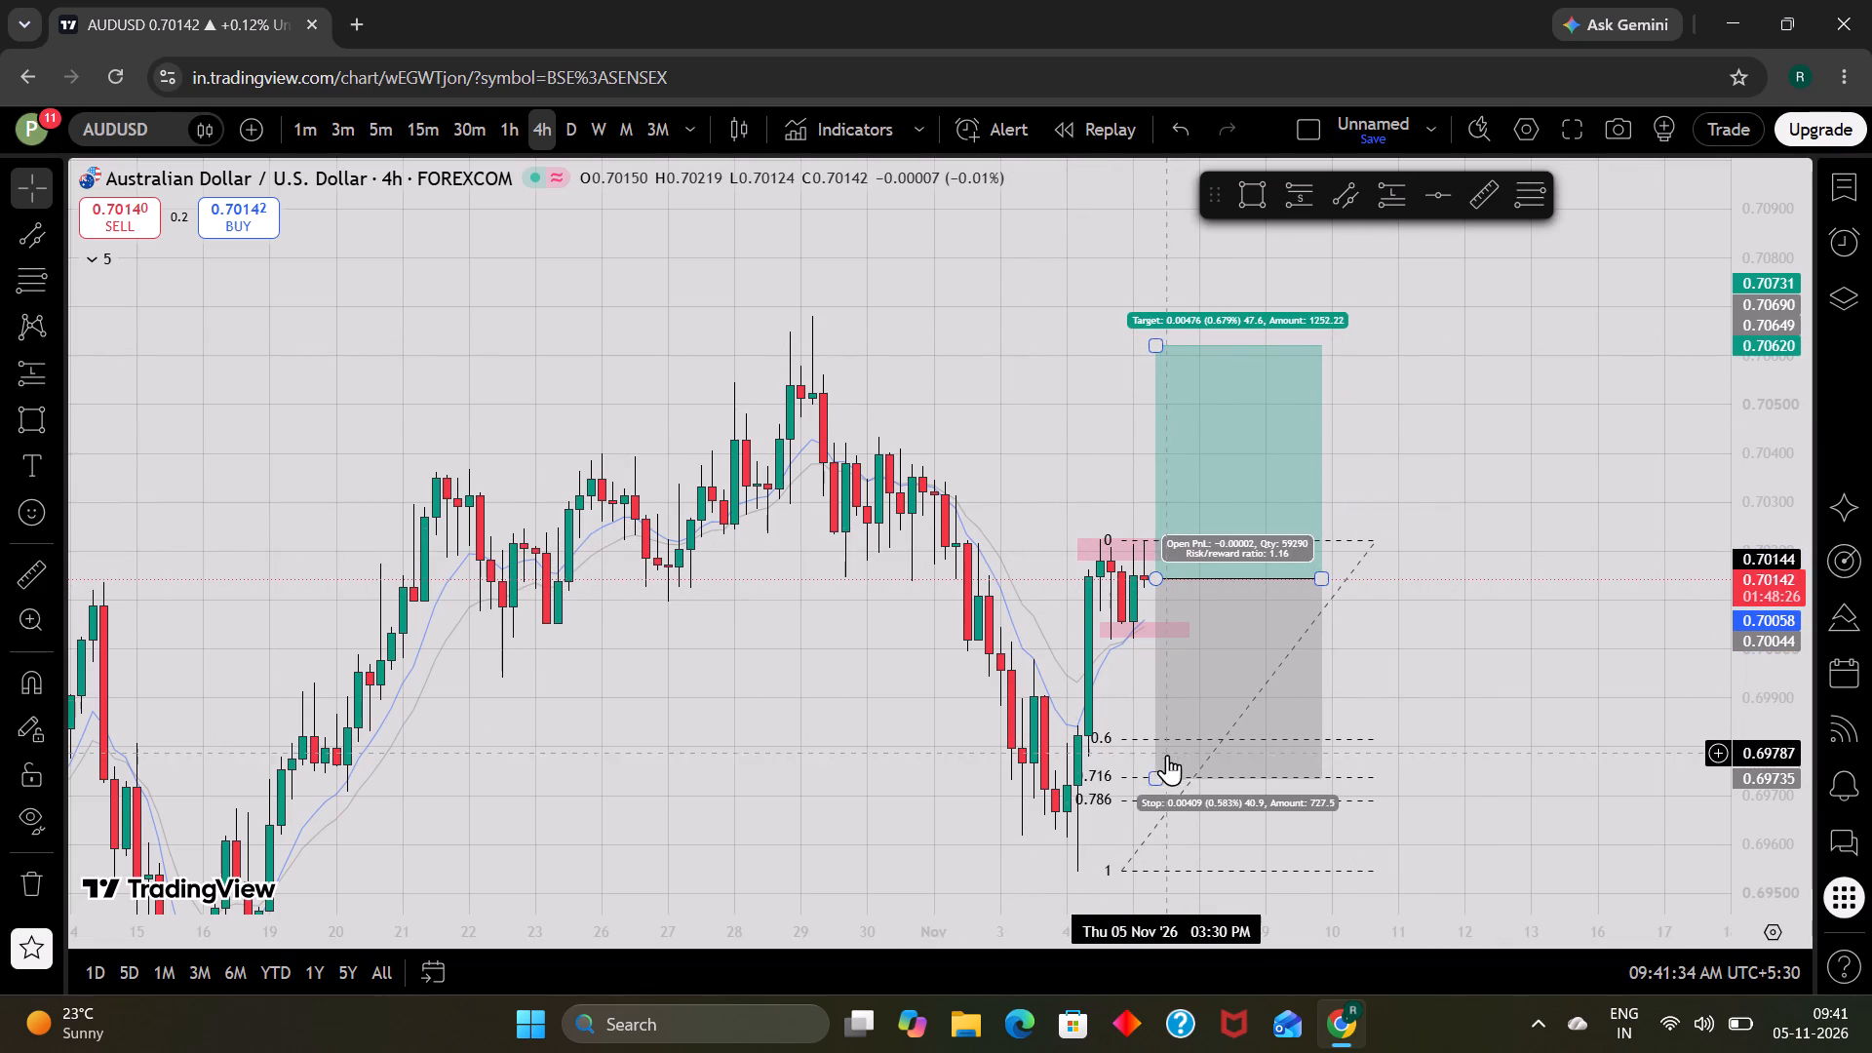
Fine-tune the AUDUSD long position's stop to about 0.69757, just above the 0.716 Fibonacci level.
left_click_drag(1155, 779, 1141, 769)
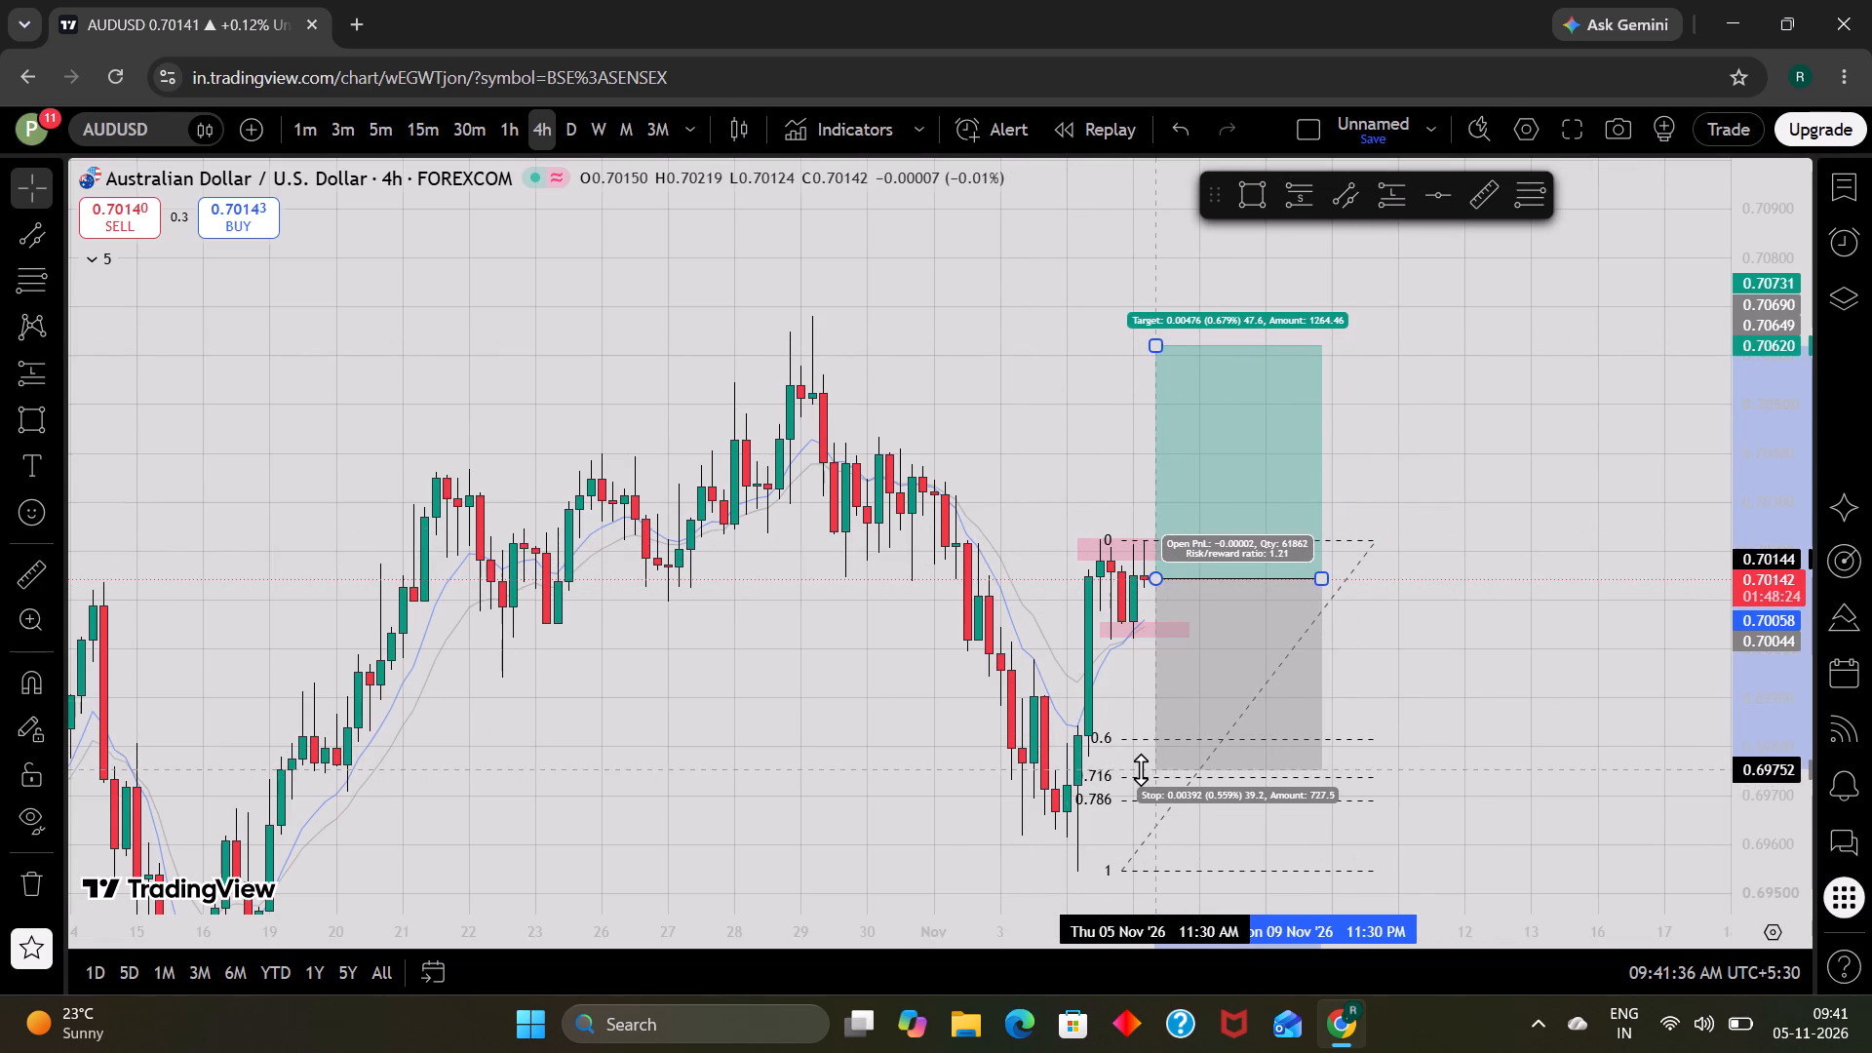
left_click_drag(1141, 769, 1154, 778)
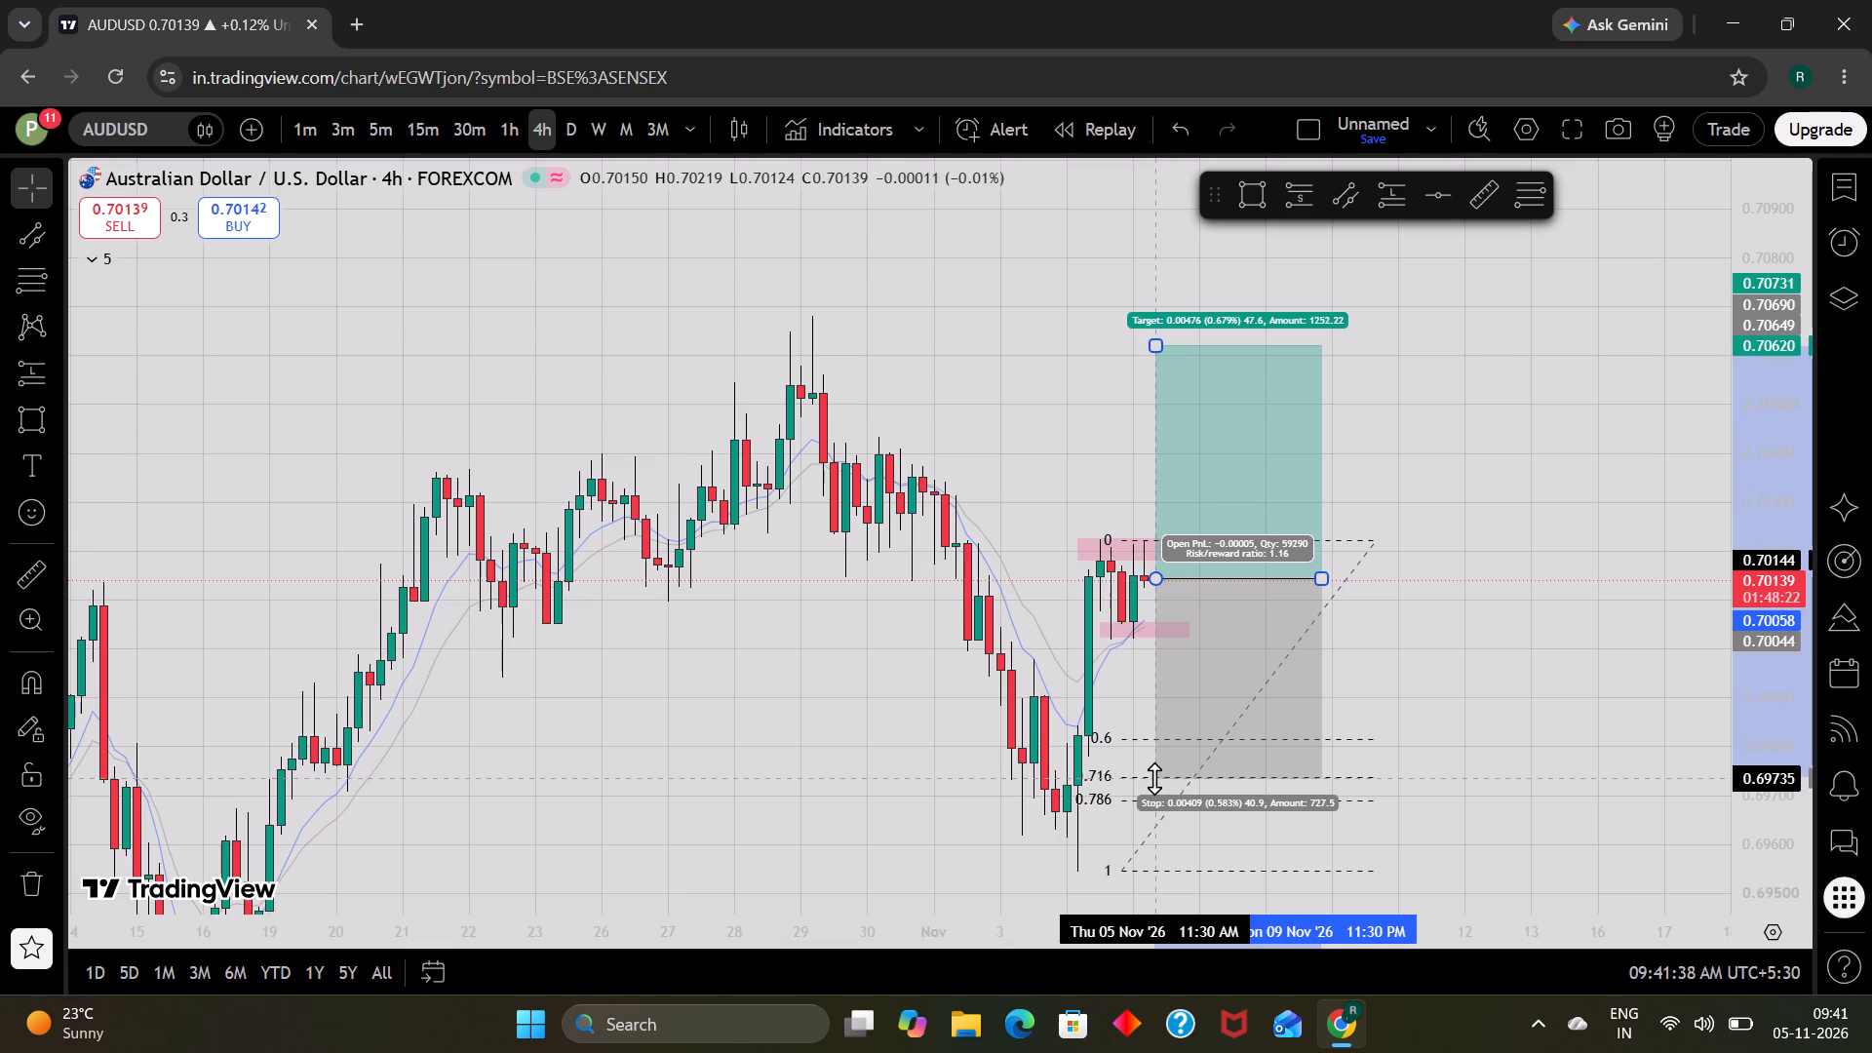
left_click_drag(1154, 778, 1144, 767)
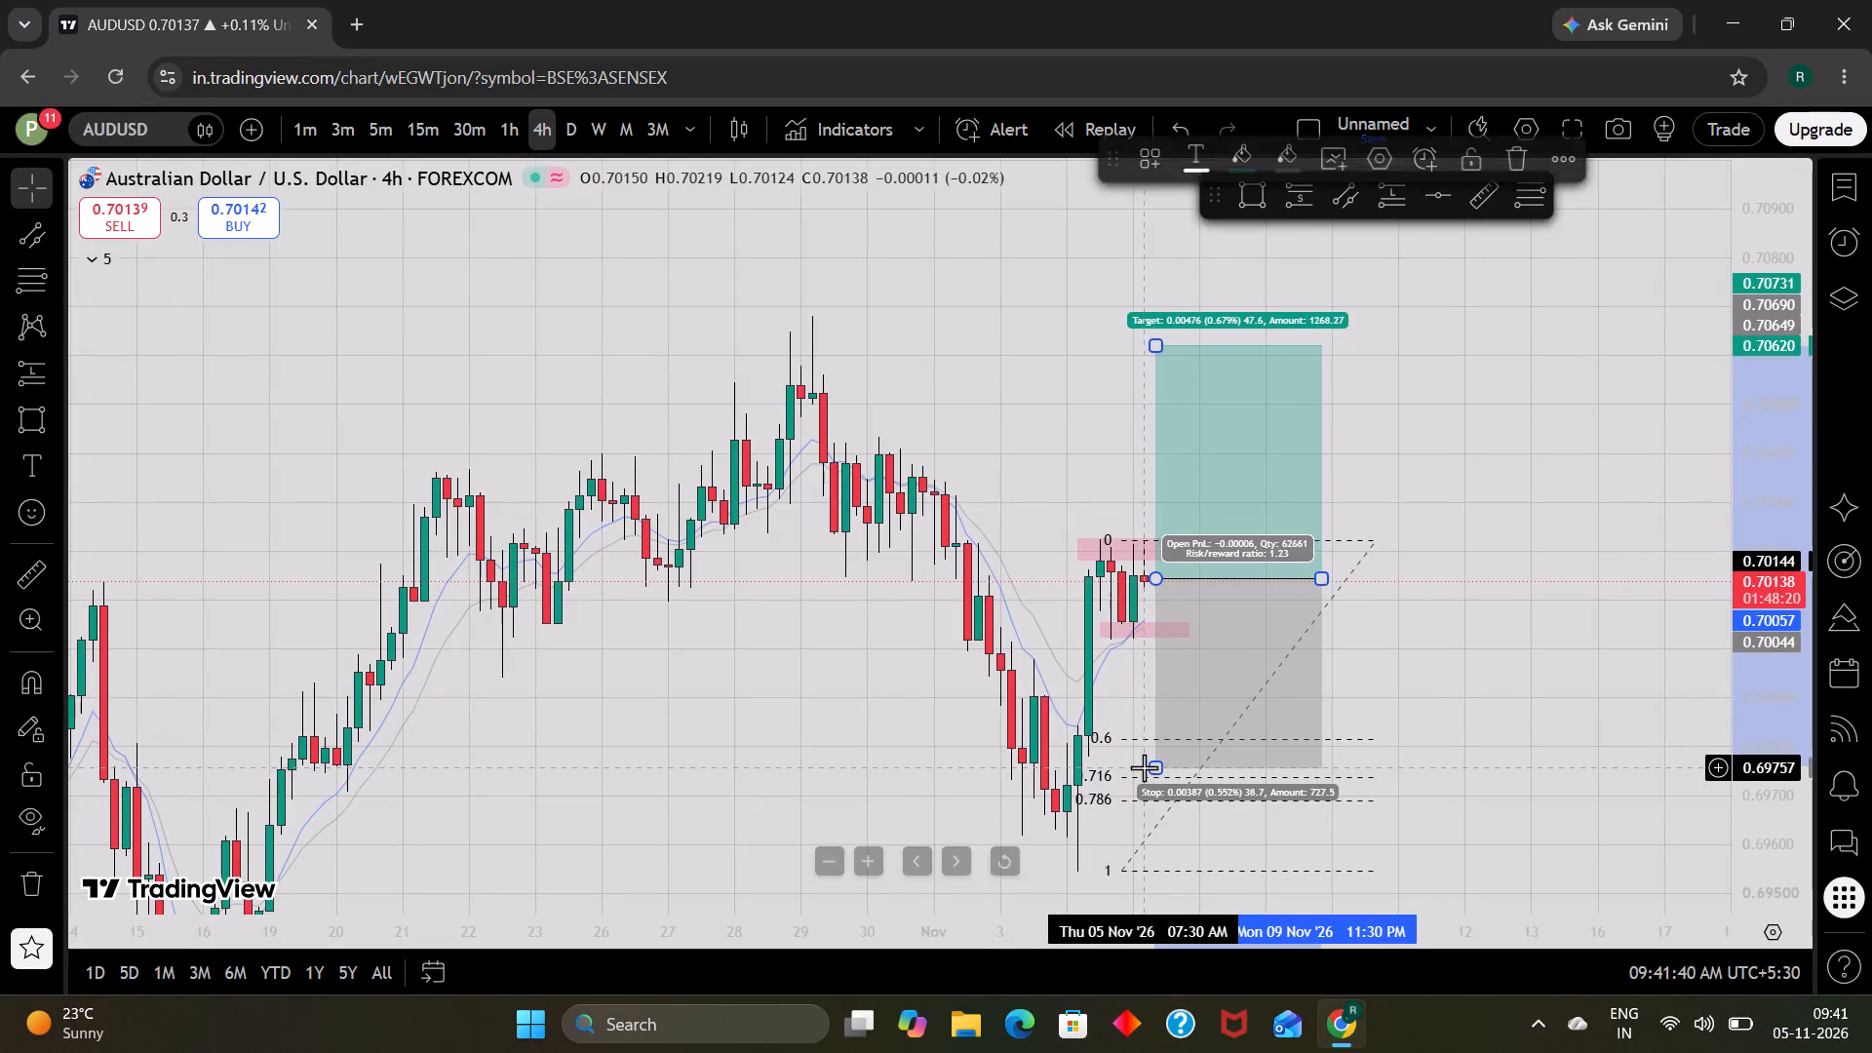
left_click(905, 718)
Examine the AUDUSD long setup against the wider 4-hour price swings and the long-term trend lines.
scroll(905, 718, "down", 2)
scroll(1048, 701, "down", 5)
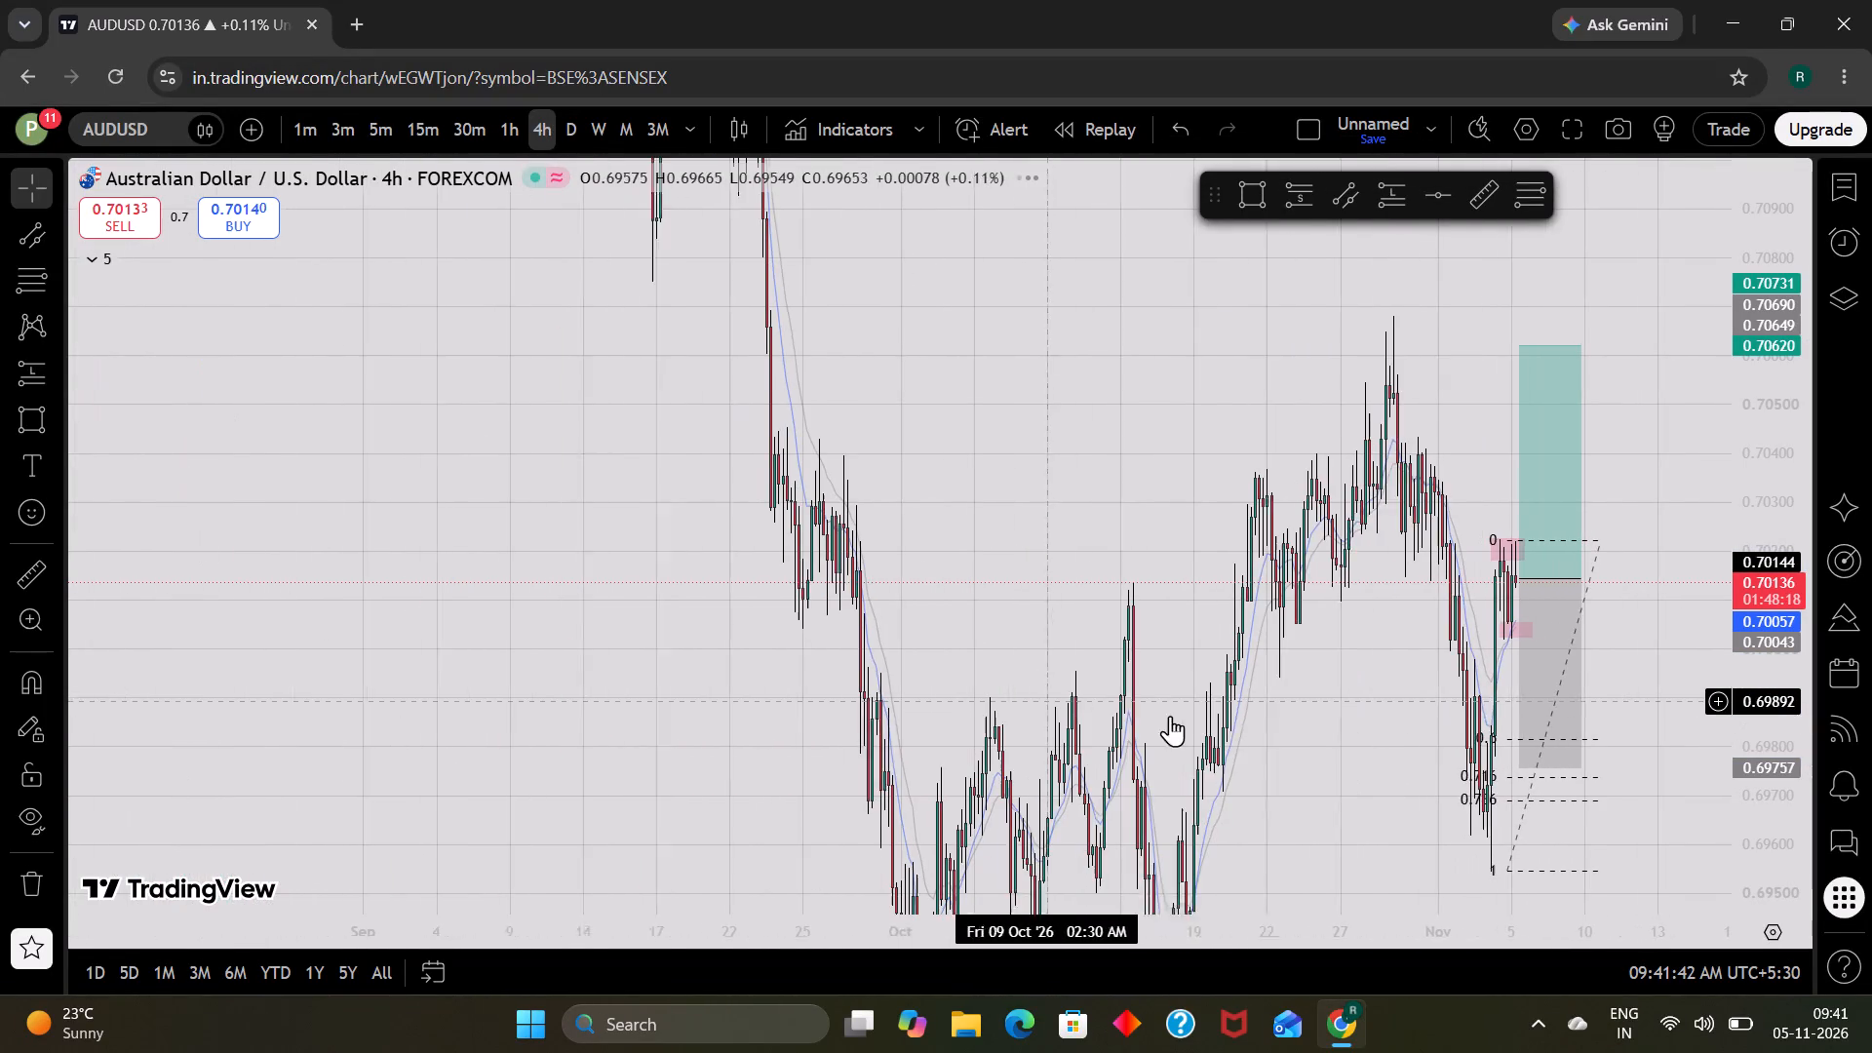
scroll(1225, 721, "up", 1)
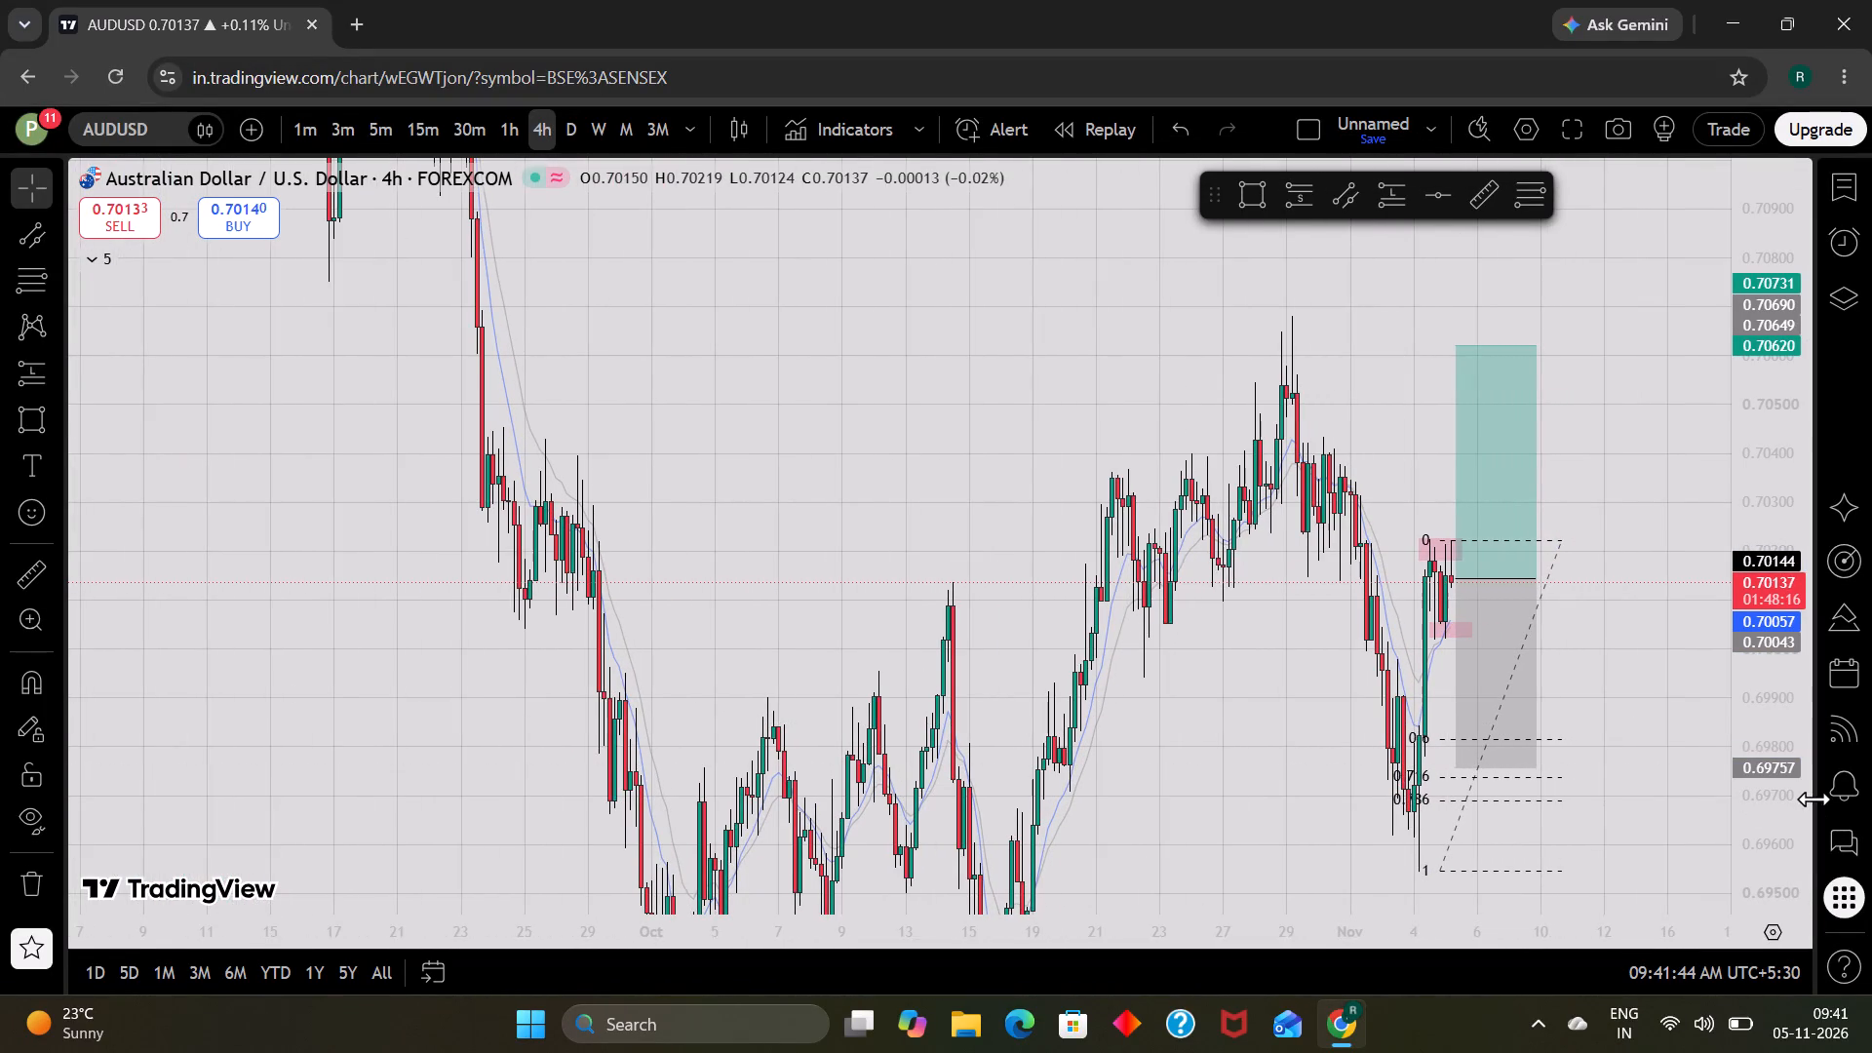
scroll(1813, 799, "down", 18)
scroll(1496, 752, "down", 3)
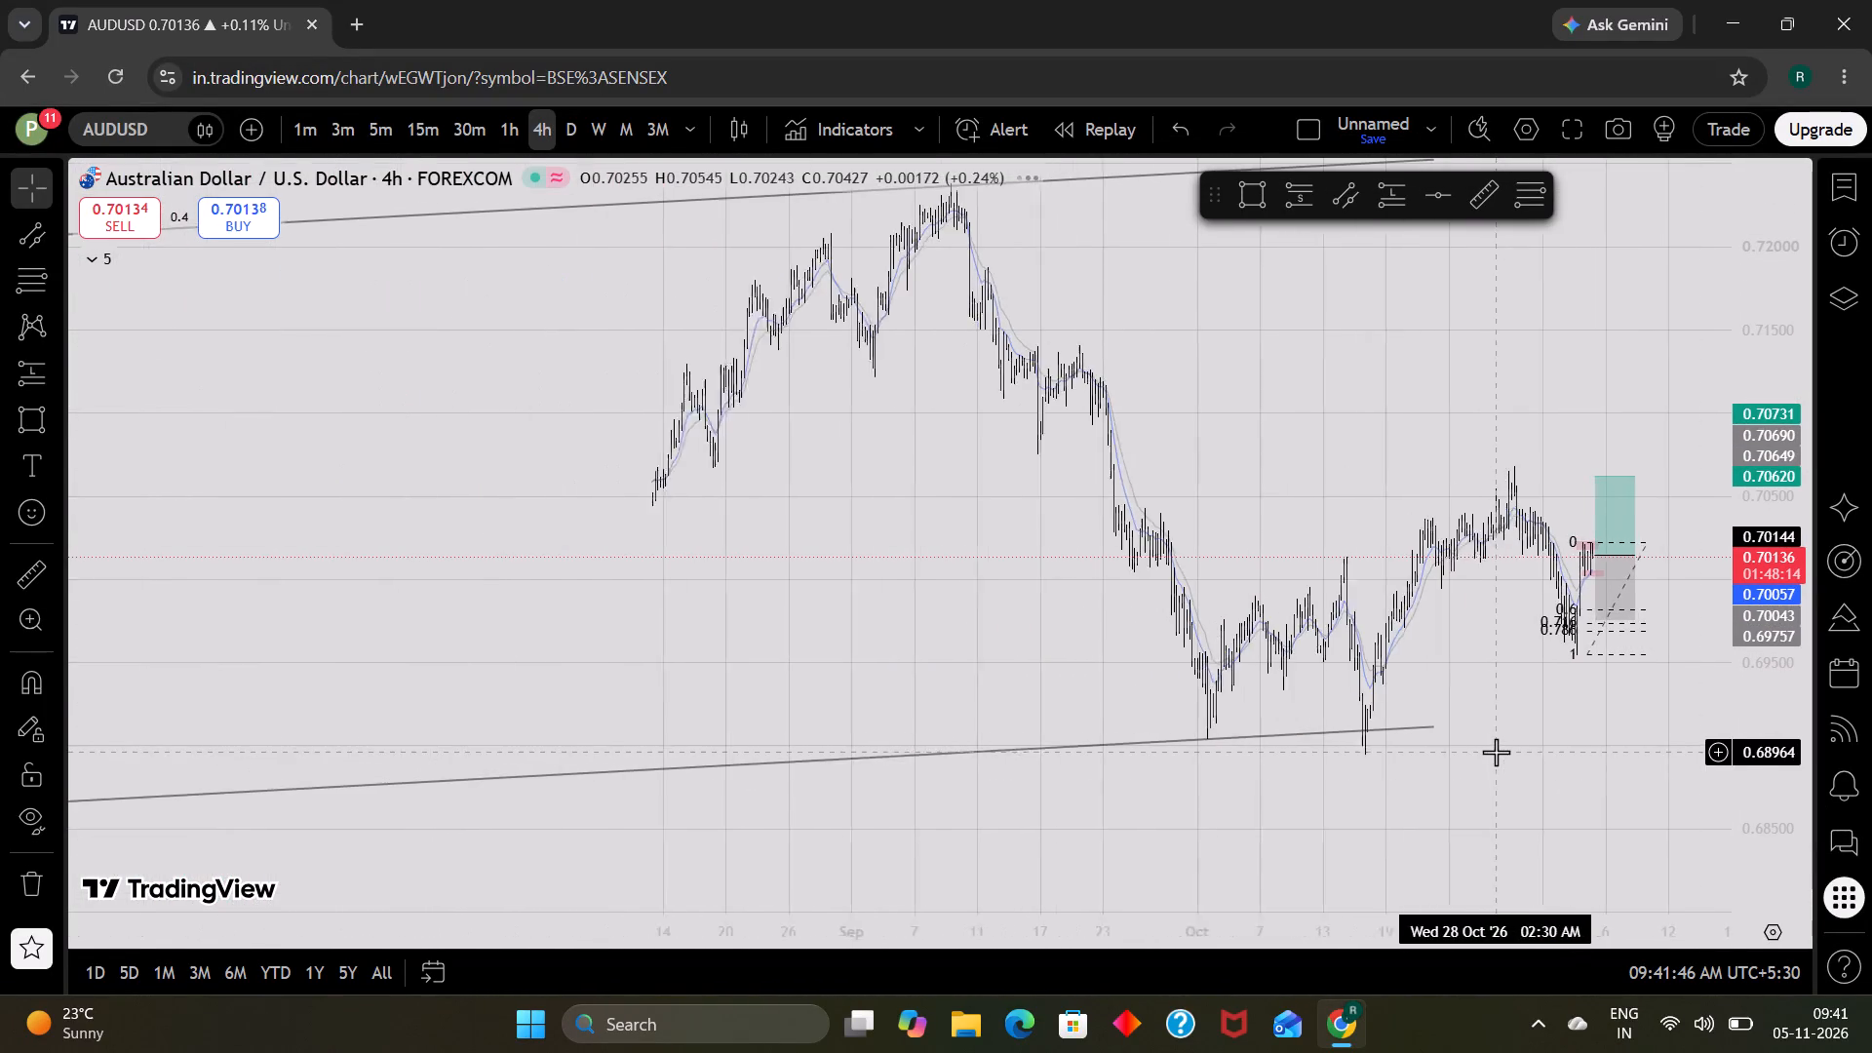
scroll(1774, 741, "up", 3)
scroll(1523, 743, "up", 1)
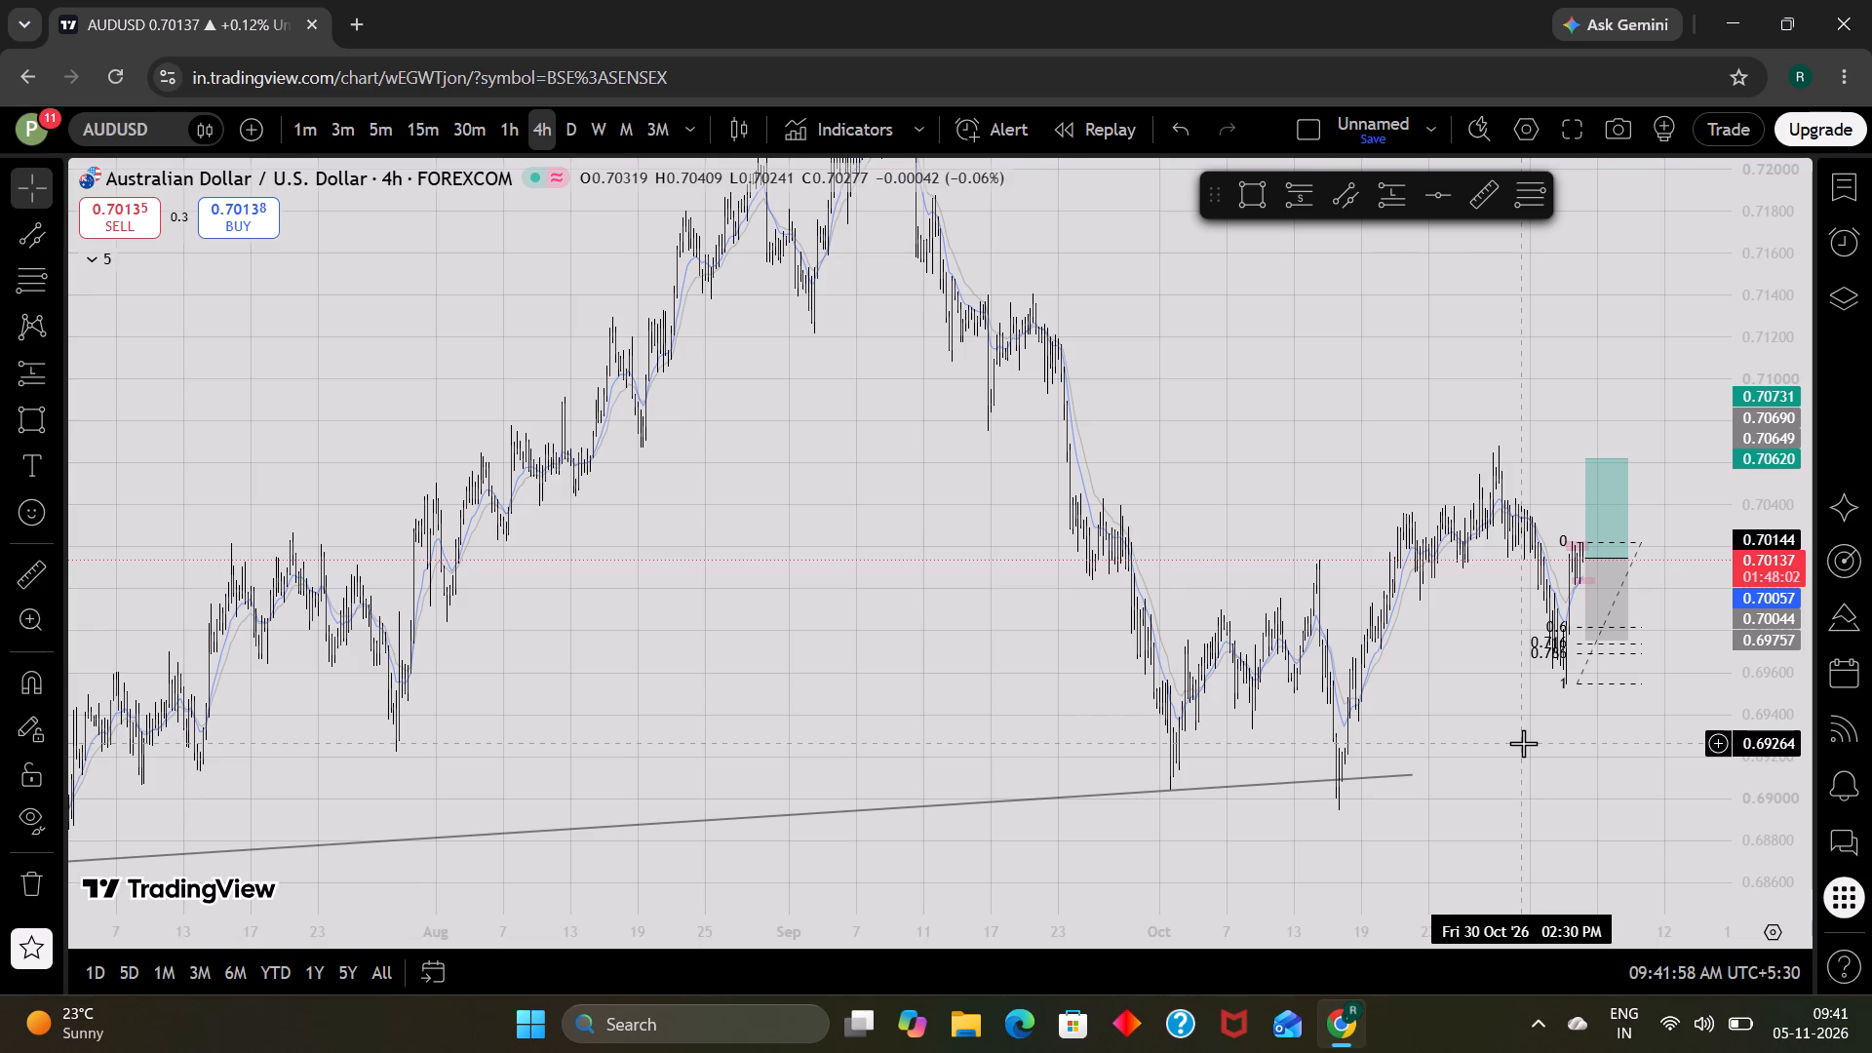
scroll(1523, 743, "up", 3)
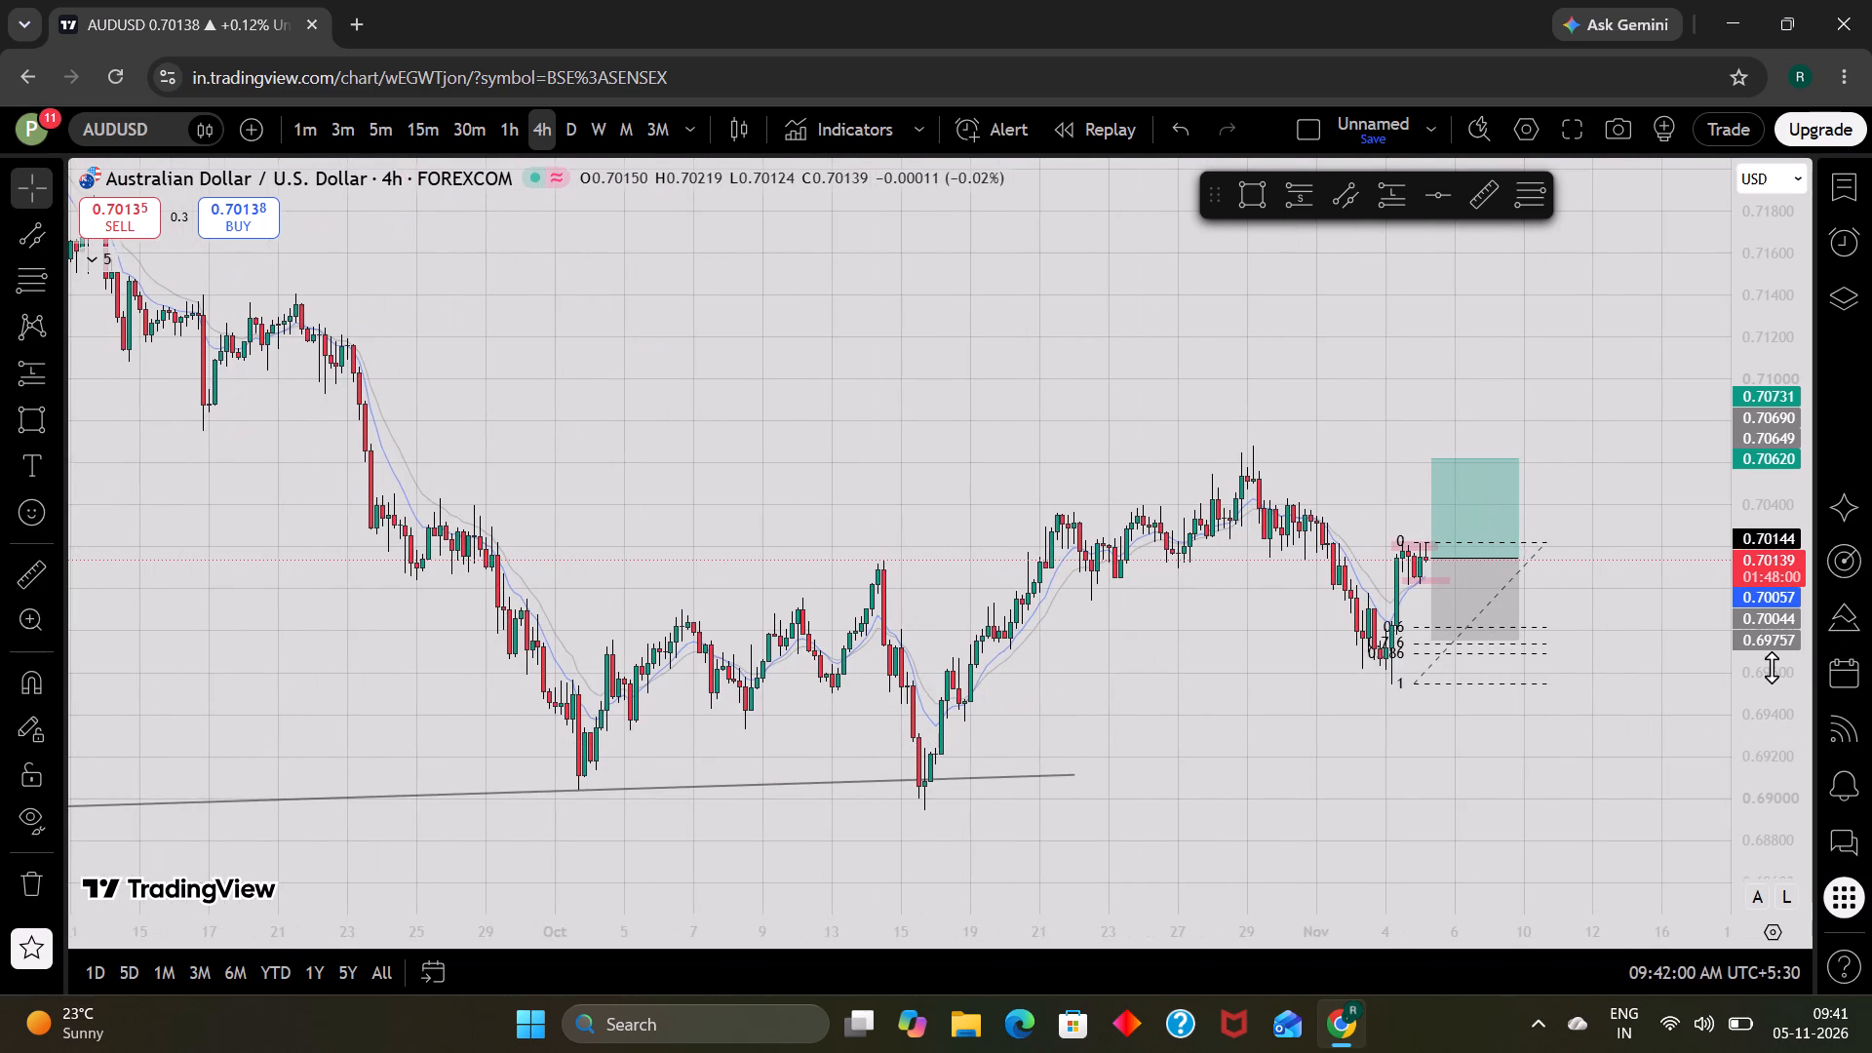
scroll(1772, 667, "up", 7)
scroll(1619, 711, "up", 3)
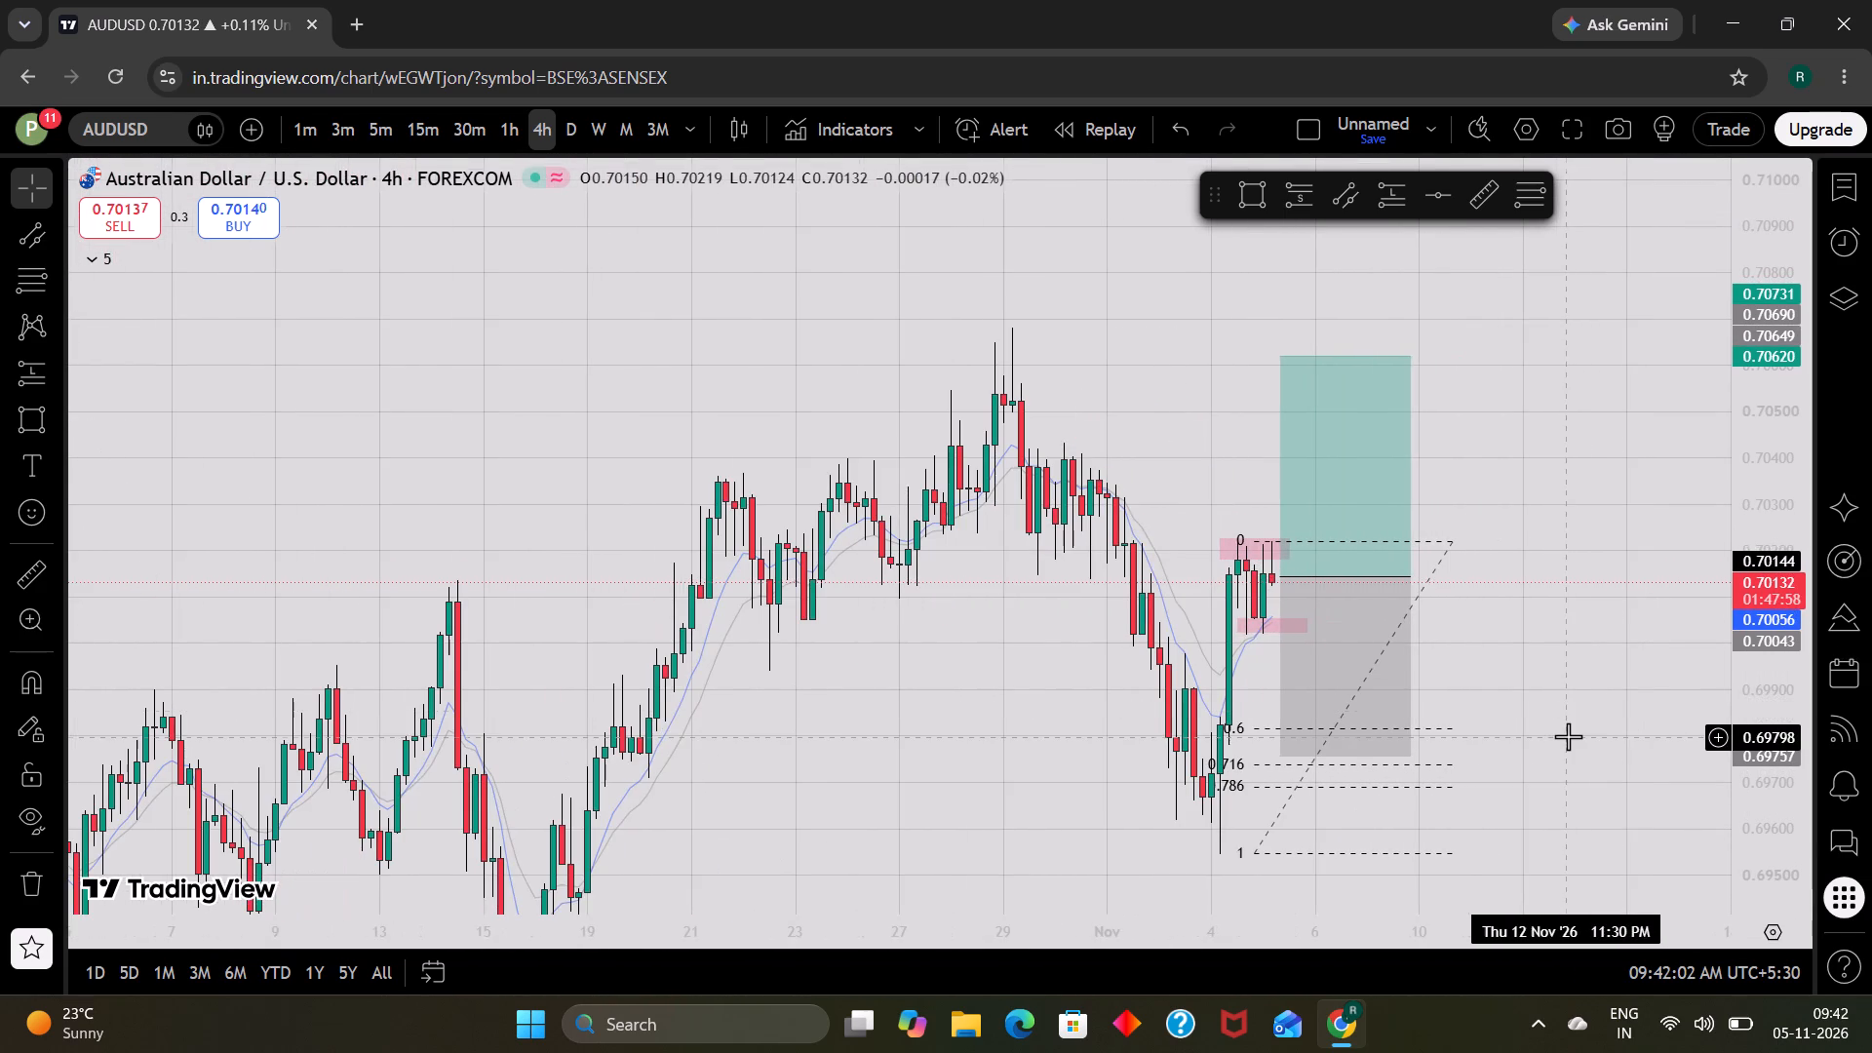
left_click_drag(1568, 736, 1563, 679)
scroll(1563, 679, "up", 1)
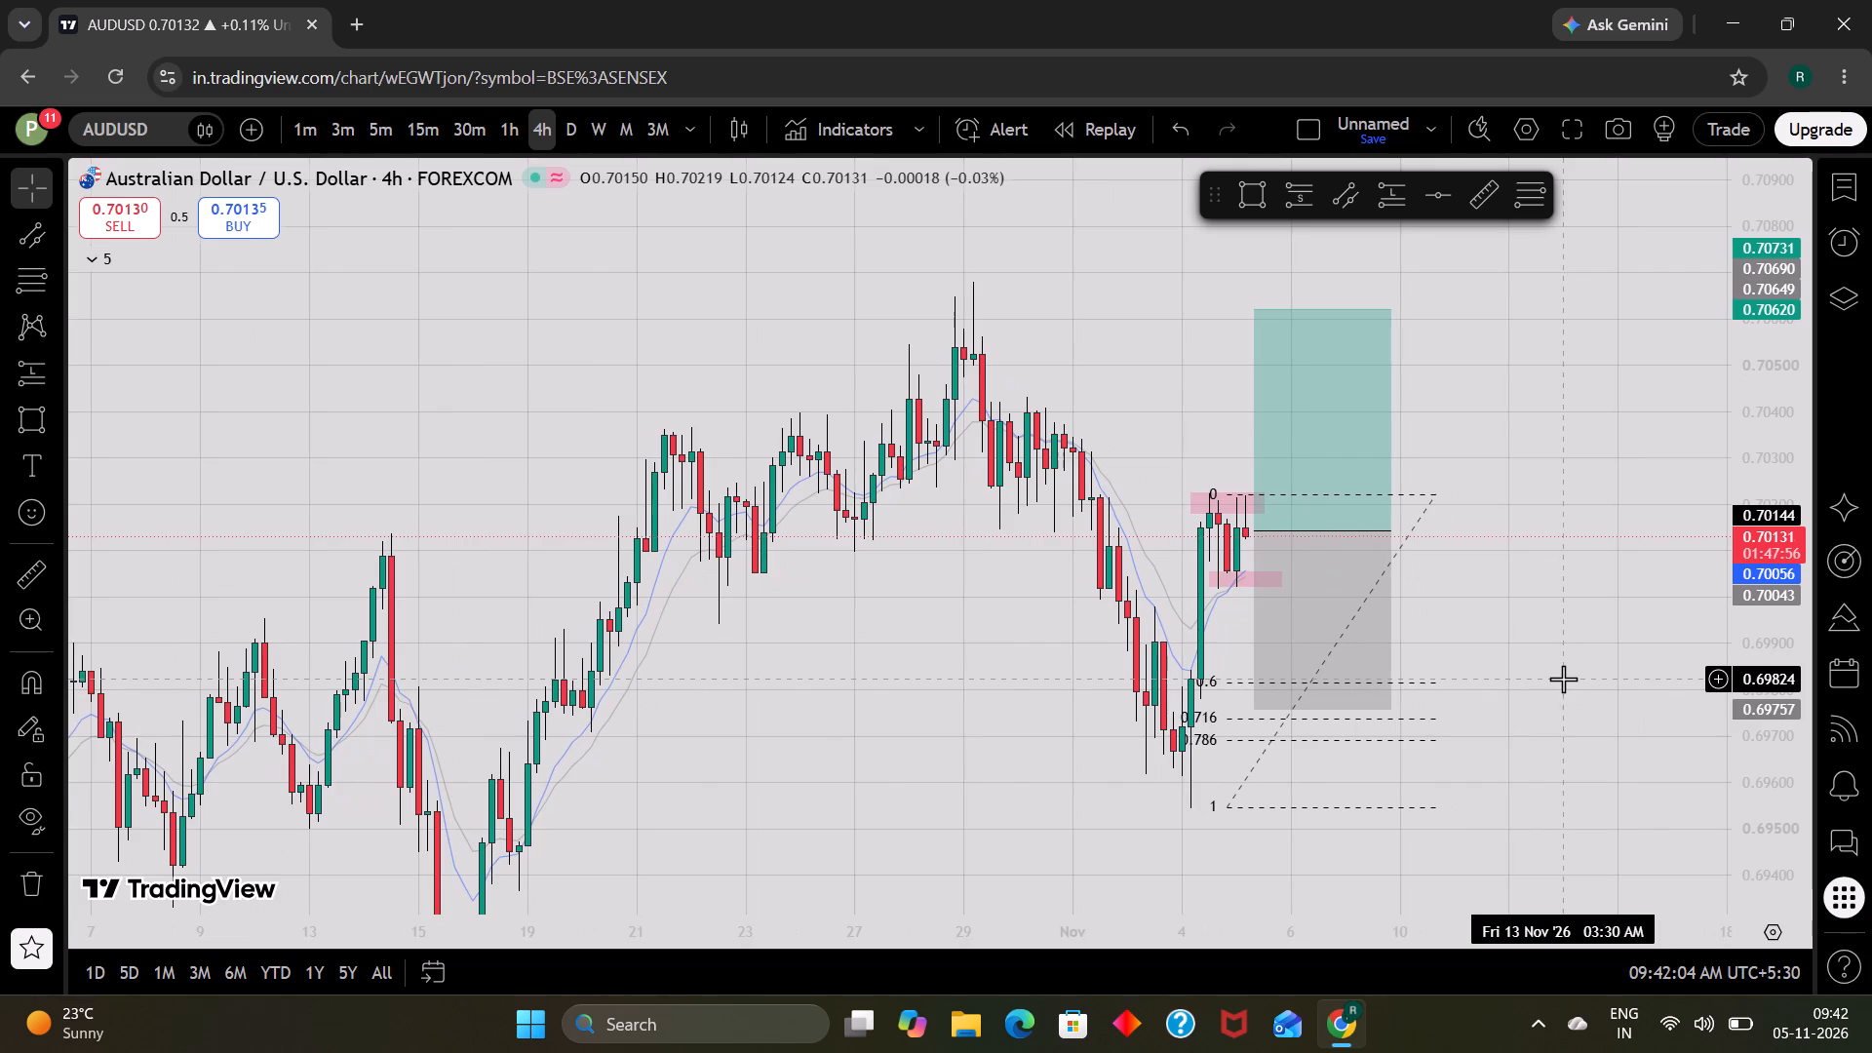
scroll(1563, 679, "up", 1)
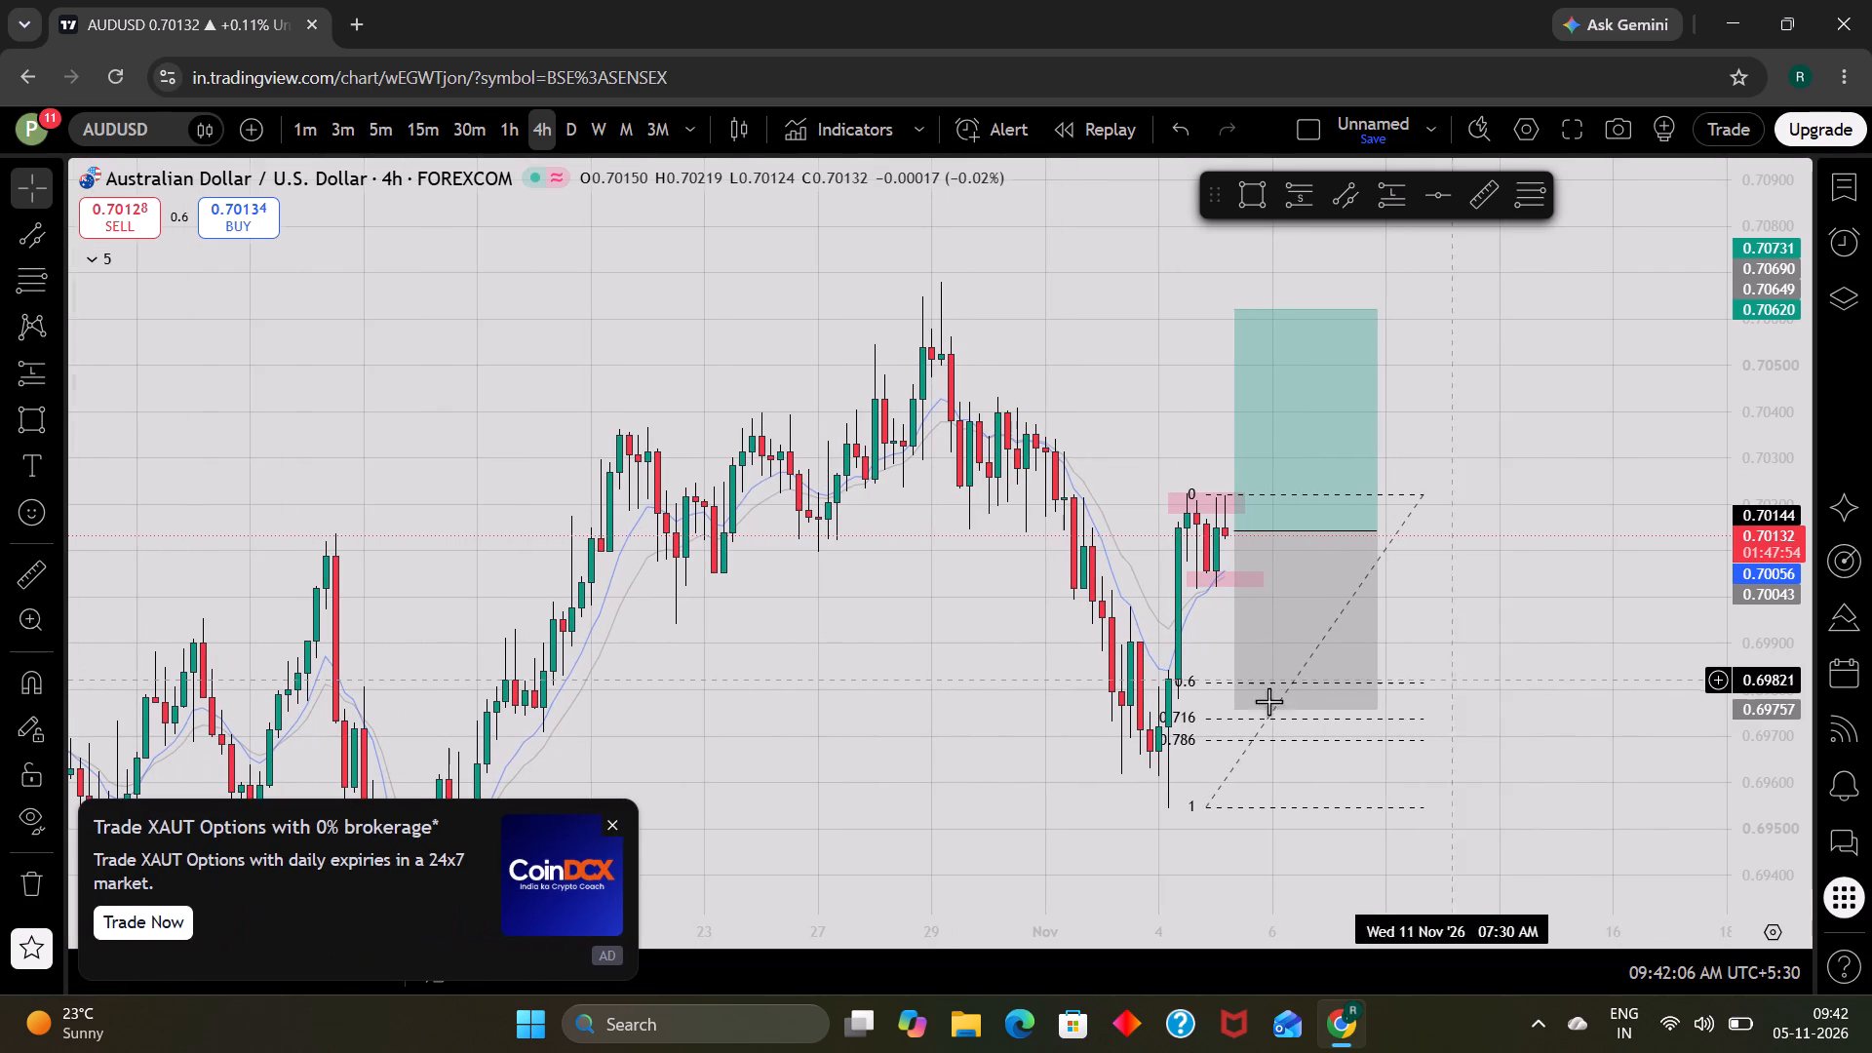
left_click(612, 816)
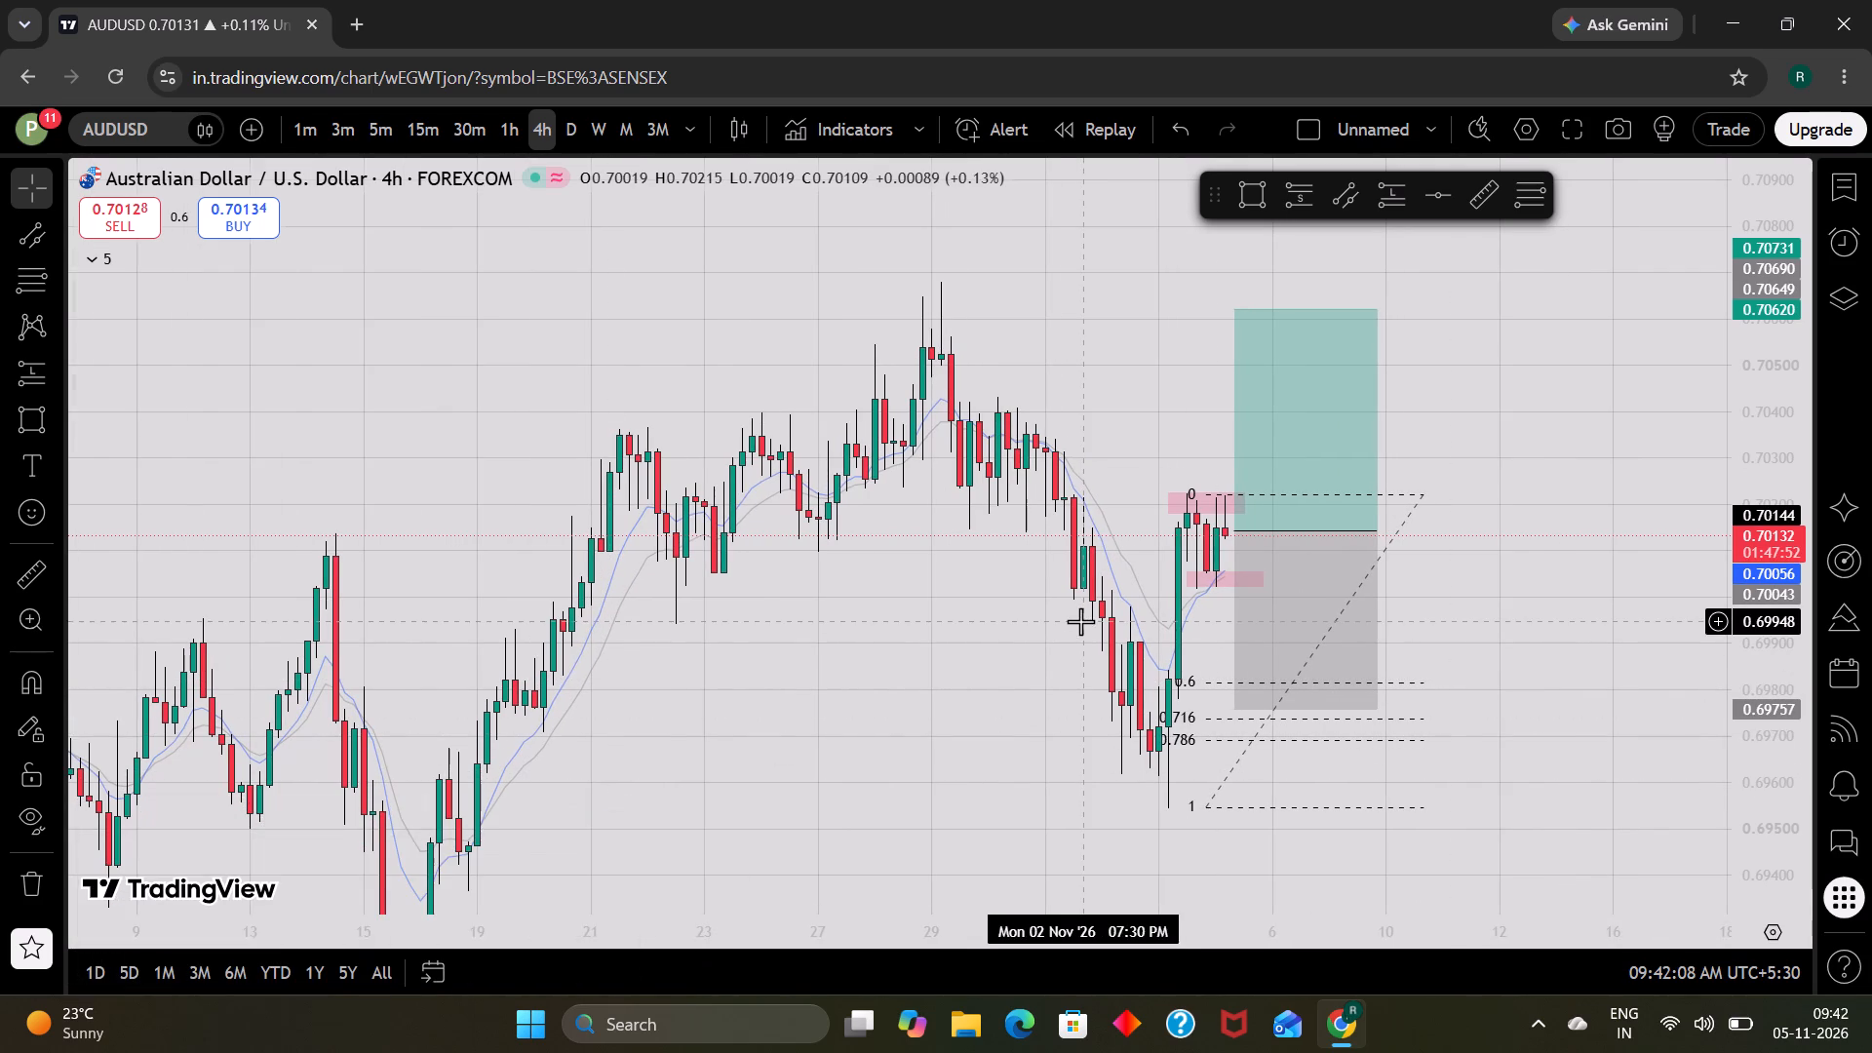
scroll(1080, 621, "up", 1)
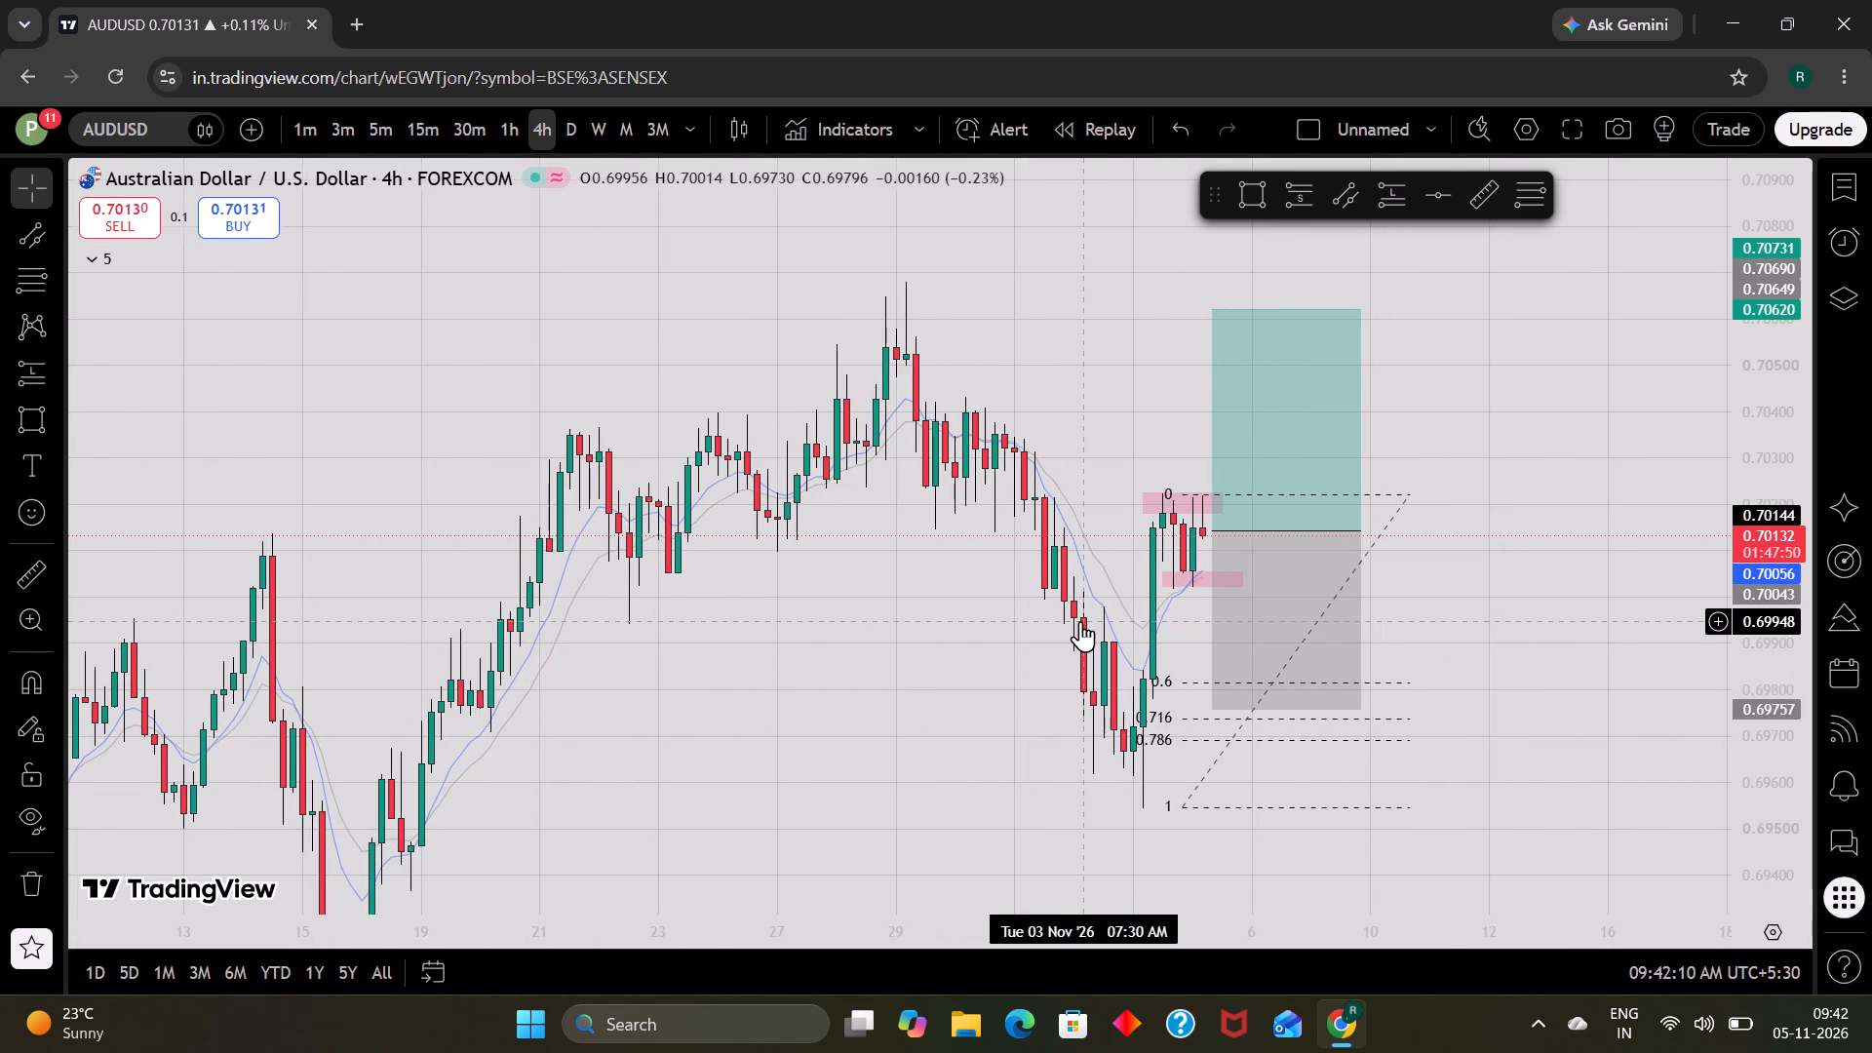
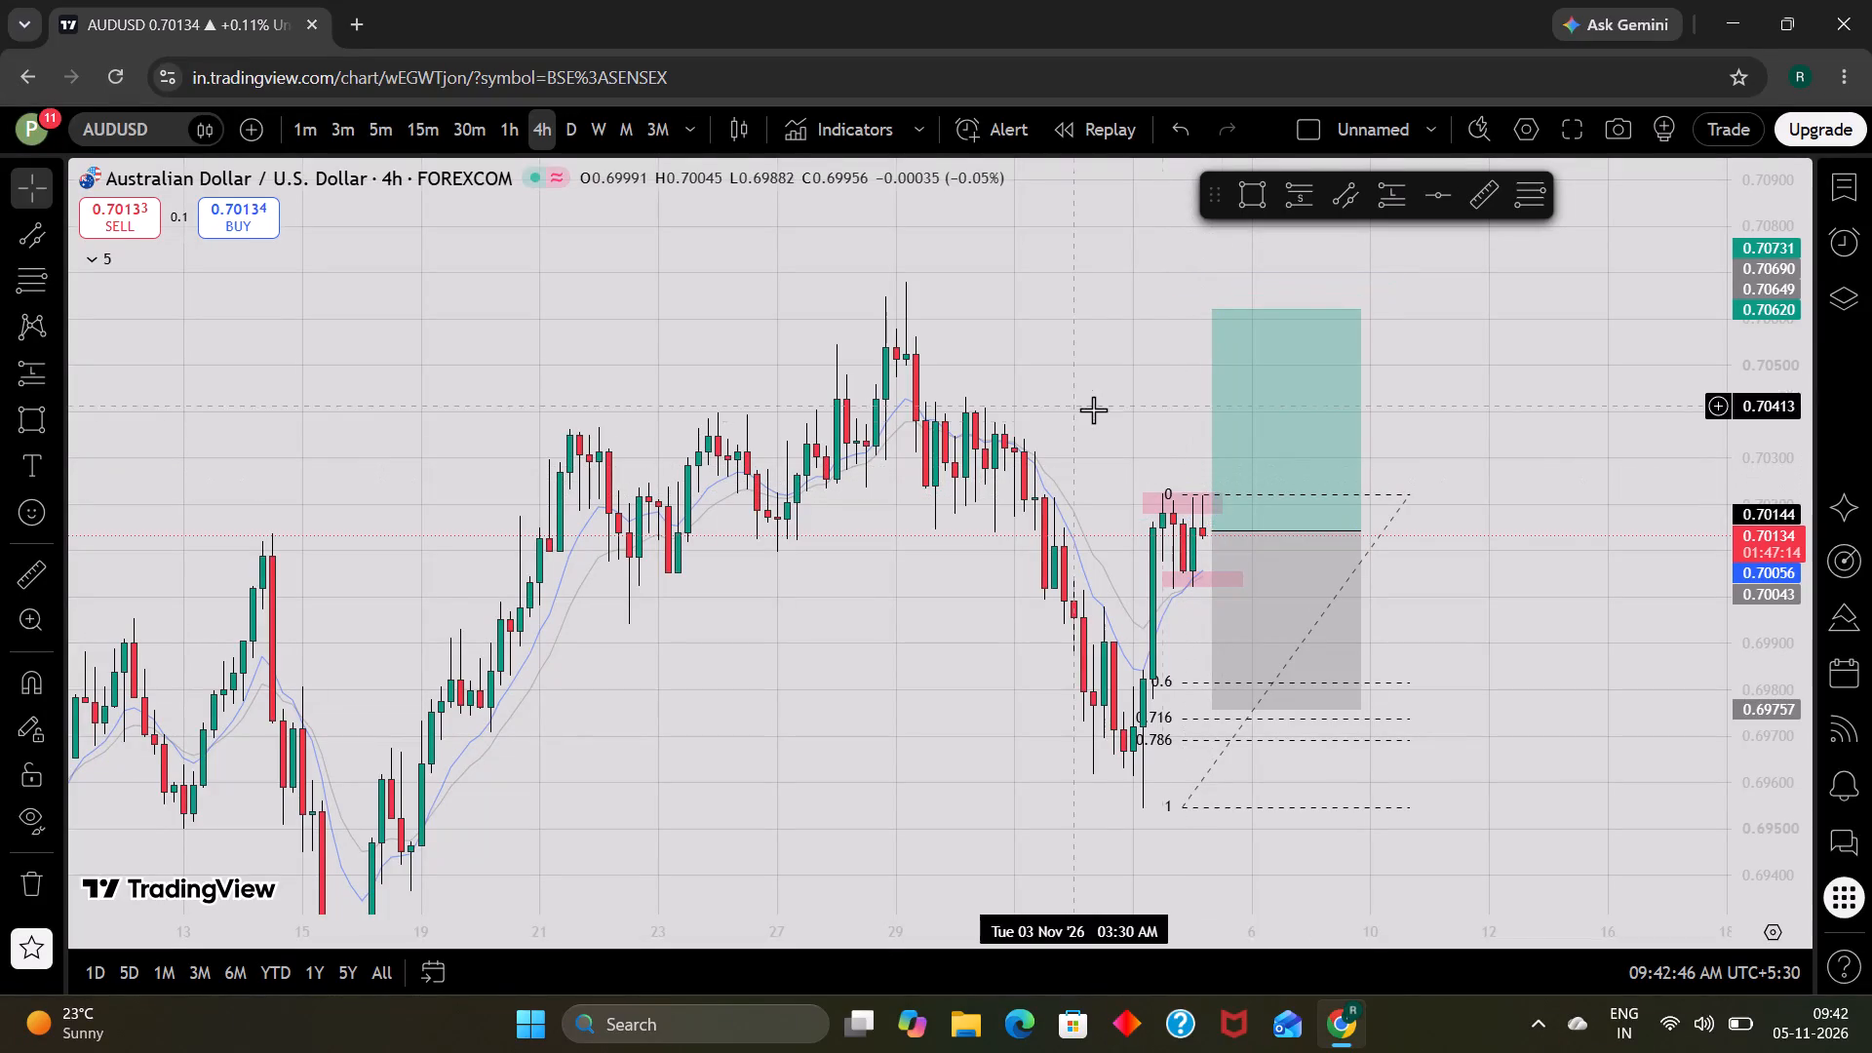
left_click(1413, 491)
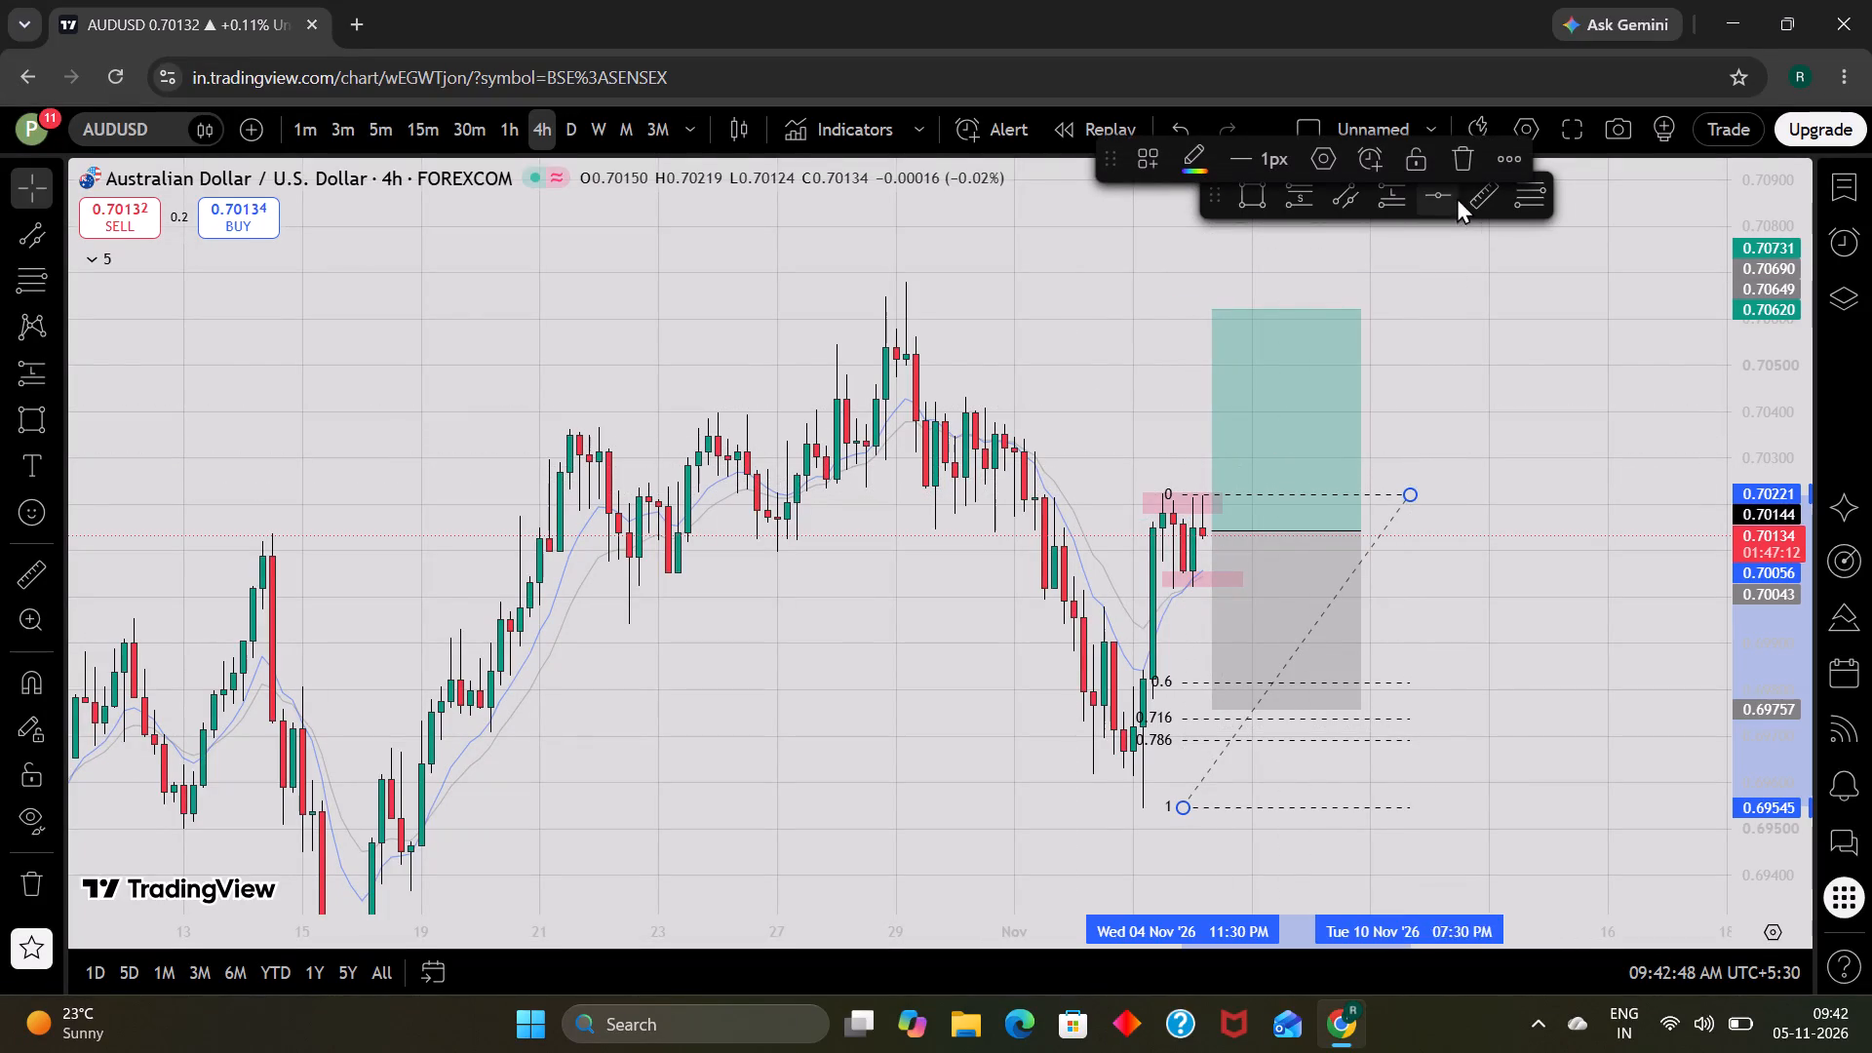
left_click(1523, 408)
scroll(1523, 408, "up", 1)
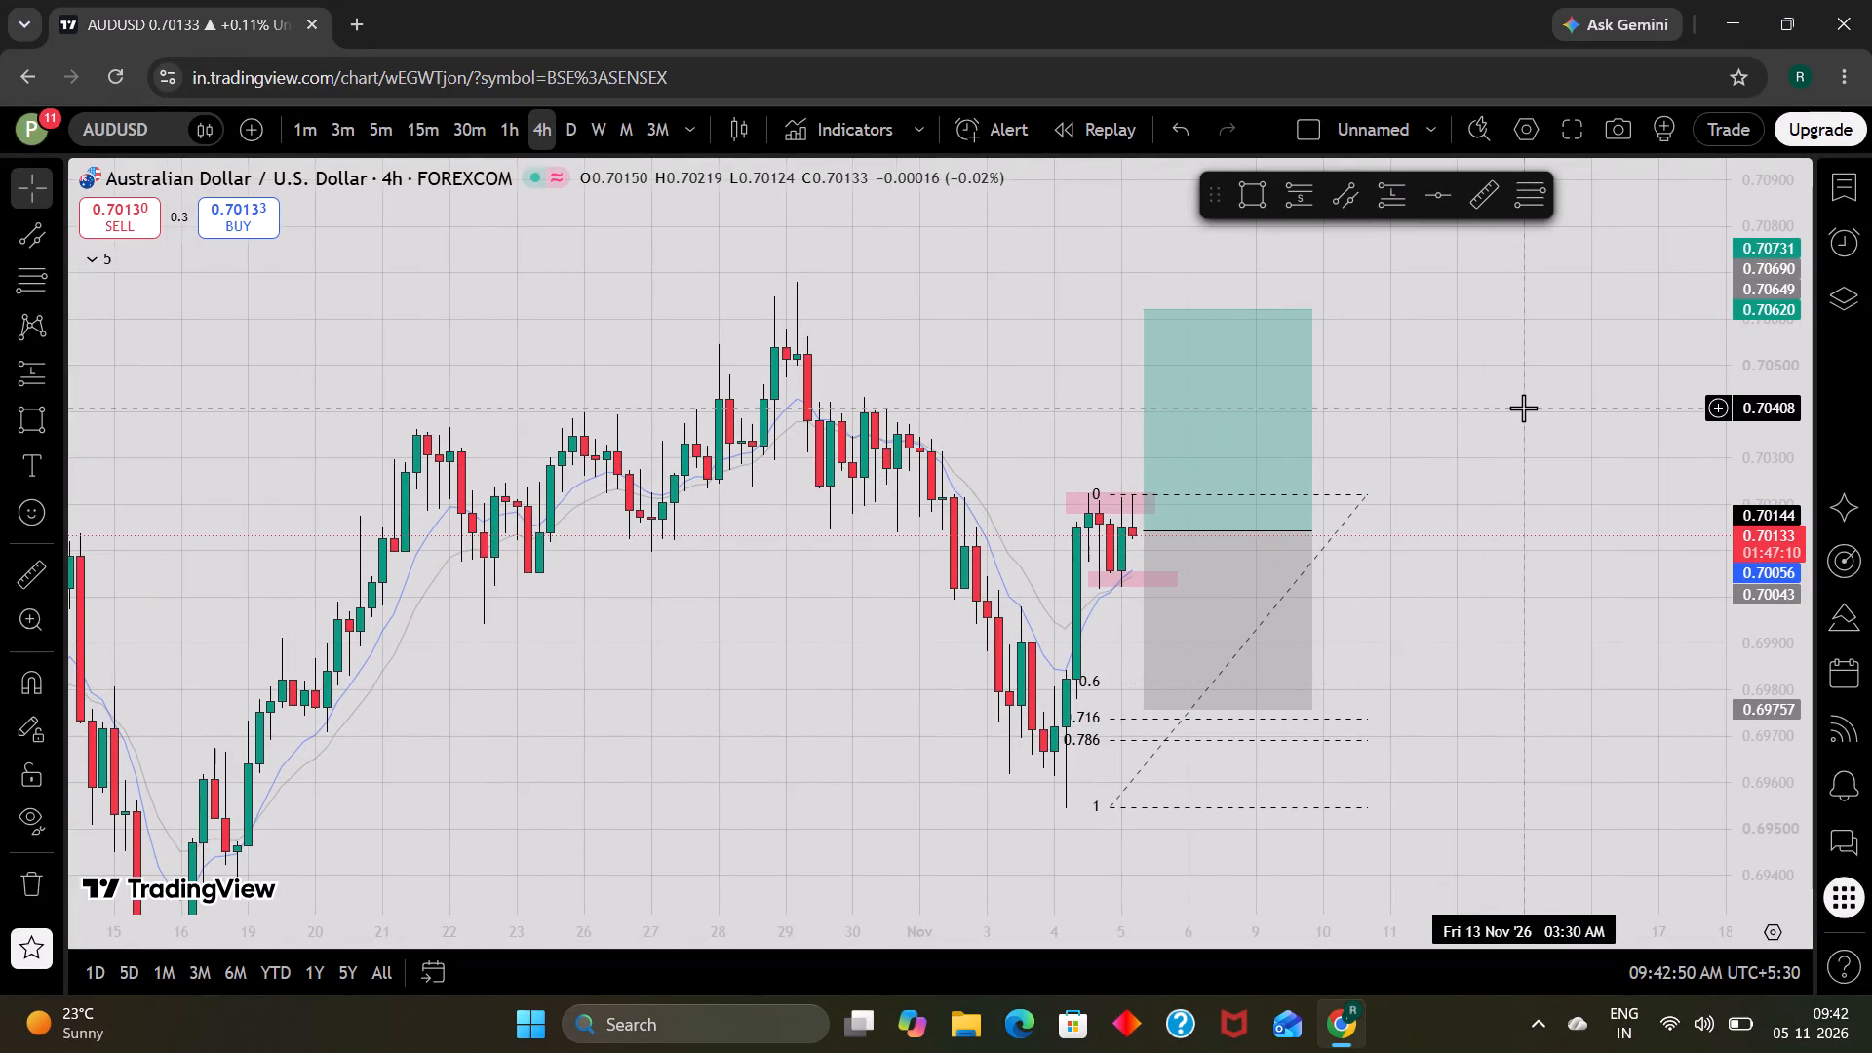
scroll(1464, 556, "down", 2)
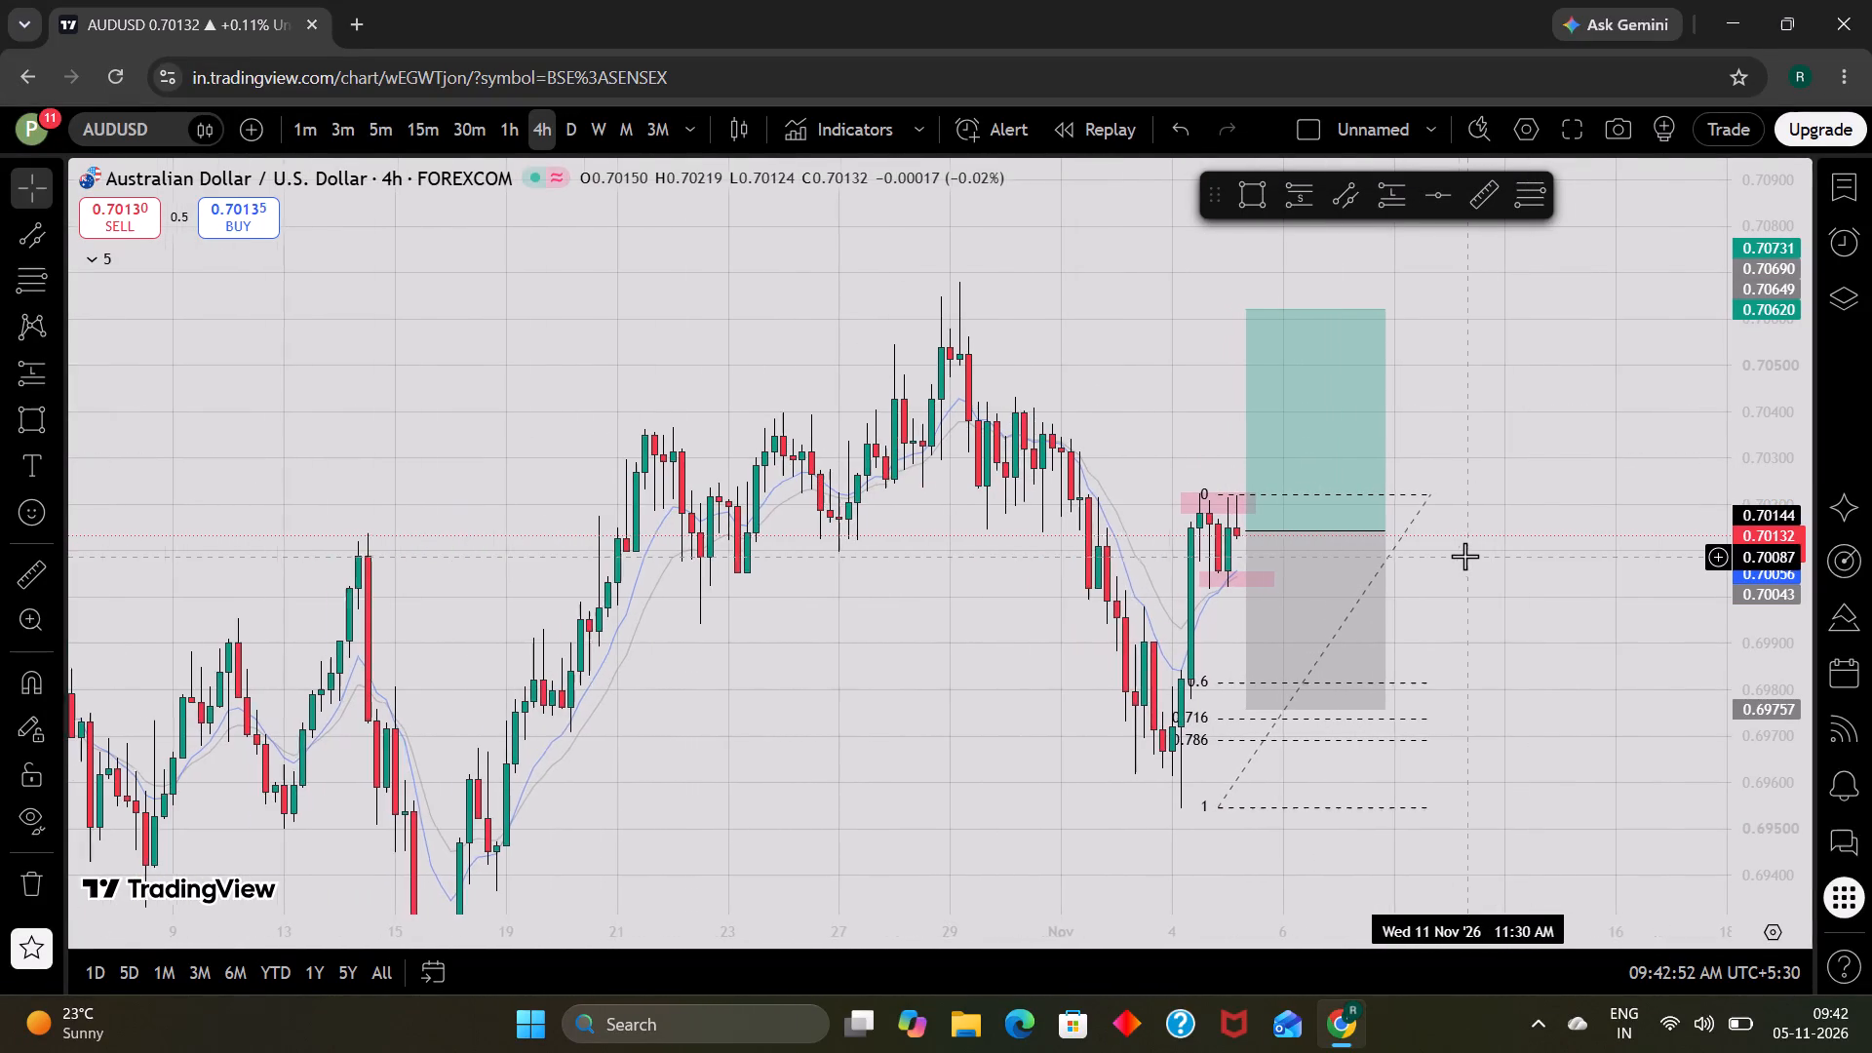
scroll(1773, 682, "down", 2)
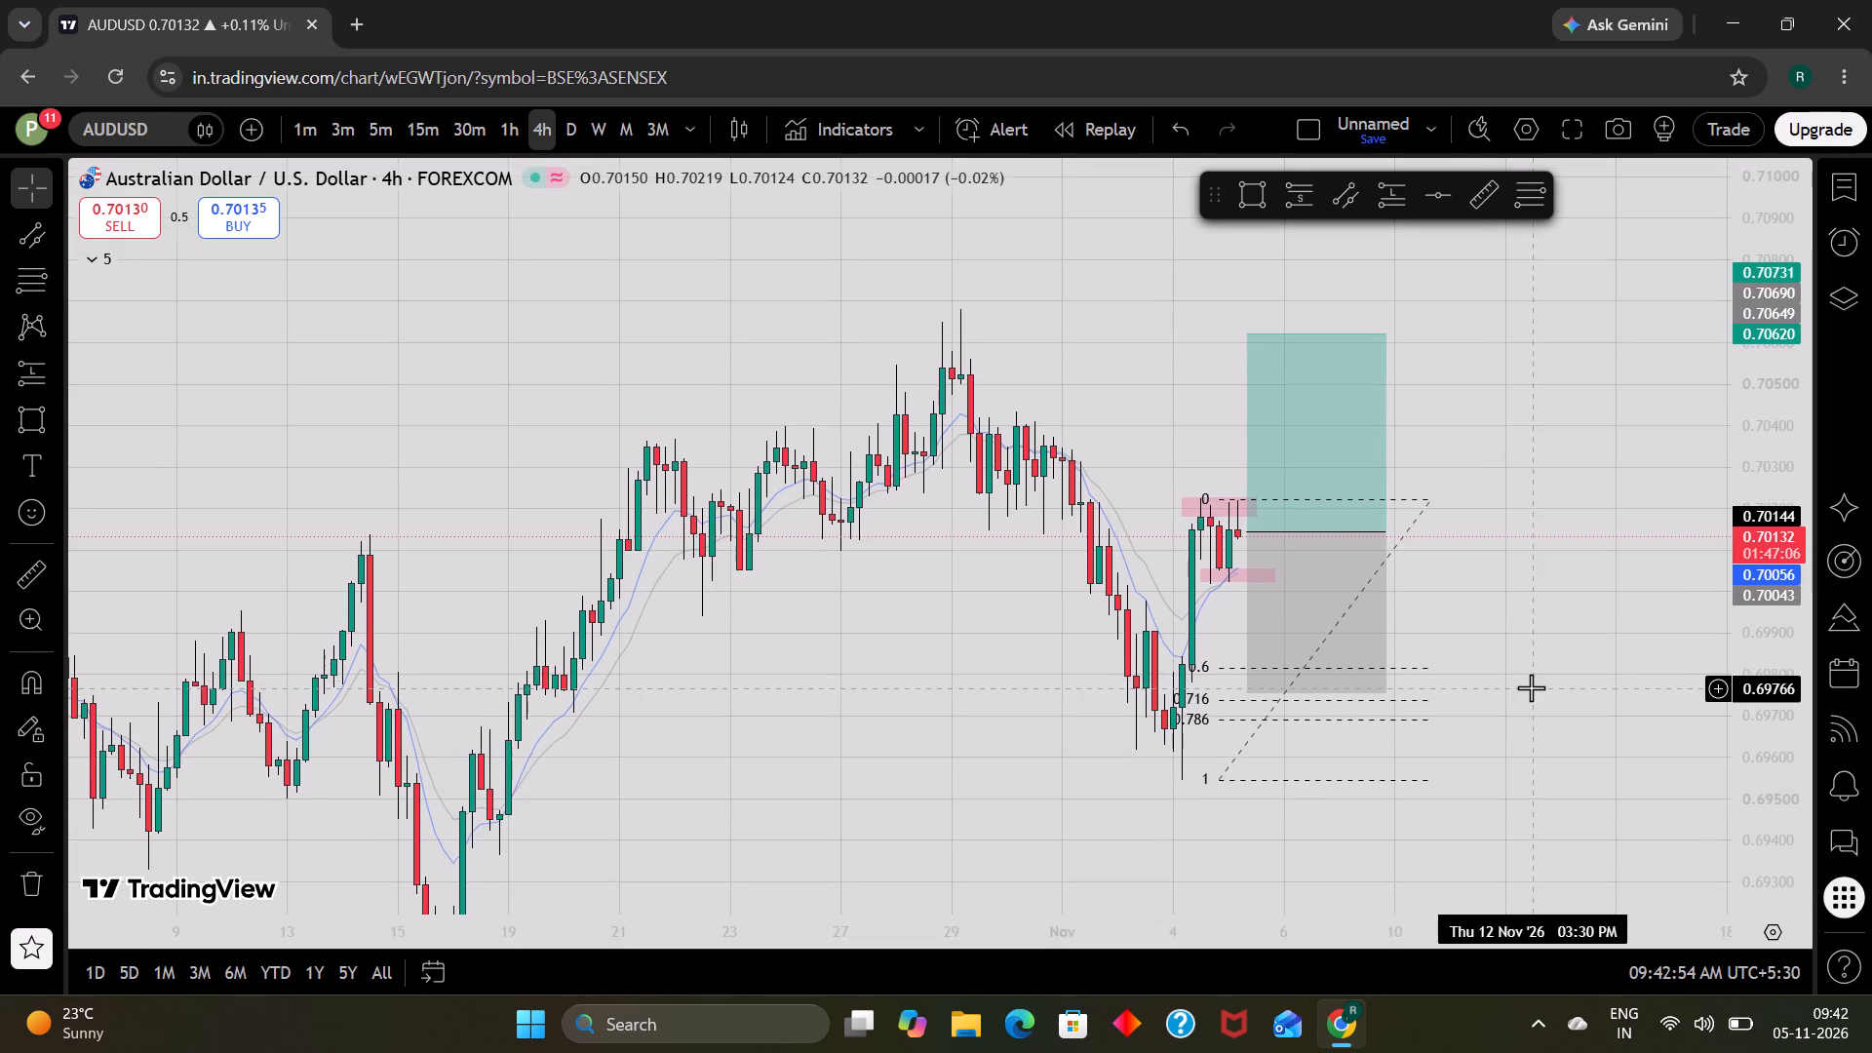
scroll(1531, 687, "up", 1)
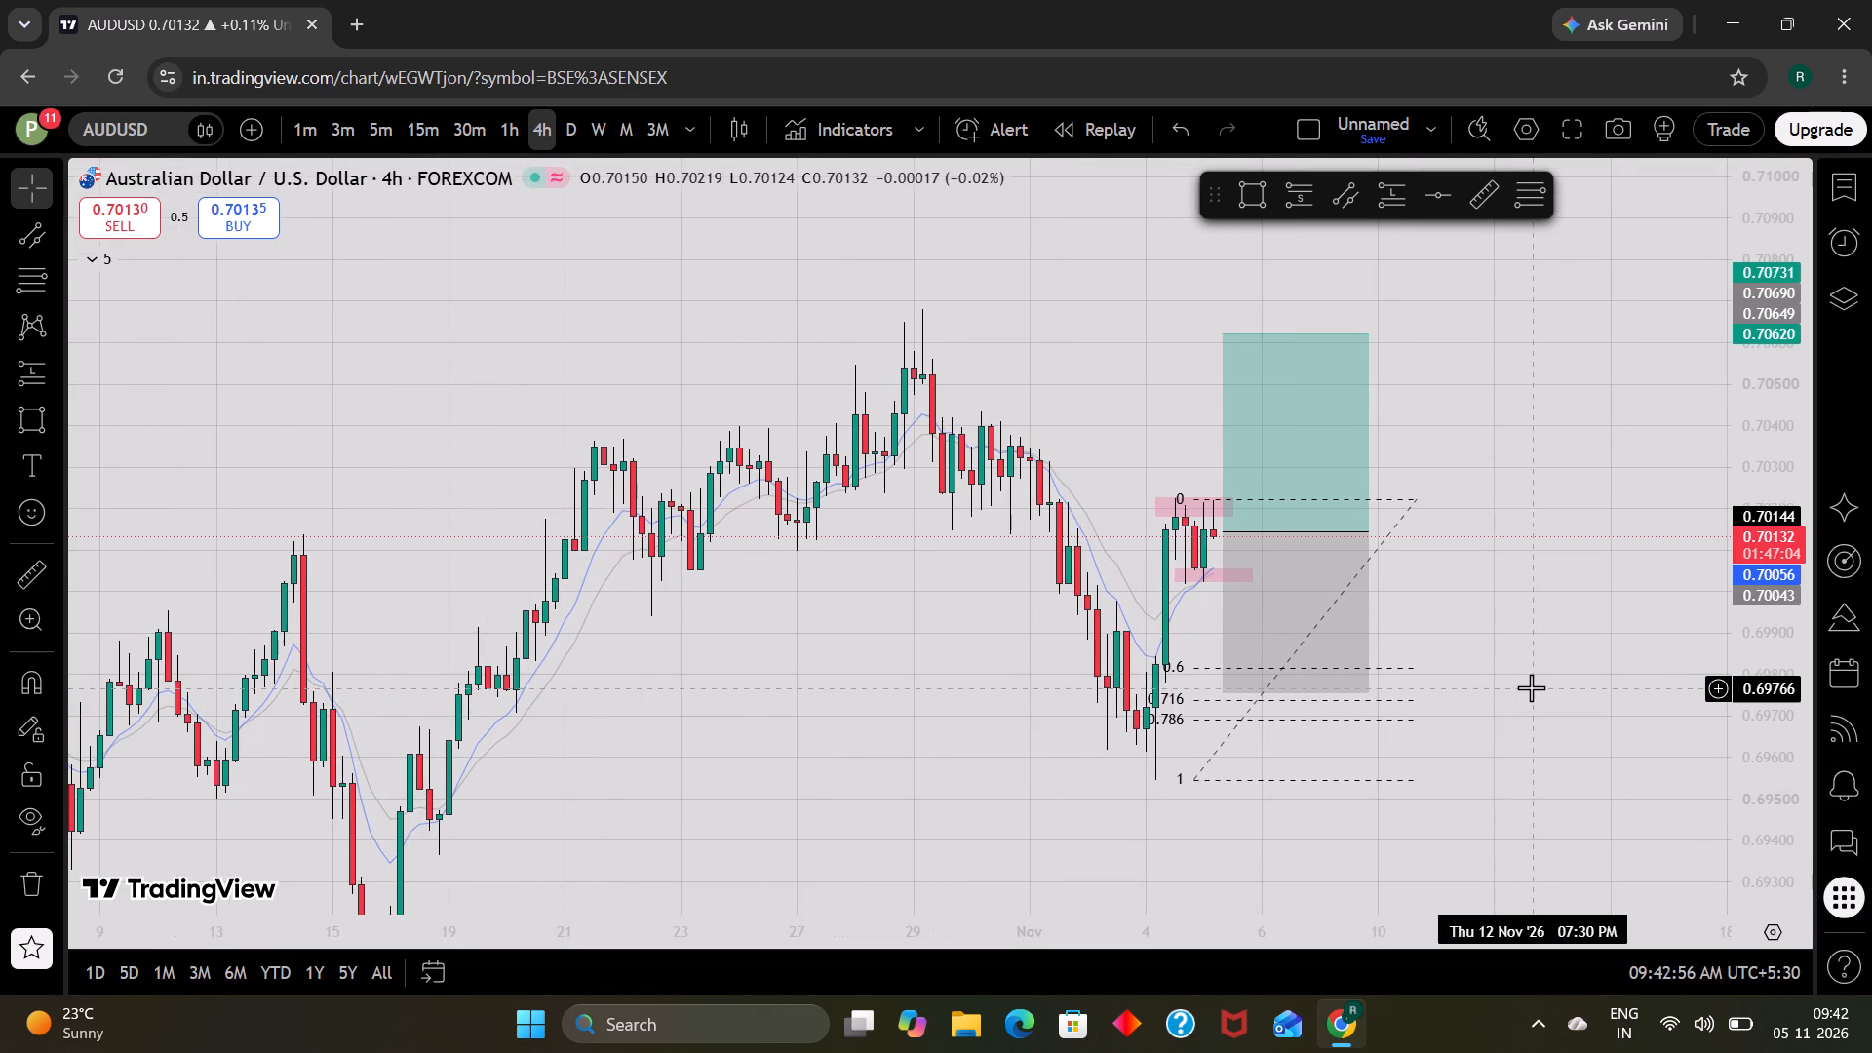
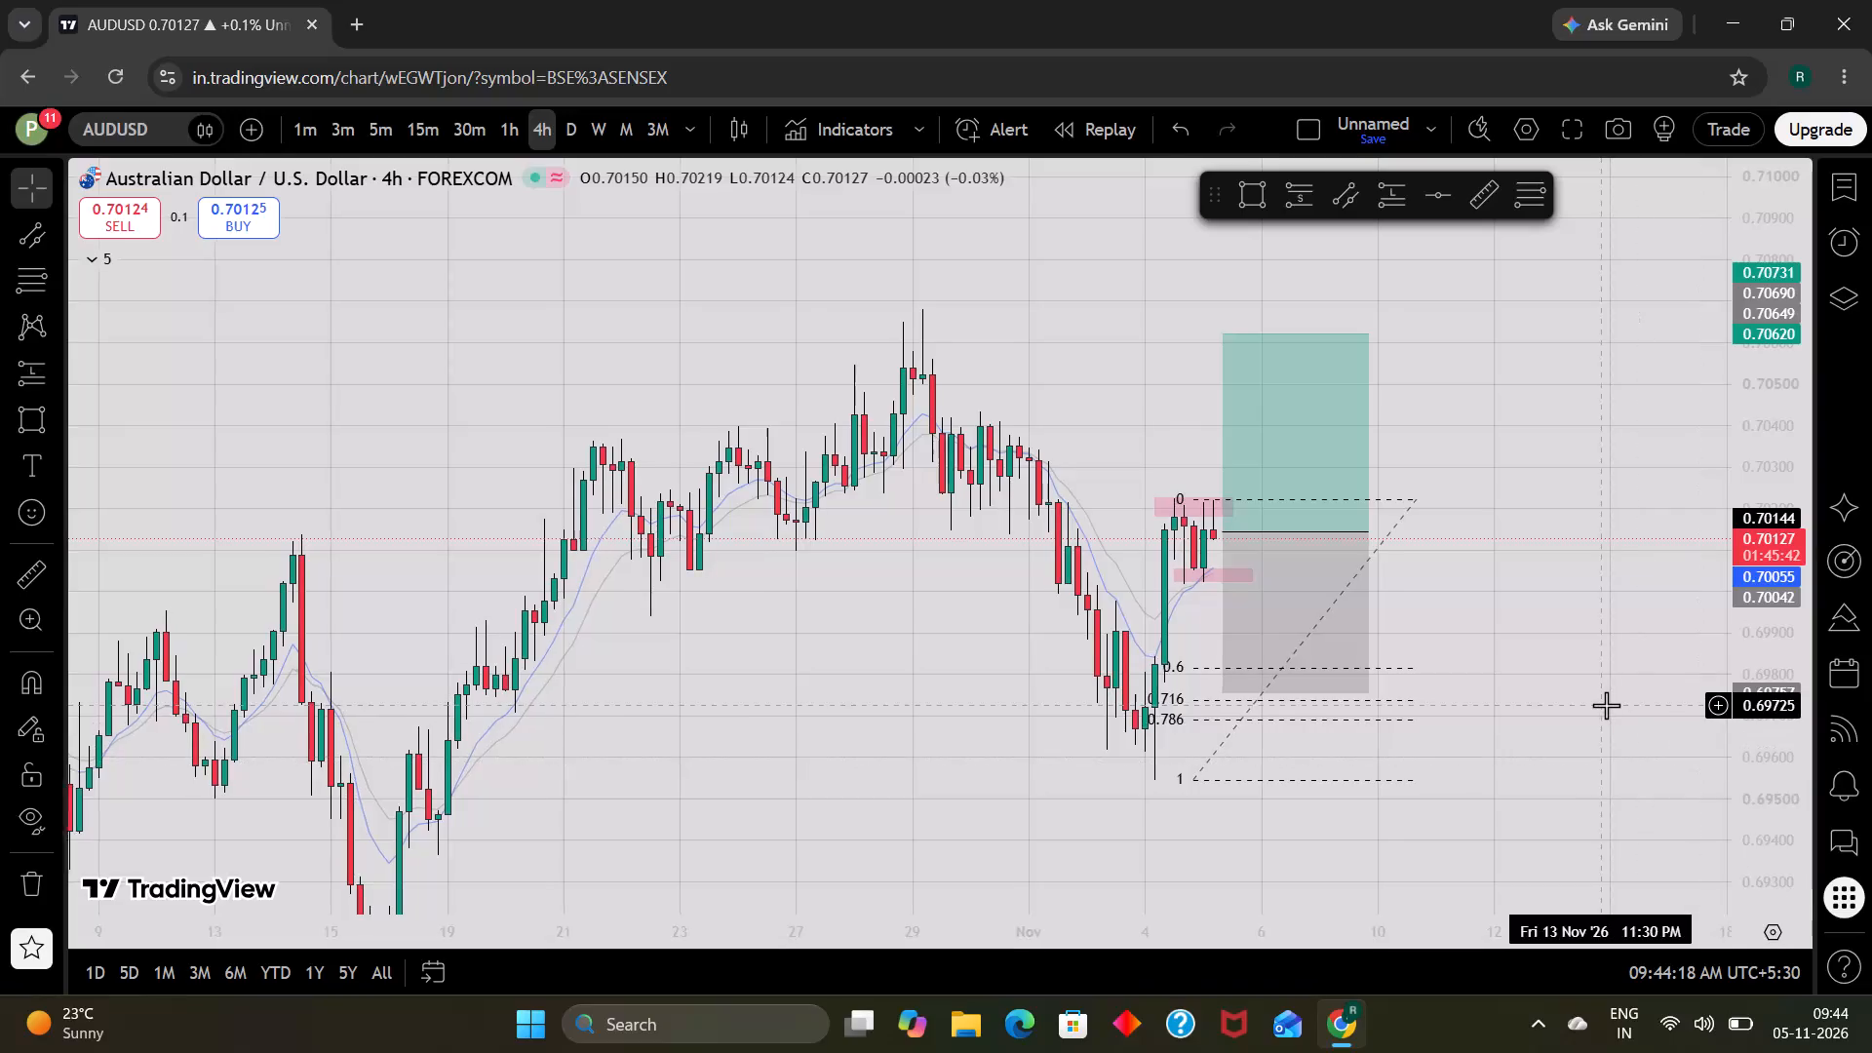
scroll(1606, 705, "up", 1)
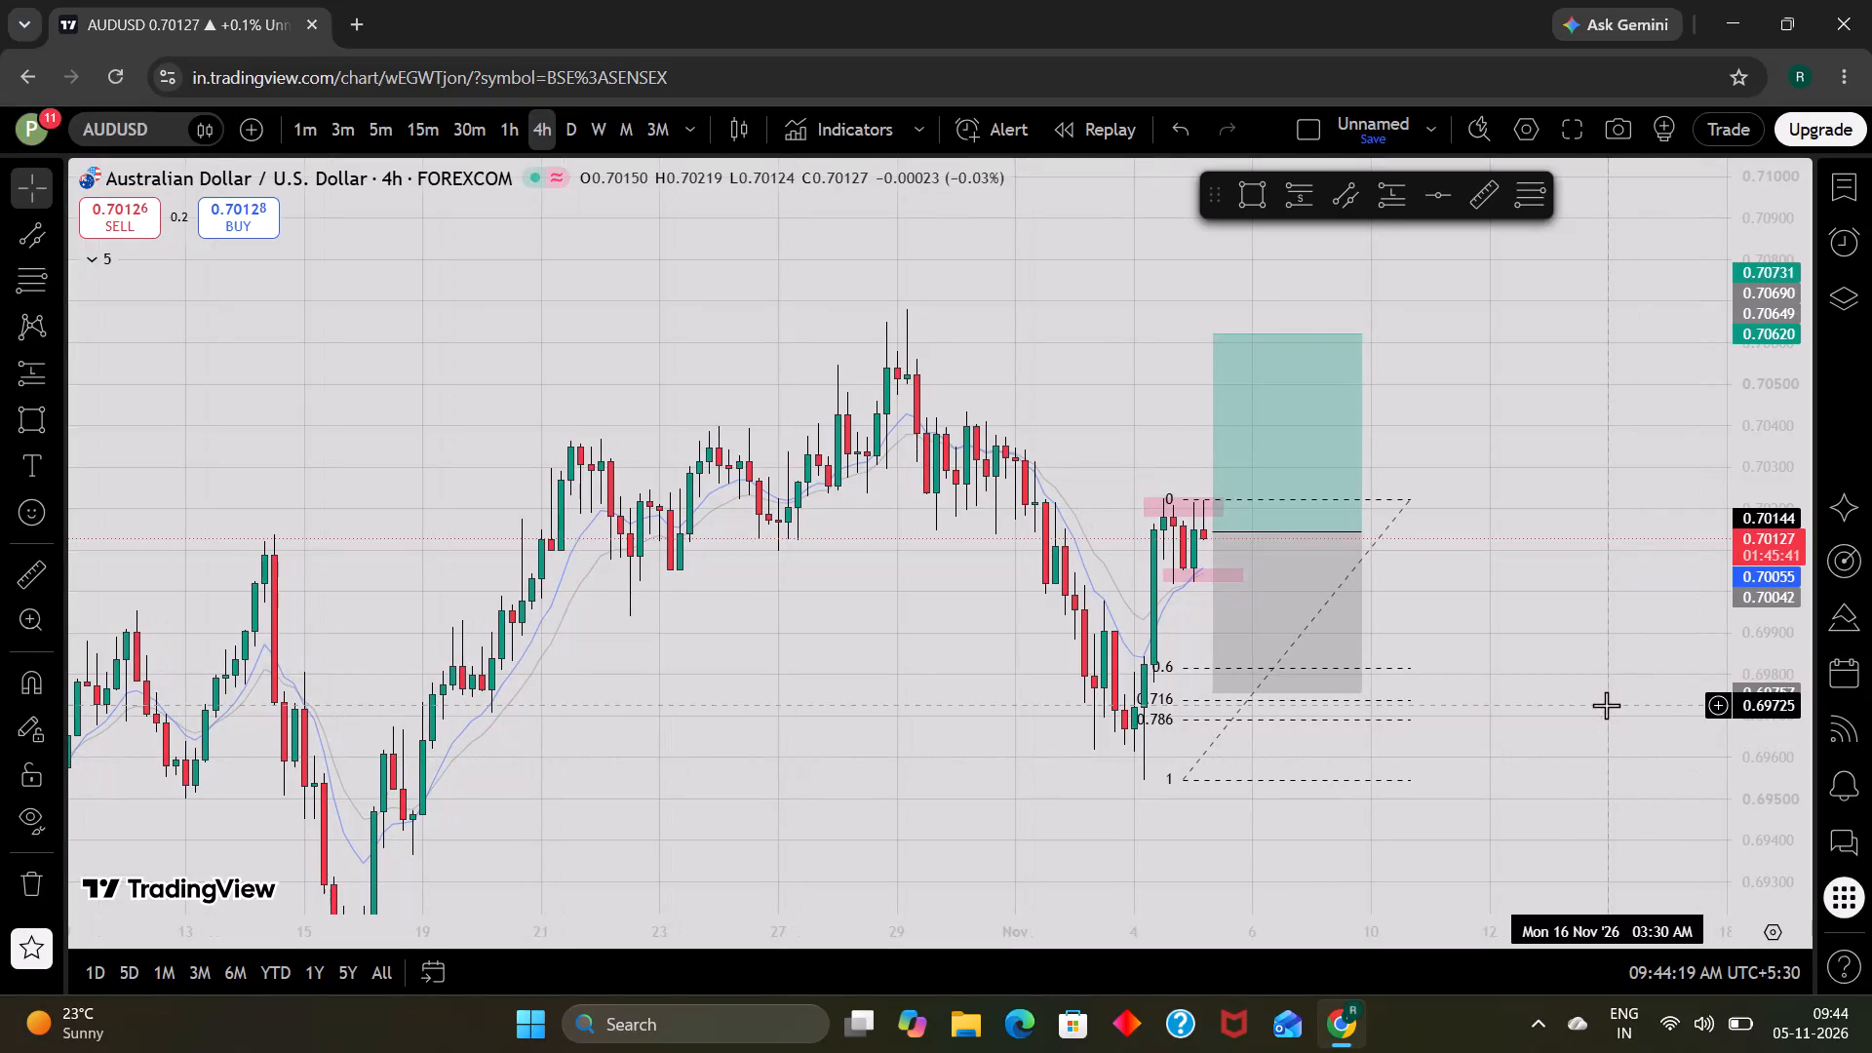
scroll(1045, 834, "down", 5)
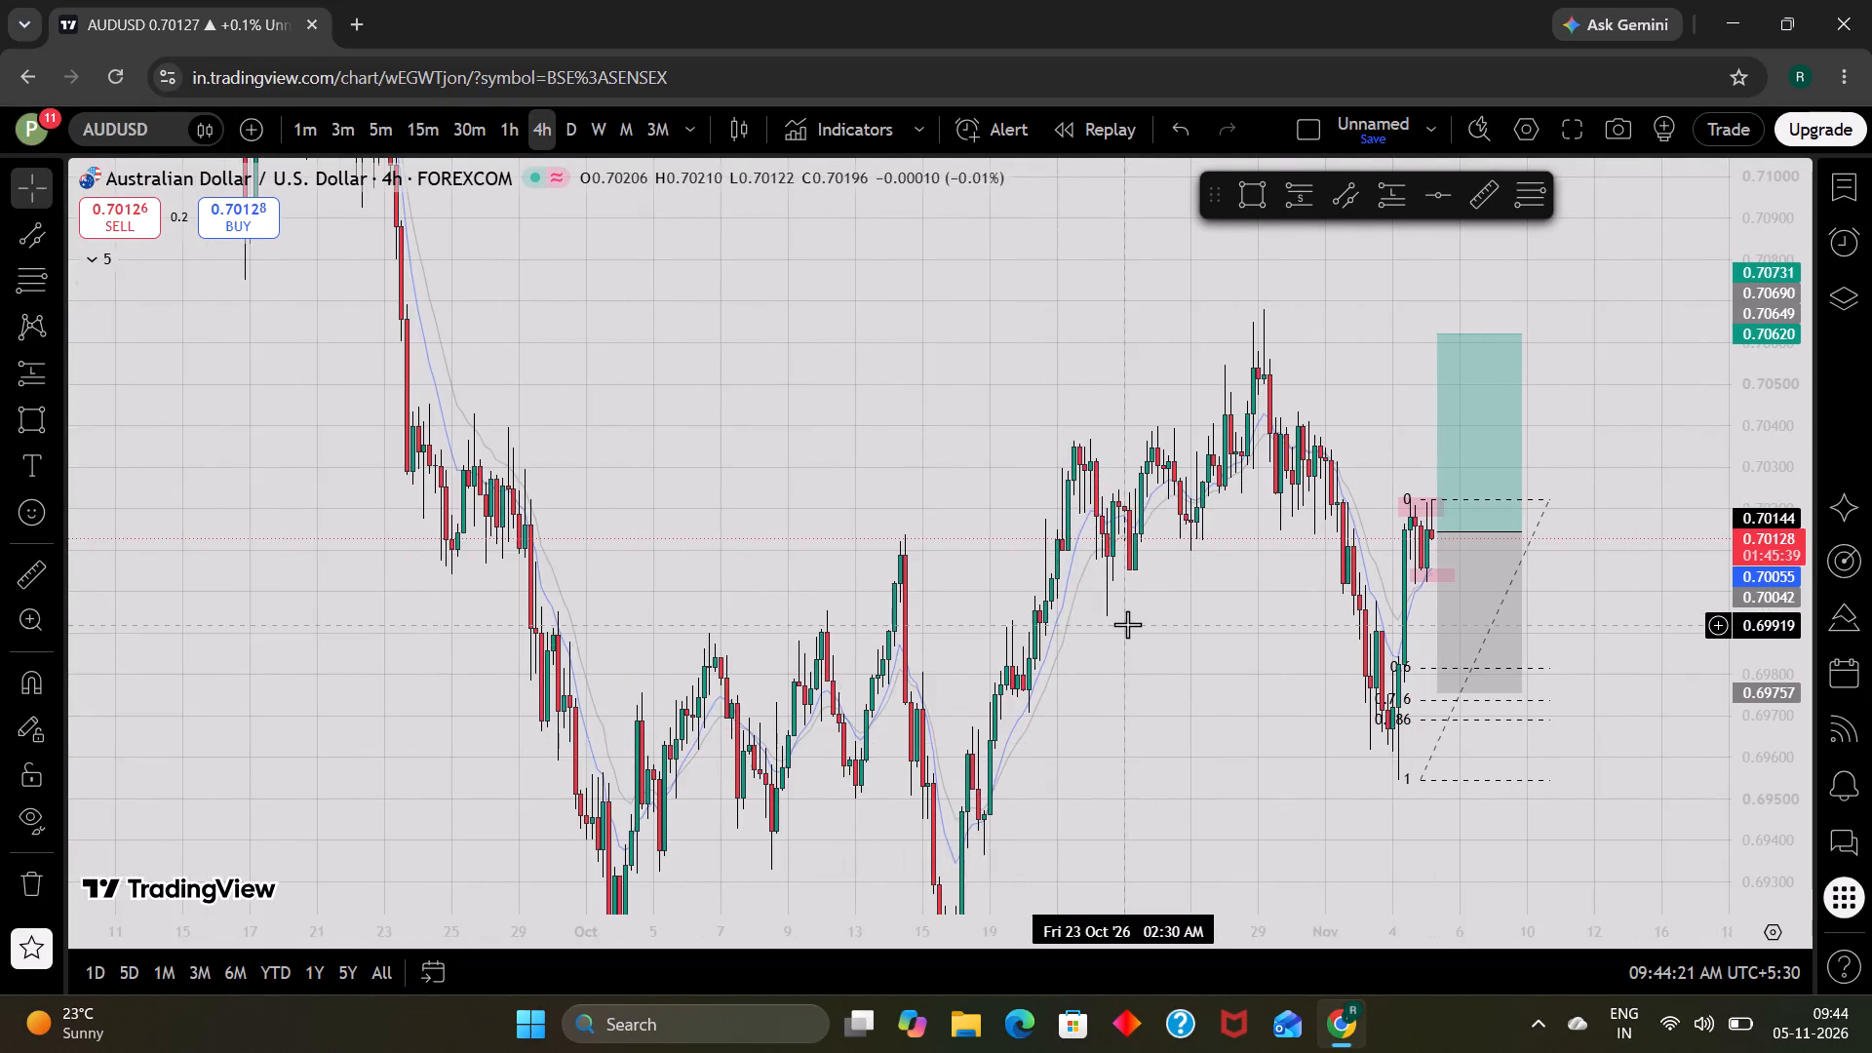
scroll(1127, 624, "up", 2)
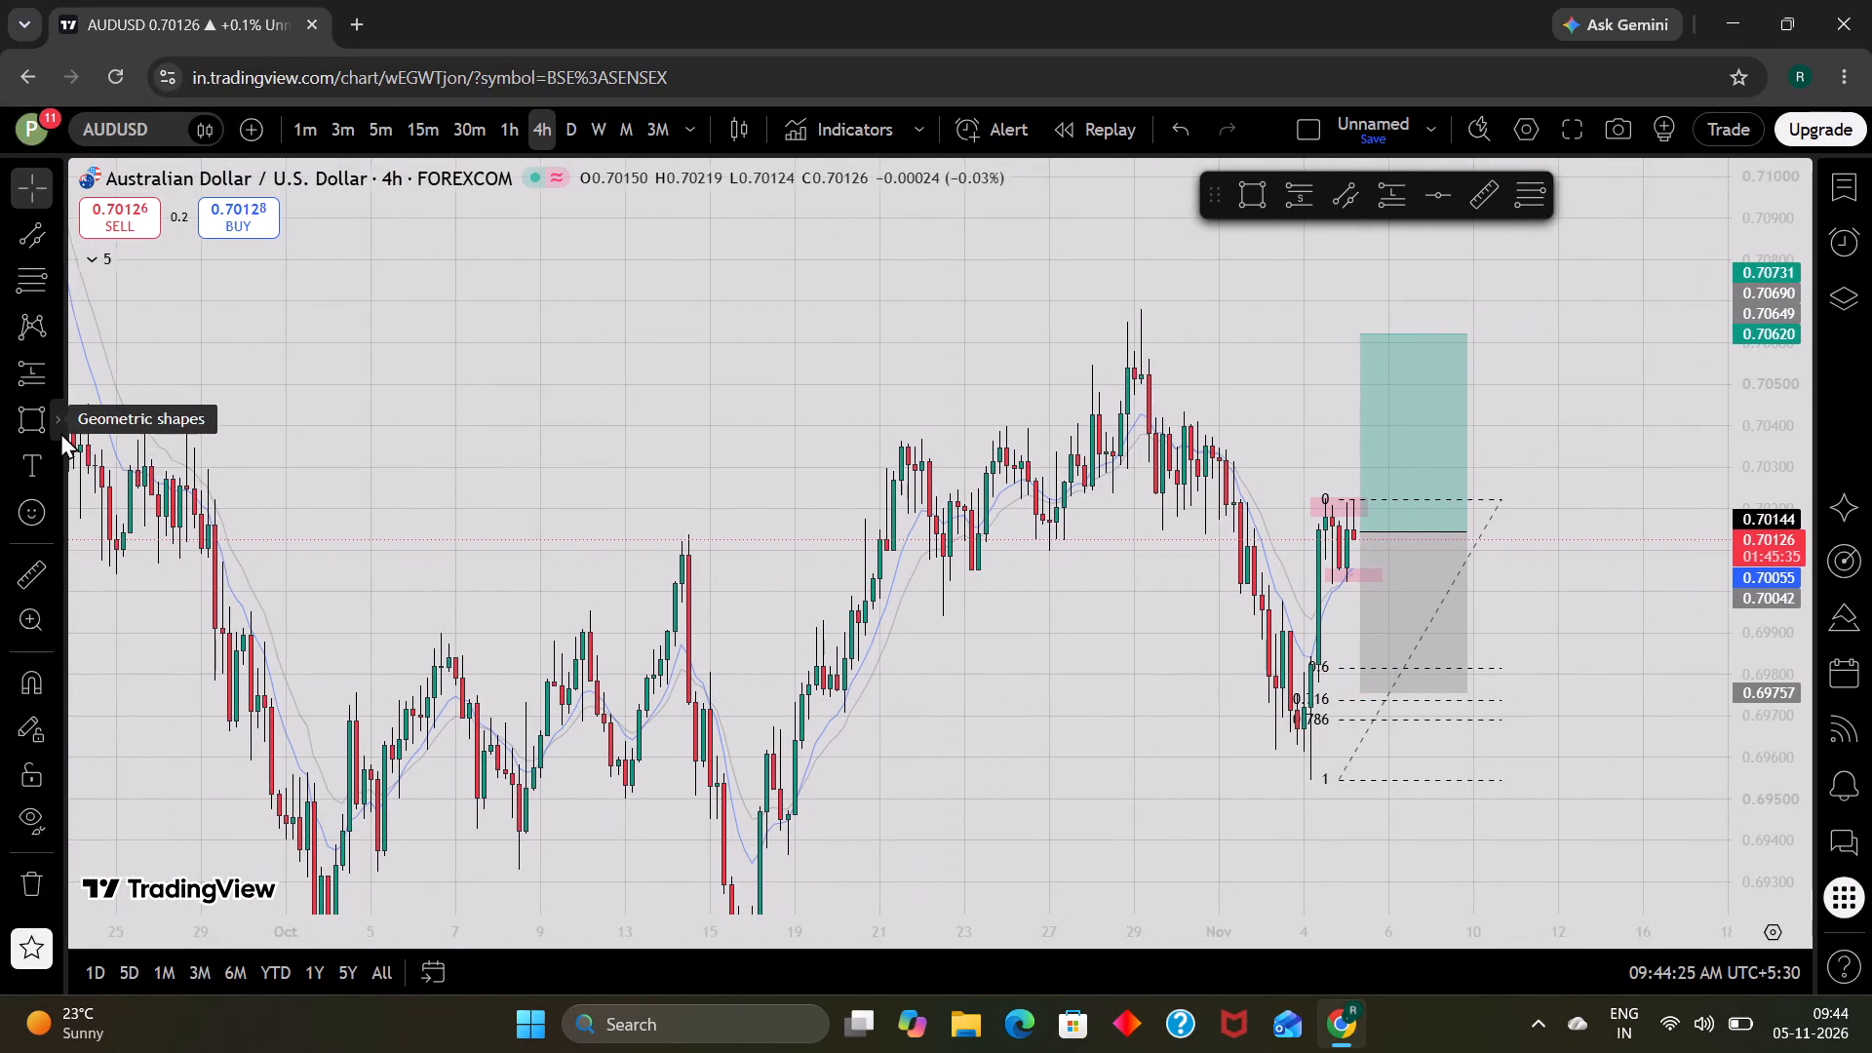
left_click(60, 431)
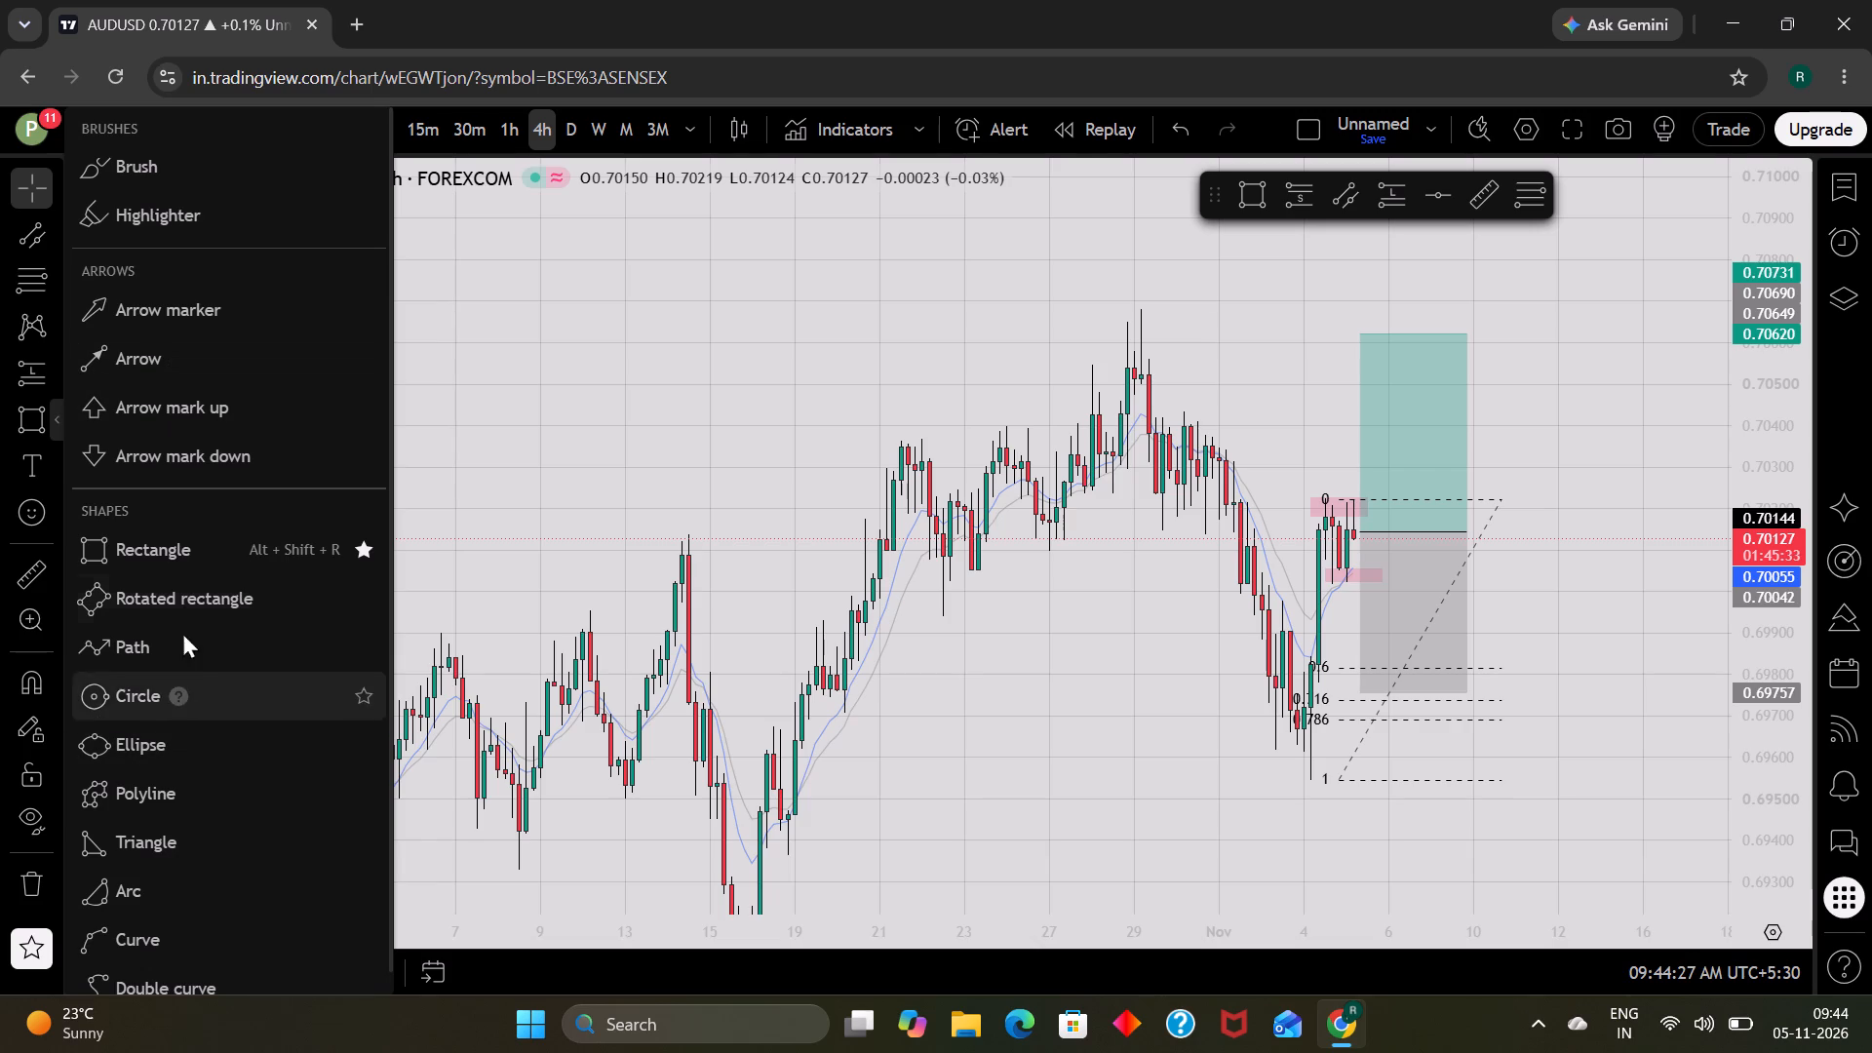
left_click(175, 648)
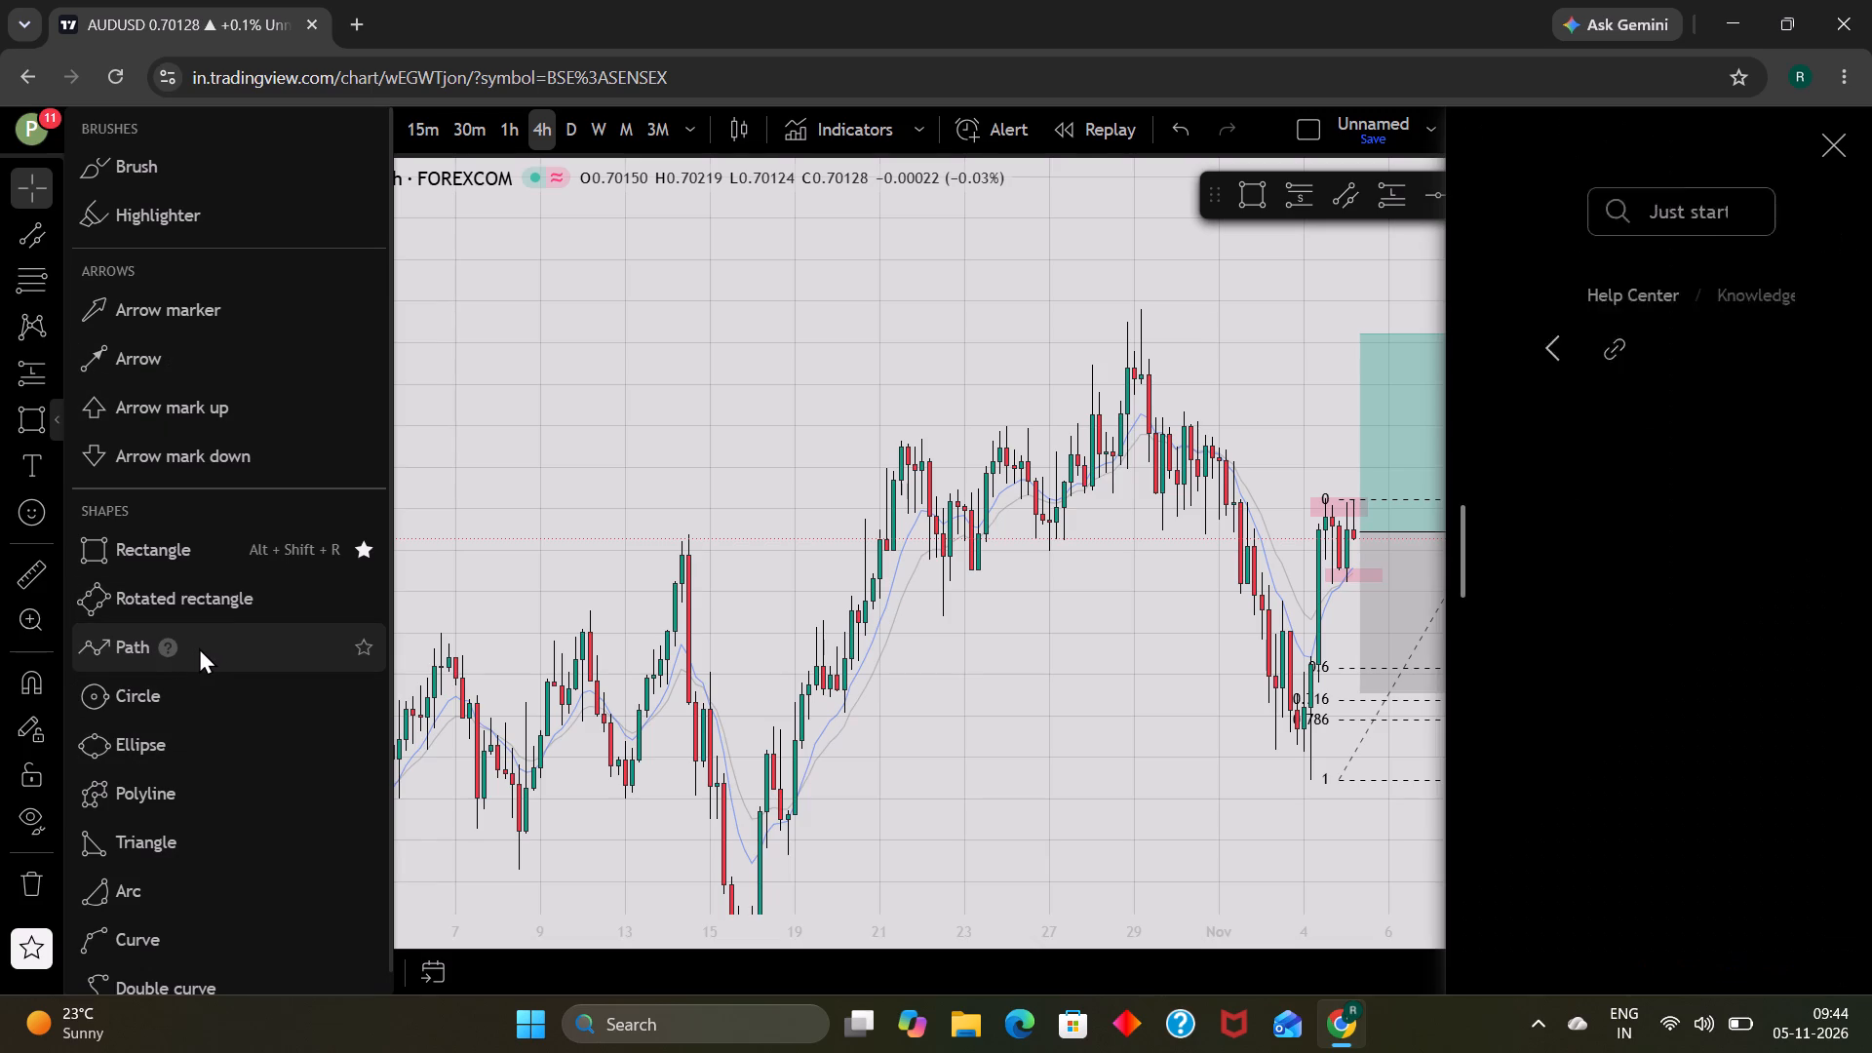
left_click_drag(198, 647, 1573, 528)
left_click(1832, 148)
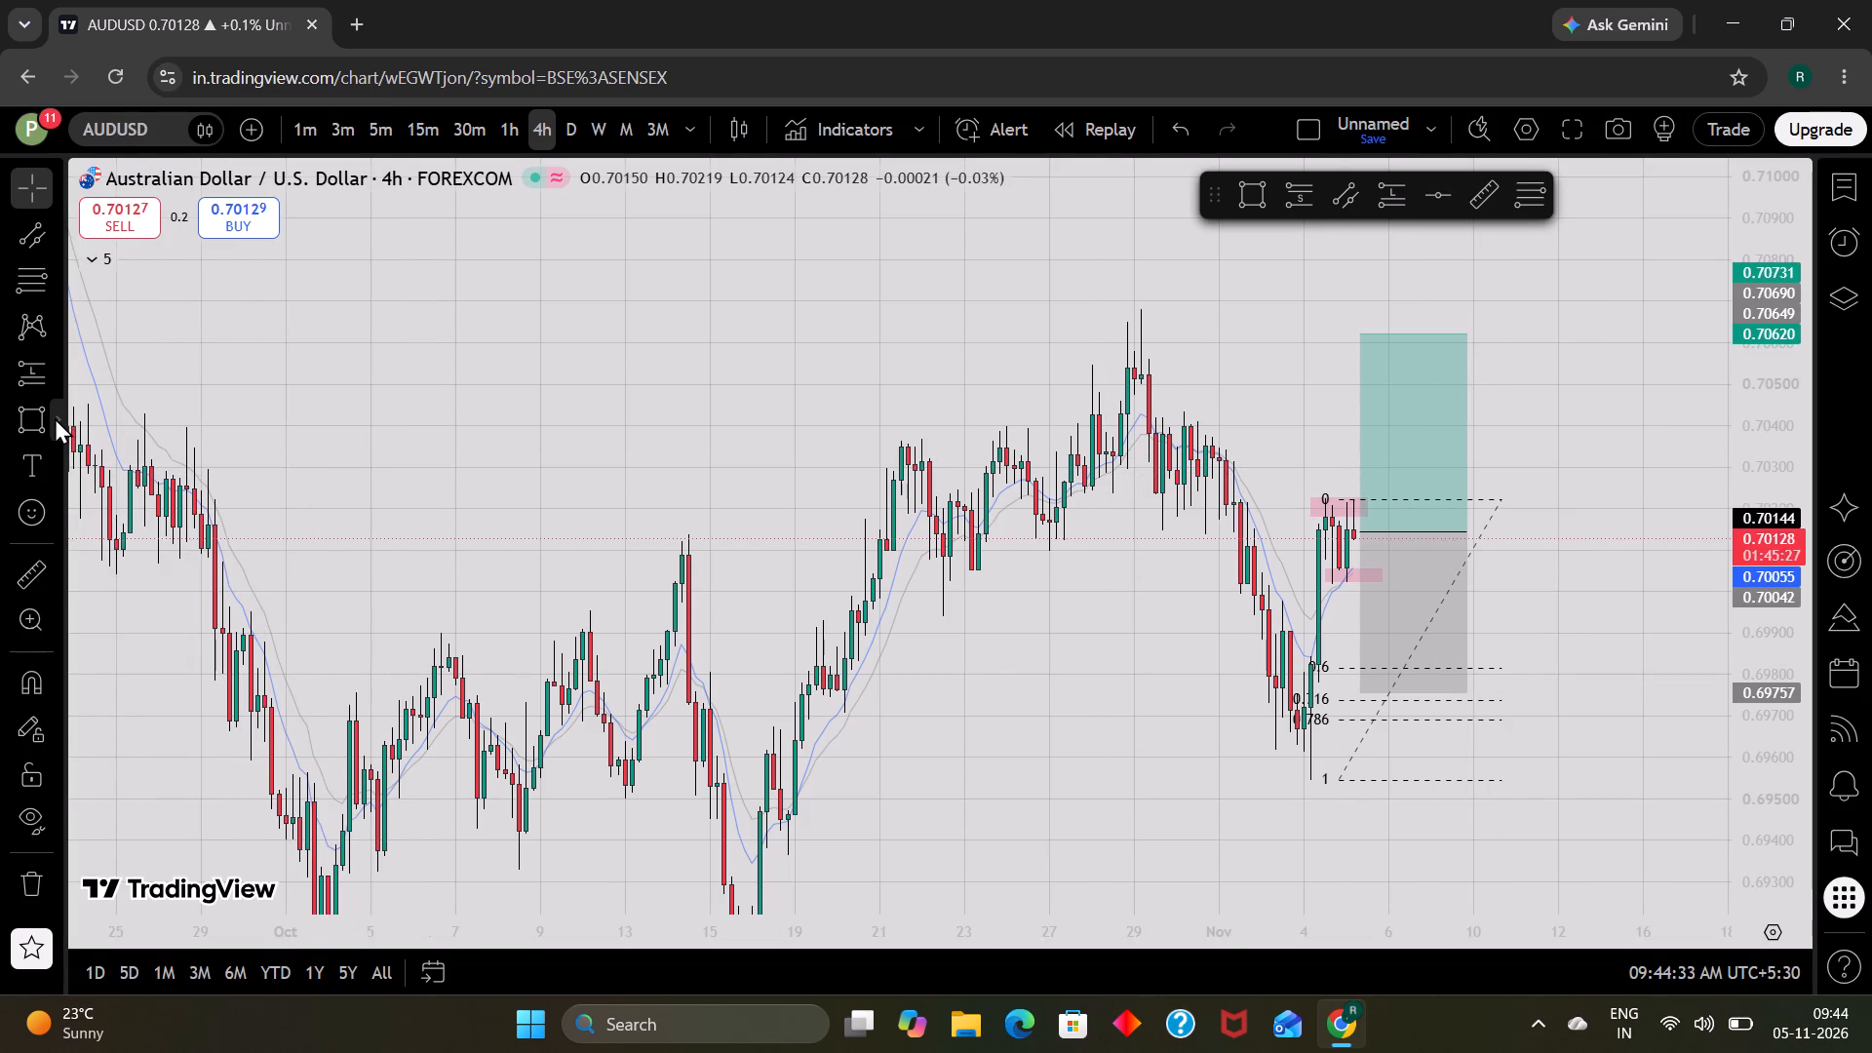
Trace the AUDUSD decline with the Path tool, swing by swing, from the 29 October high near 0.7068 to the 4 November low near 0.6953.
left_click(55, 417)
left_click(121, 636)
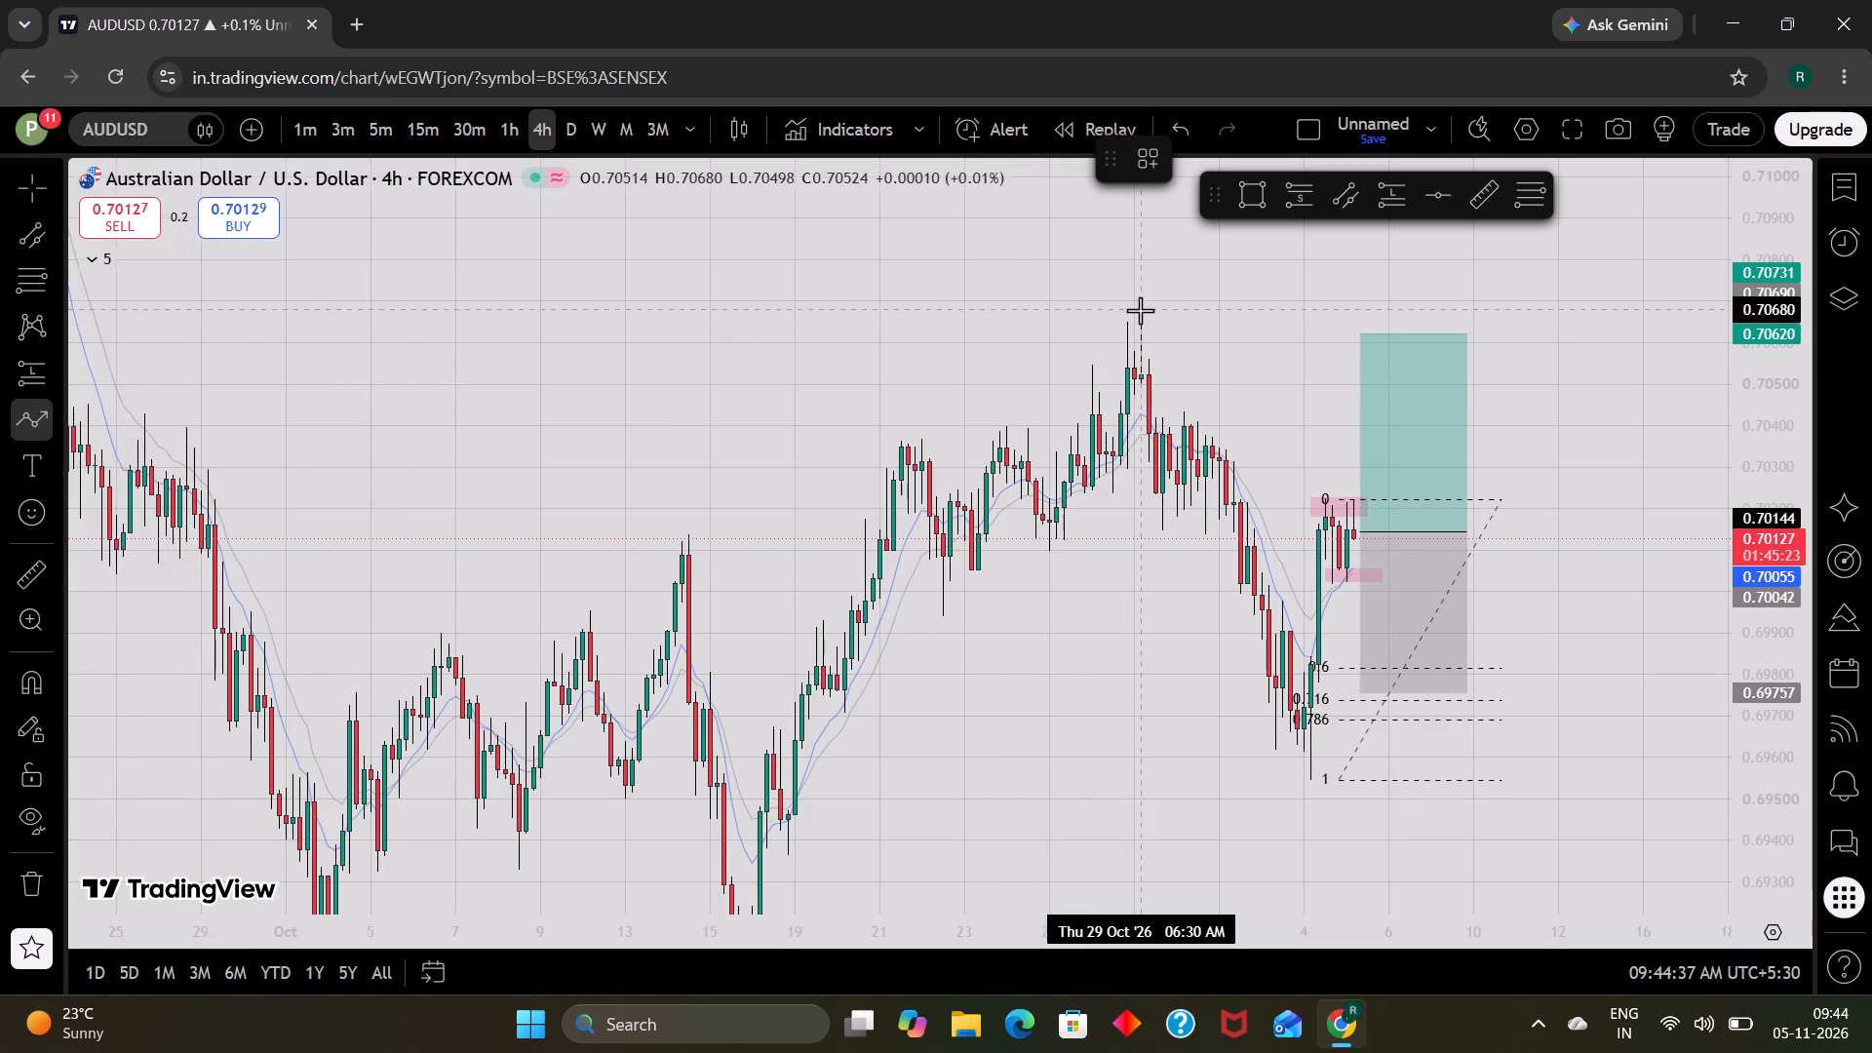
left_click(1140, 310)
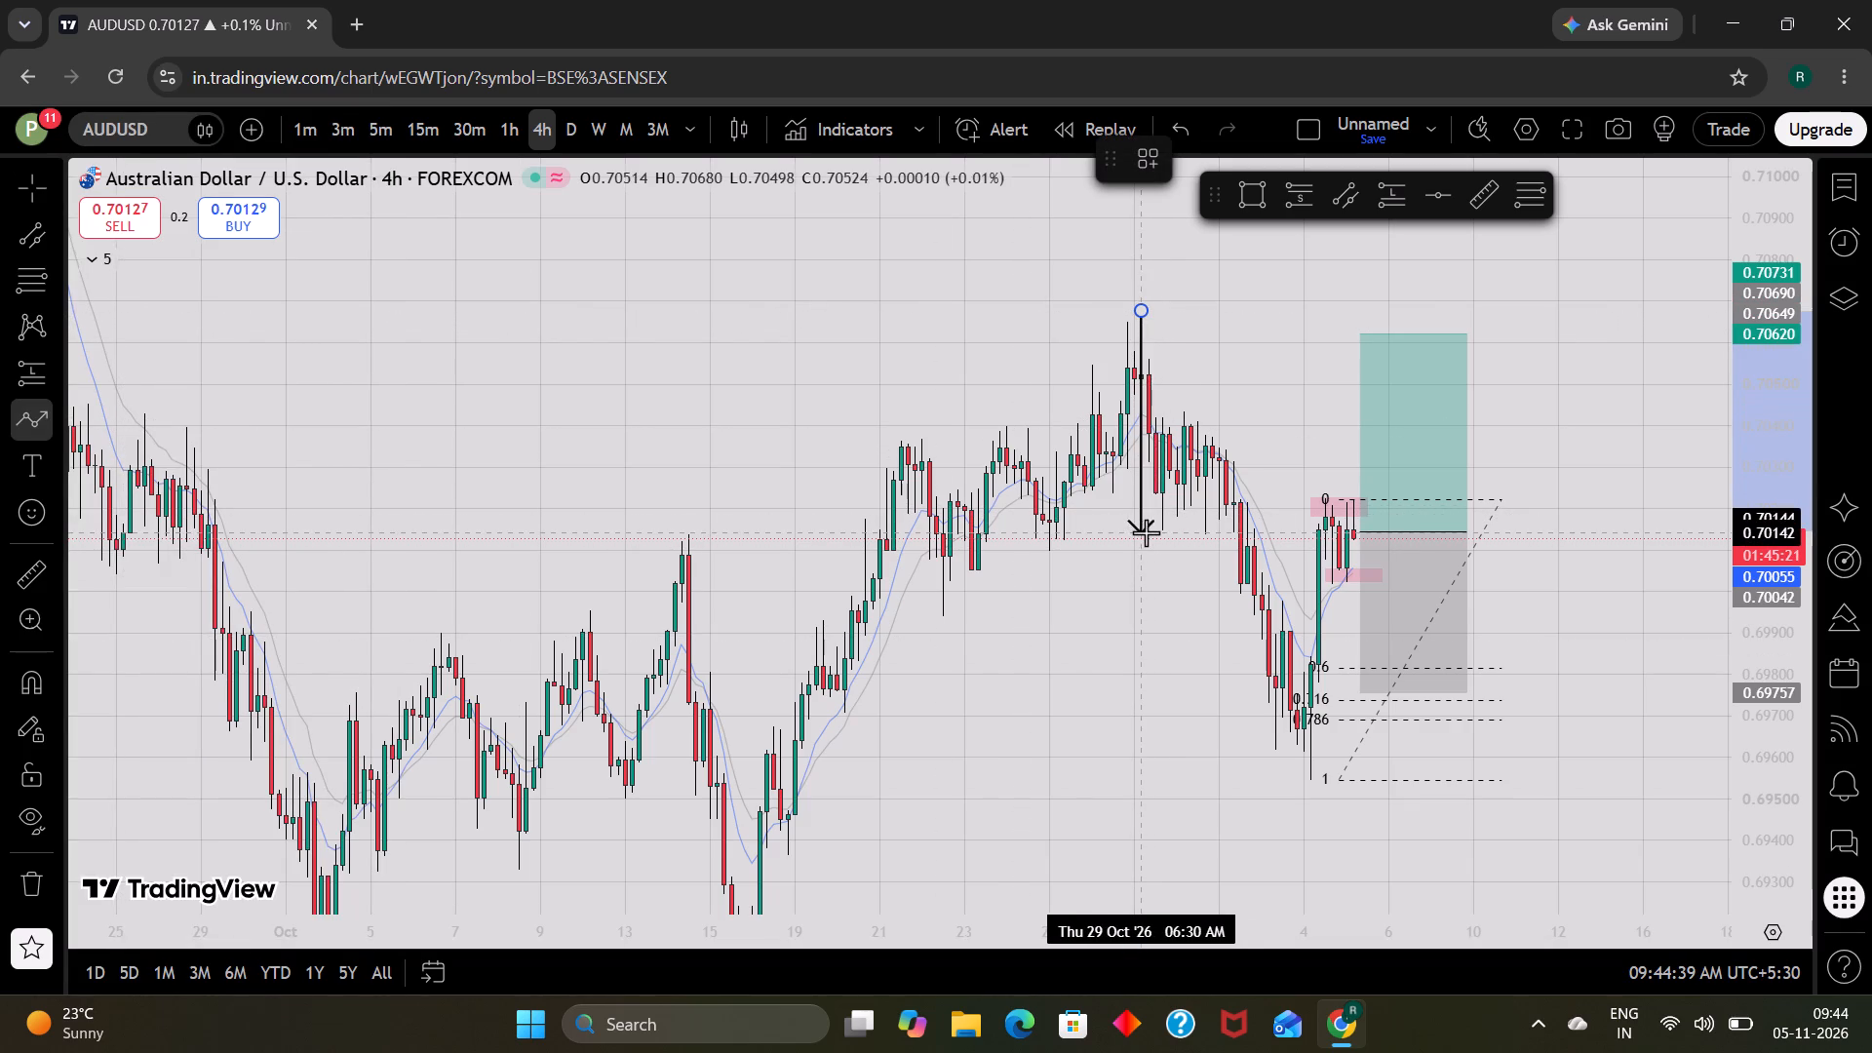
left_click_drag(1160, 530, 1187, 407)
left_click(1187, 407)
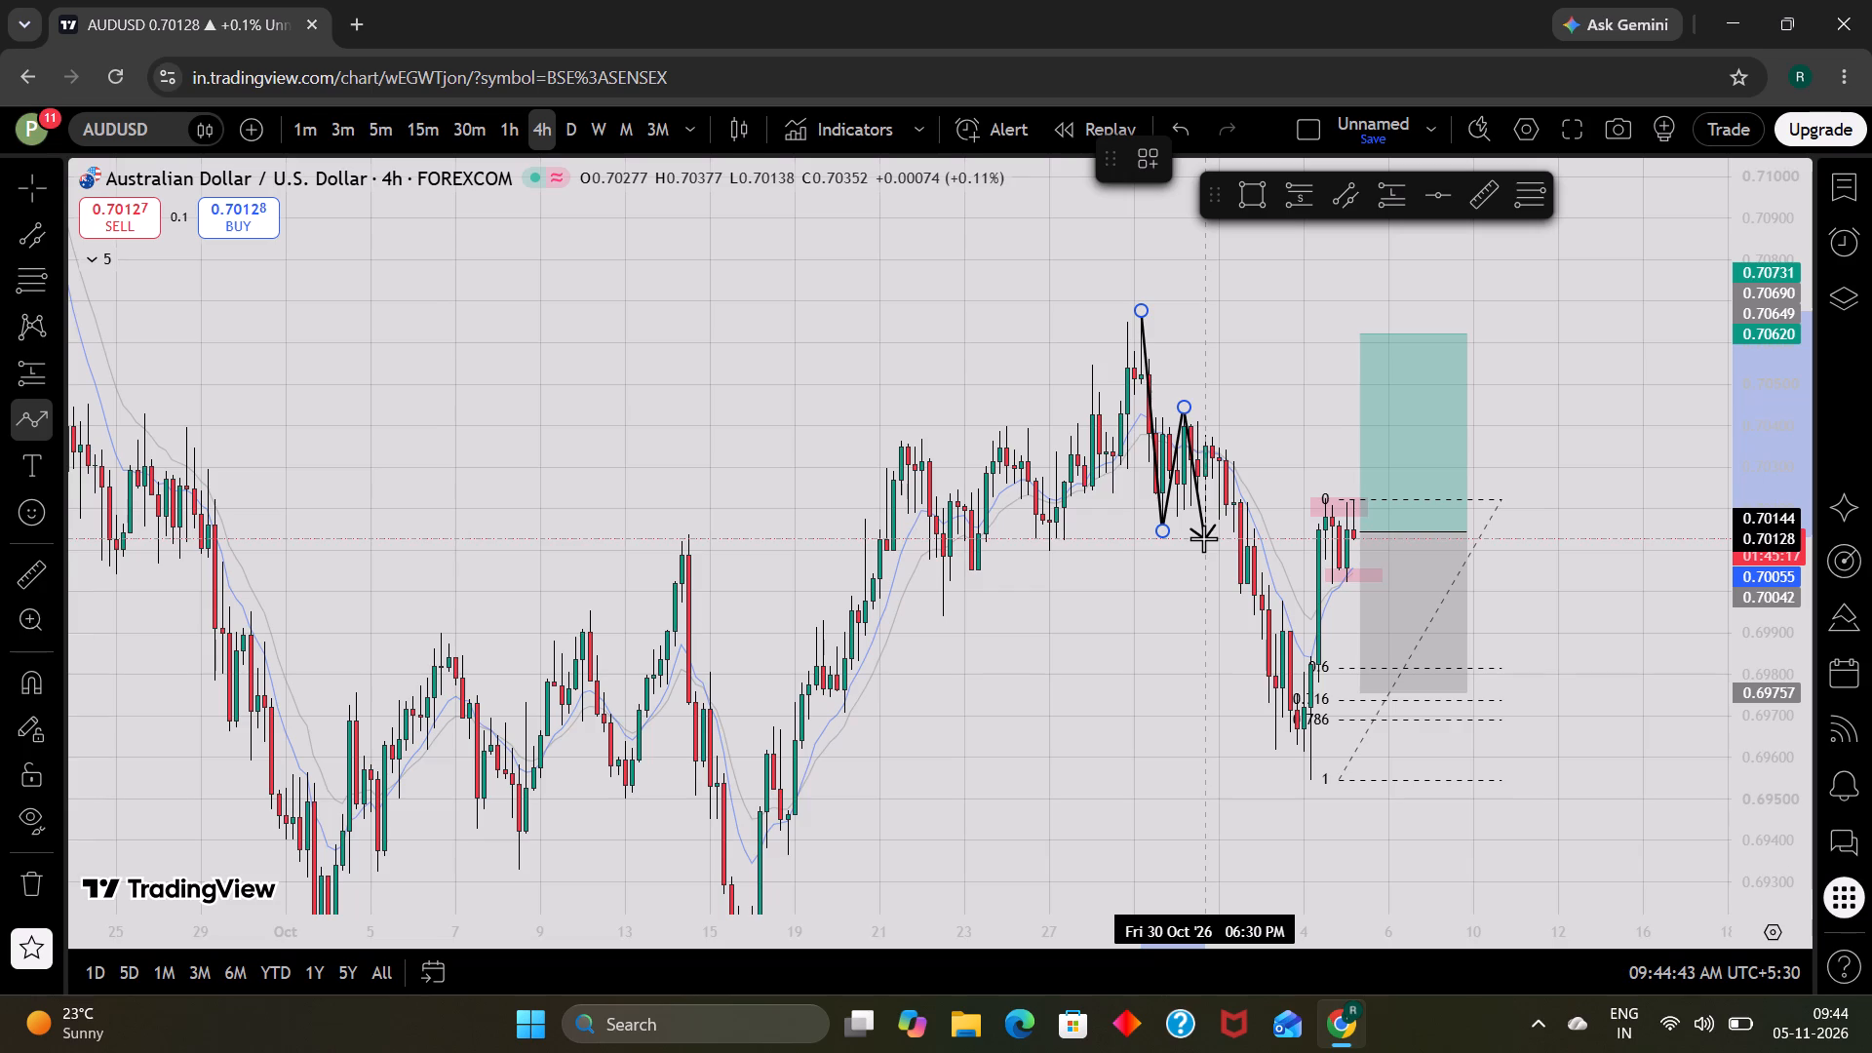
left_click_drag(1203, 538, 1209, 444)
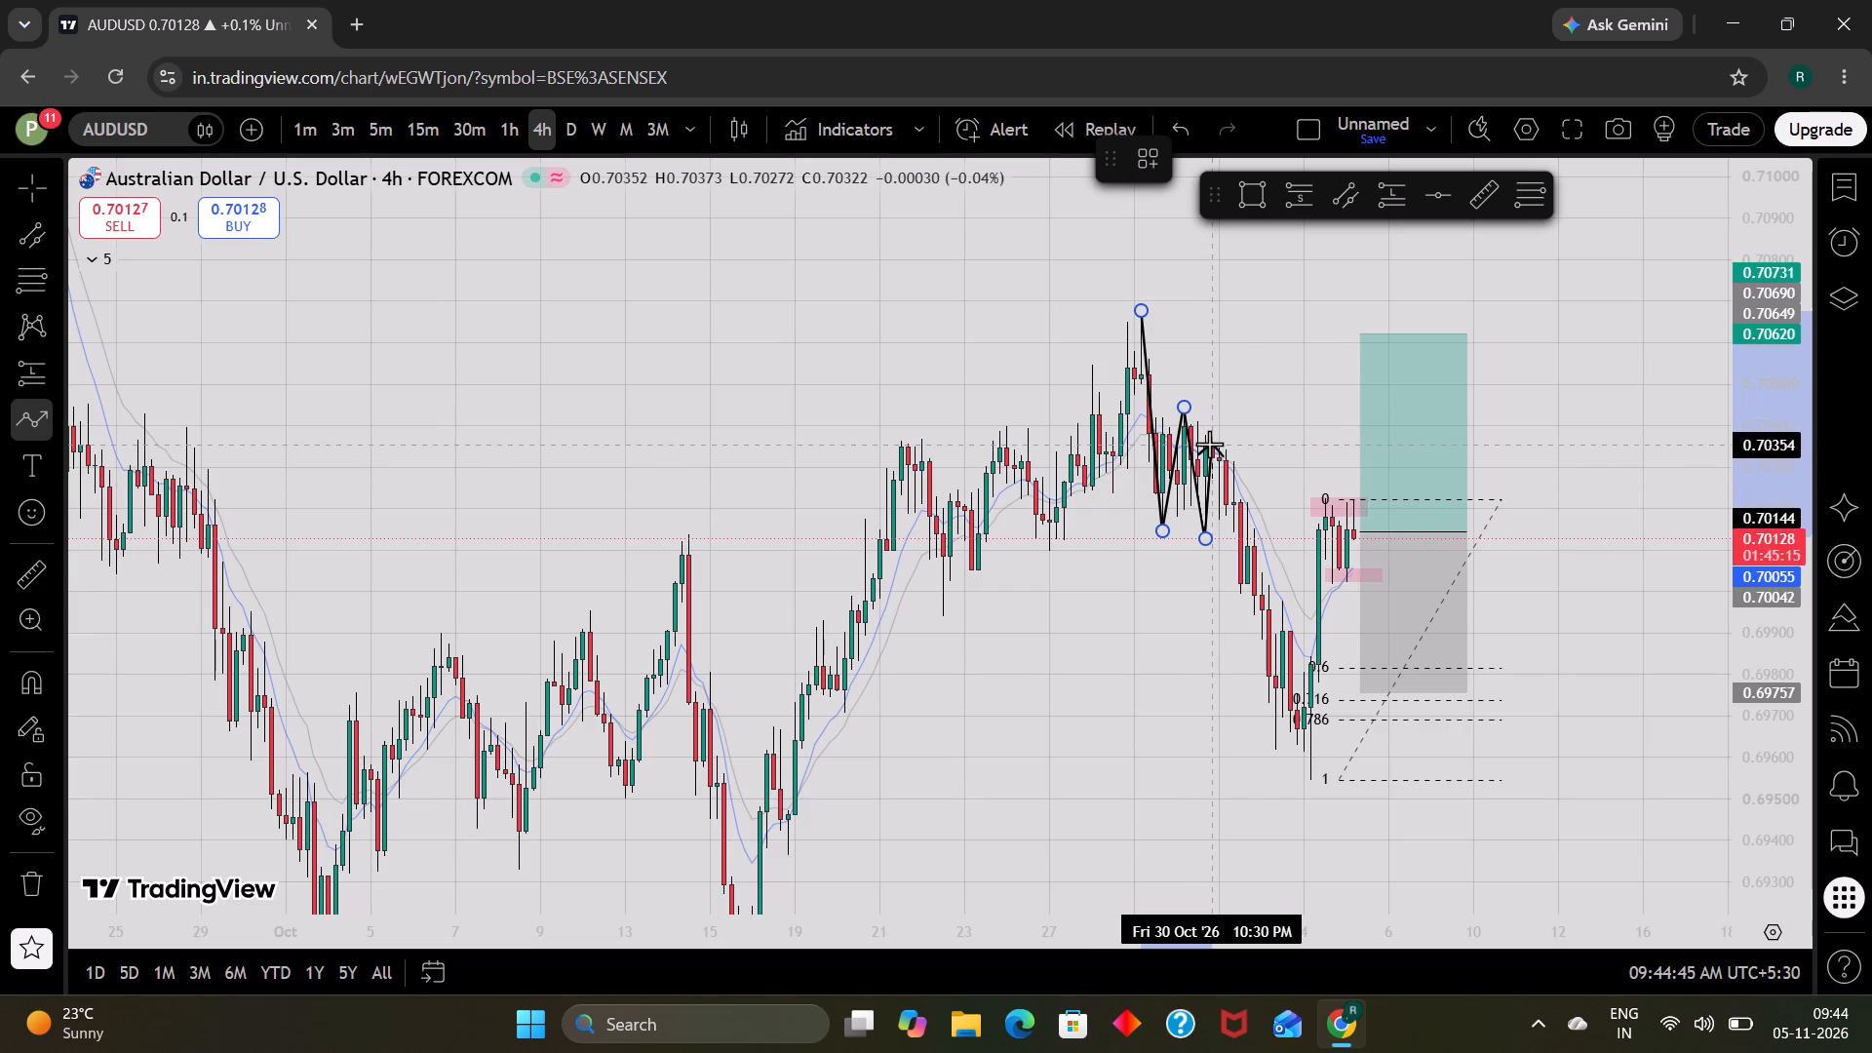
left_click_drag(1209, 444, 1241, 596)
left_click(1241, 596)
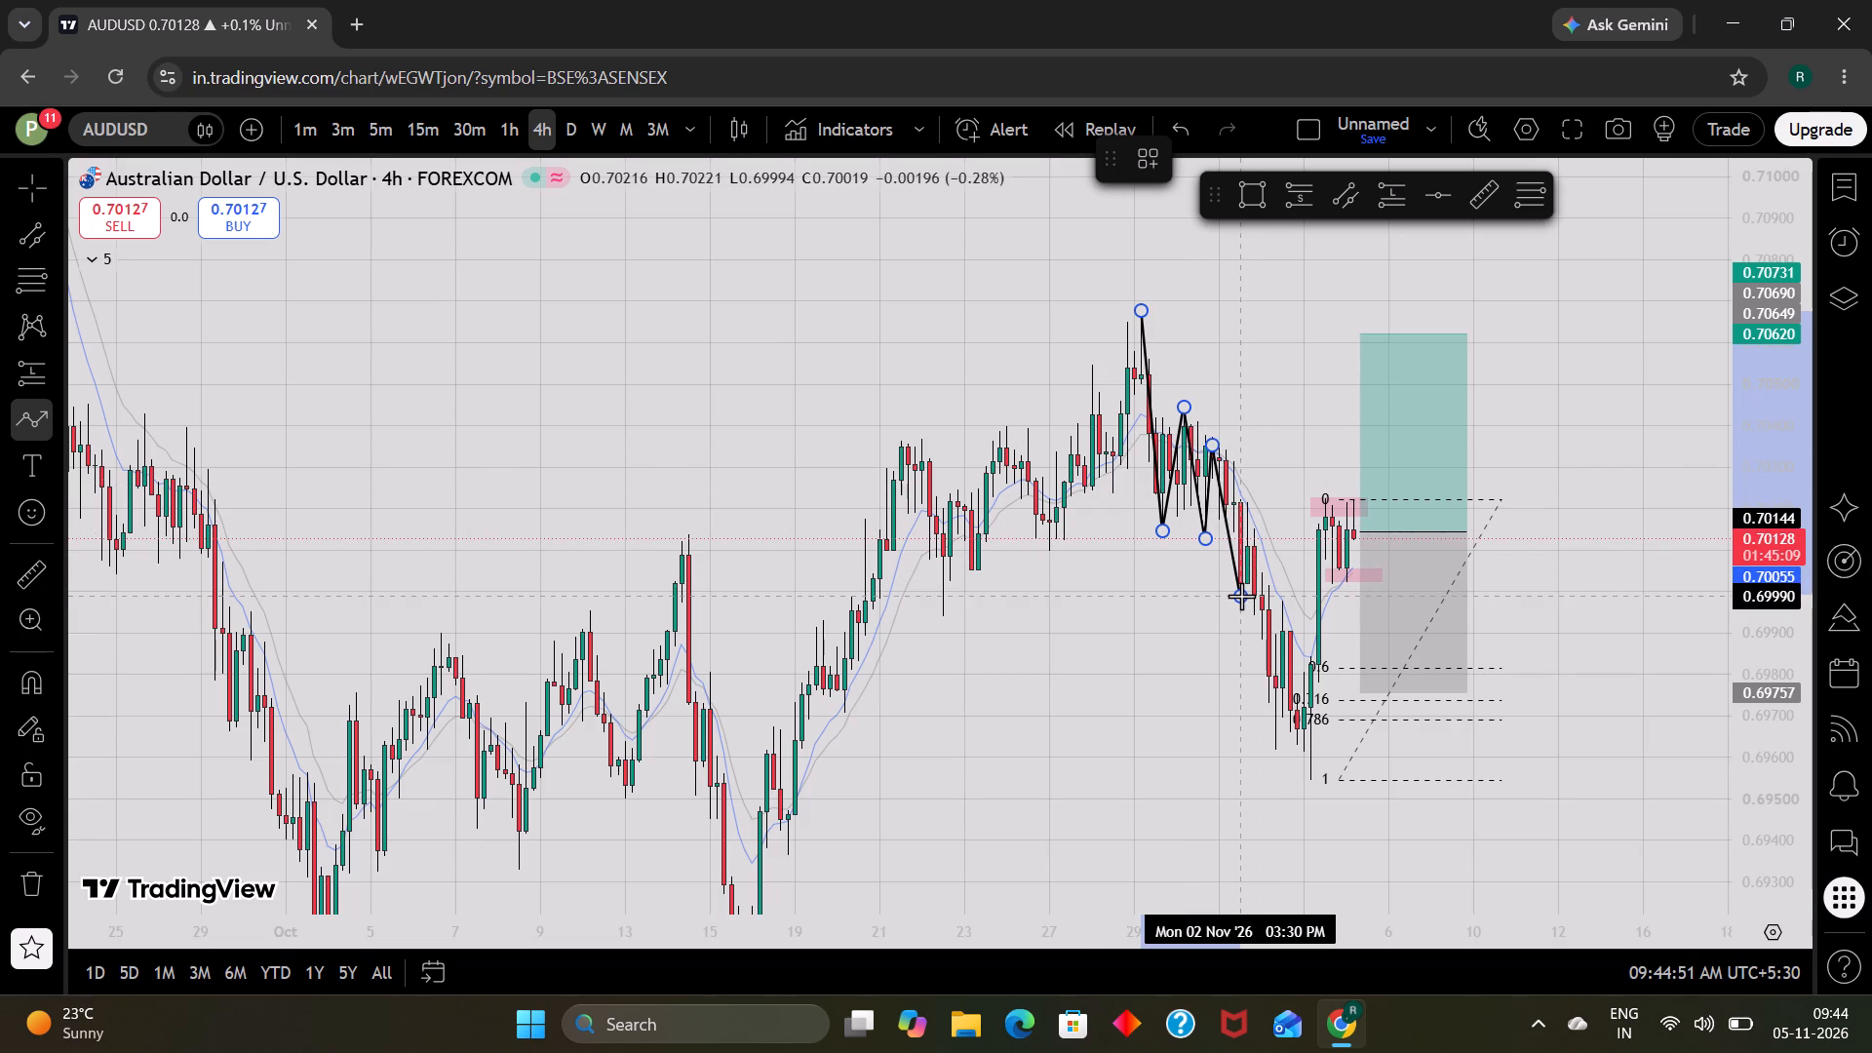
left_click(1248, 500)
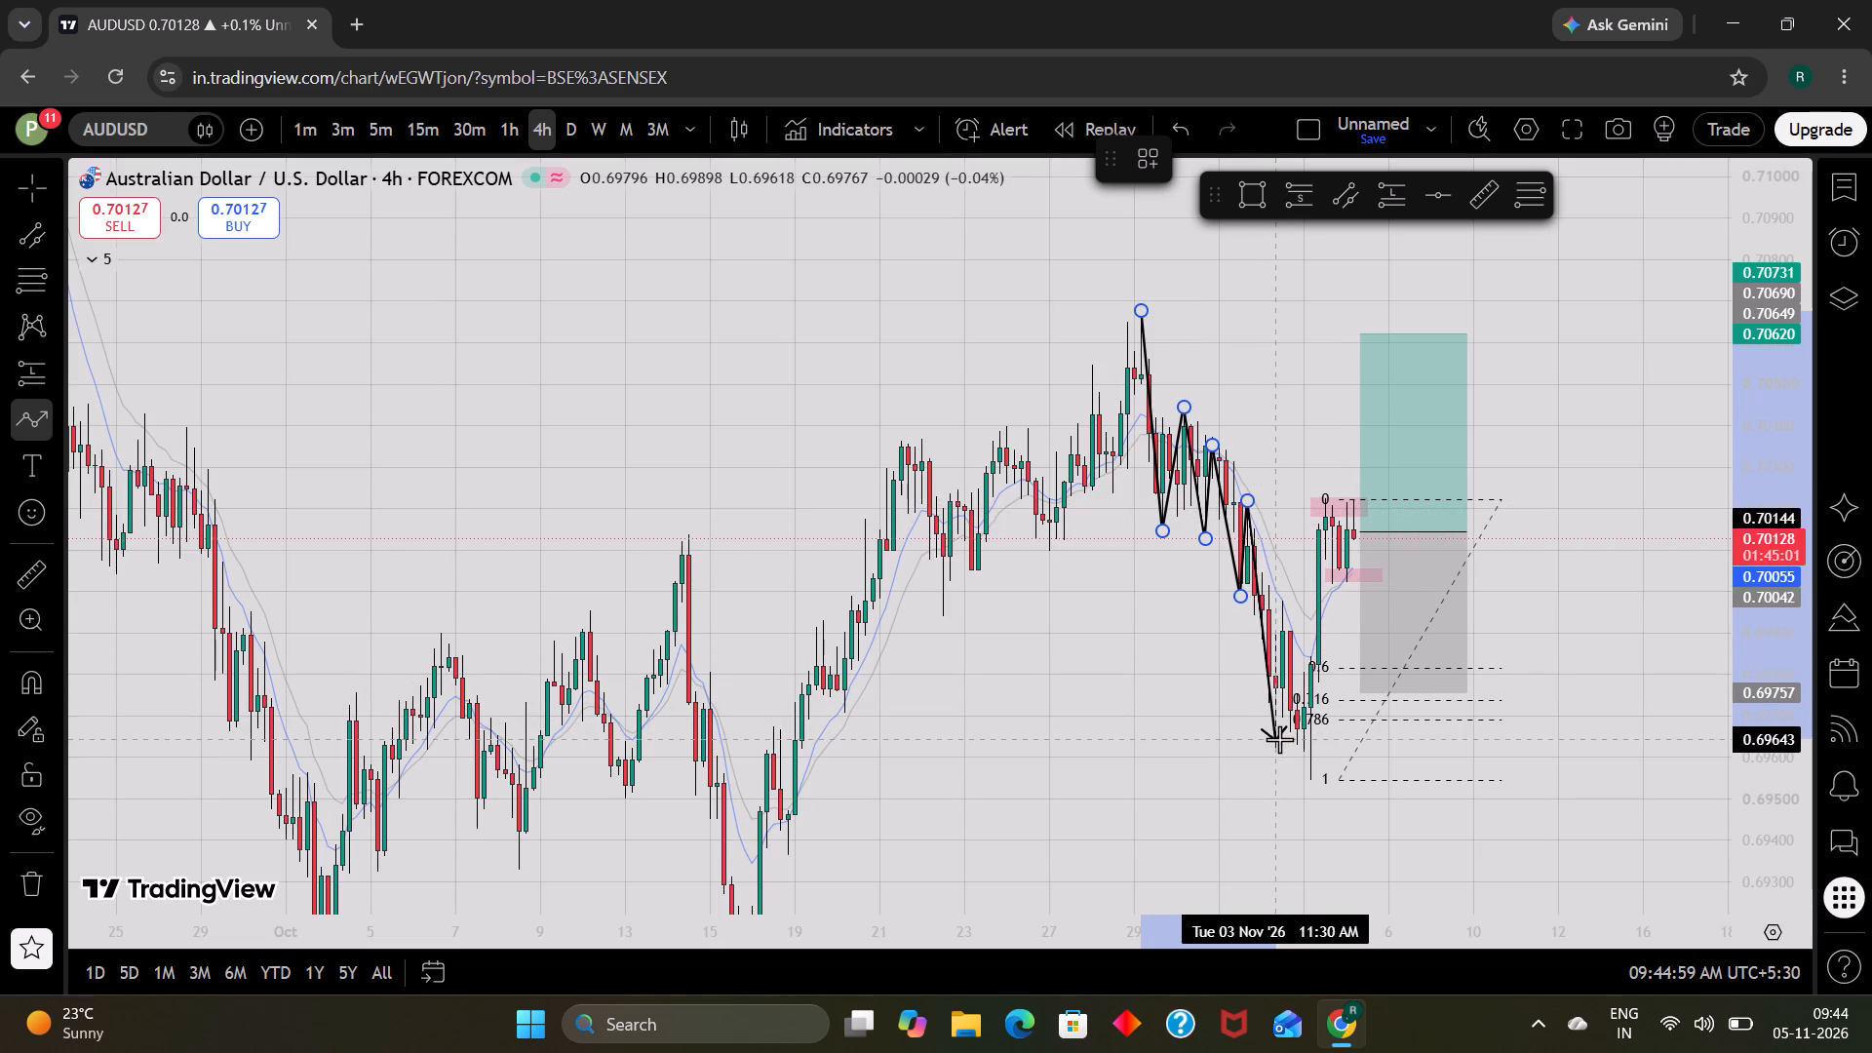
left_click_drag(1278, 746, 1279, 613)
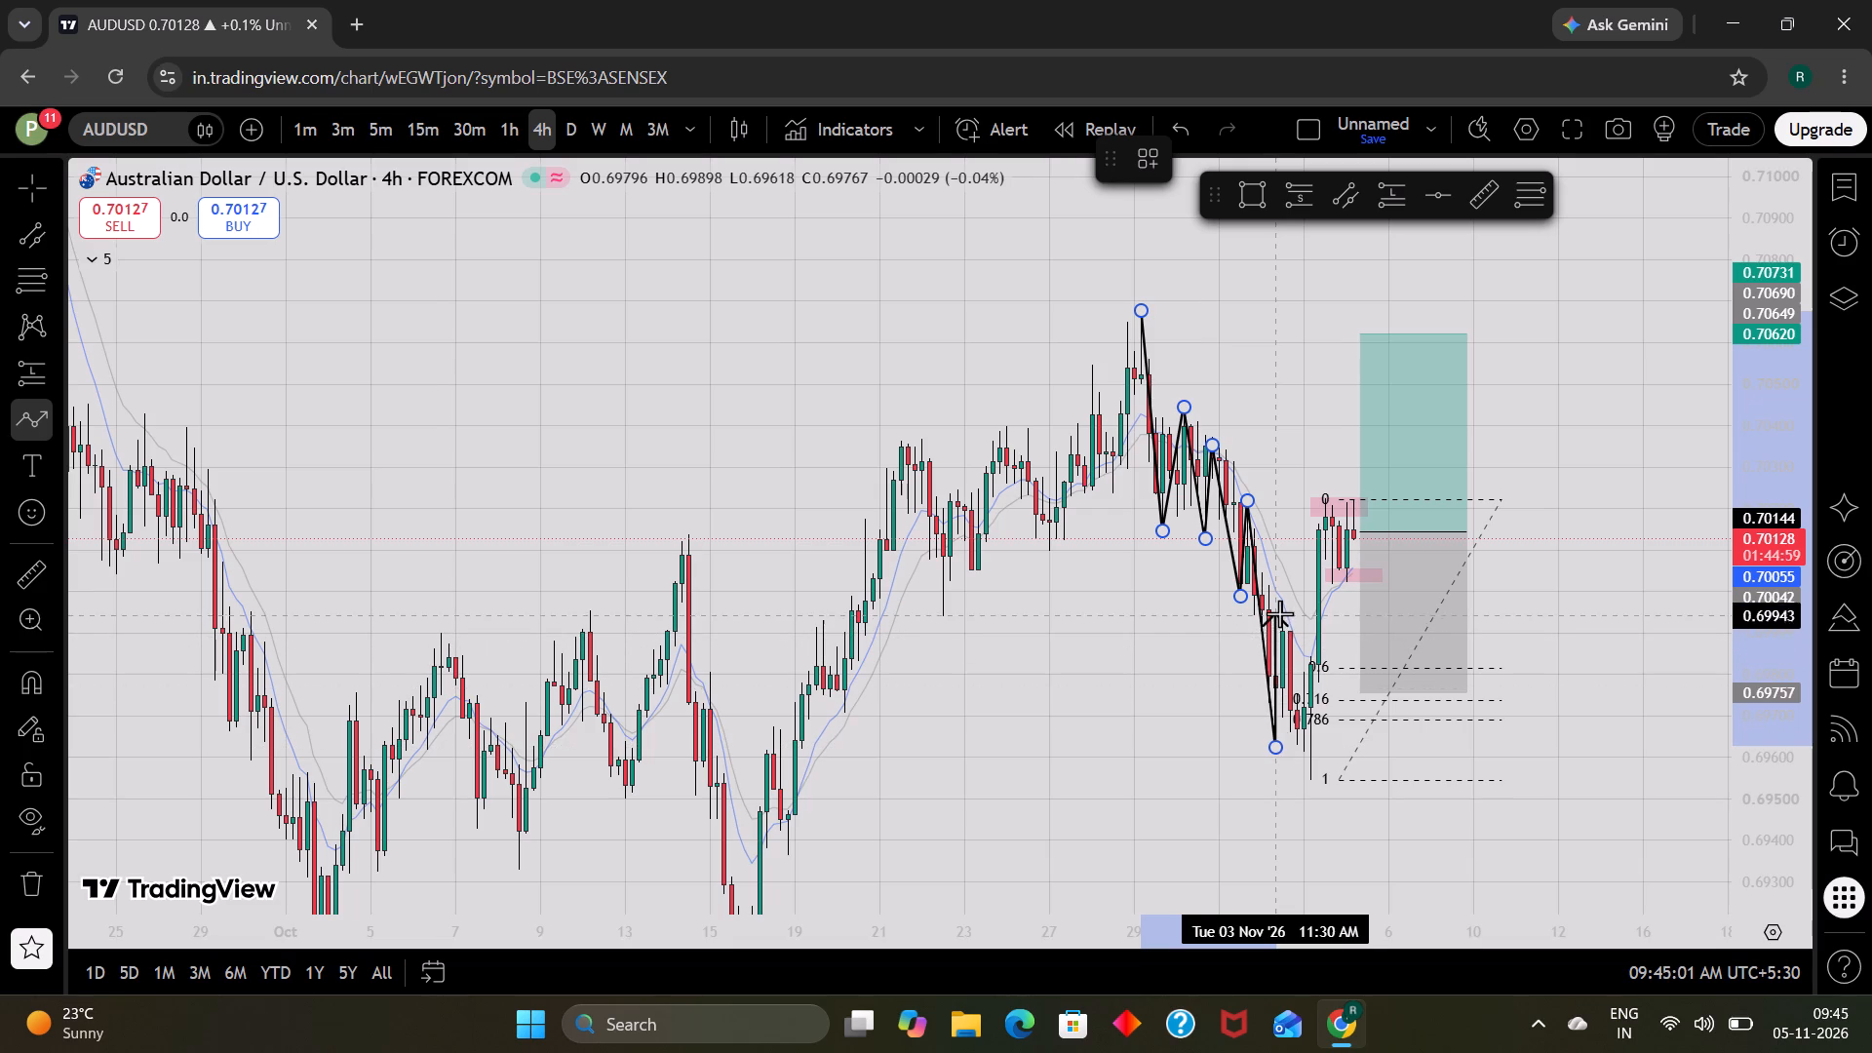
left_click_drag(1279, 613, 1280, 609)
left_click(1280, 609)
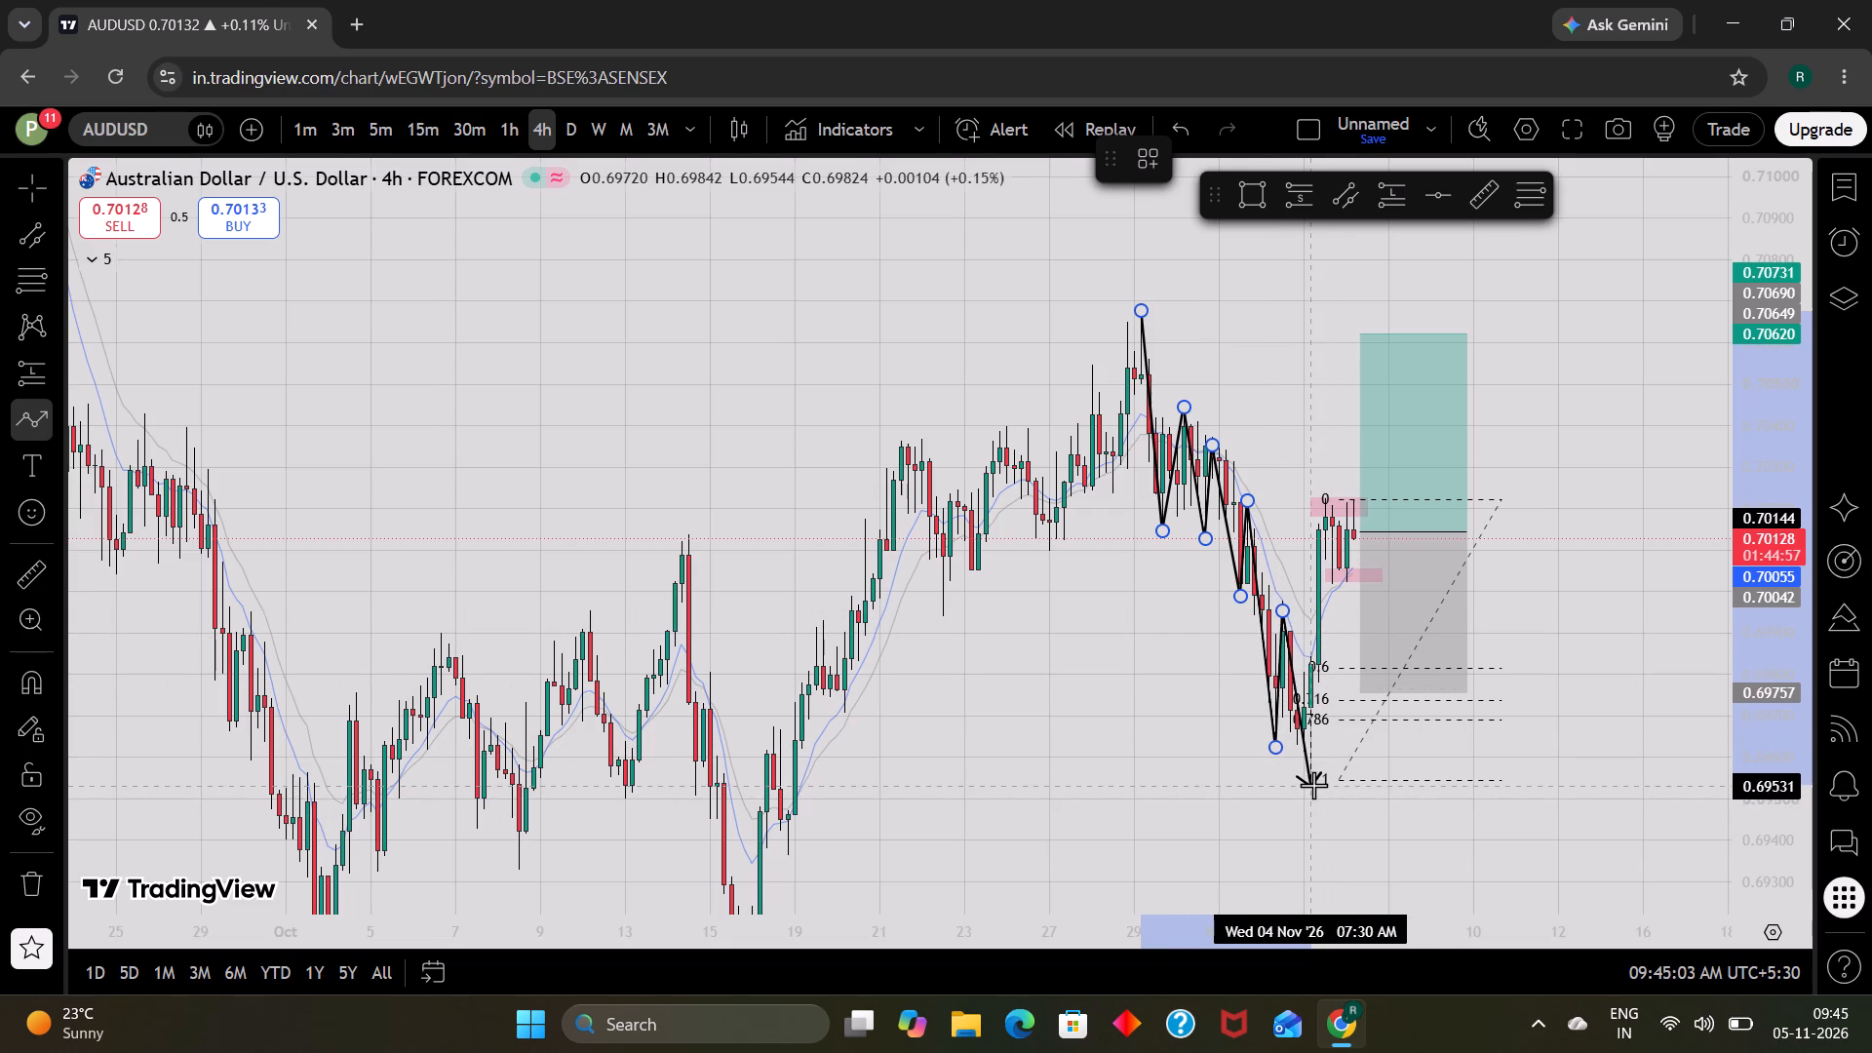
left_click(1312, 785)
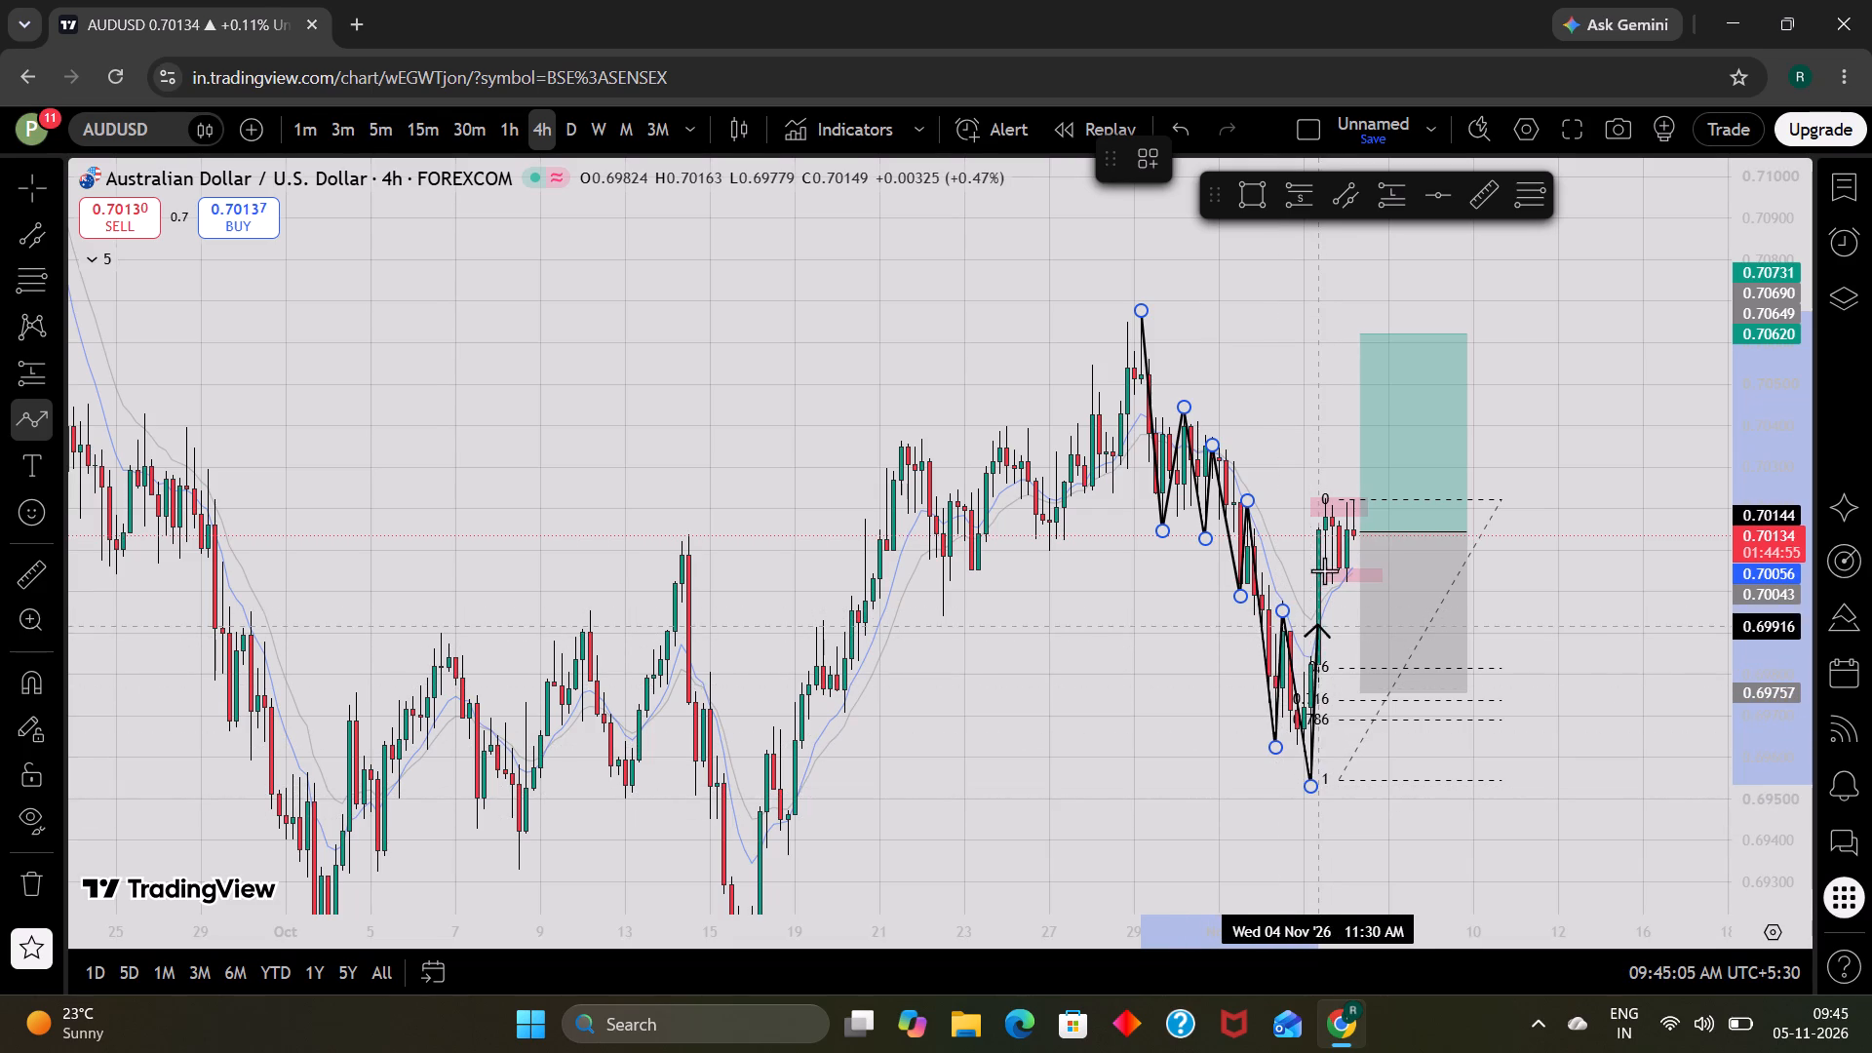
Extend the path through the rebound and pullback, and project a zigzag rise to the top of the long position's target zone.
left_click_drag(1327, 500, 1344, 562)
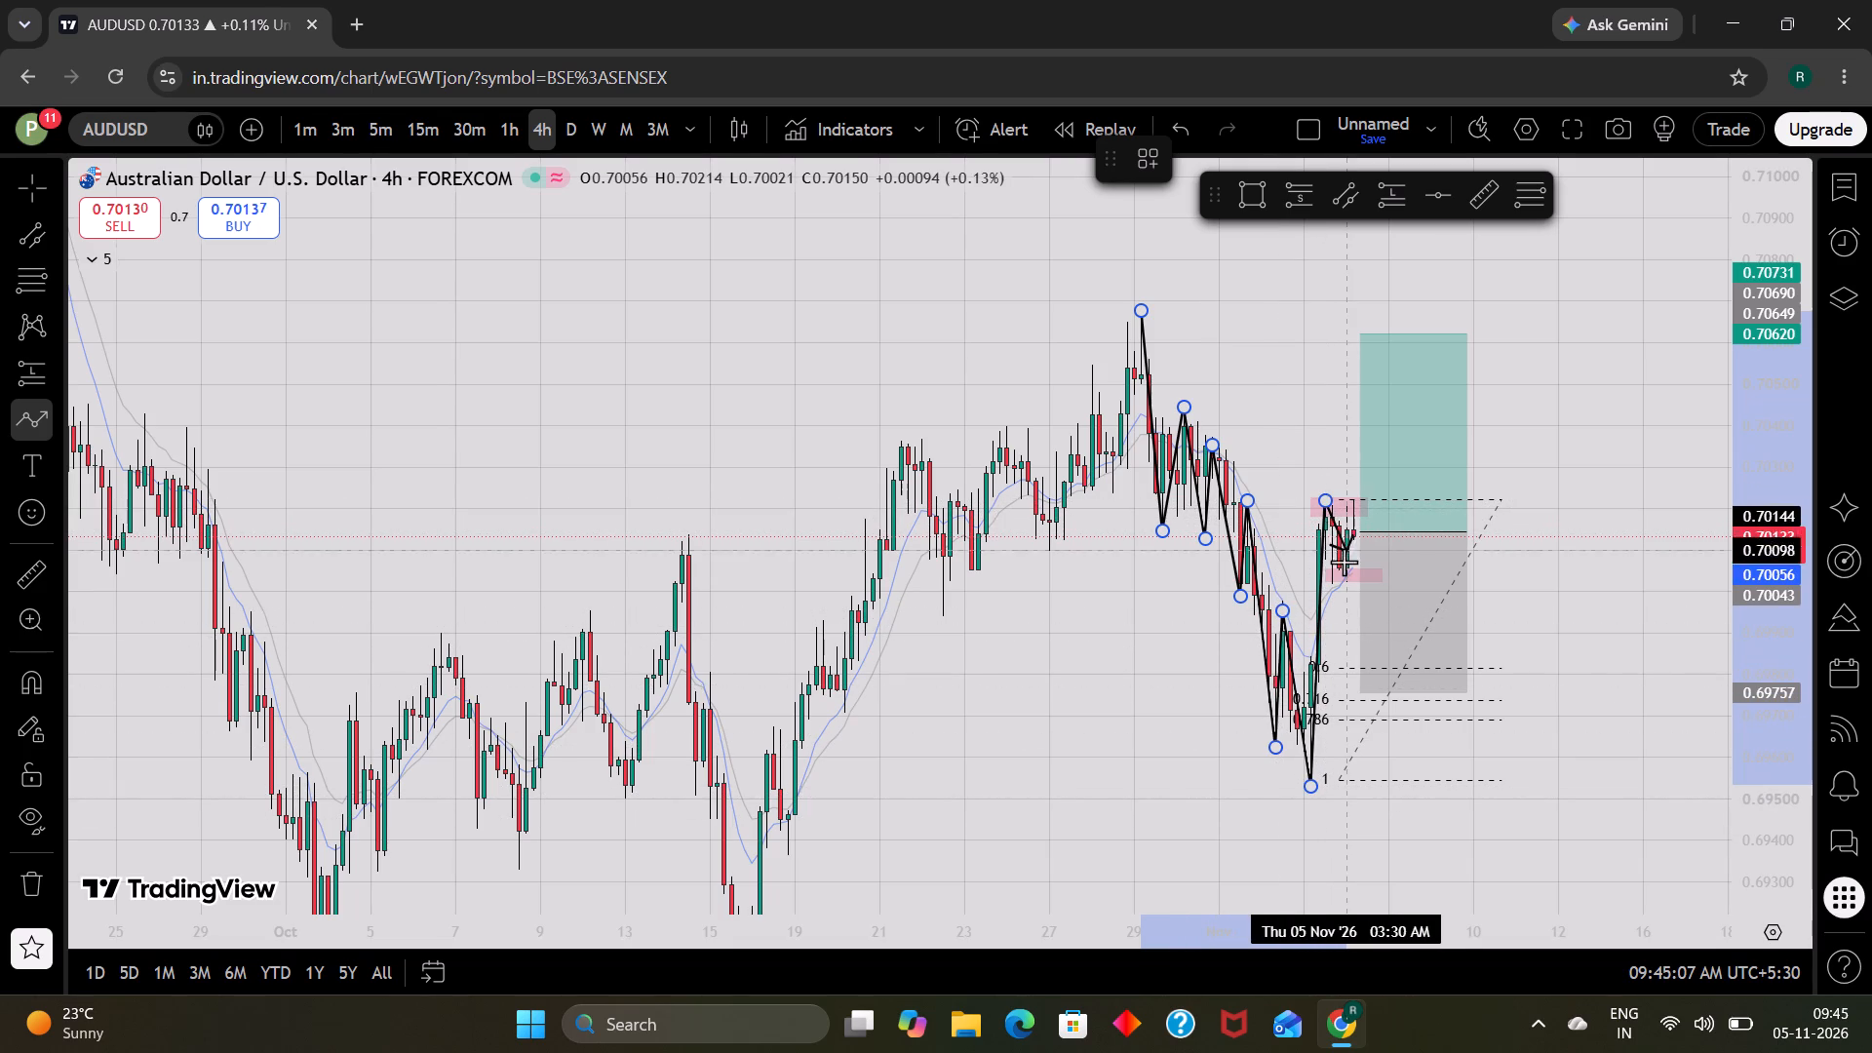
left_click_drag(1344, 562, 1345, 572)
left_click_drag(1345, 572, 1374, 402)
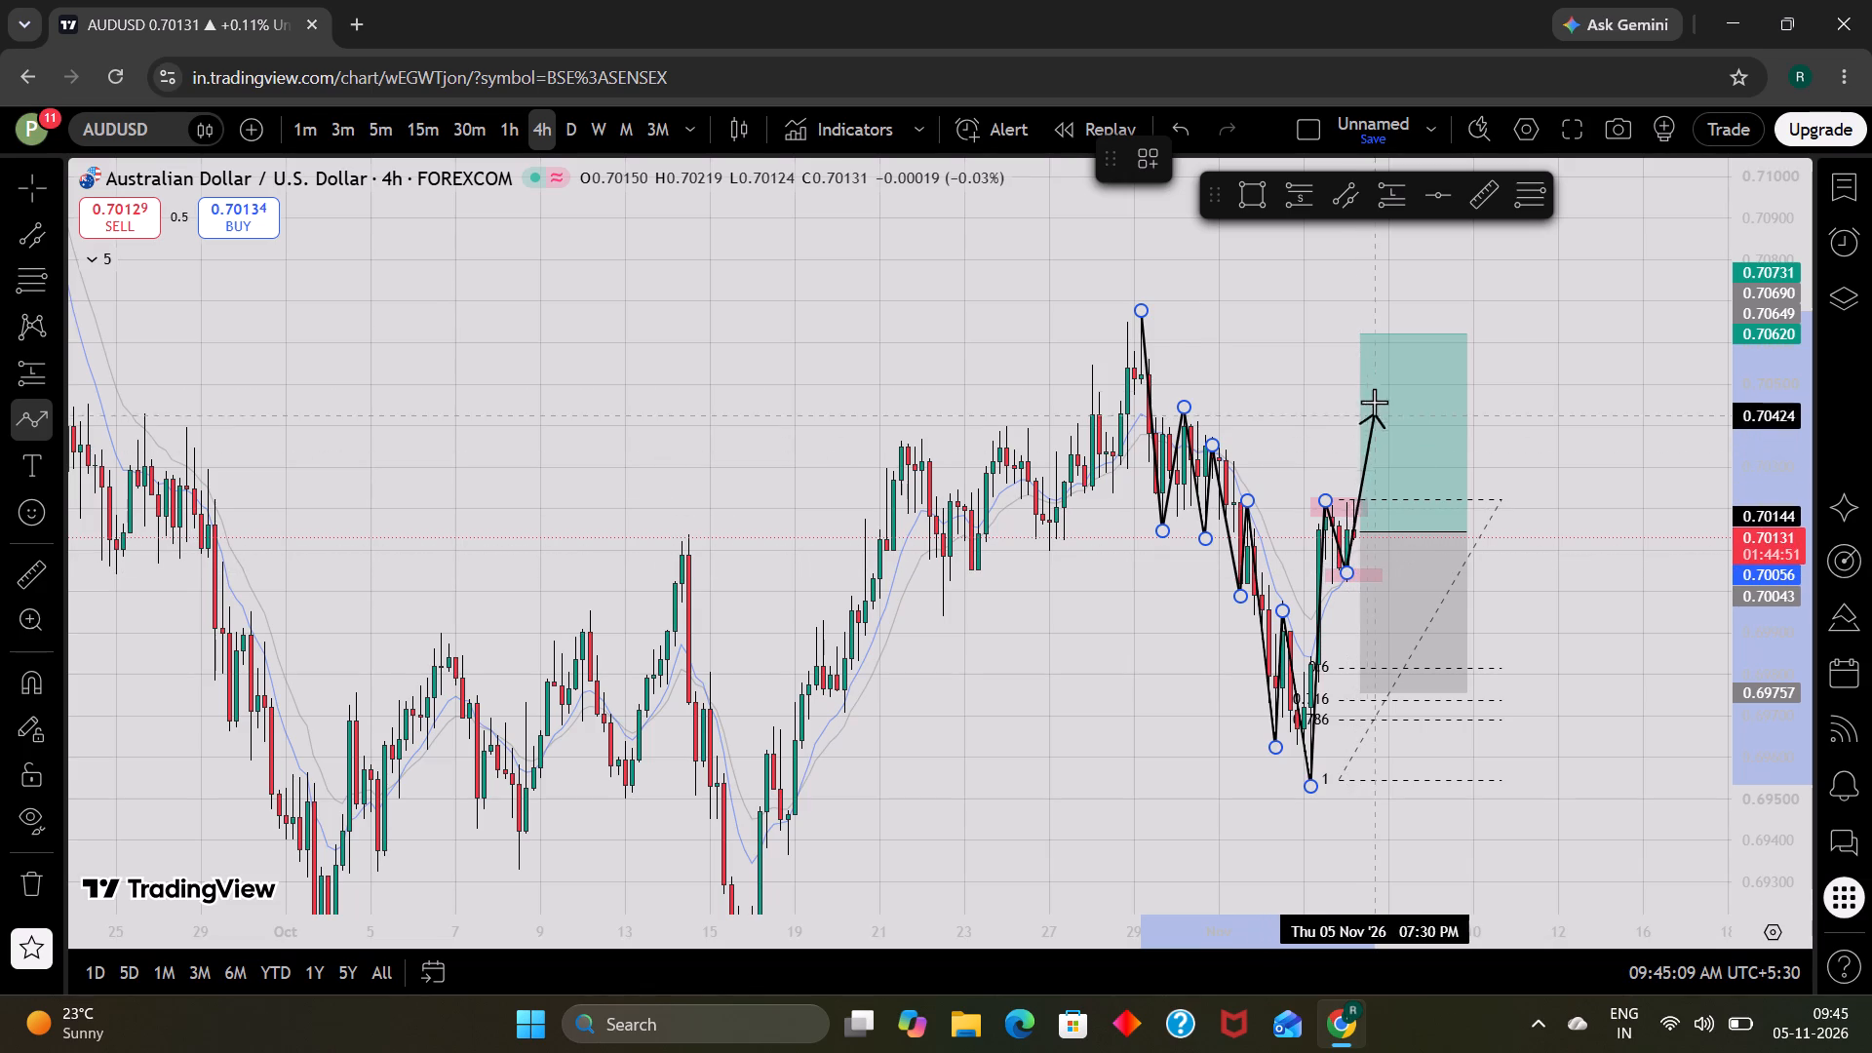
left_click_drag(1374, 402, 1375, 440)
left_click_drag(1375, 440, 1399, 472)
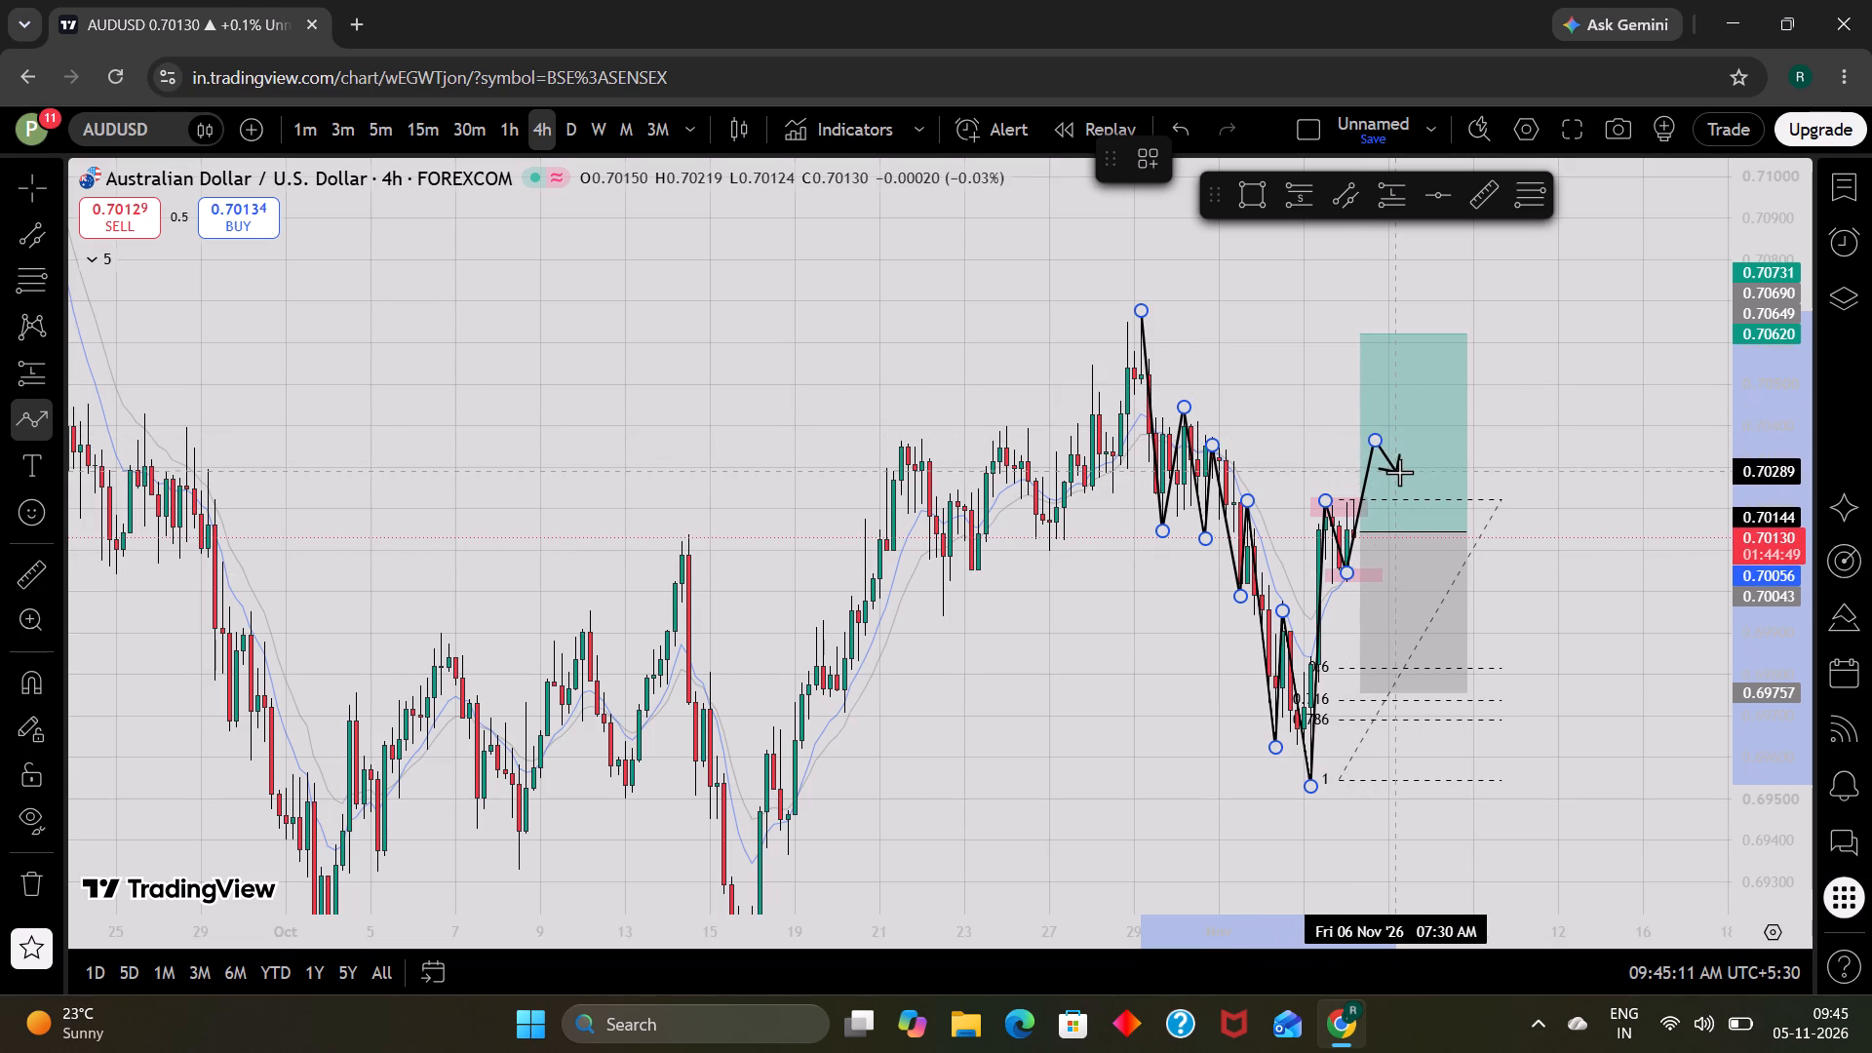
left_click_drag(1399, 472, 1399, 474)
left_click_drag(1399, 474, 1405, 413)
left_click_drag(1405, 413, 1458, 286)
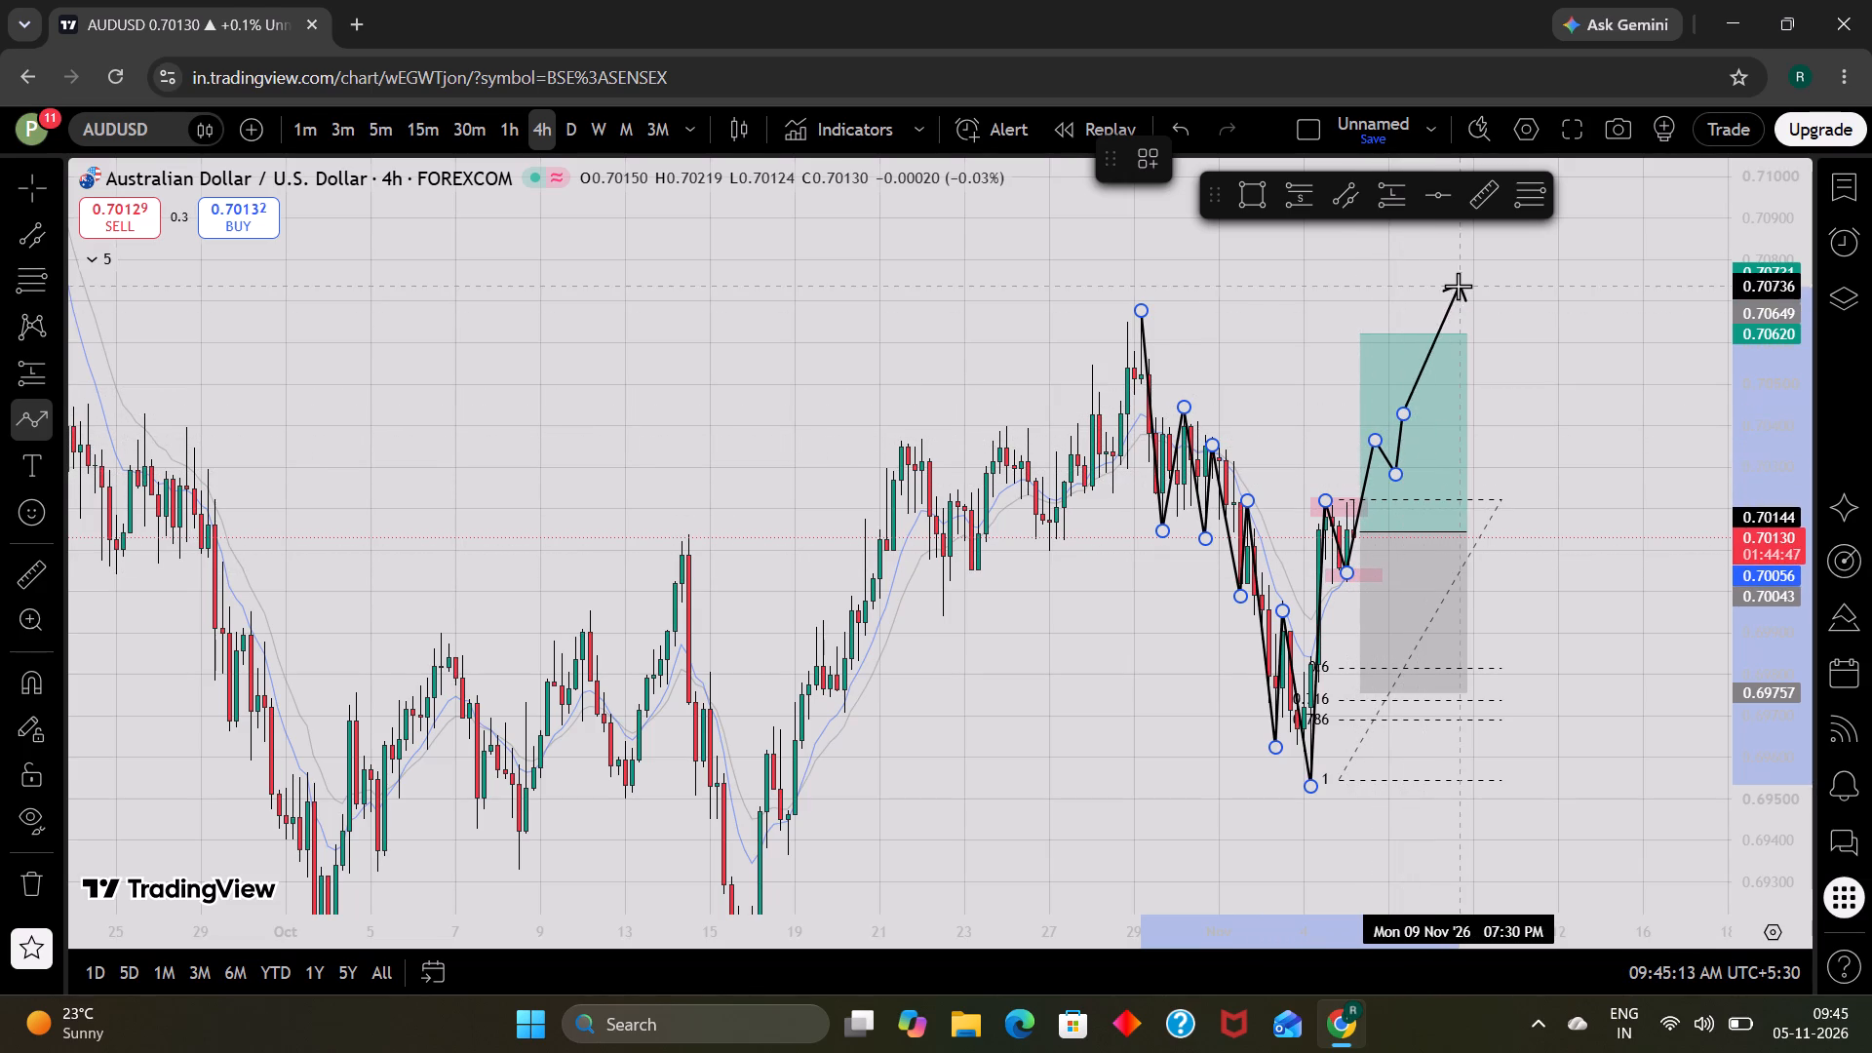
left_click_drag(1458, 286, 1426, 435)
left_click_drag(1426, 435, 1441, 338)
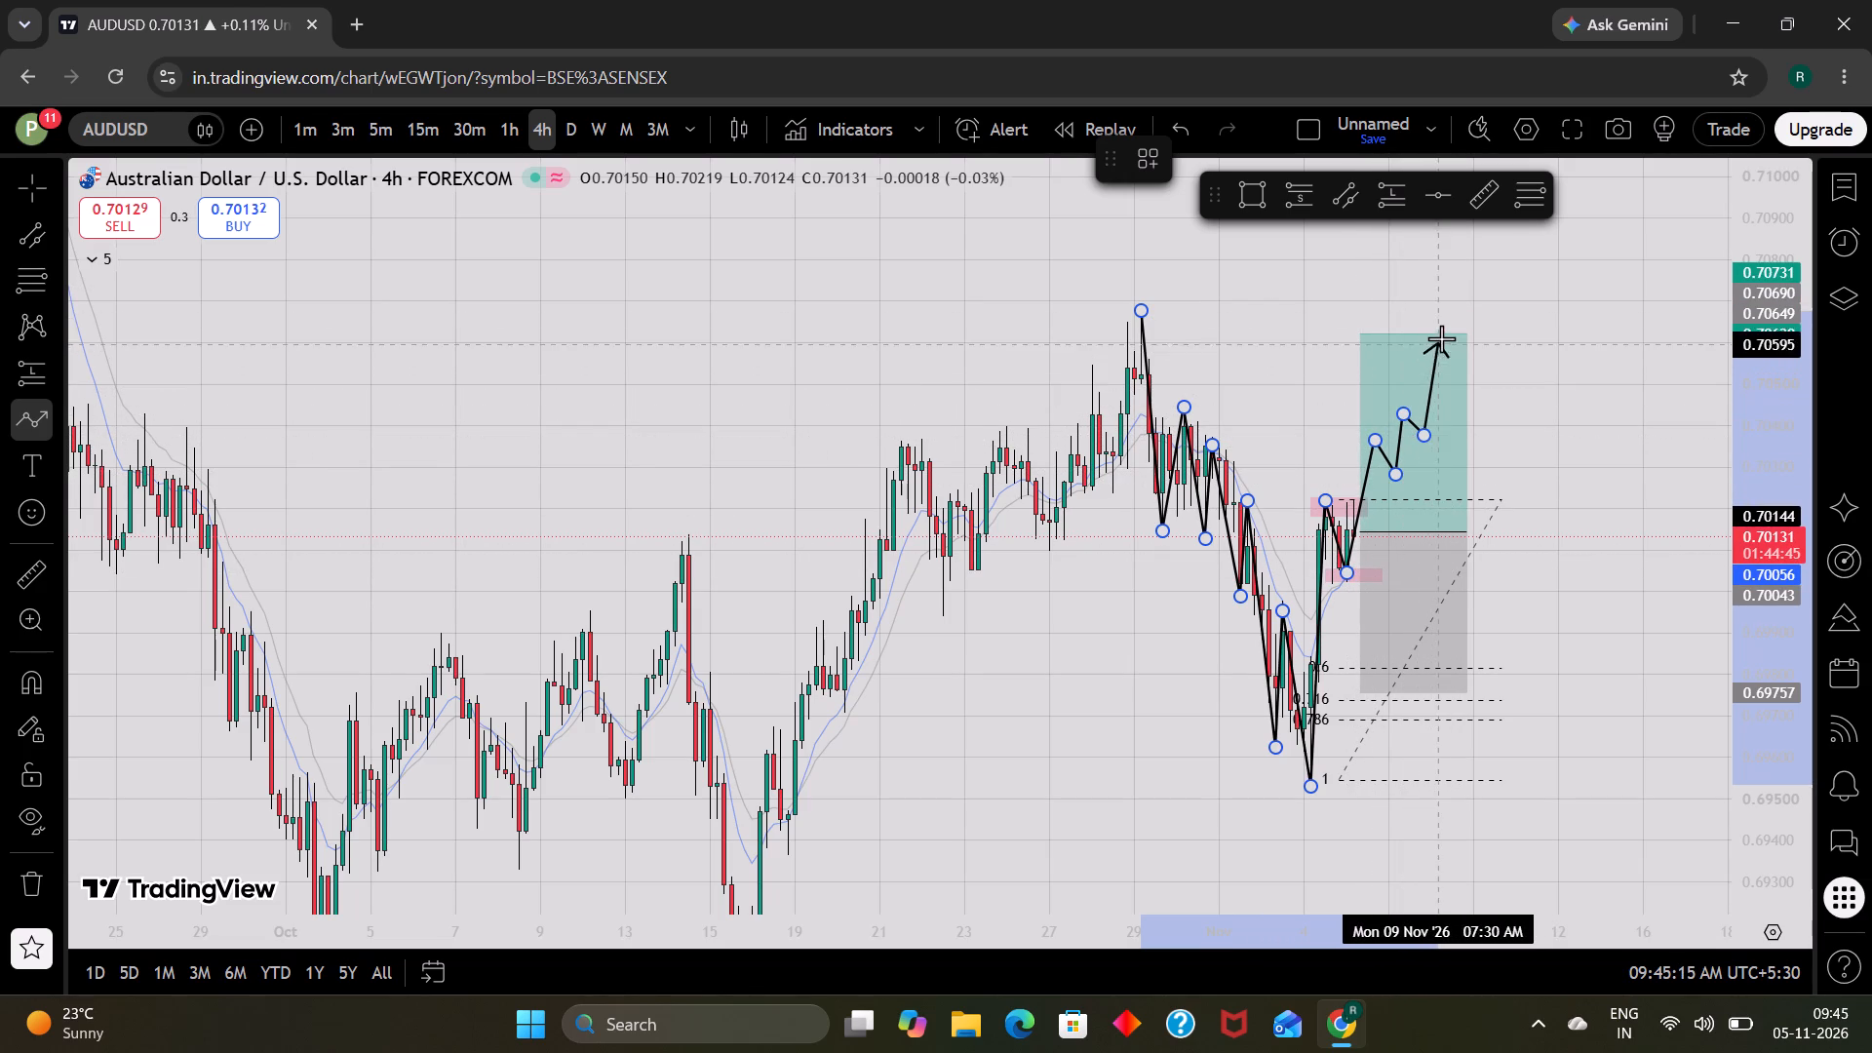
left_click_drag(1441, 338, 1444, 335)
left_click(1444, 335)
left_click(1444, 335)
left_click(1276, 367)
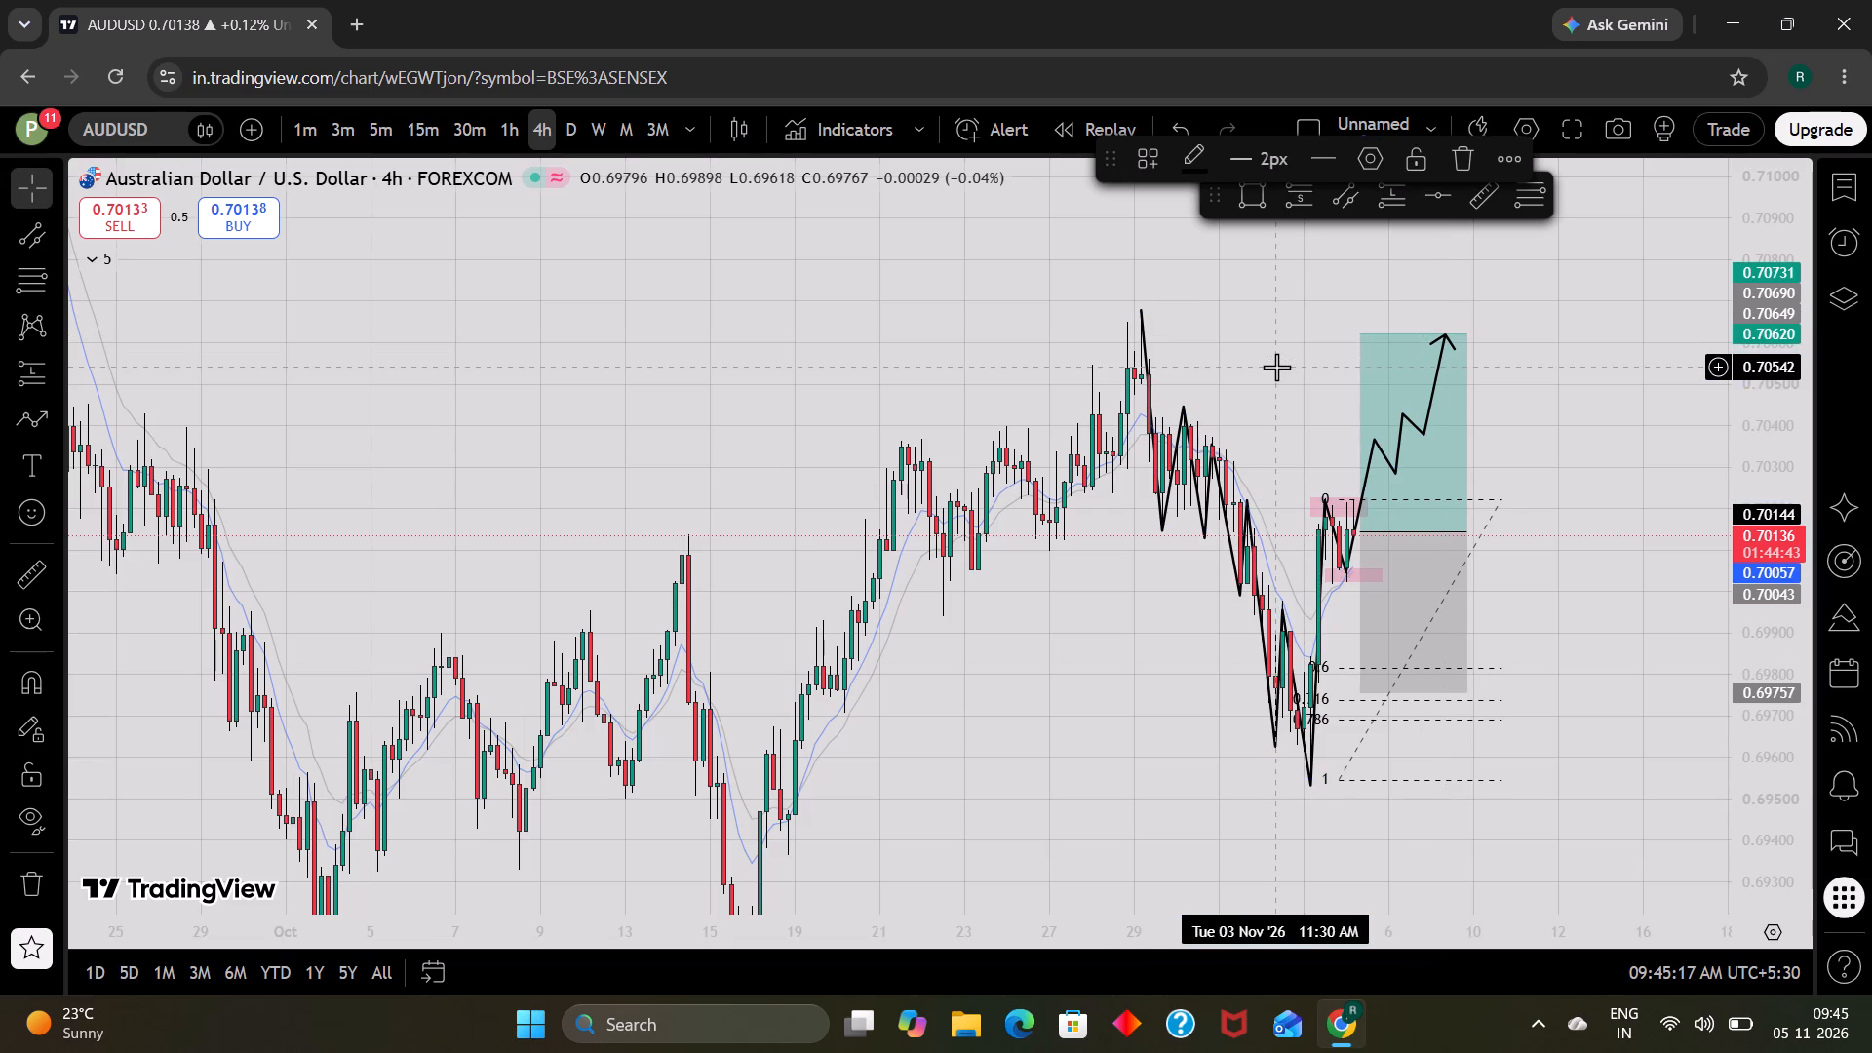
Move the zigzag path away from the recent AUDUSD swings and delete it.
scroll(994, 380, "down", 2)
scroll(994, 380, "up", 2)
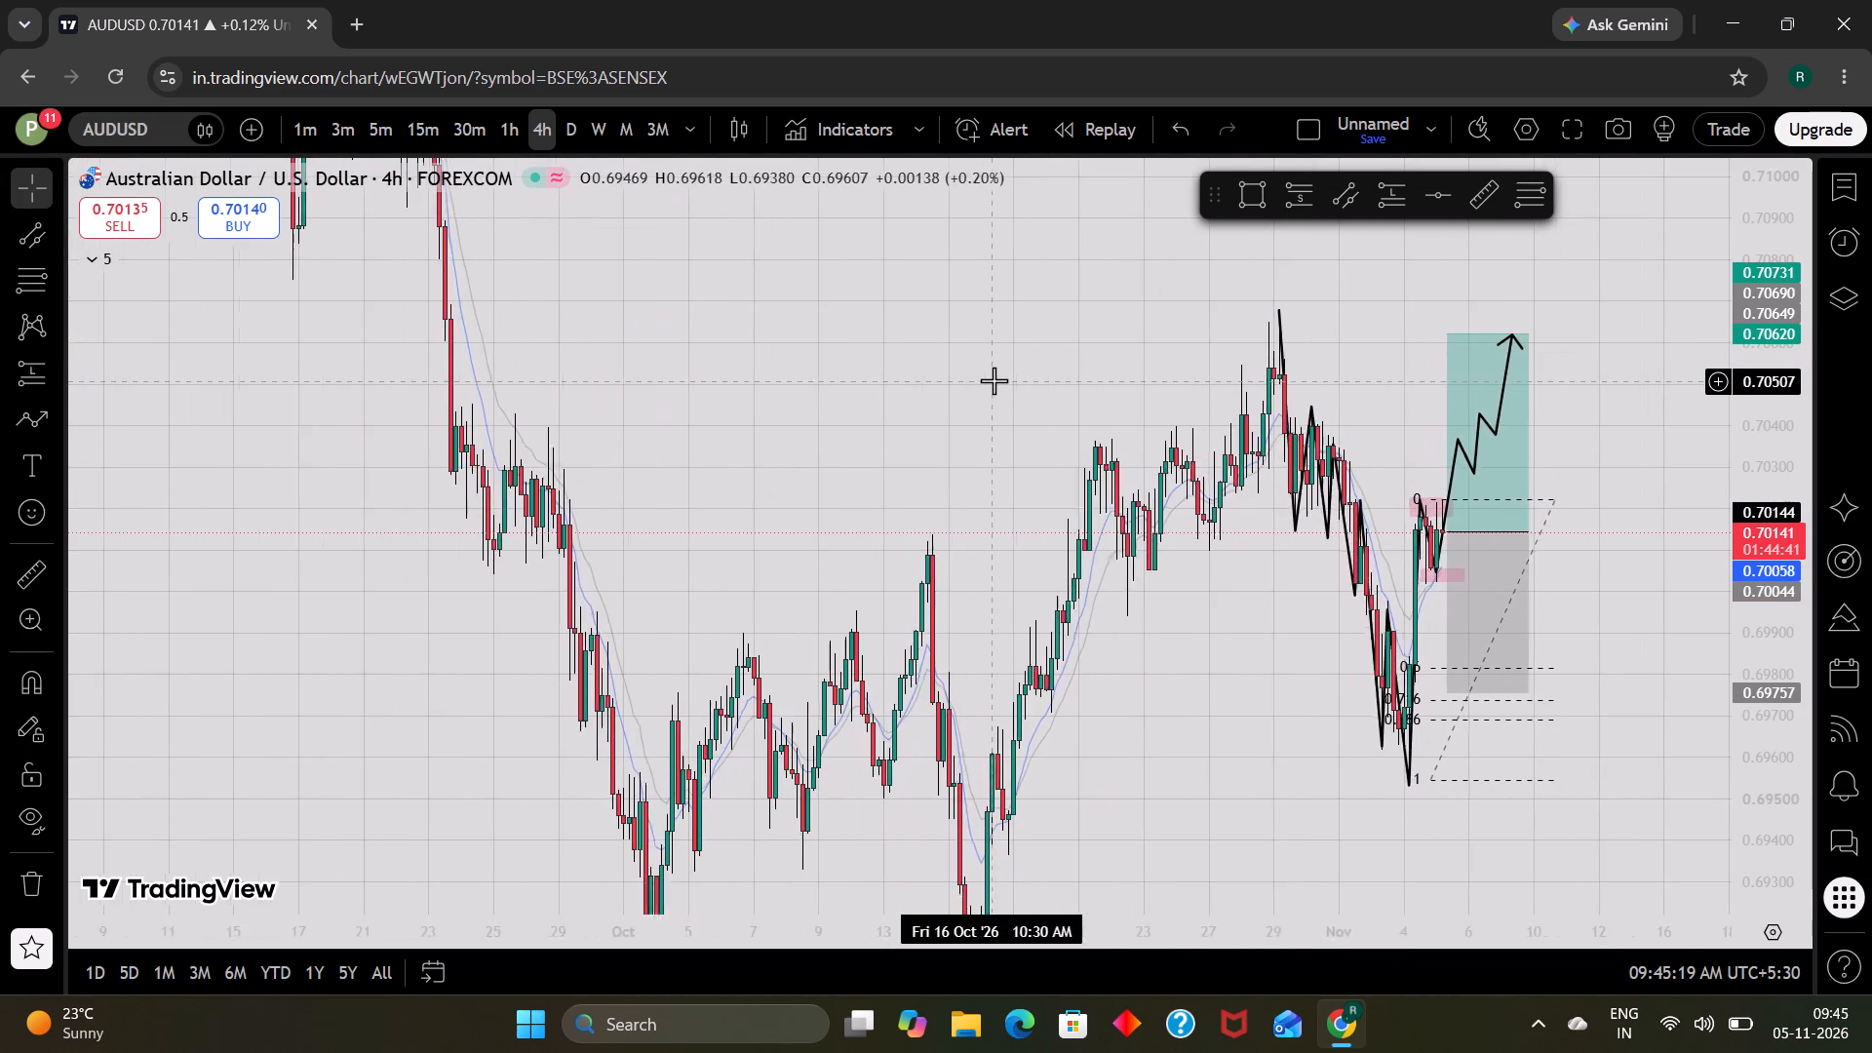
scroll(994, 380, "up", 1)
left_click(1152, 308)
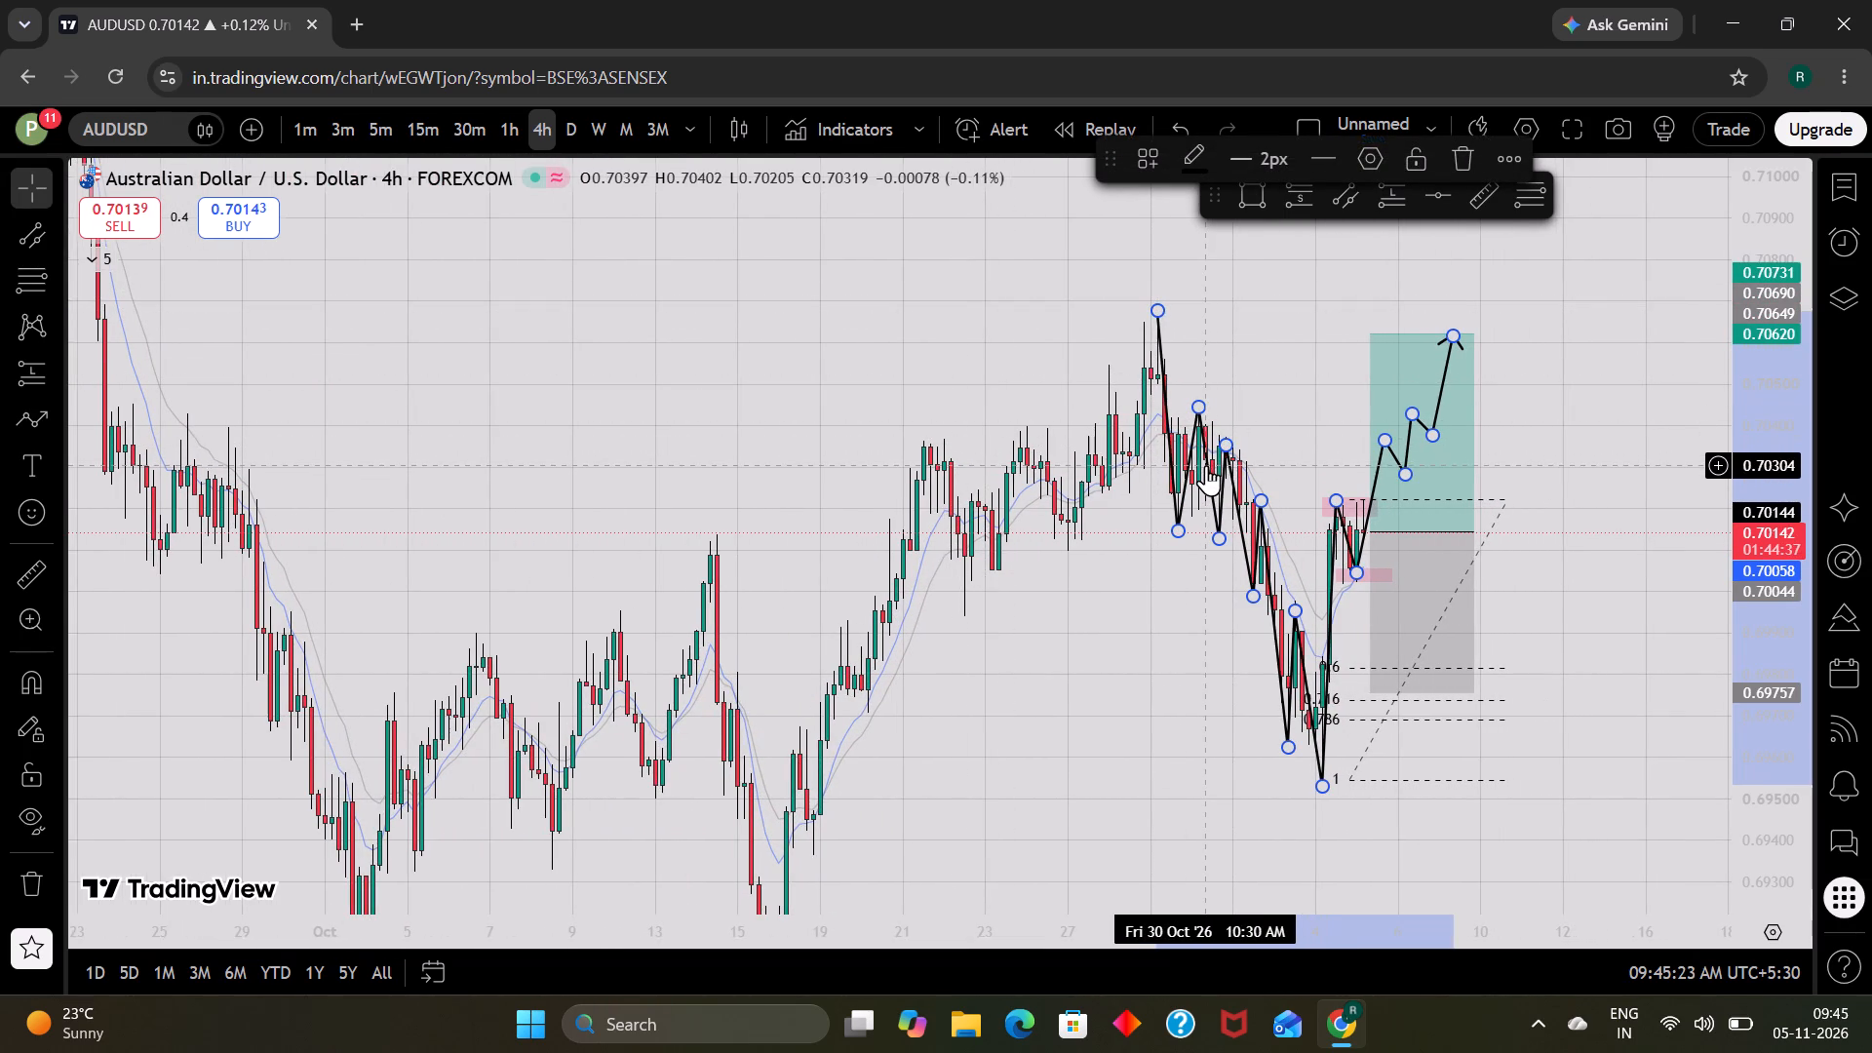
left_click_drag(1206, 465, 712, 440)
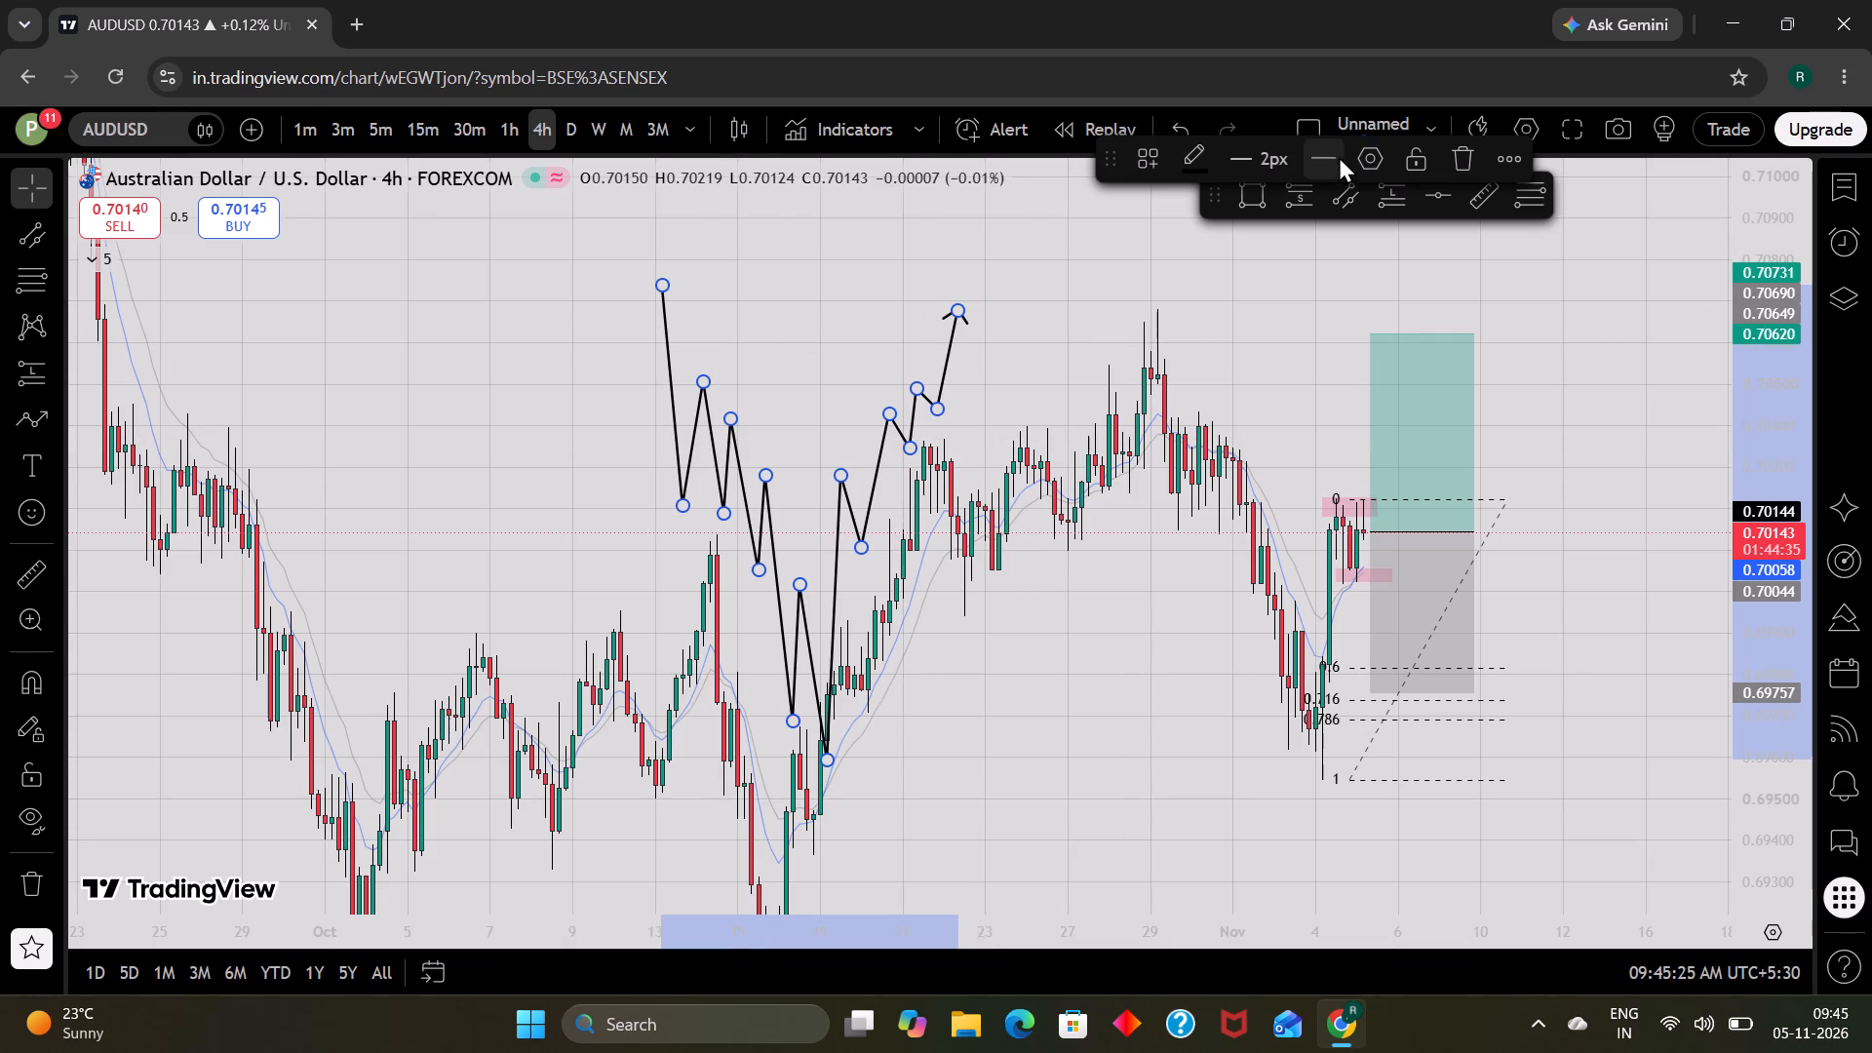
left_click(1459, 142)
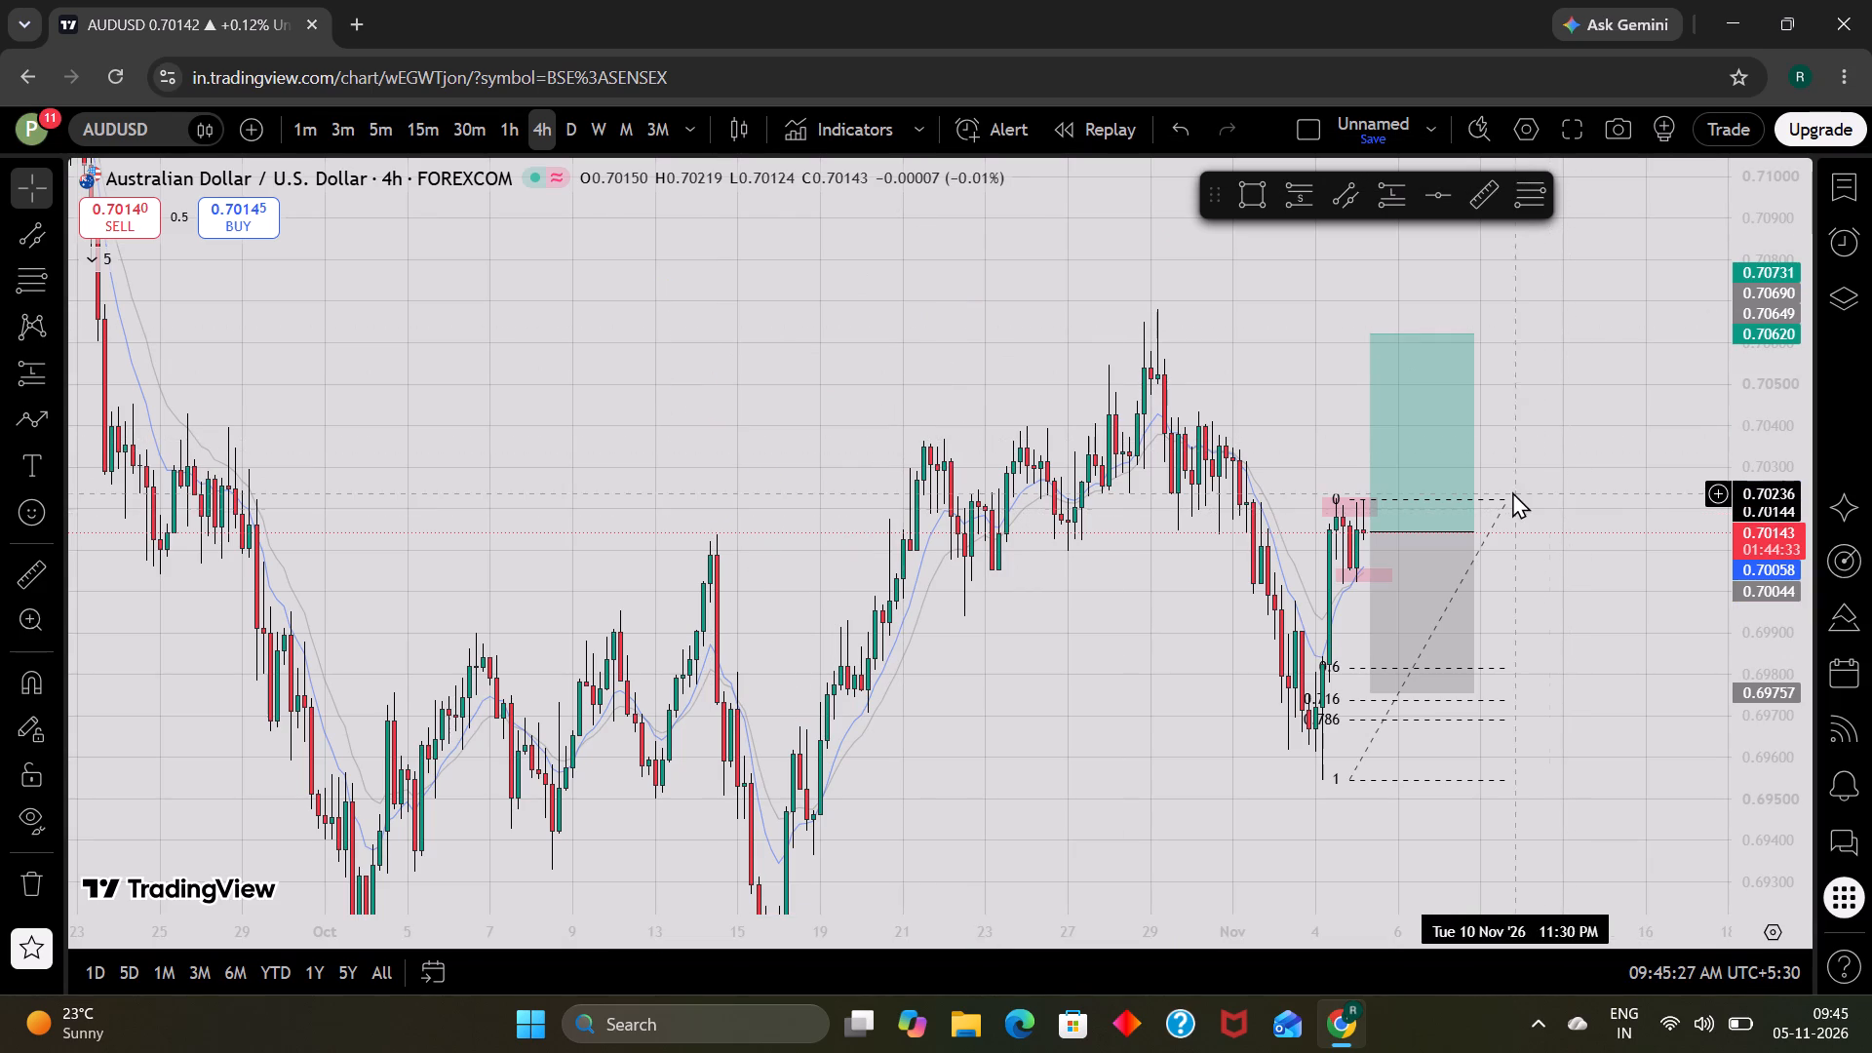
Delete the Fibonacci retracement drawn over the early November rebound on AUDUSD.
left_click(1508, 499)
left_click(1456, 152)
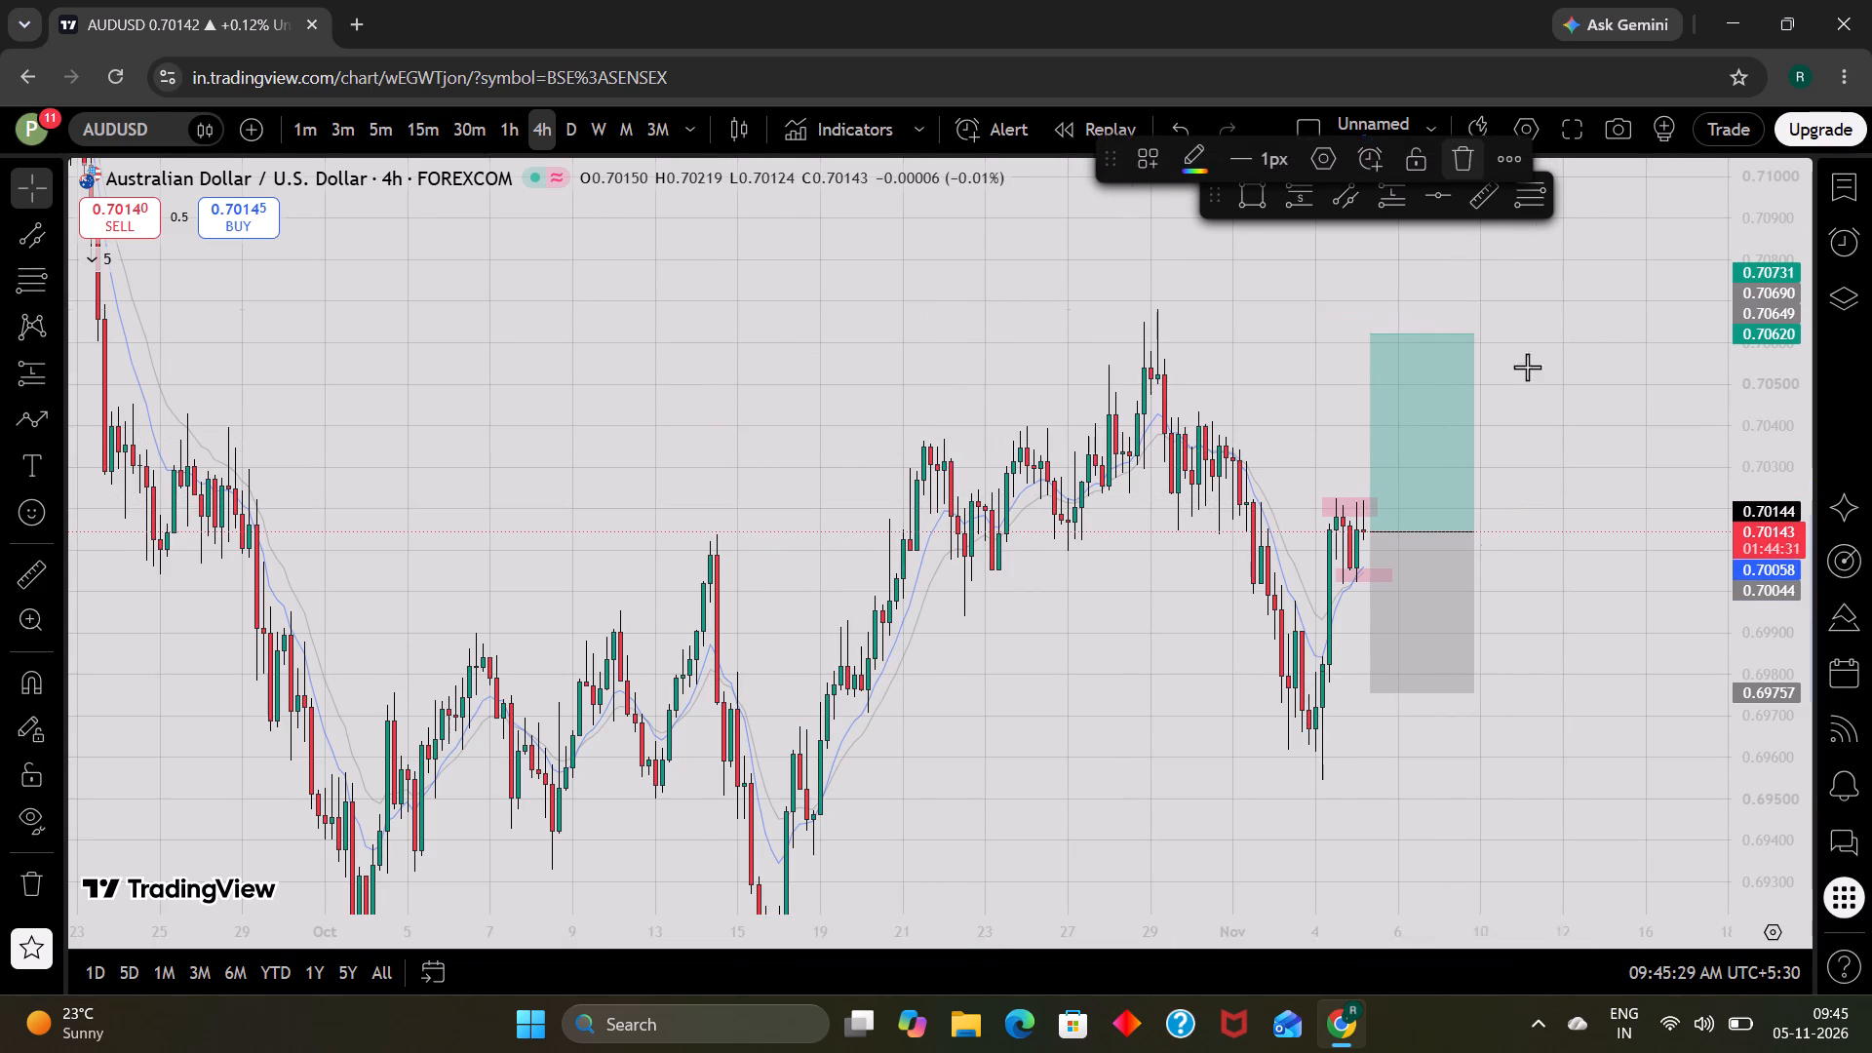
Examine the AUDUSD 4-hour price action around the two pink zones and the long position, comparing it with the October swings.
scroll(1547, 566, "up", 2)
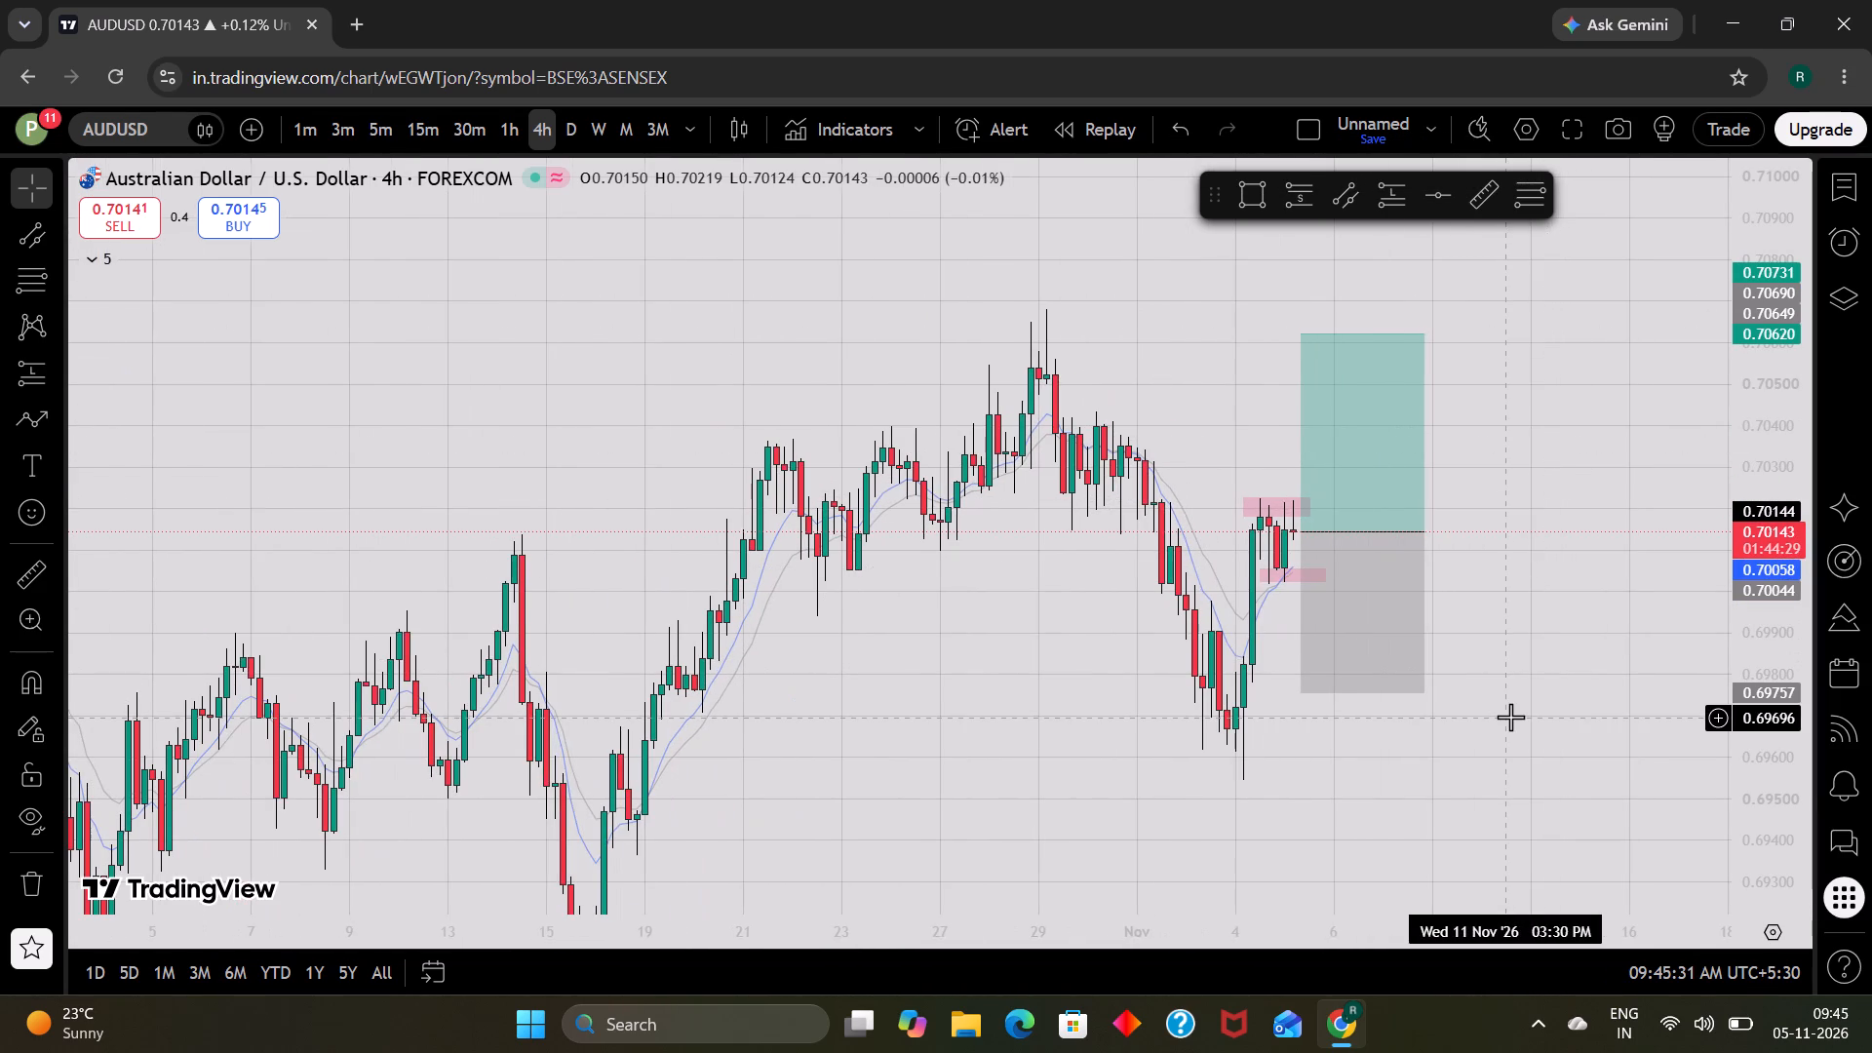
scroll(1510, 717, "down", 1)
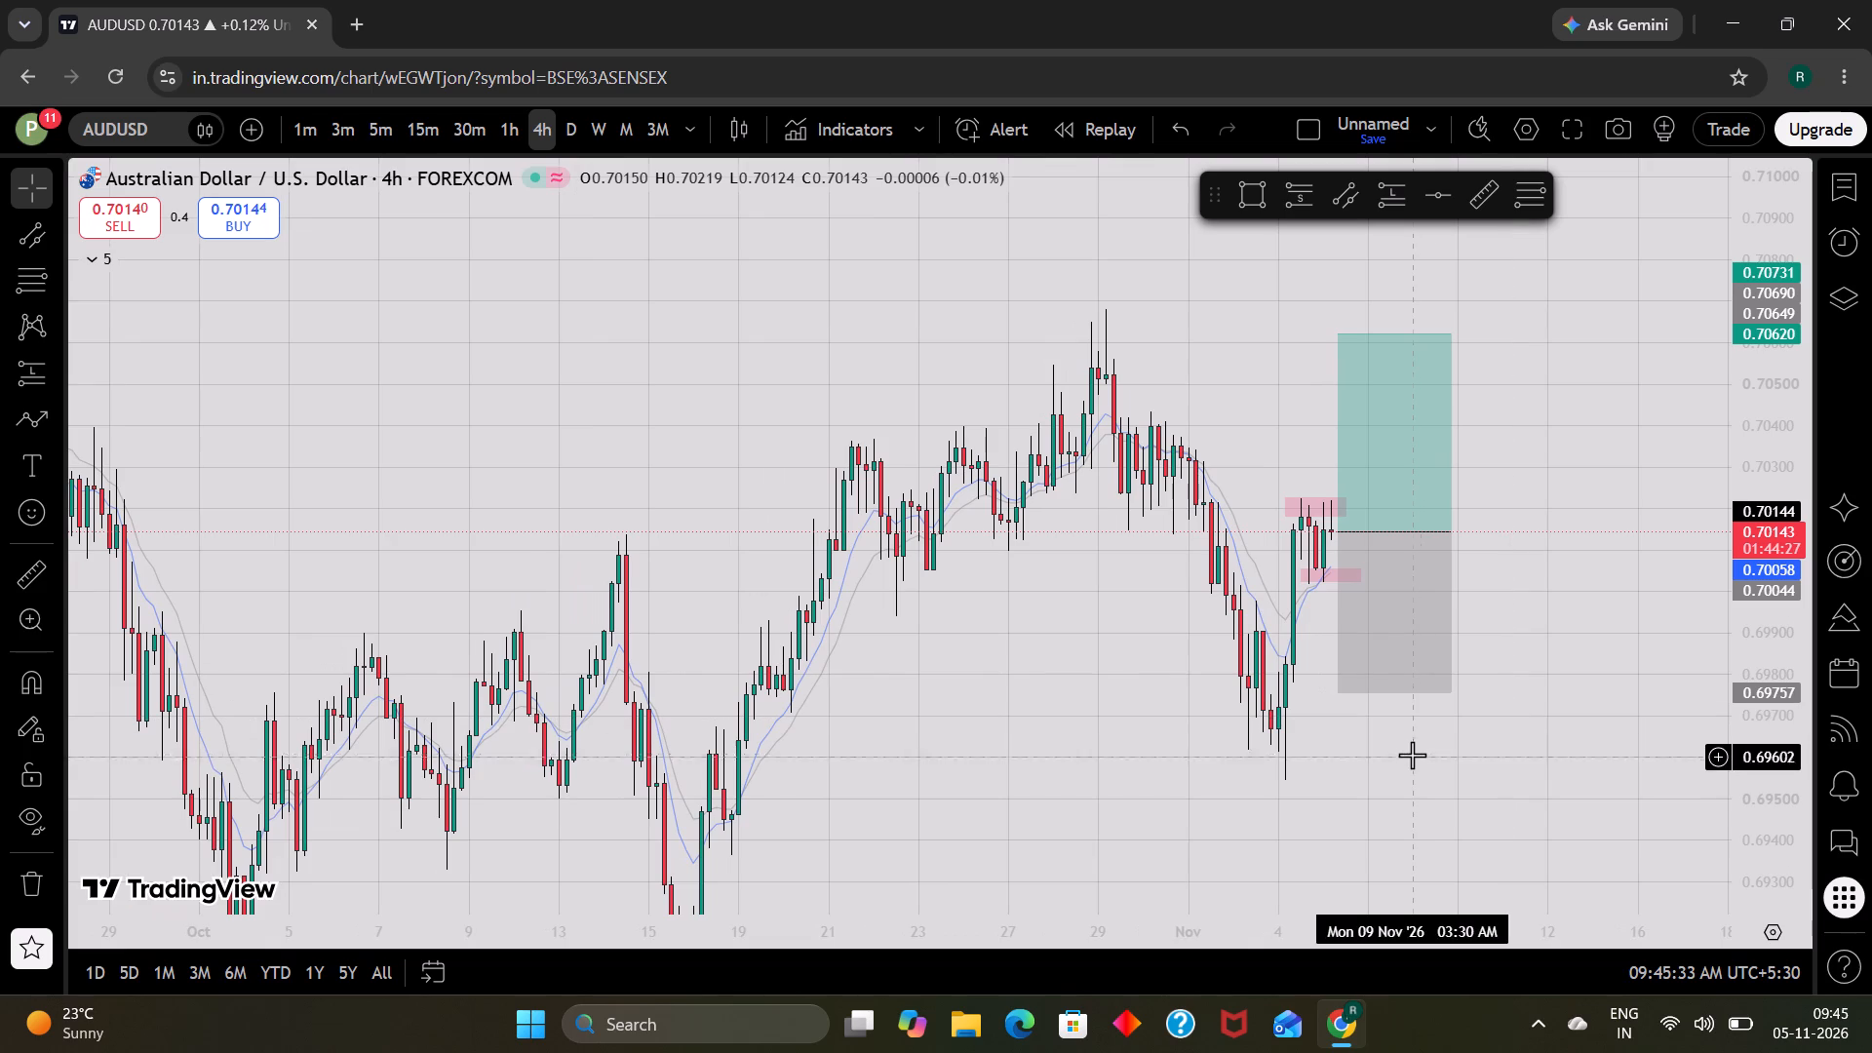
scroll(1412, 753, "up", 1)
left_click_drag(1091, 687, 1097, 687)
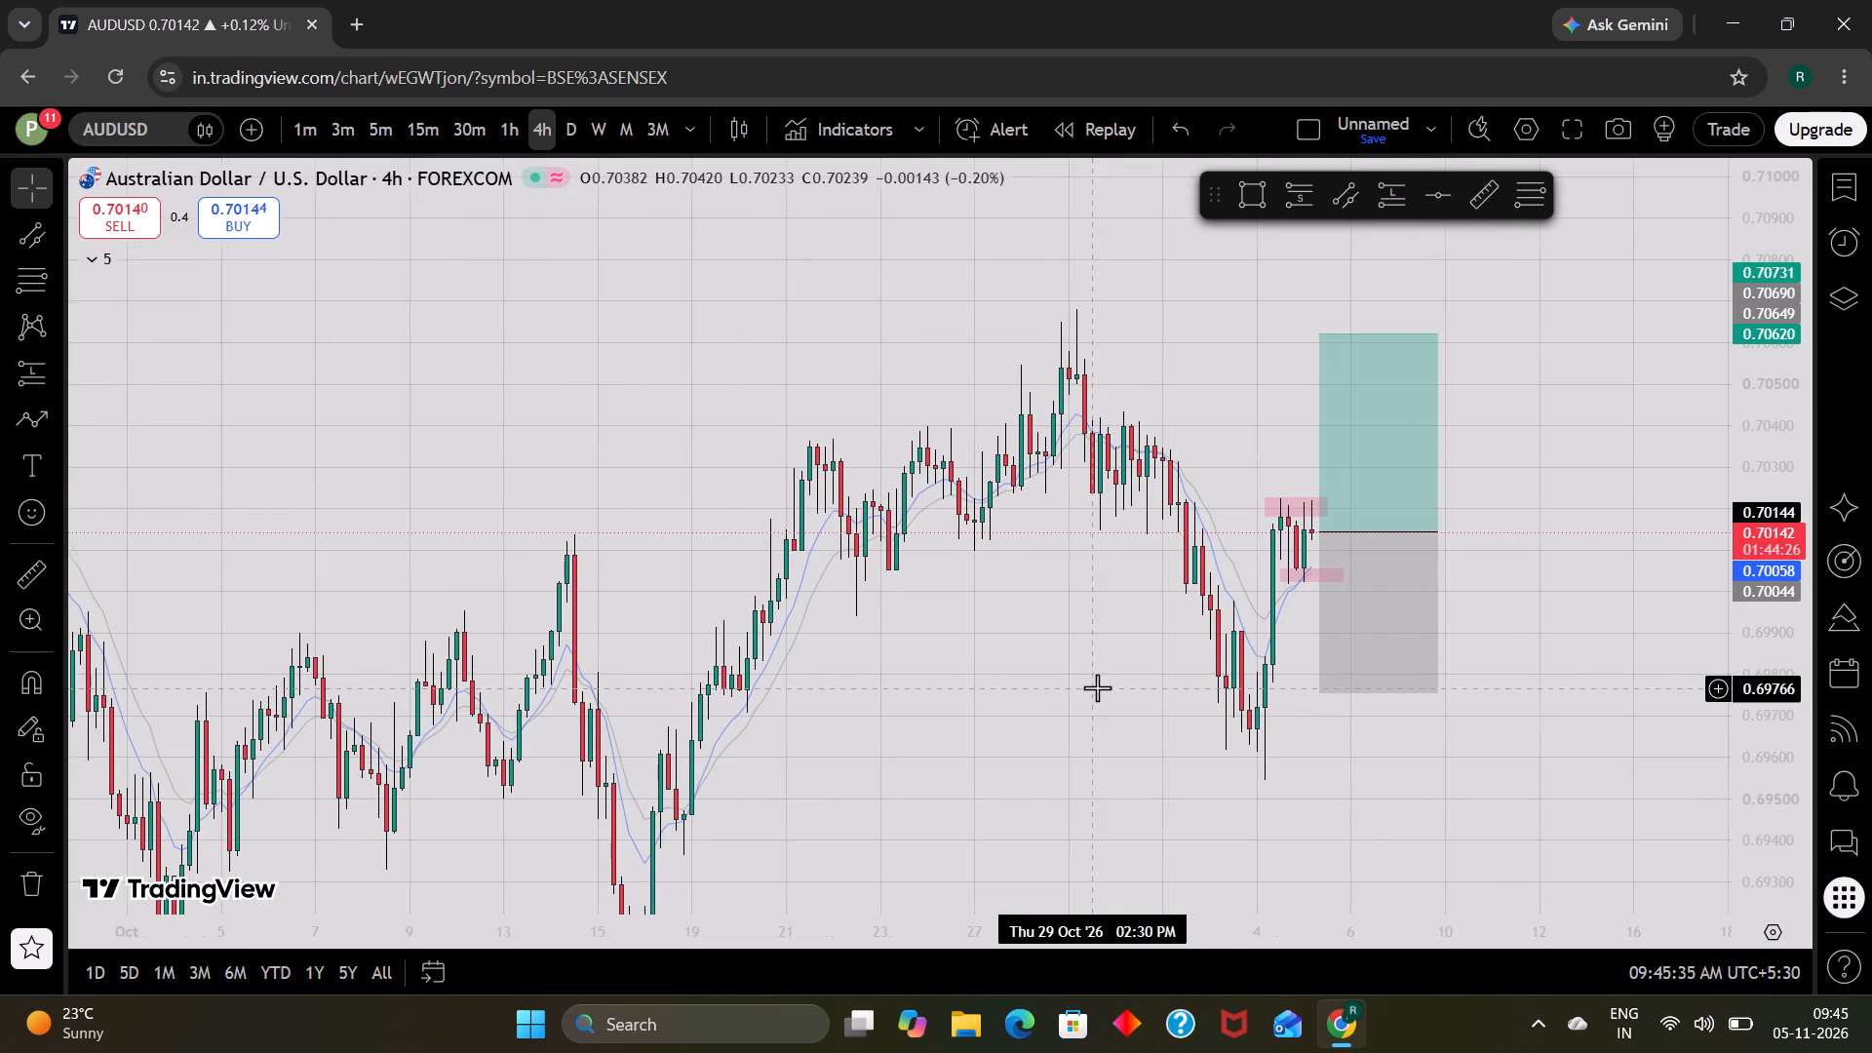
left_click_drag(1097, 687, 1145, 698)
scroll(1145, 698, "up", 1)
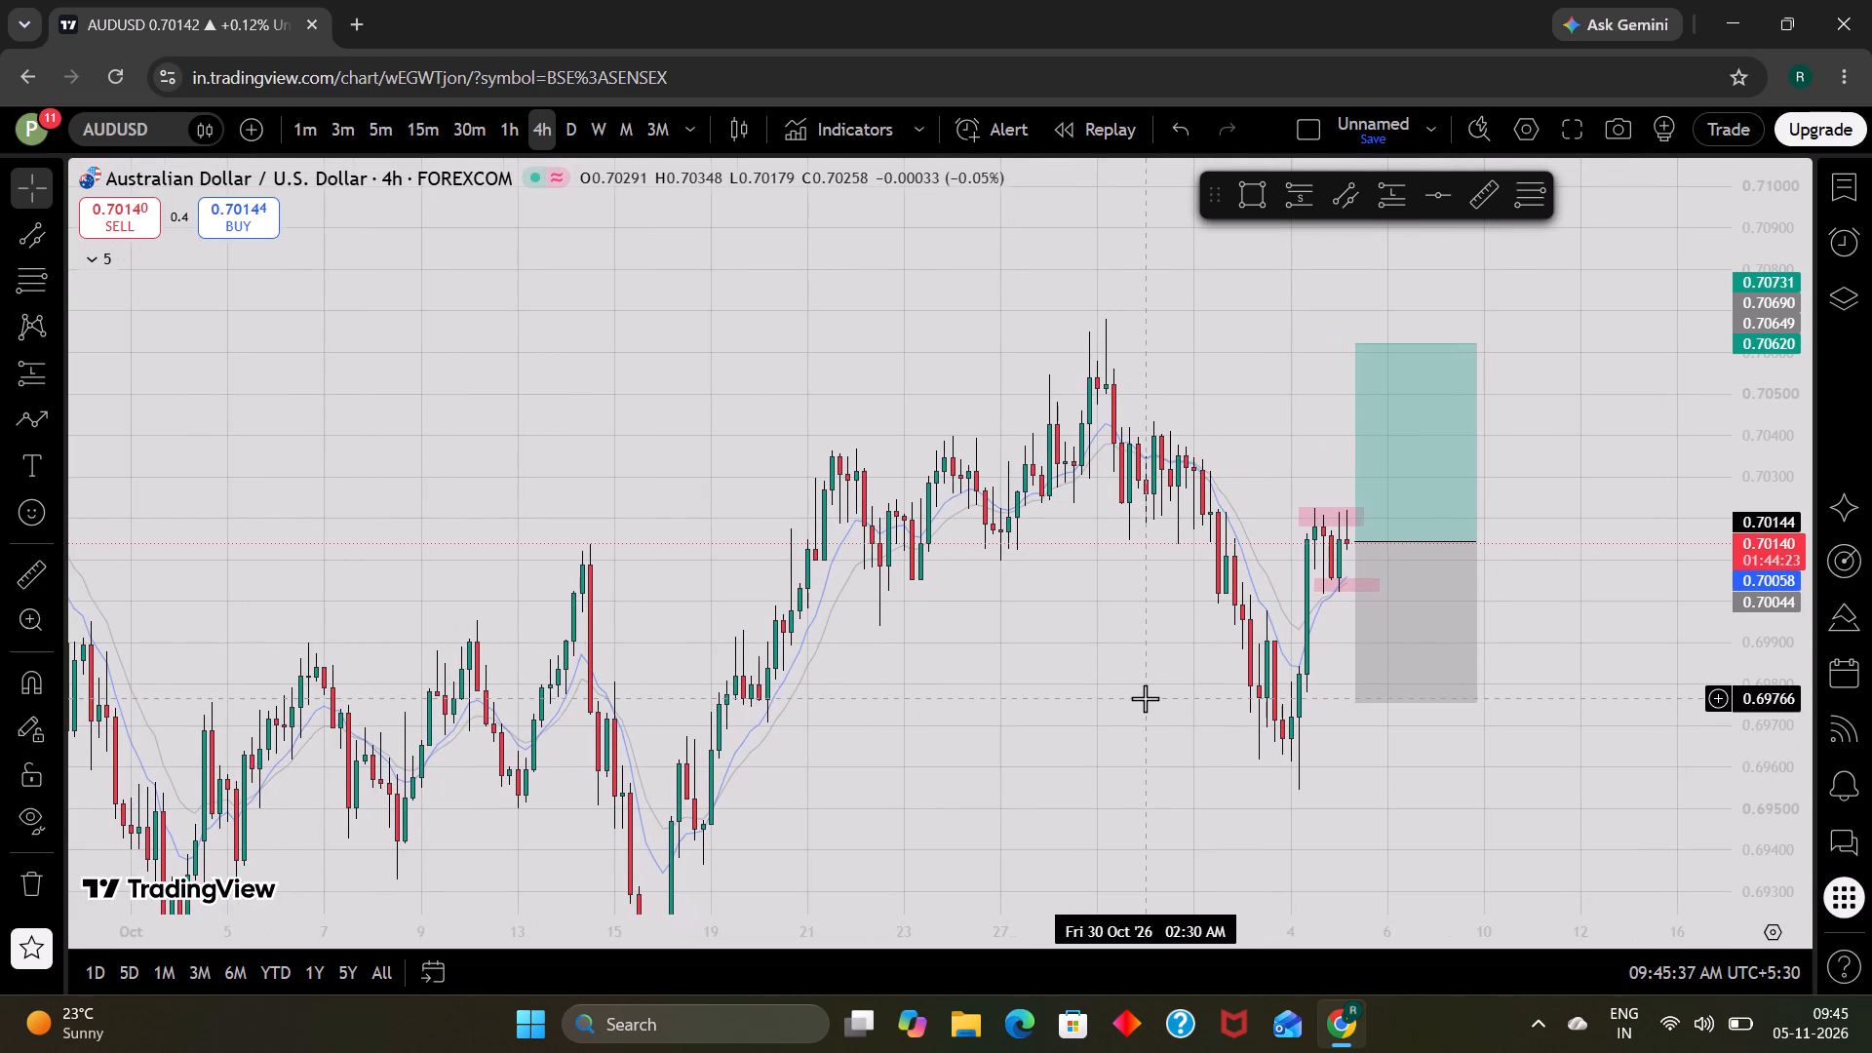
scroll(1145, 698, "down", 3)
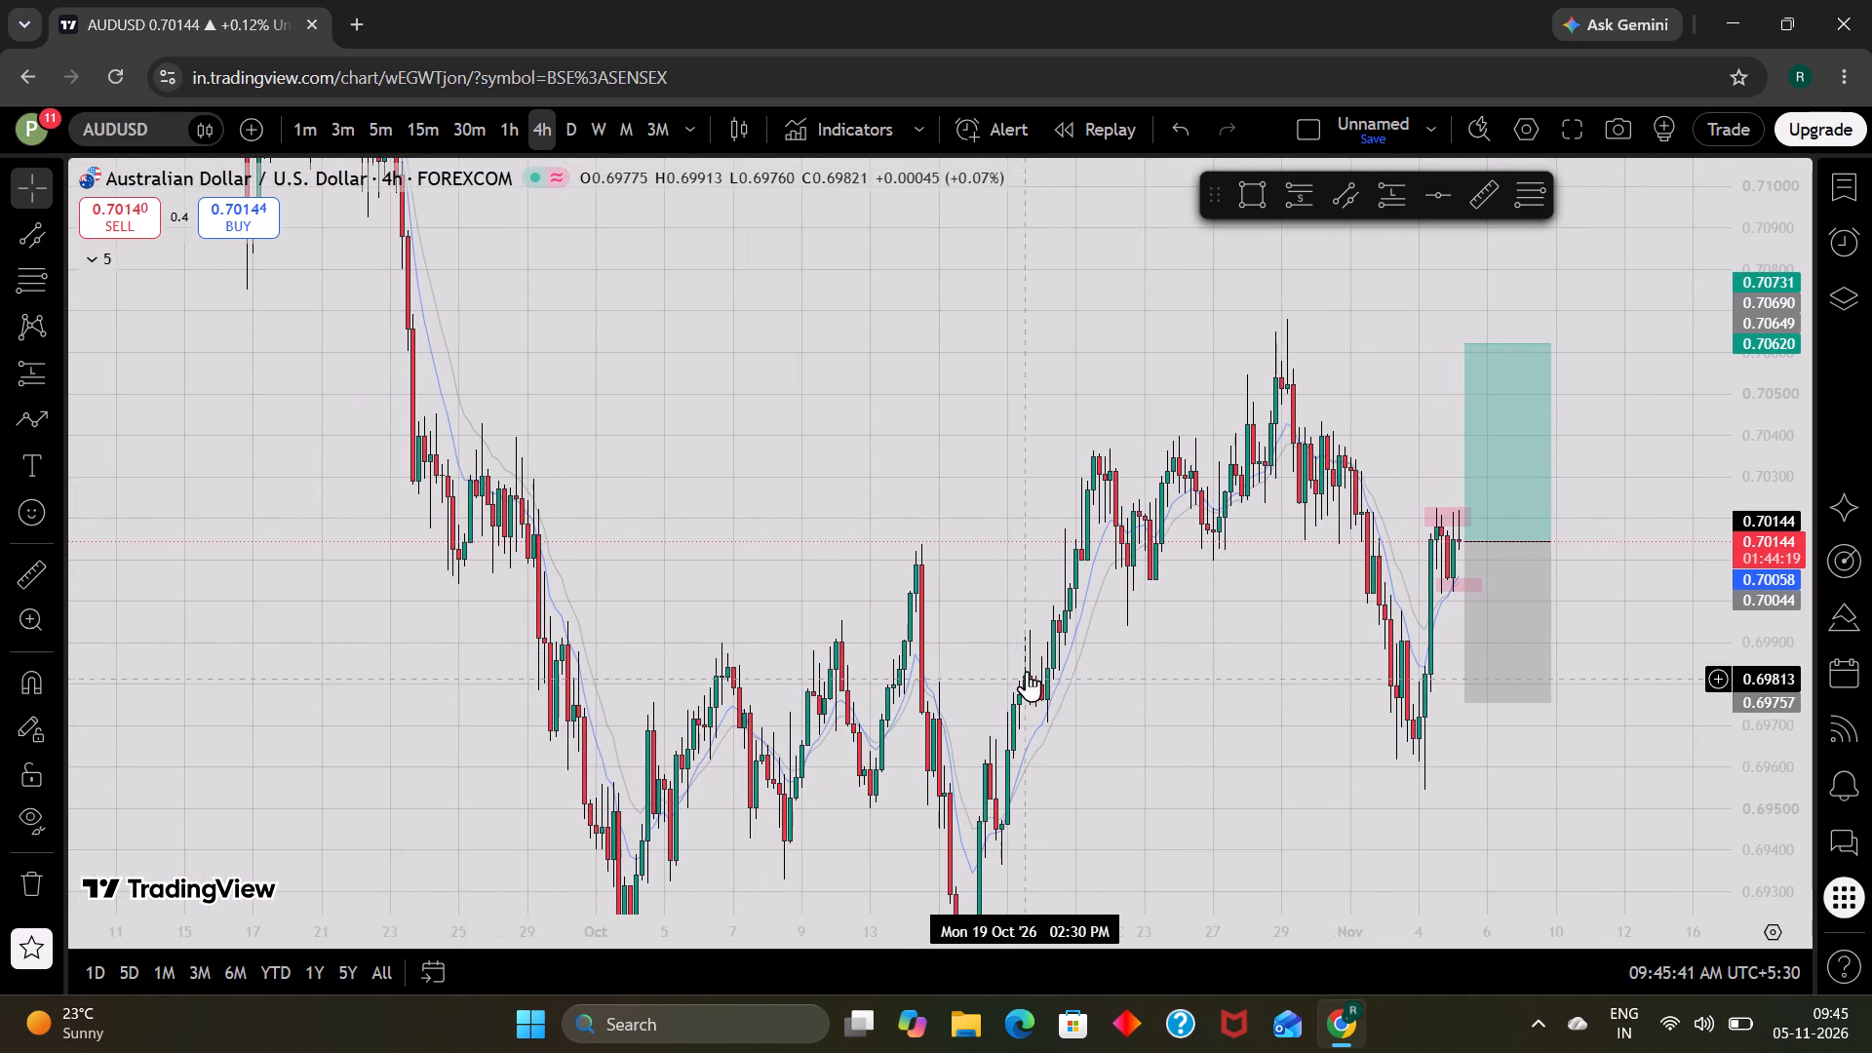
scroll(1138, 707, "up", 2)
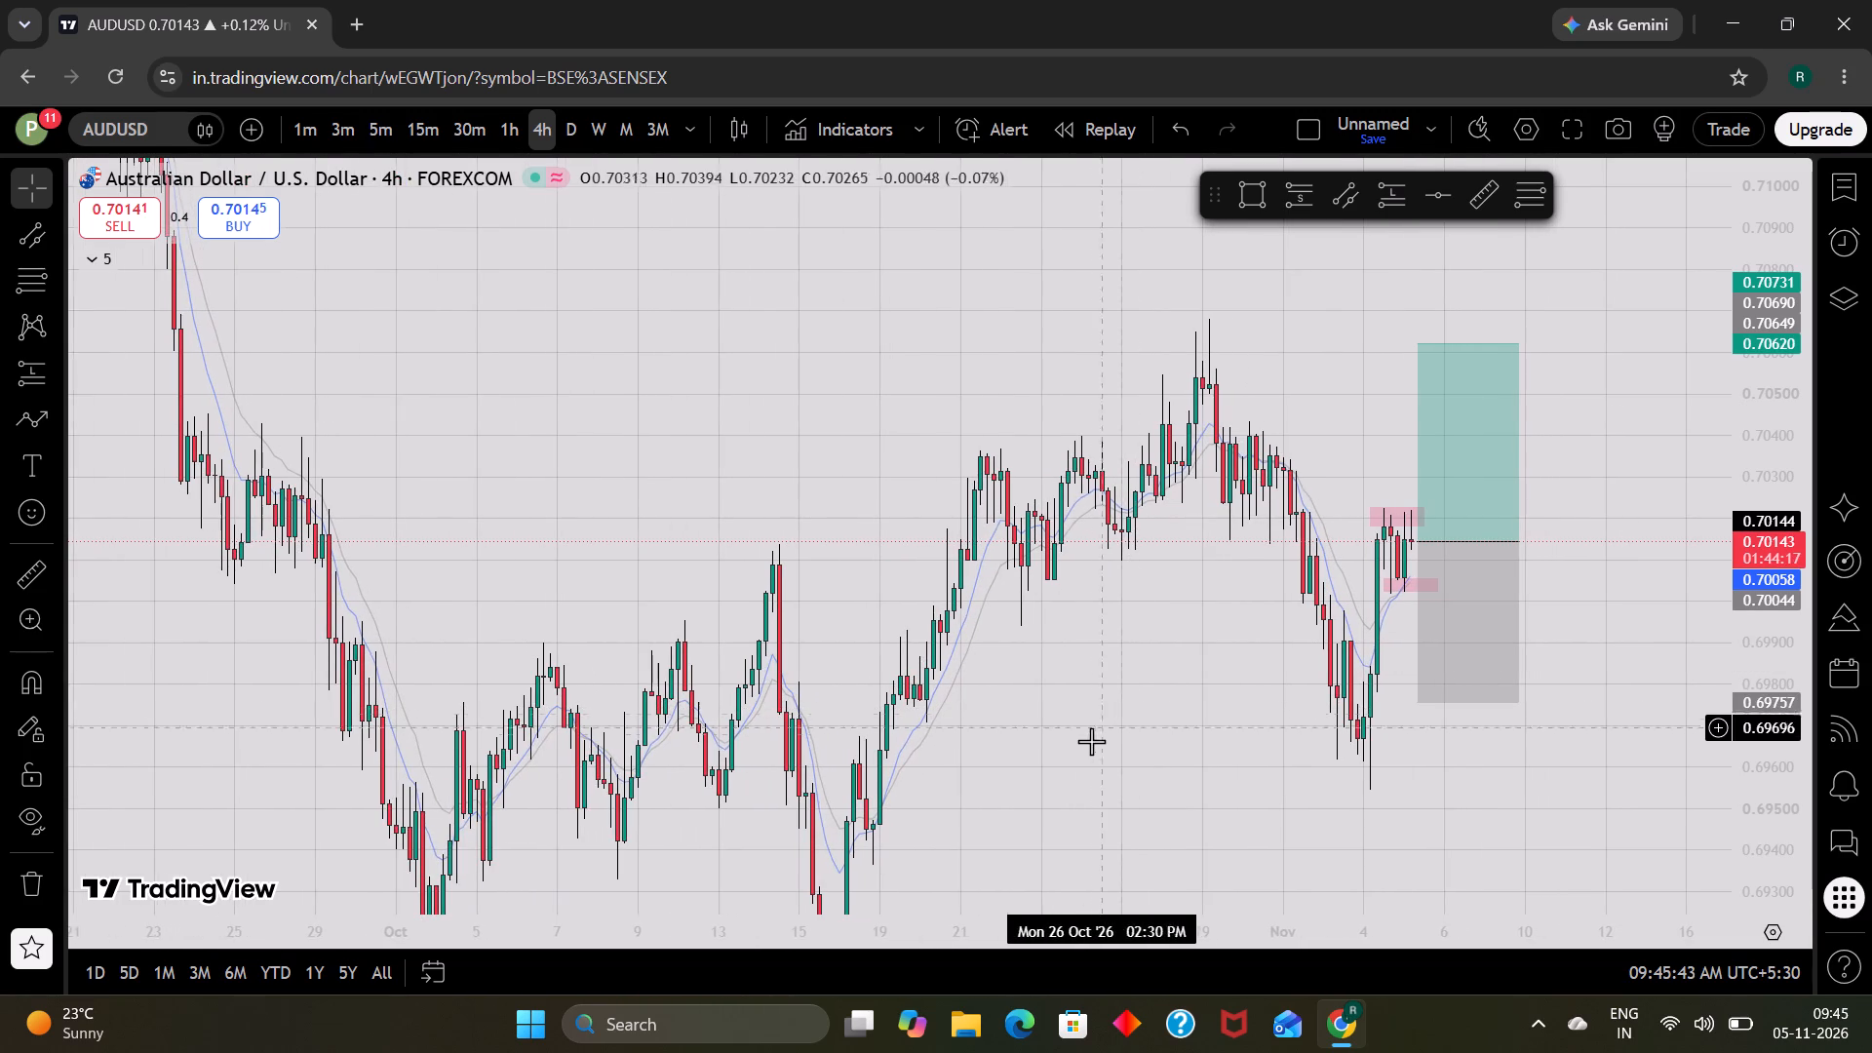
left_click_drag(1091, 741, 1118, 722)
scroll(1118, 722, "up", 1)
scroll(1118, 722, "down", 2)
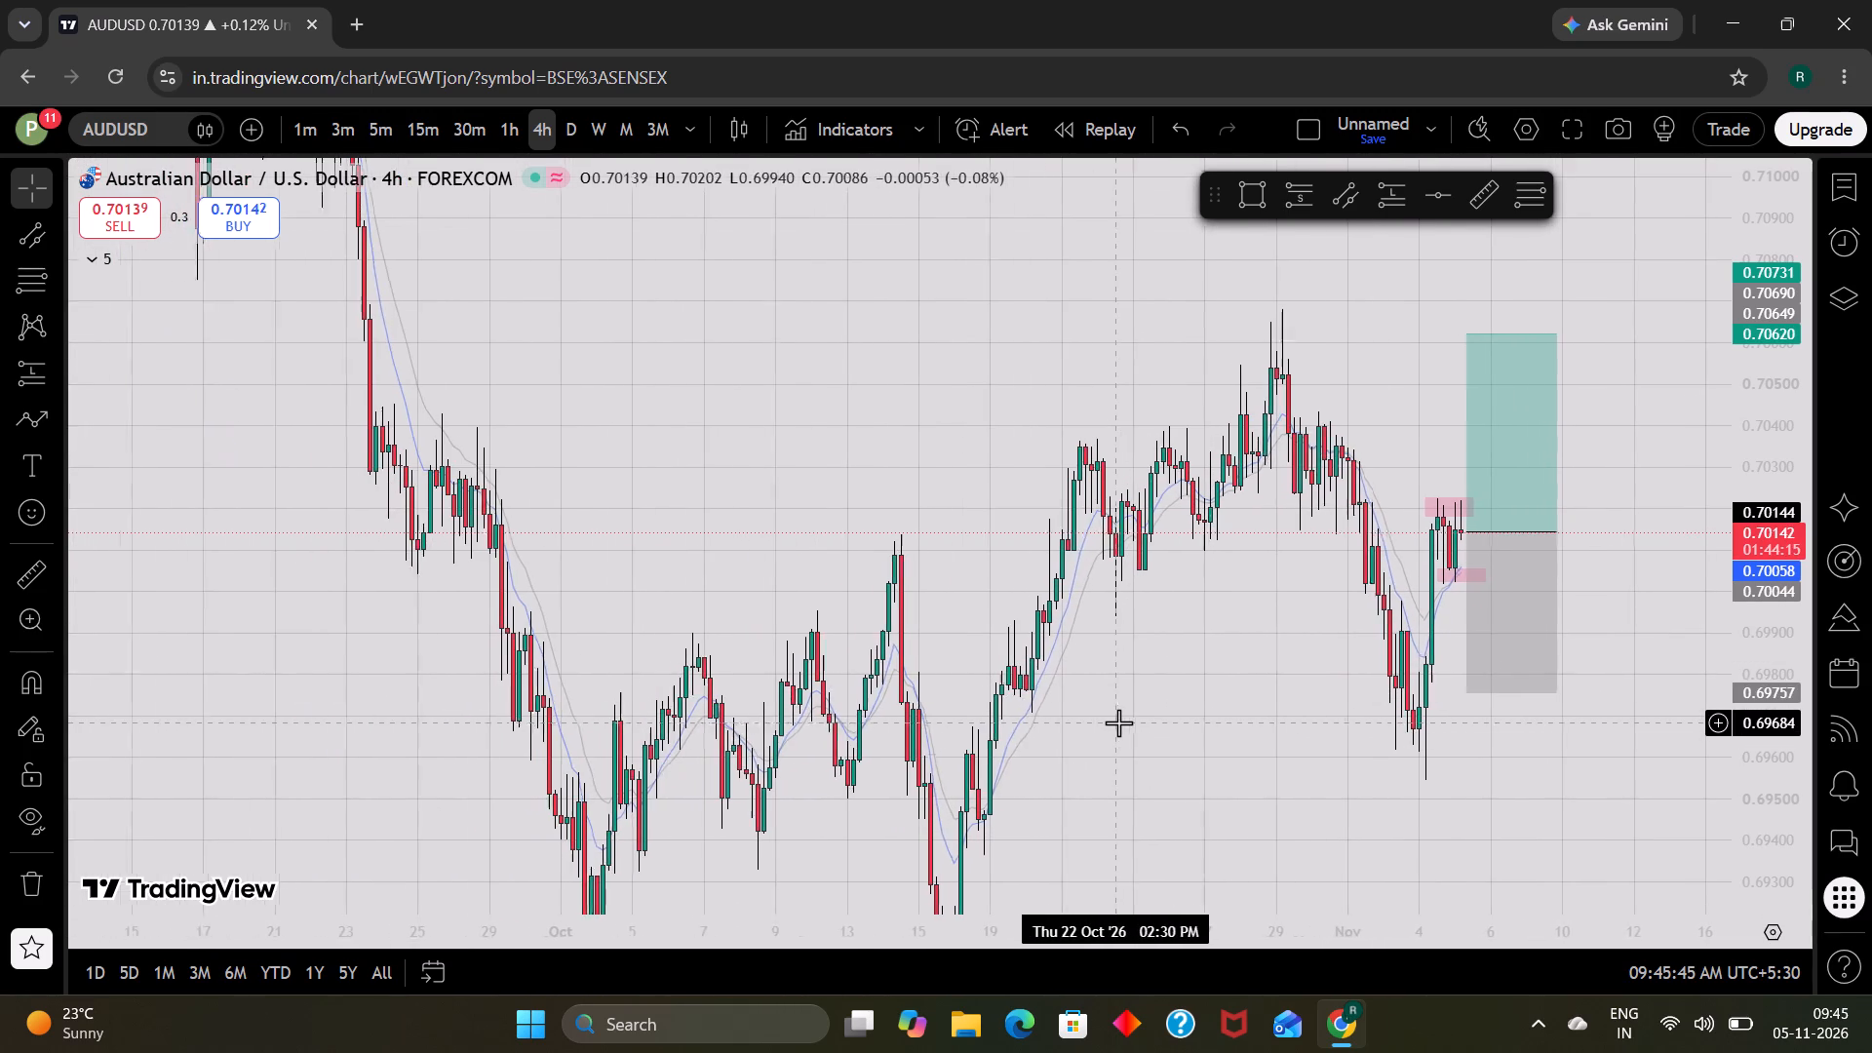
scroll(1194, 712, "up", 1)
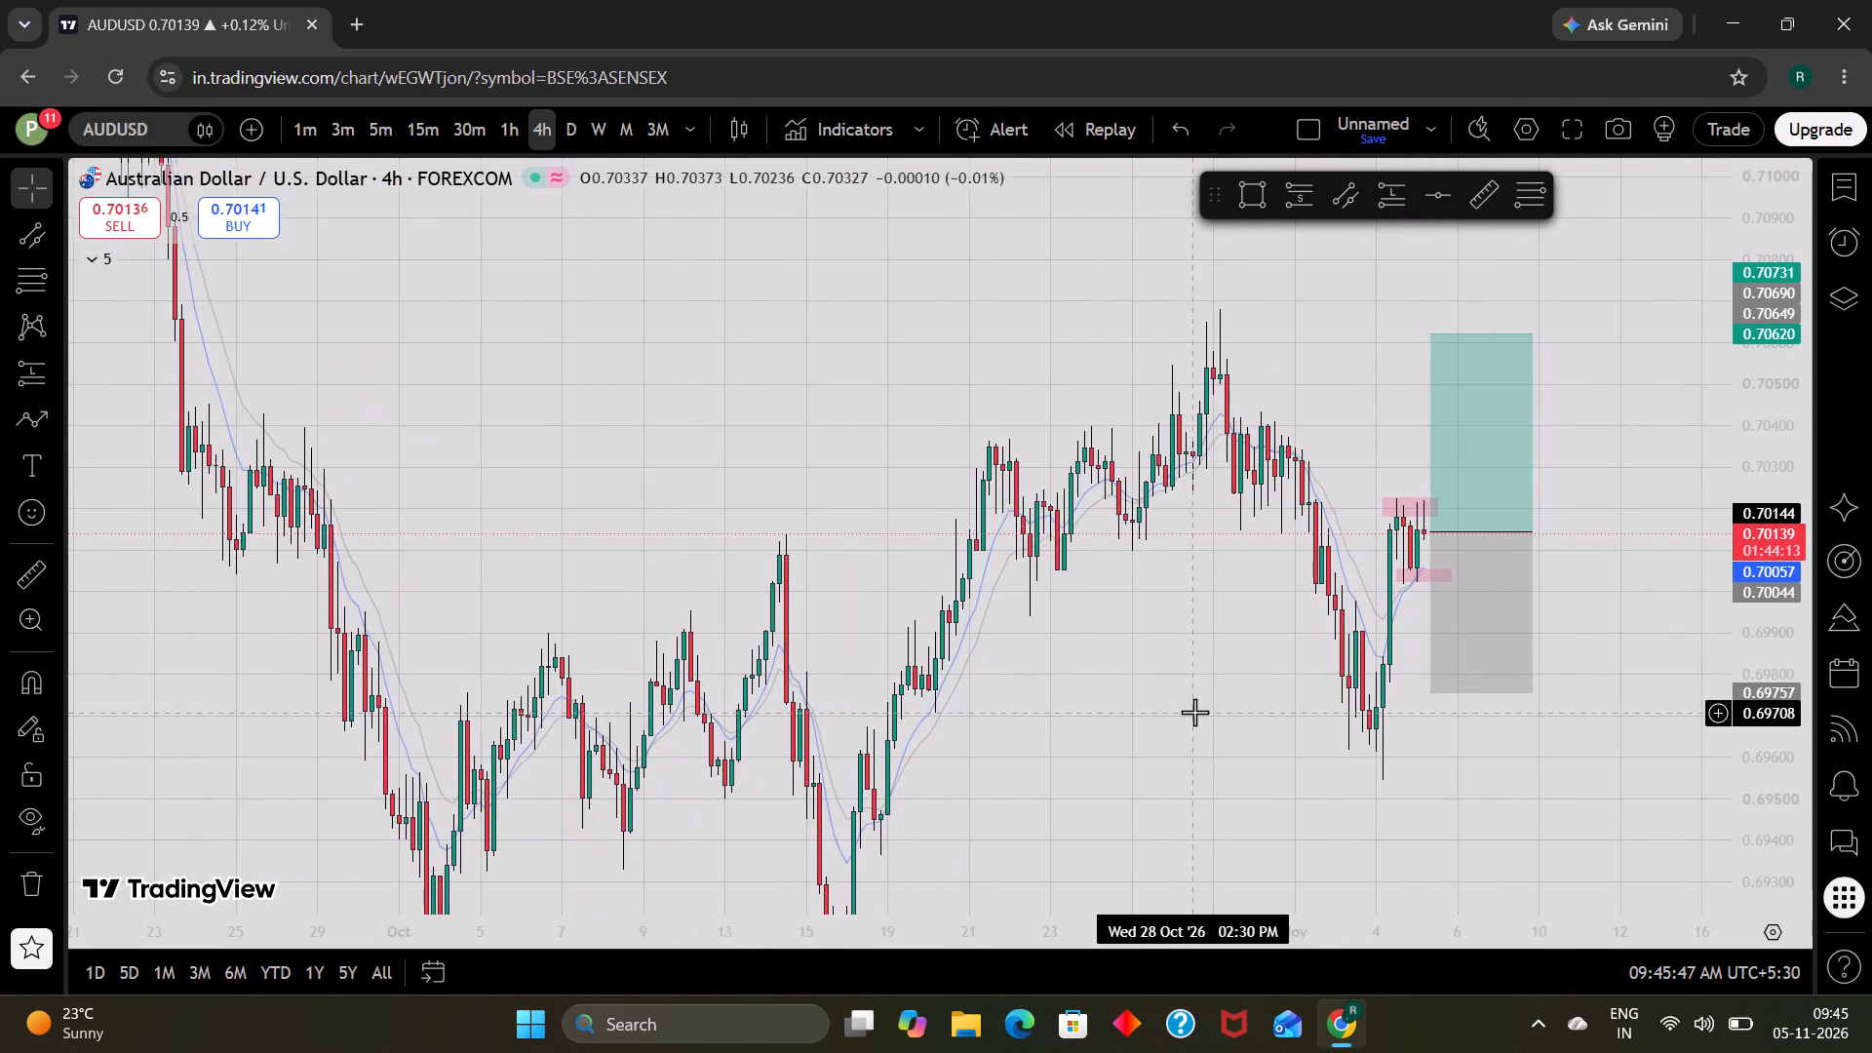
scroll(1194, 712, "up", 2)
Switch the chart symbol to EURUSD.
key("Down")
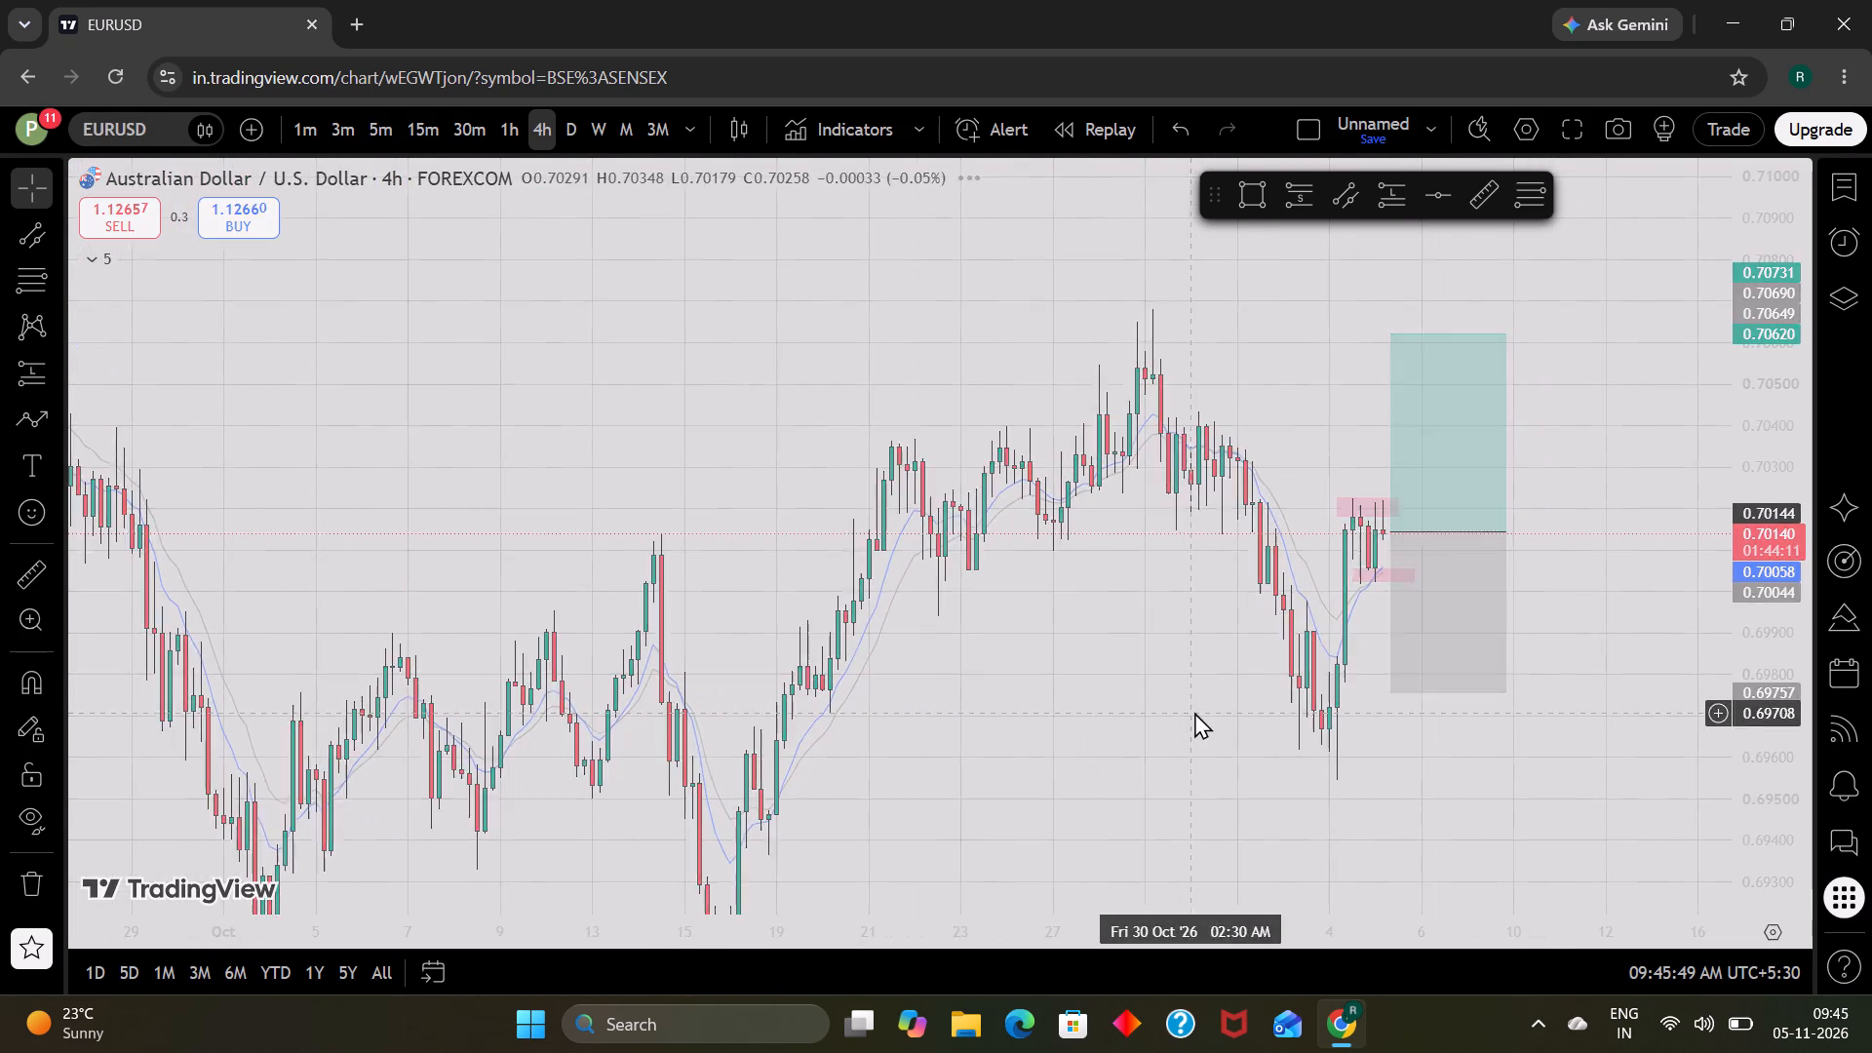
Look over the EURUSD 4-hour chart around its pink resistance zone and switch the chart symbol to USTEC.
scroll(1452, 665, "up", 1)
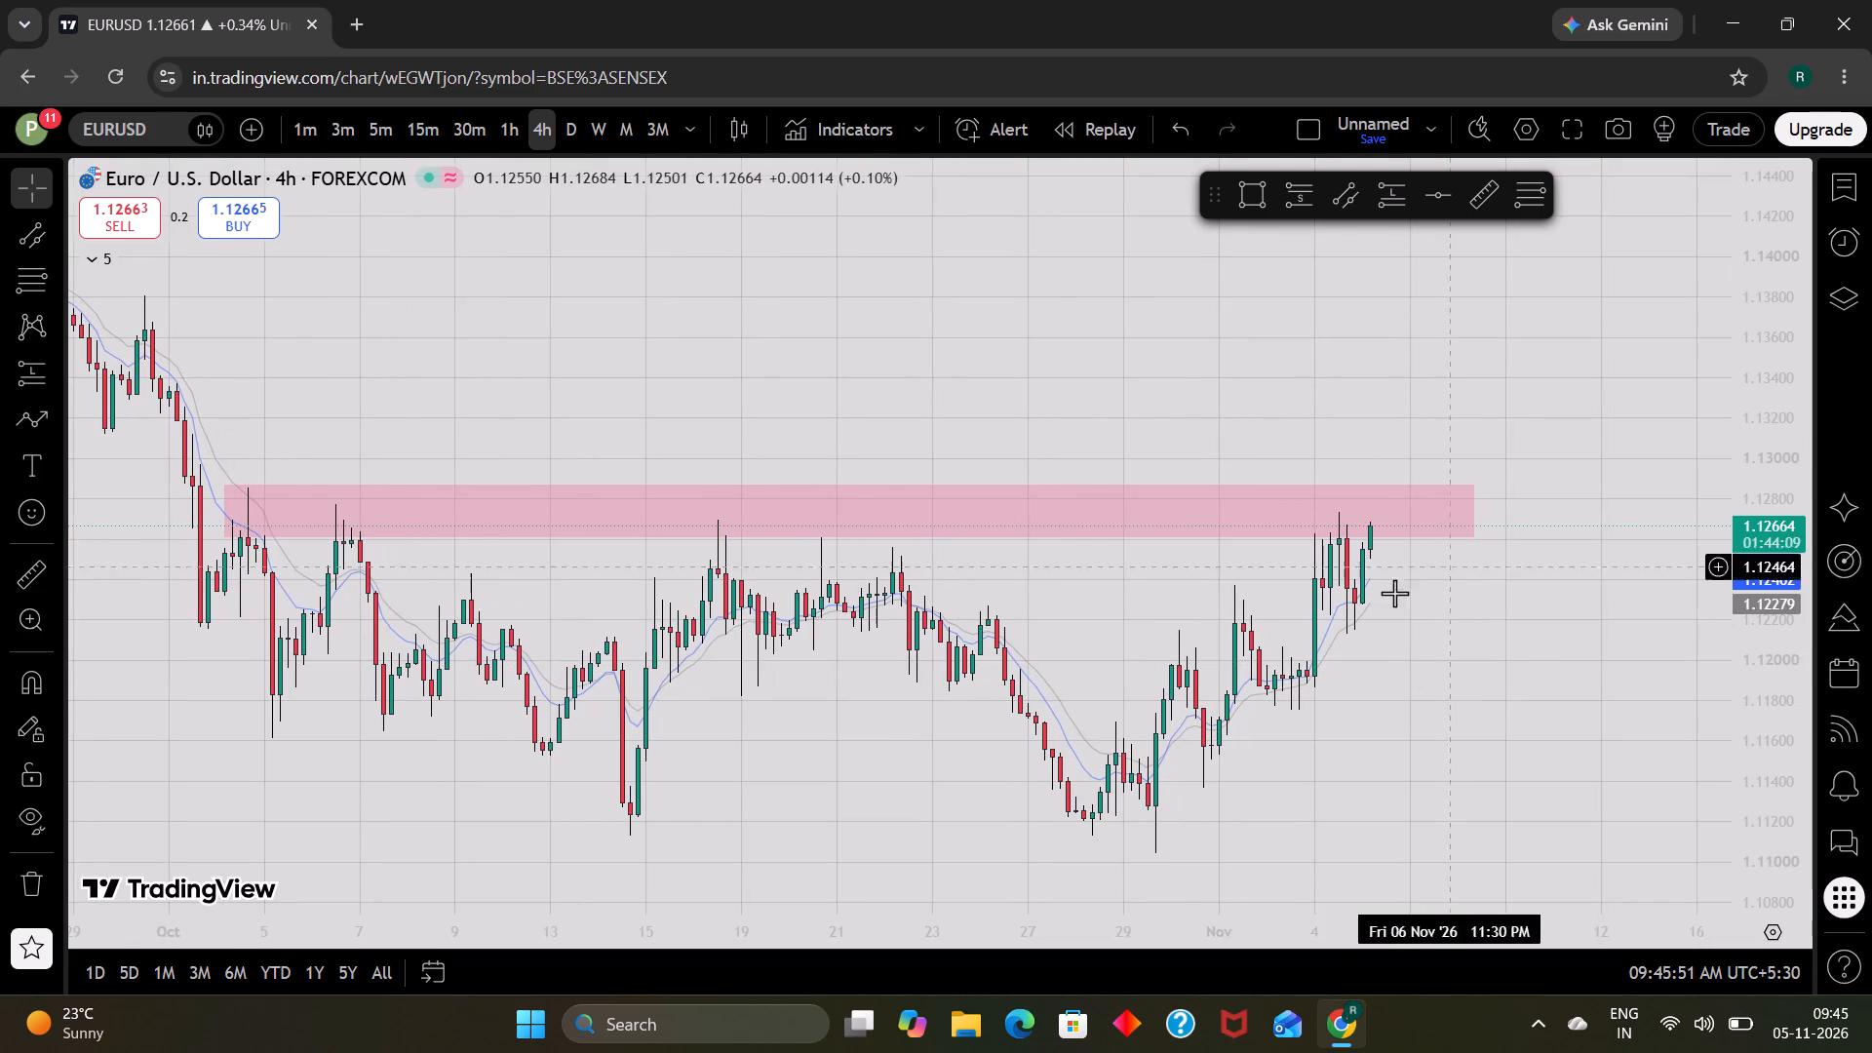
scroll(1474, 695, "up", 1)
scroll(1474, 695, "down", 1)
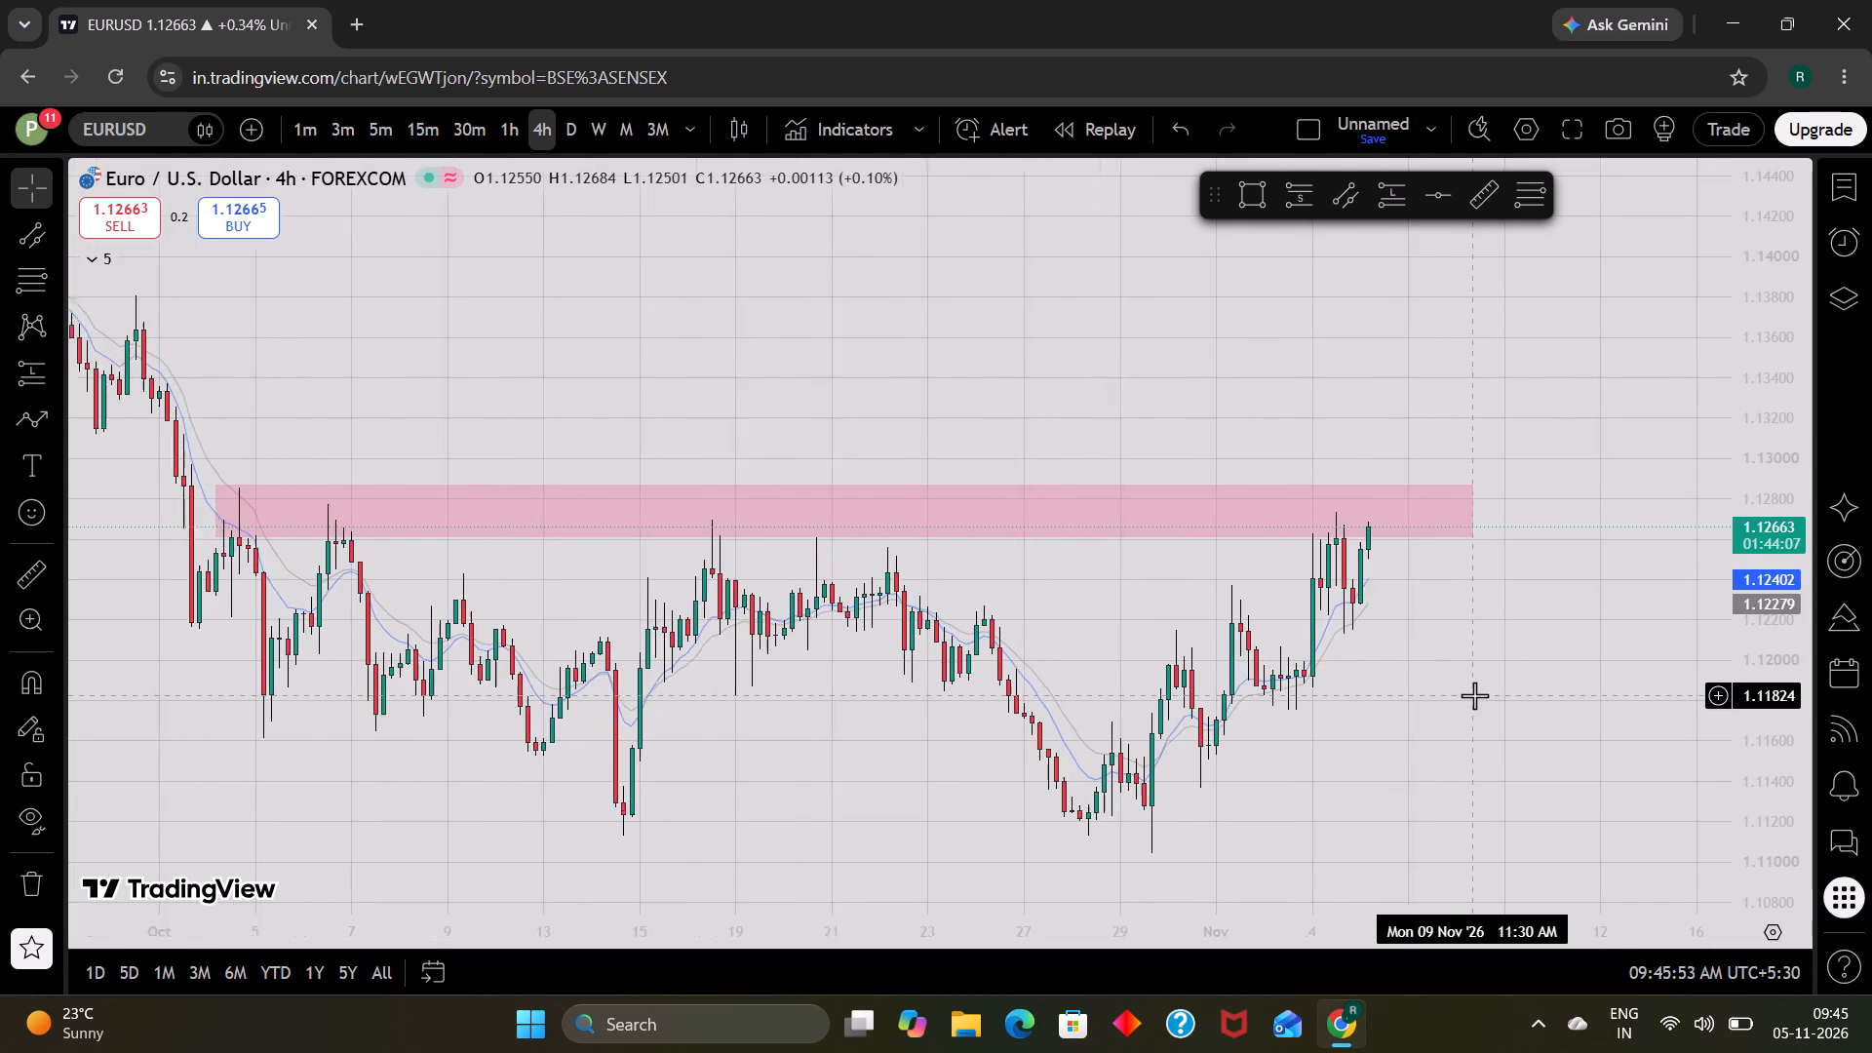
scroll(1474, 695, "down", 1)
key("Down")
left_click_drag(1485, 746, 1487, 625)
scroll(1740, 694, "up", 2)
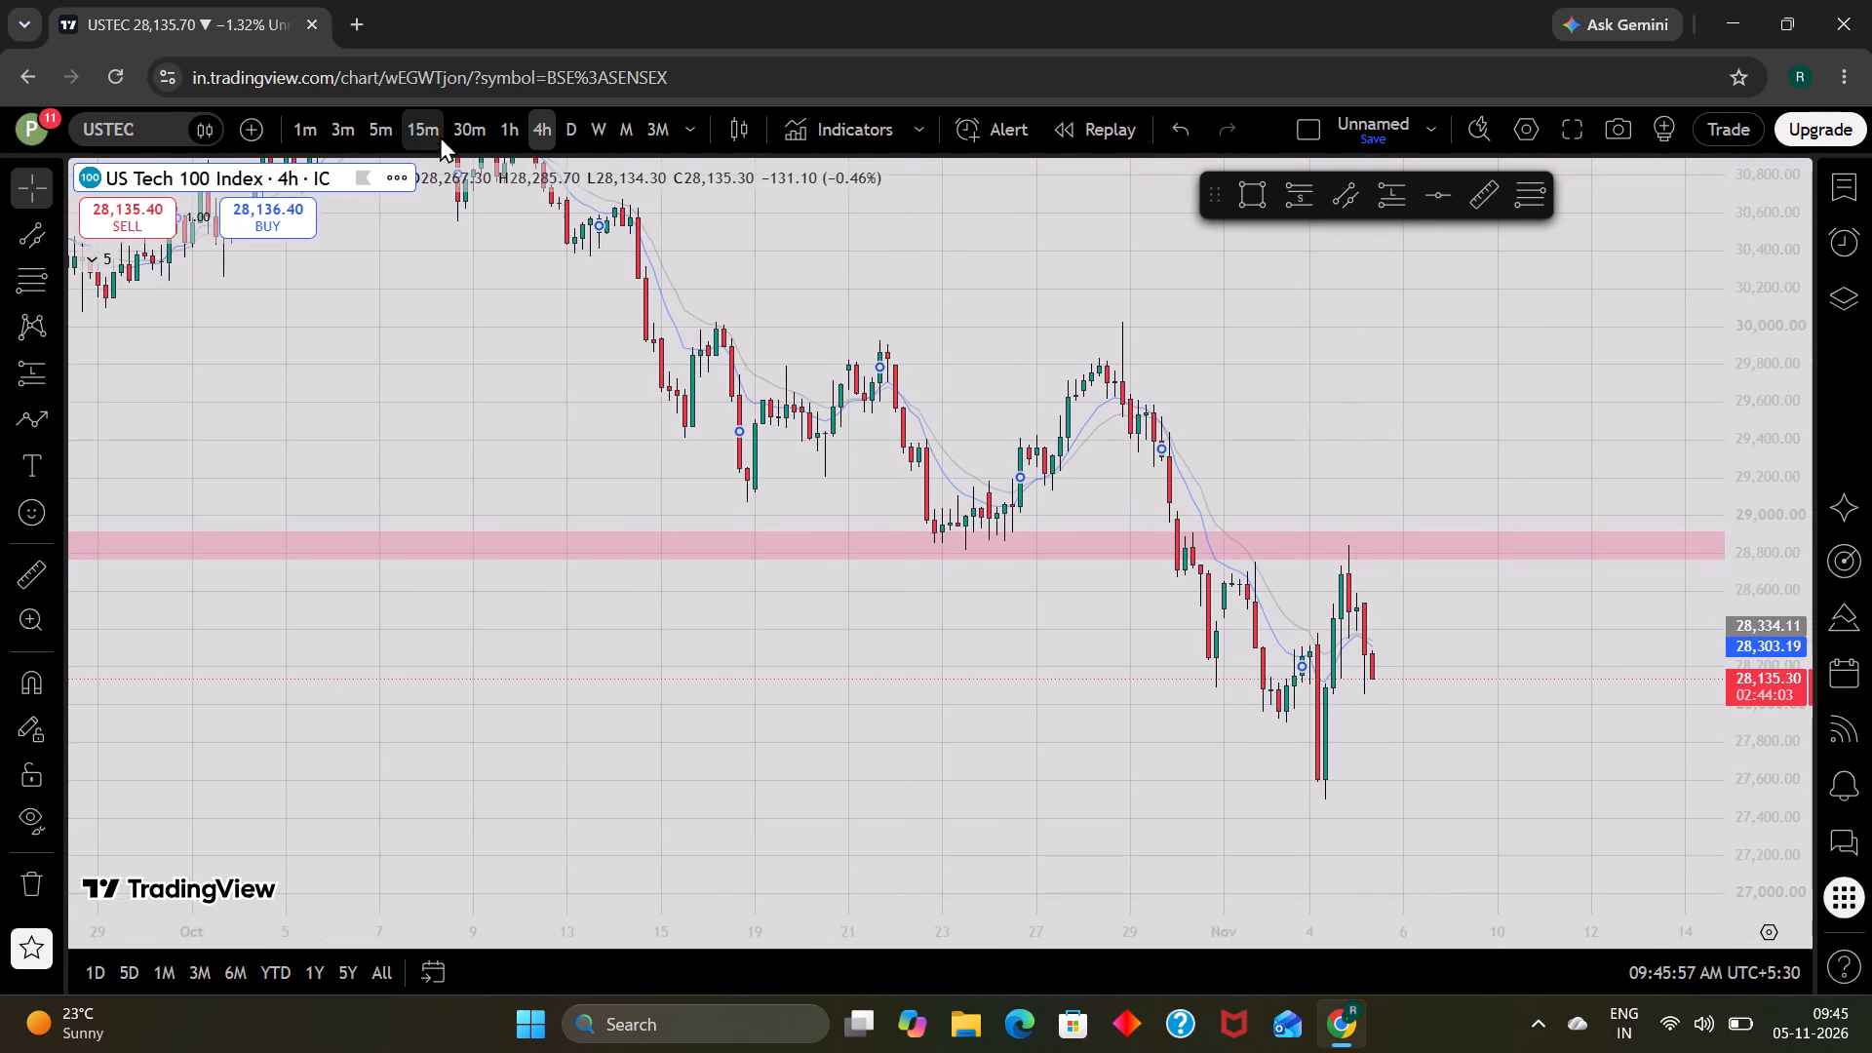
Switch USTEC to the 1-hour timeframe and examine the early November swings below the pink zone.
left_click(503, 127)
left_click_drag(1462, 799, 1462, 790)
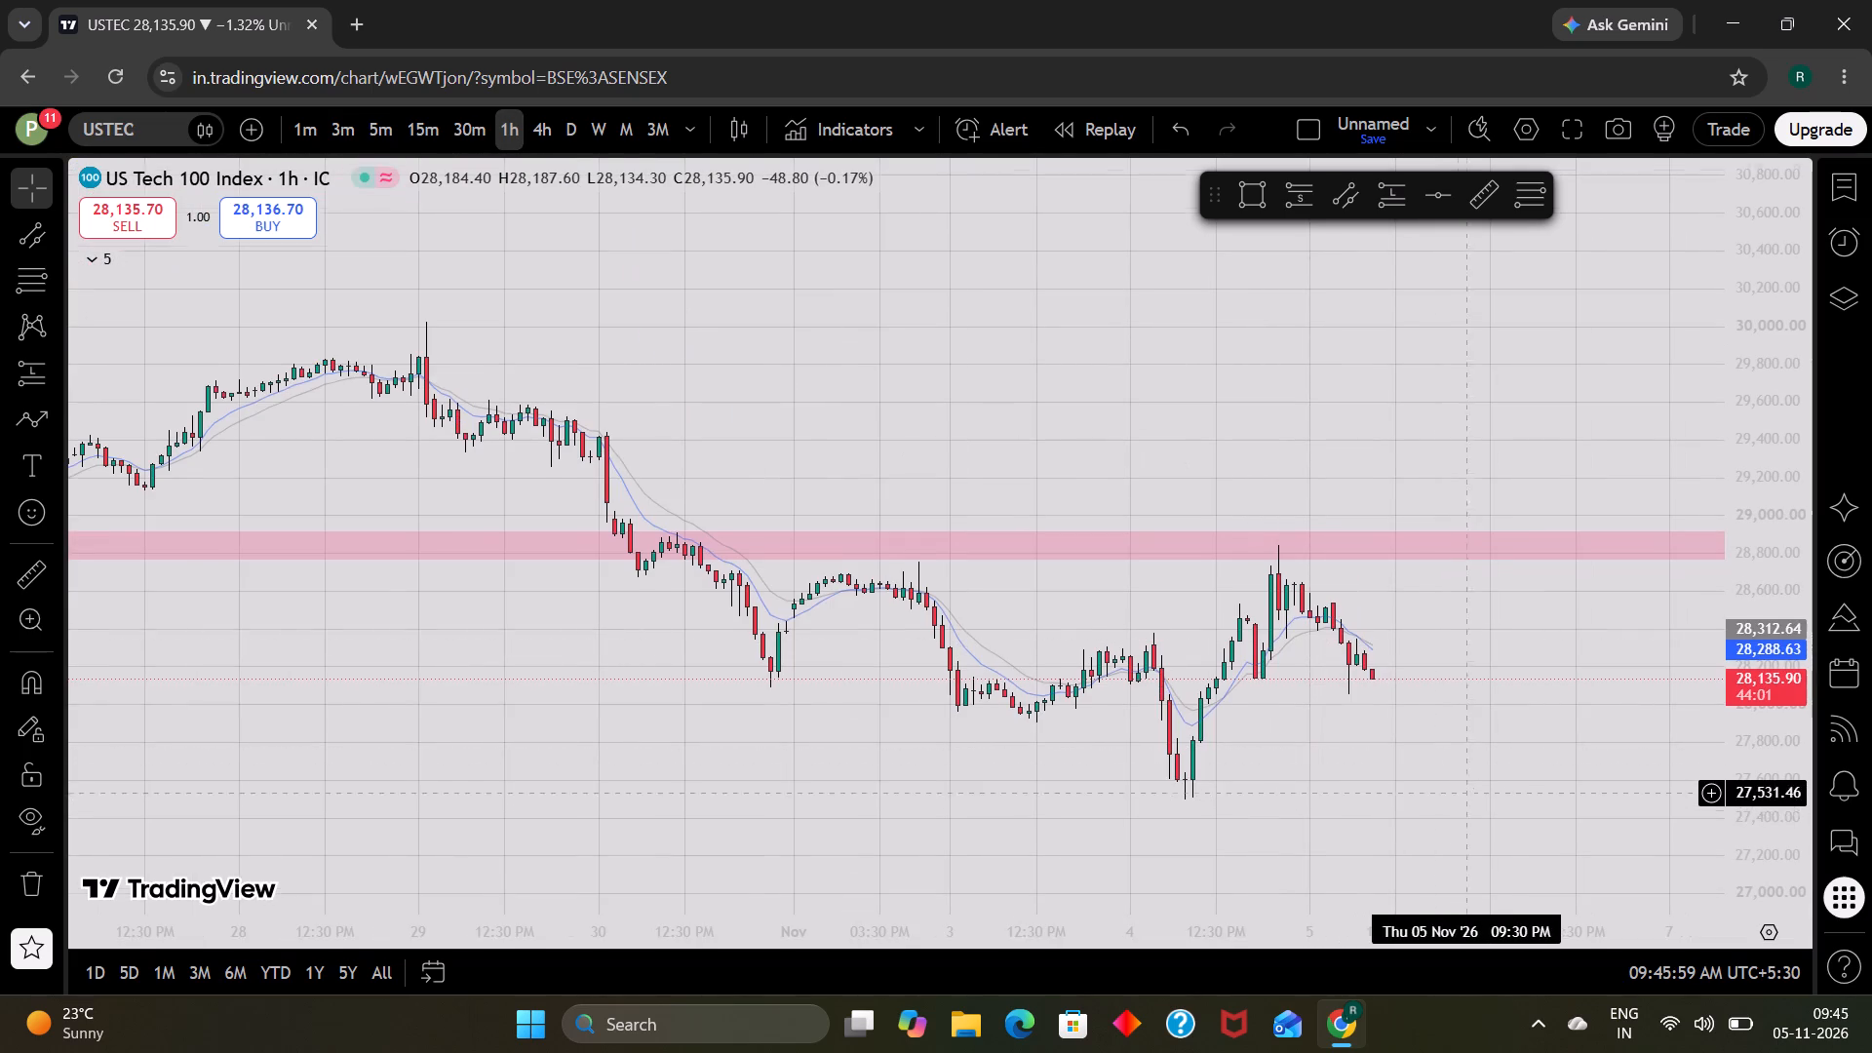
left_click_drag(1462, 790, 1508, 643)
scroll(1765, 657, "up", 8)
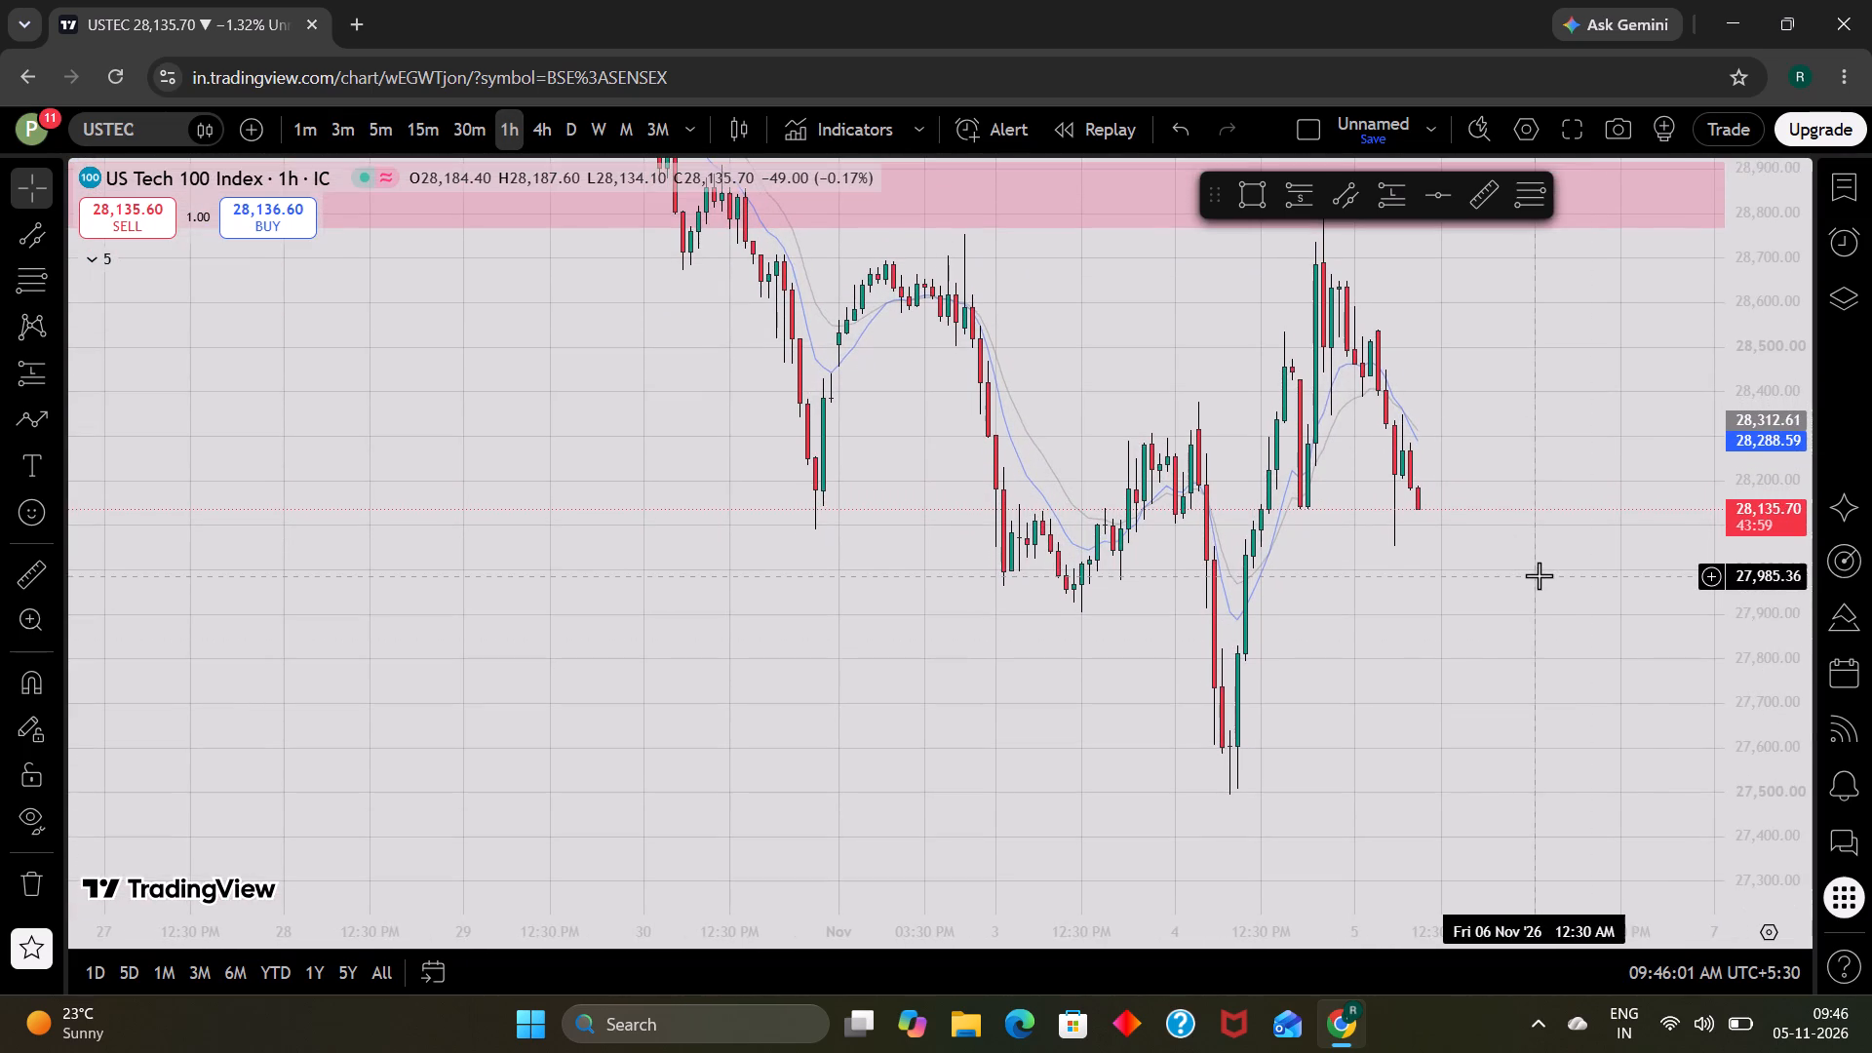
left_click_drag(1539, 575, 1450, 694)
scroll(1450, 694, "up", 1)
left_click_drag(1450, 694, 1499, 854)
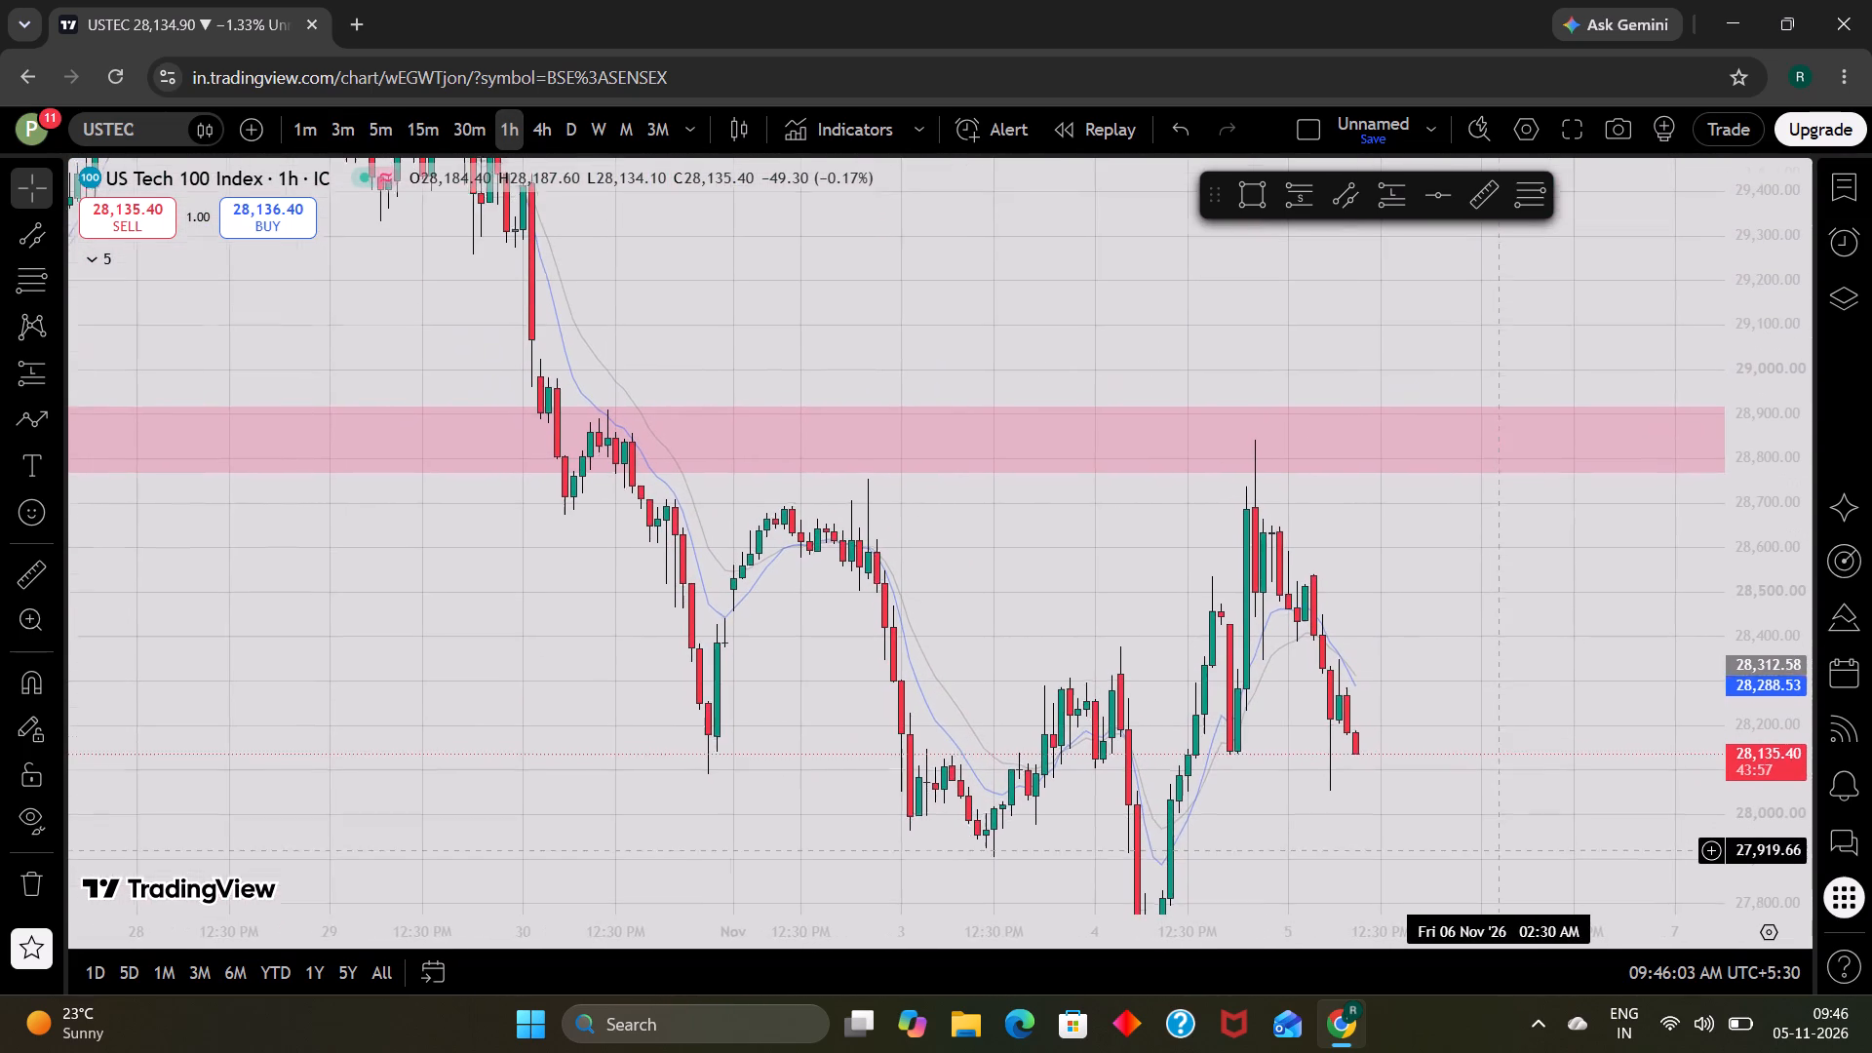
left_click_drag(1499, 854, 1505, 841)
scroll(1763, 786, "down", 4)
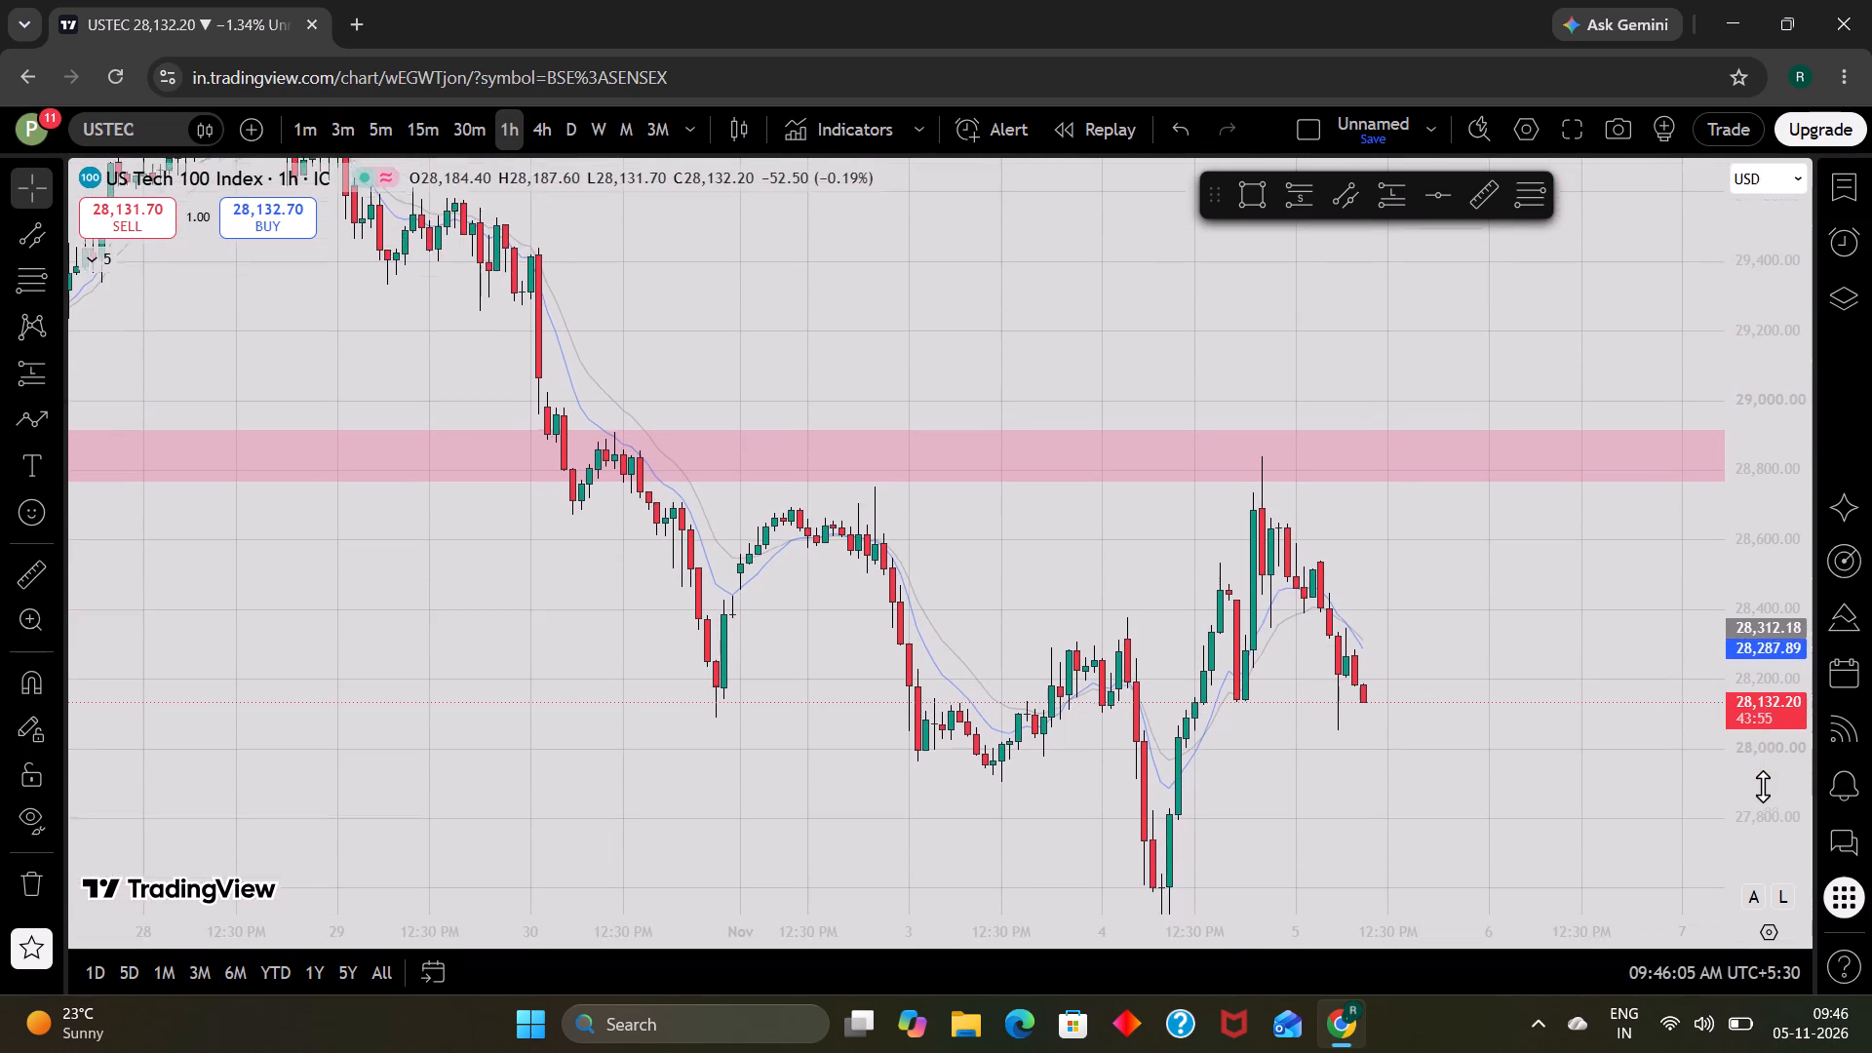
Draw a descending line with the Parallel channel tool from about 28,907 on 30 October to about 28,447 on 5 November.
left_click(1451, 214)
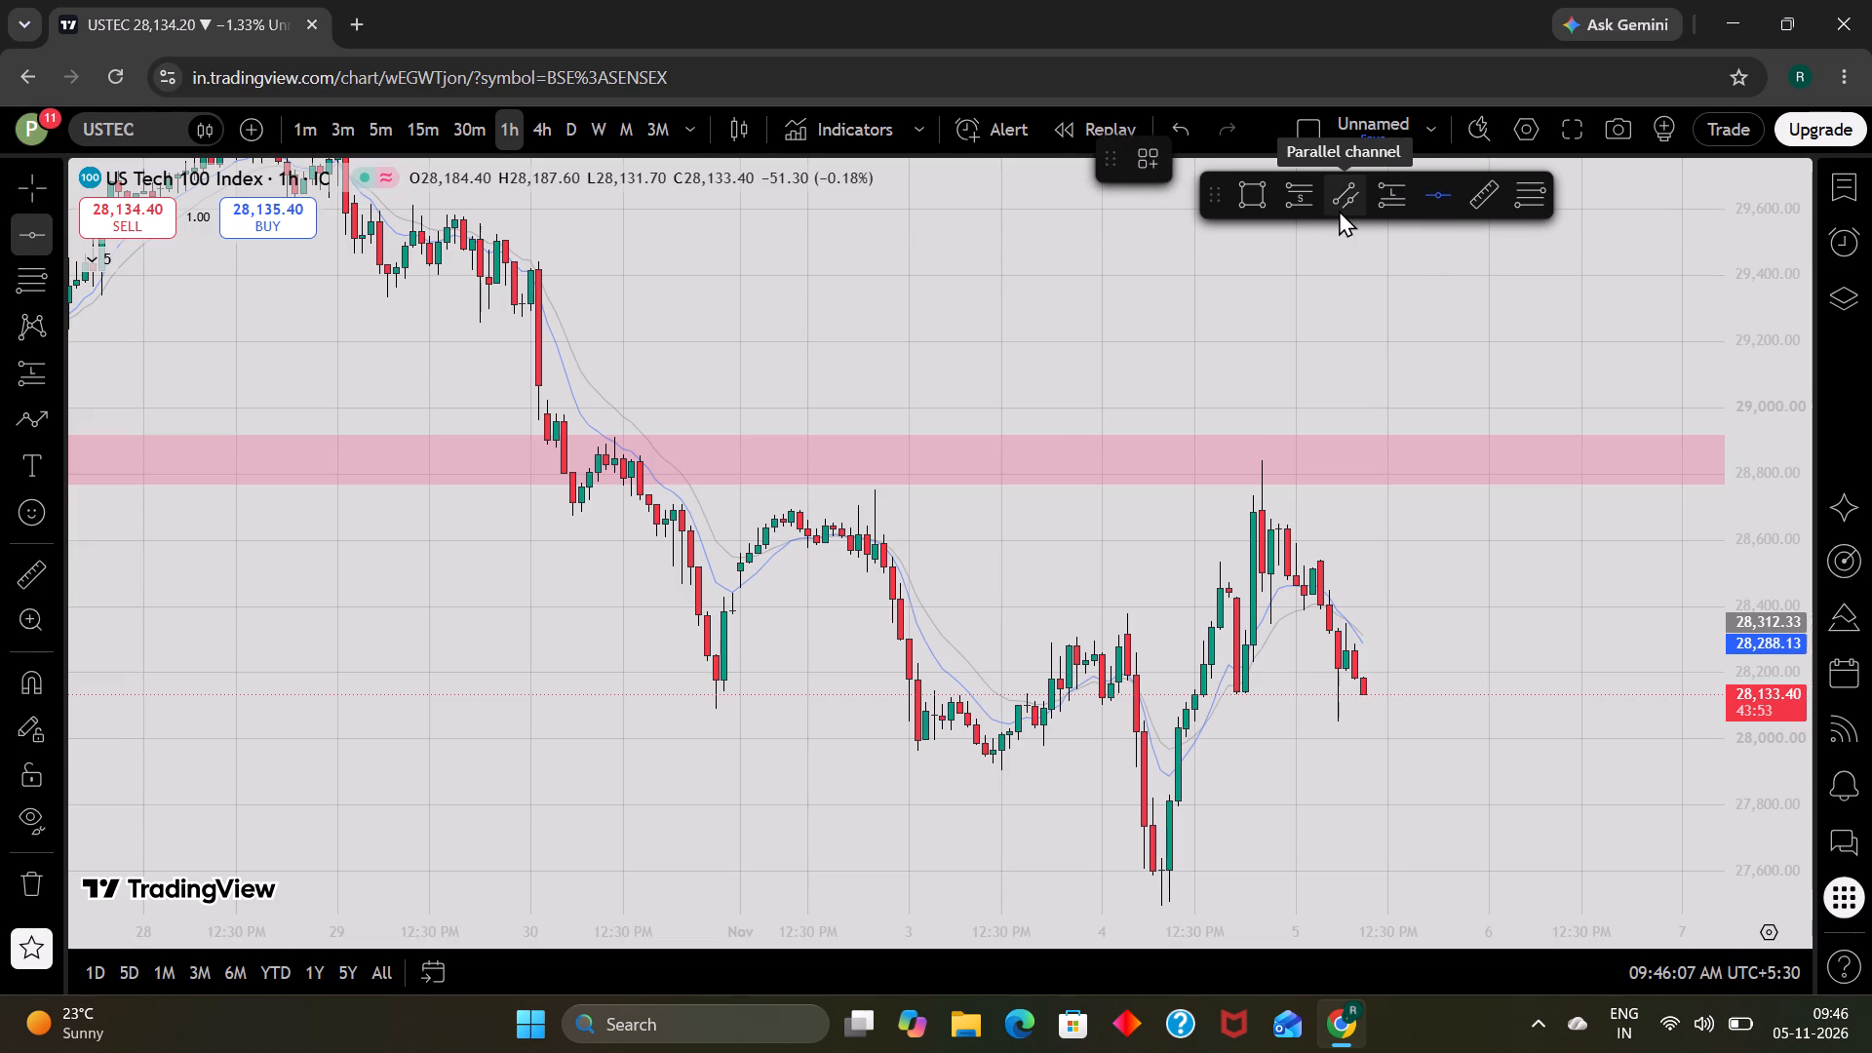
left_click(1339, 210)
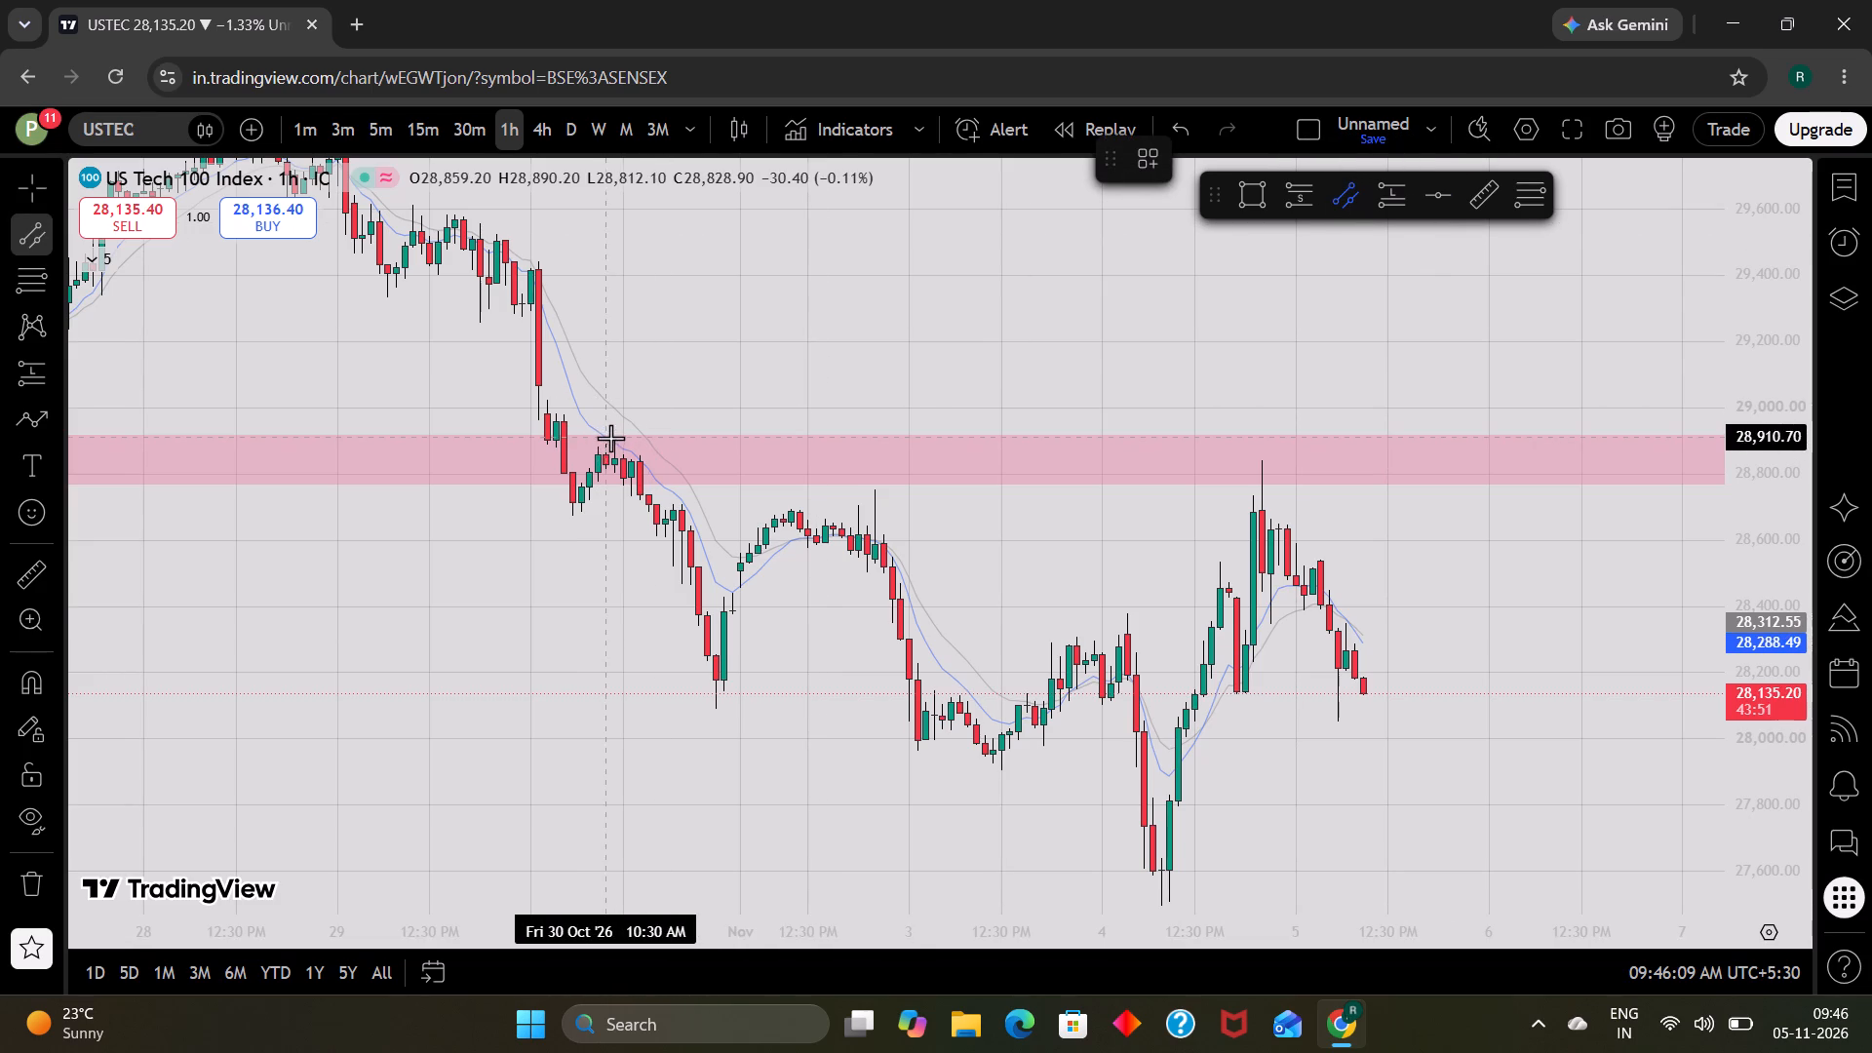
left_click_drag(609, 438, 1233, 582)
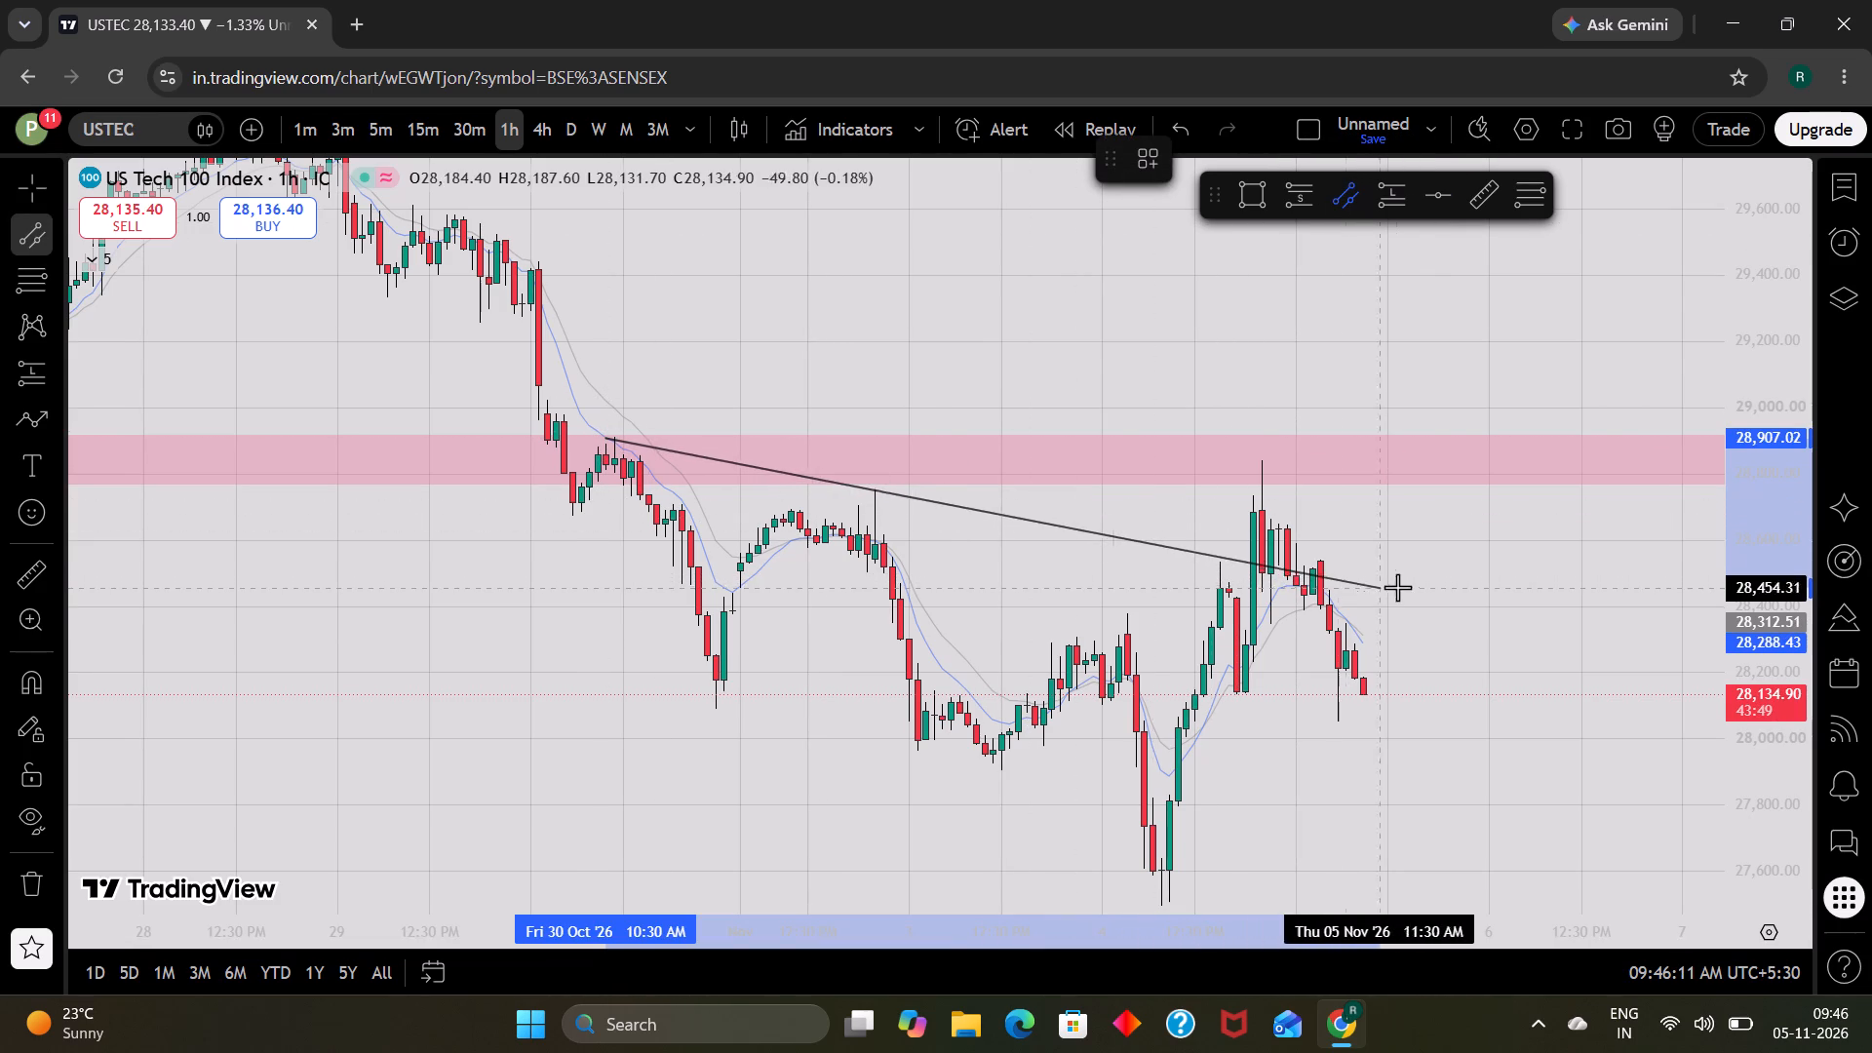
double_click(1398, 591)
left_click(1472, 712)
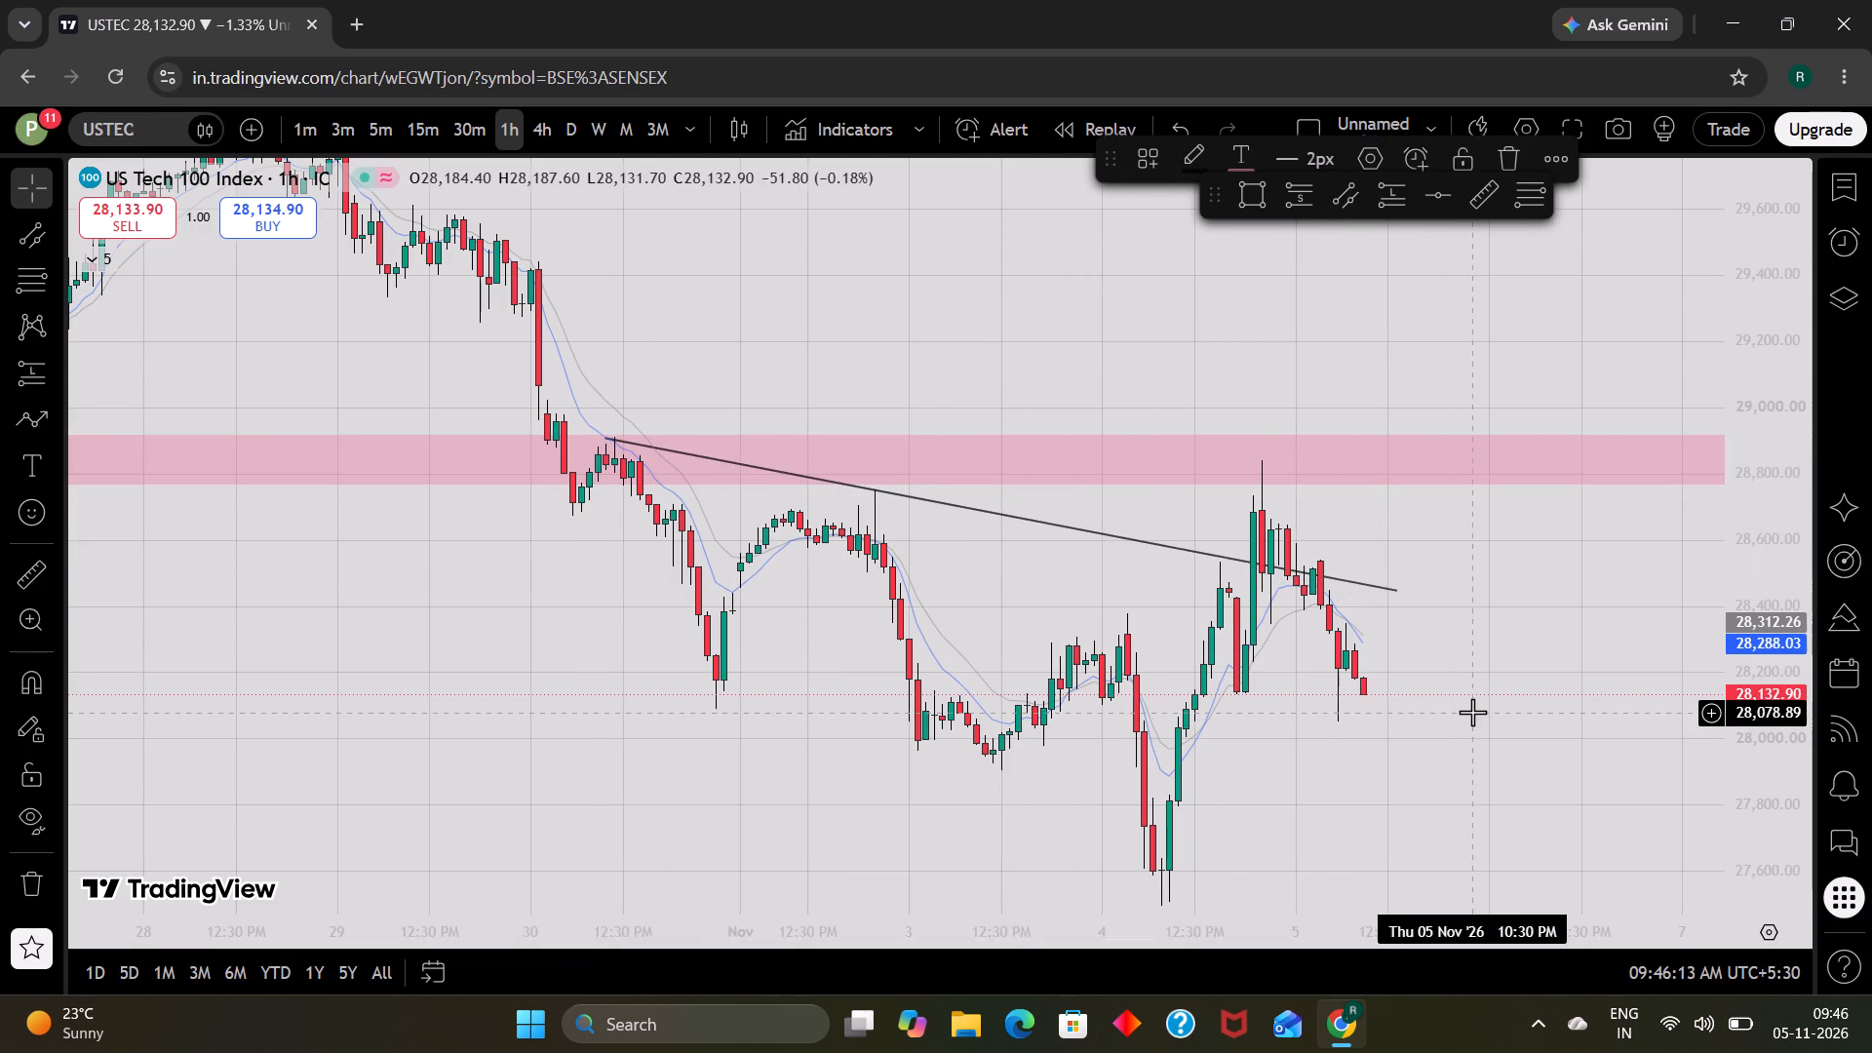
Switch USTEC back to the 4-hour timeframe and review the descending line against the recent candles.
left_click(538, 130)
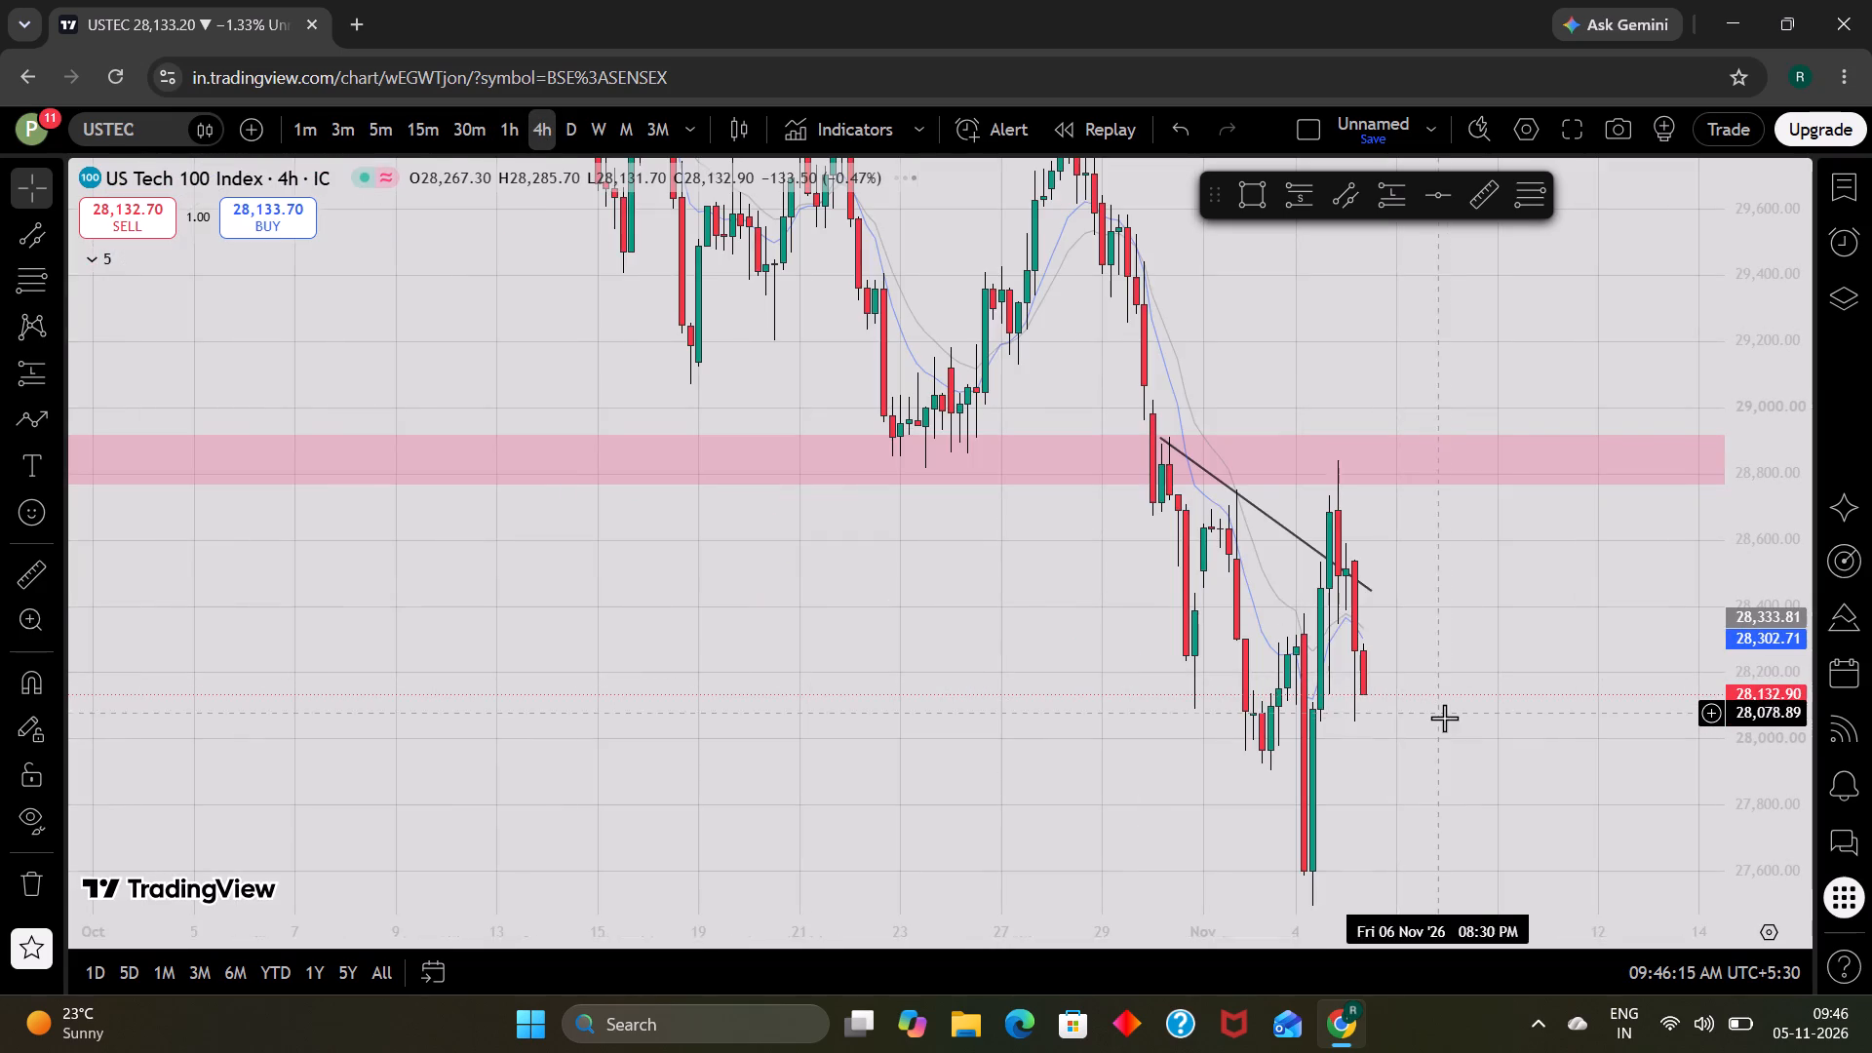
scroll(1446, 717, "up", 1)
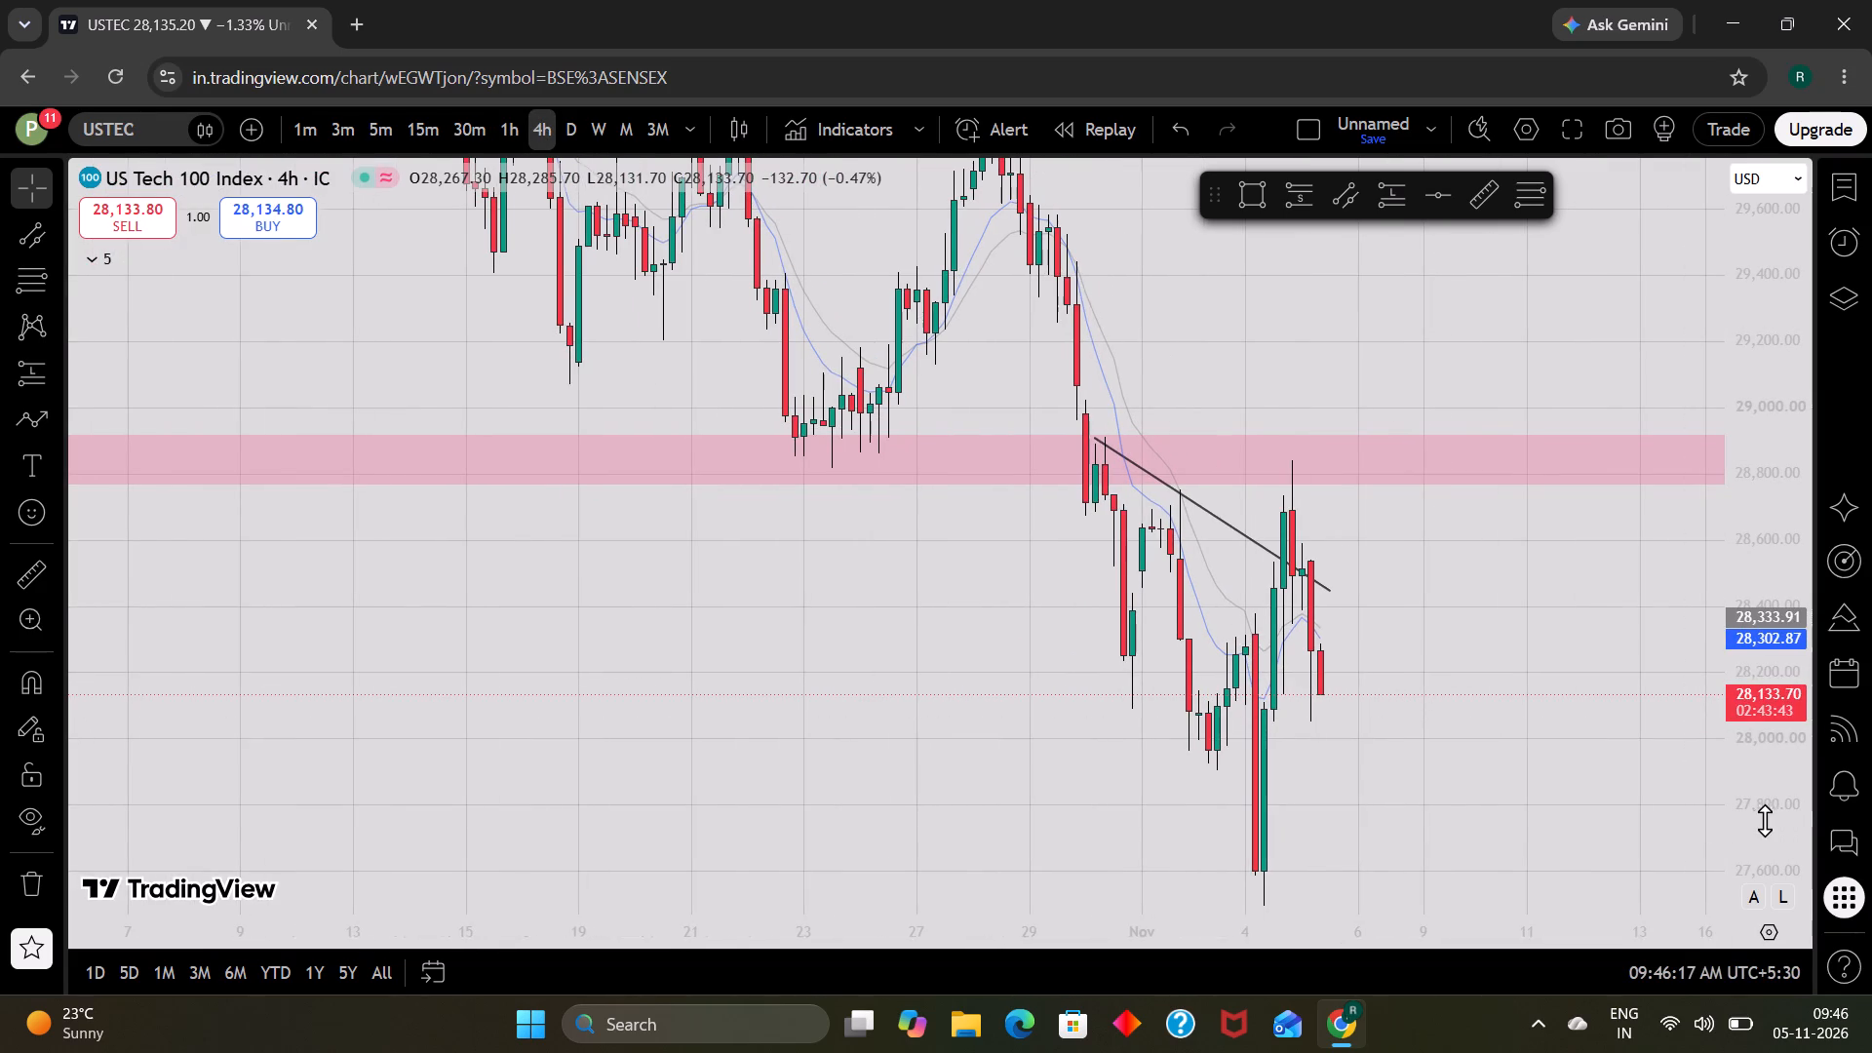
scroll(1786, 826, "down", 5)
scroll(1432, 751, "up", 1)
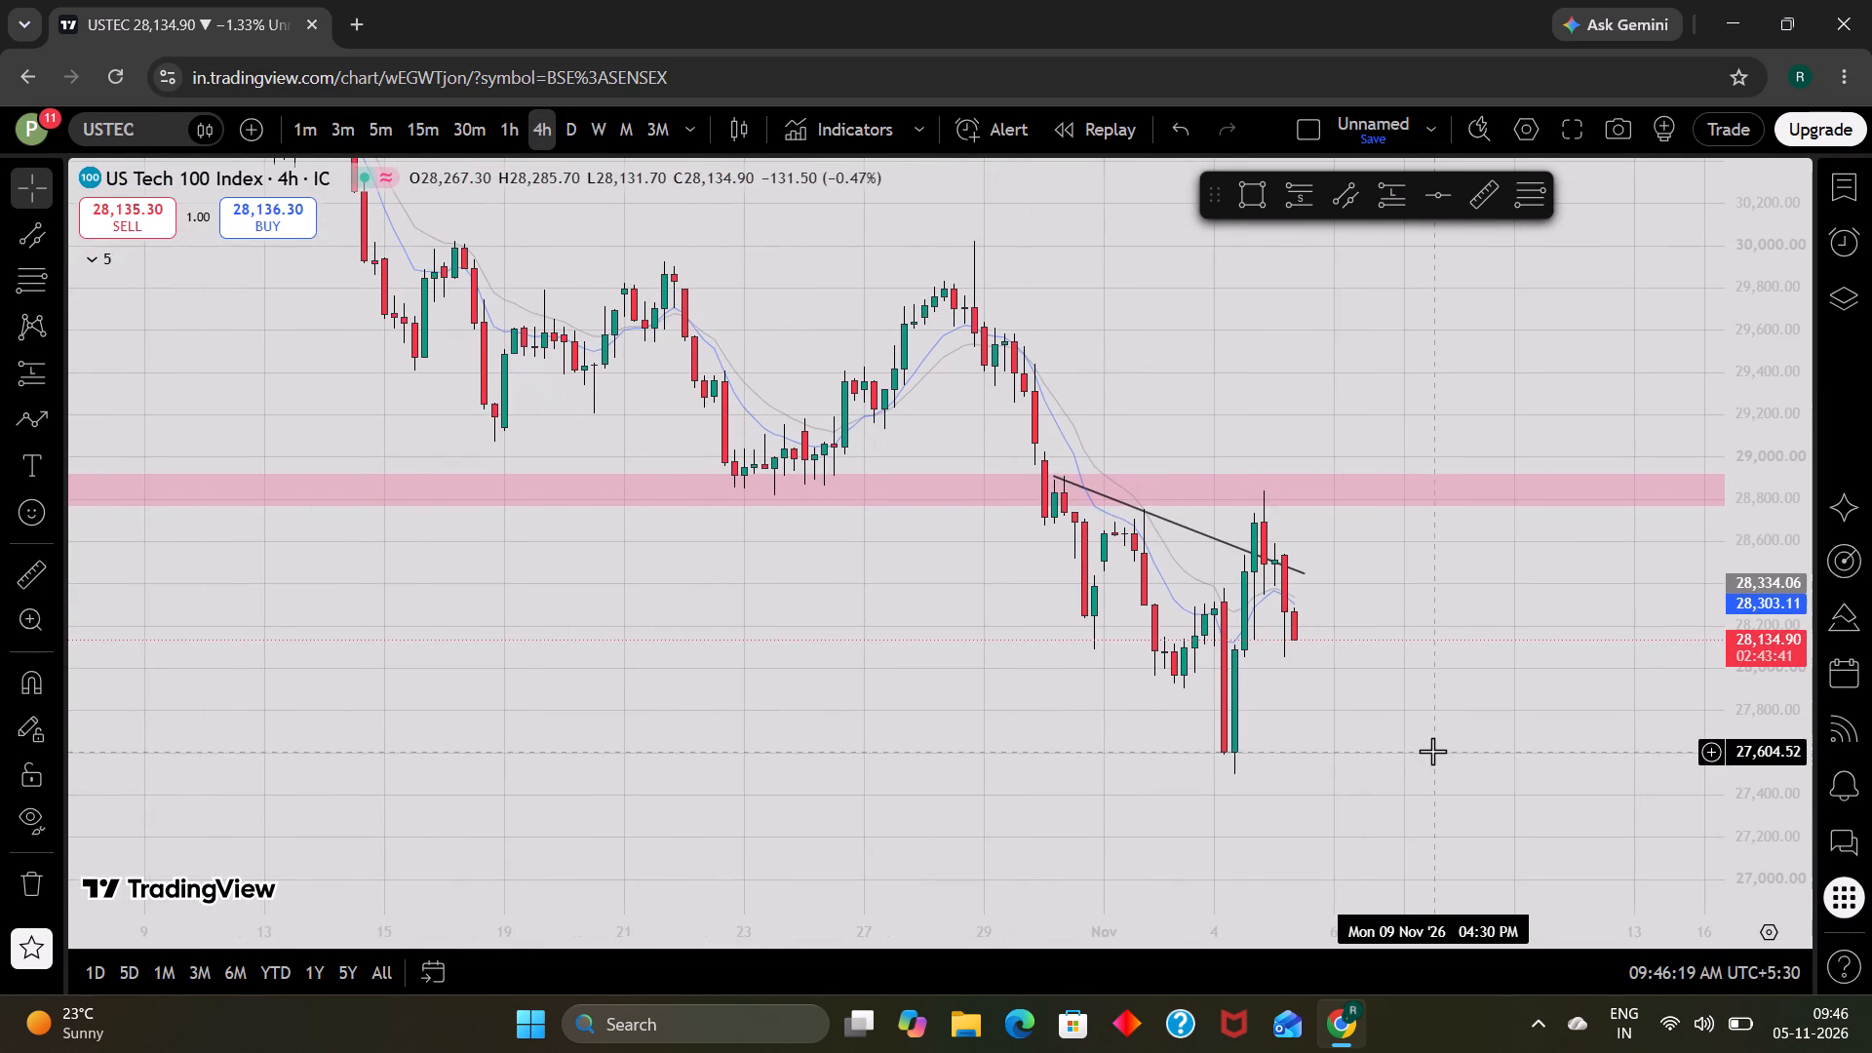
scroll(1432, 751, "up", 1)
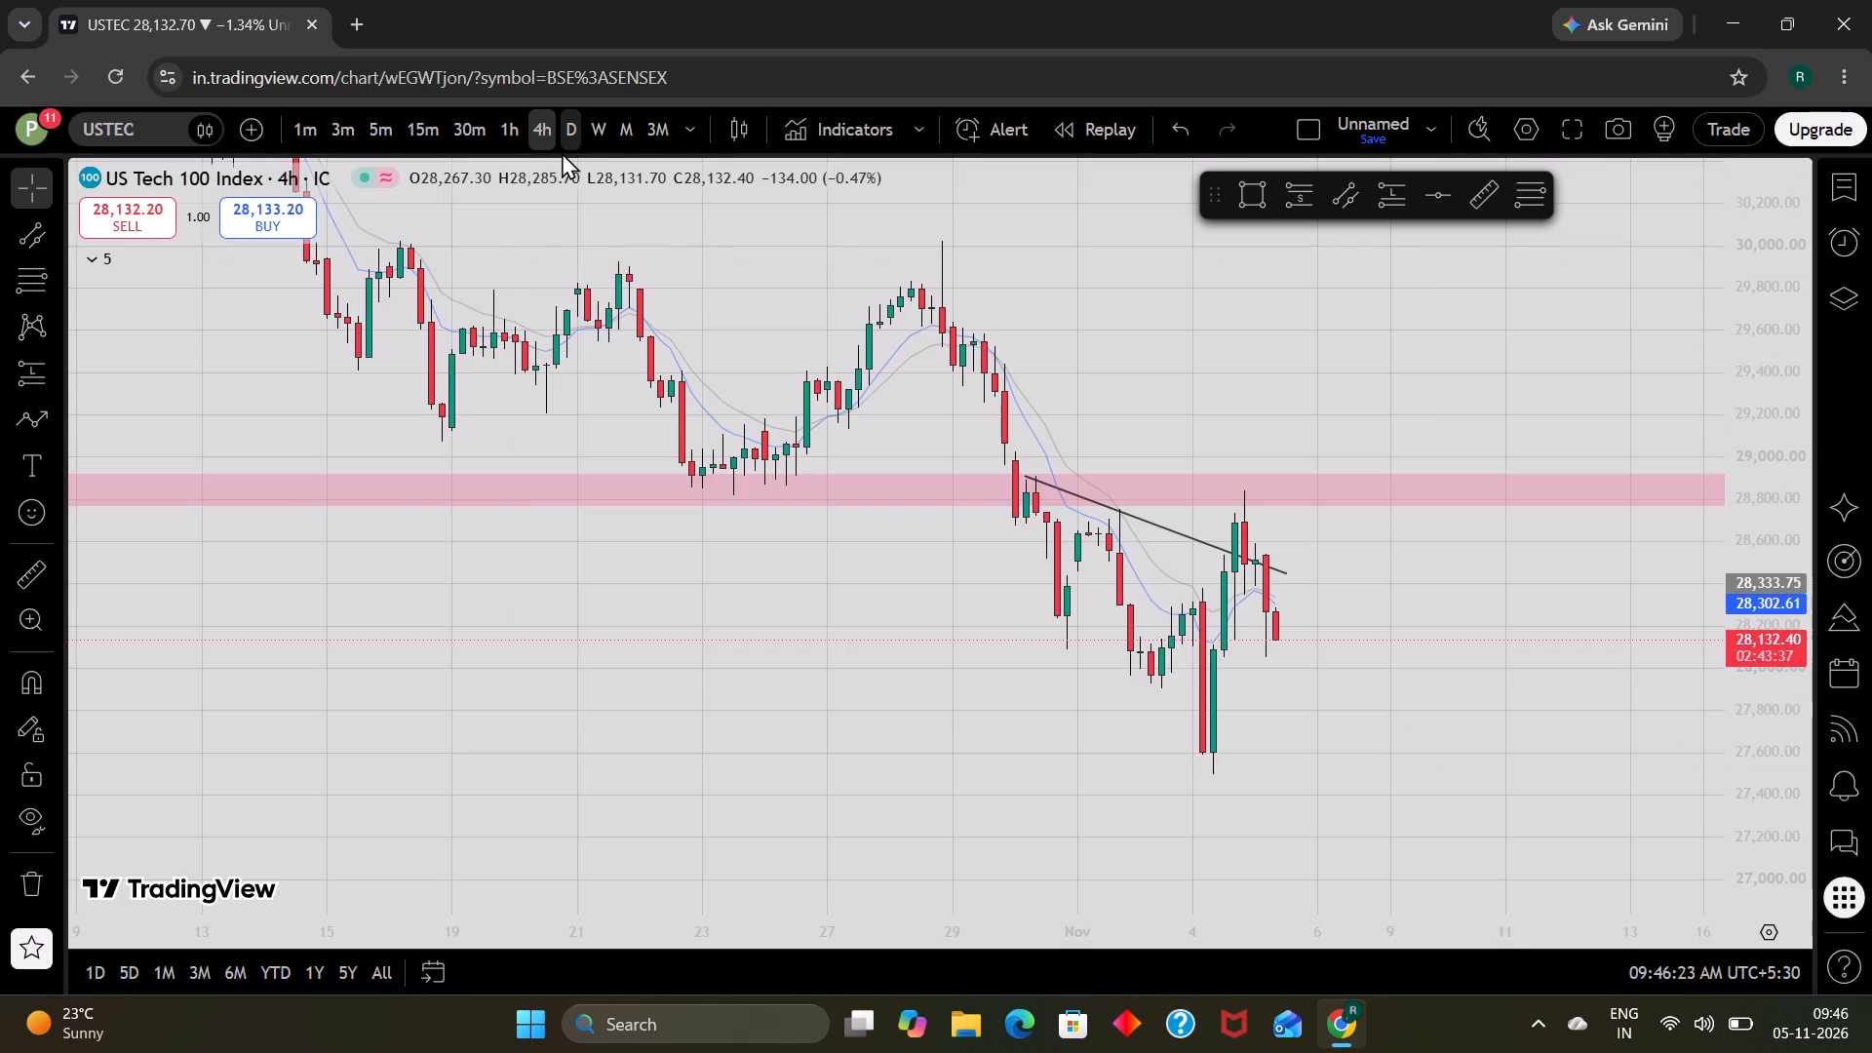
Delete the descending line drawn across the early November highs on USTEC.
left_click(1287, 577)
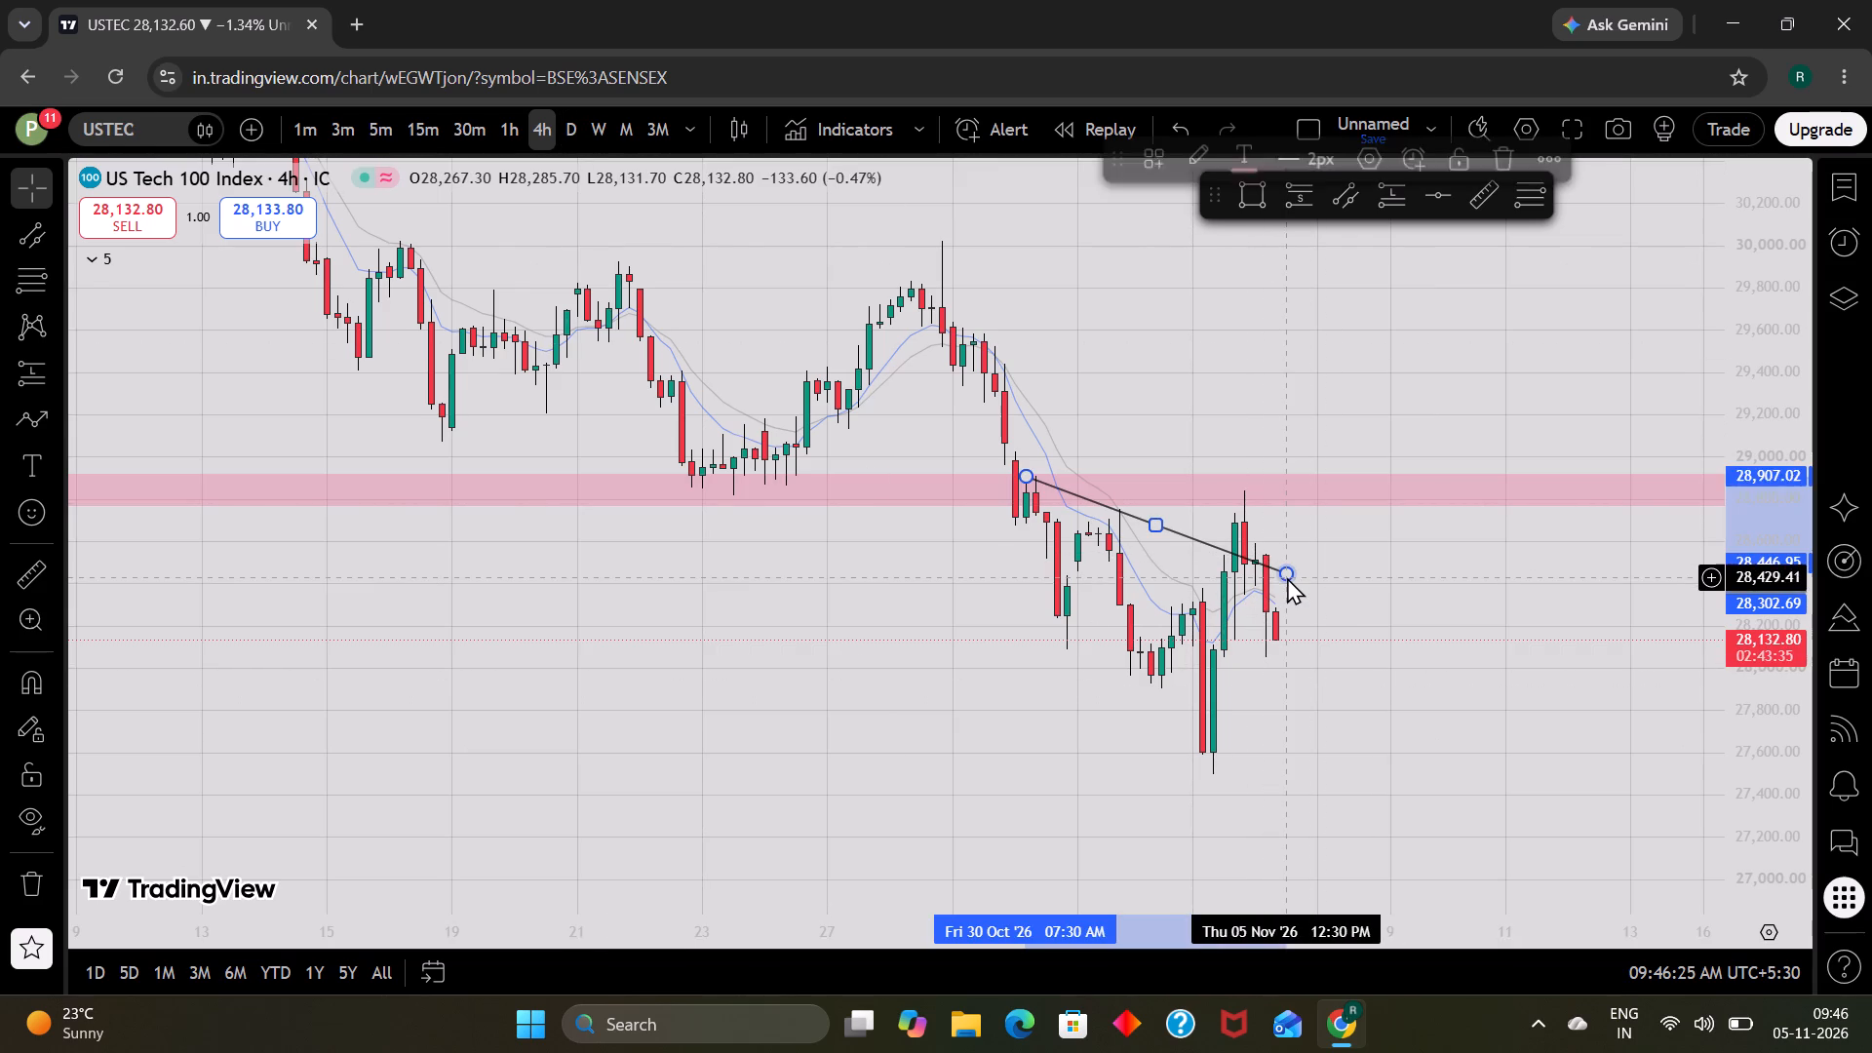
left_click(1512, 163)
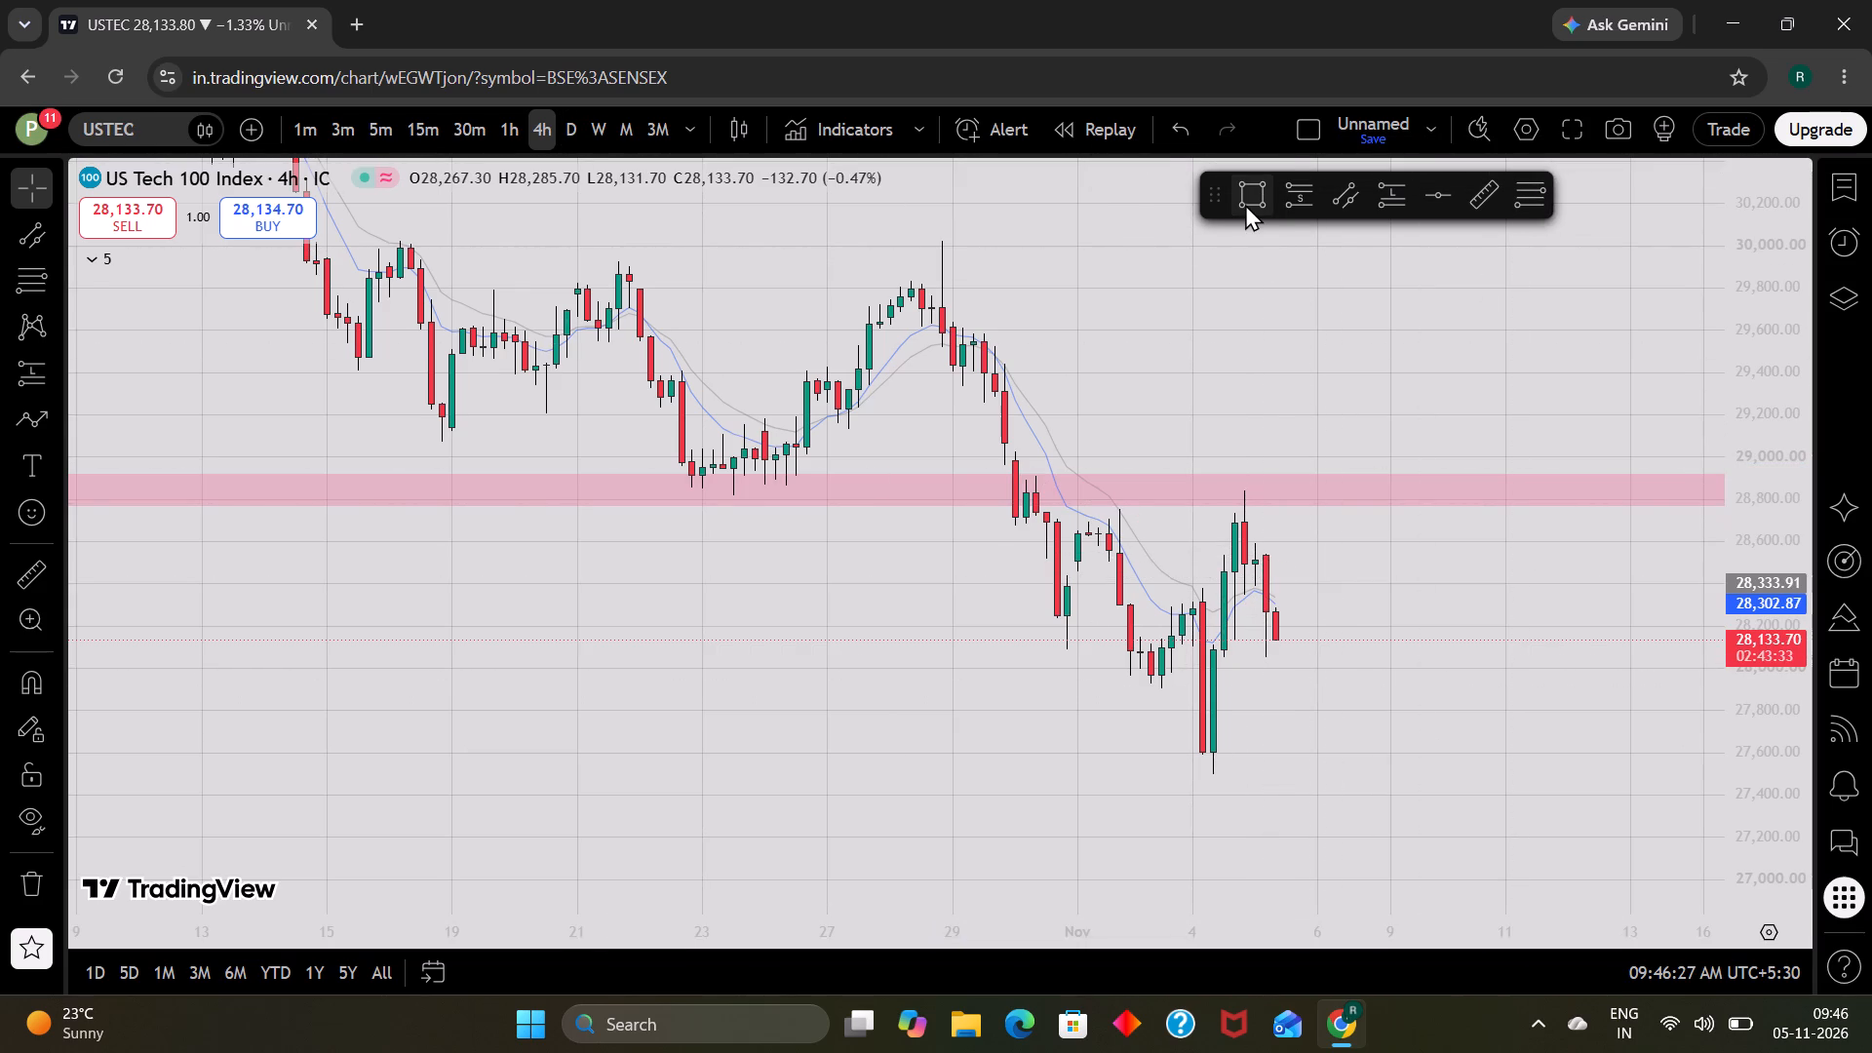
Draw a thin rectangle zone between about 28,060 and 28,089 from 4 to 6 November, under the latest USTEC candles.
left_click(1245, 204)
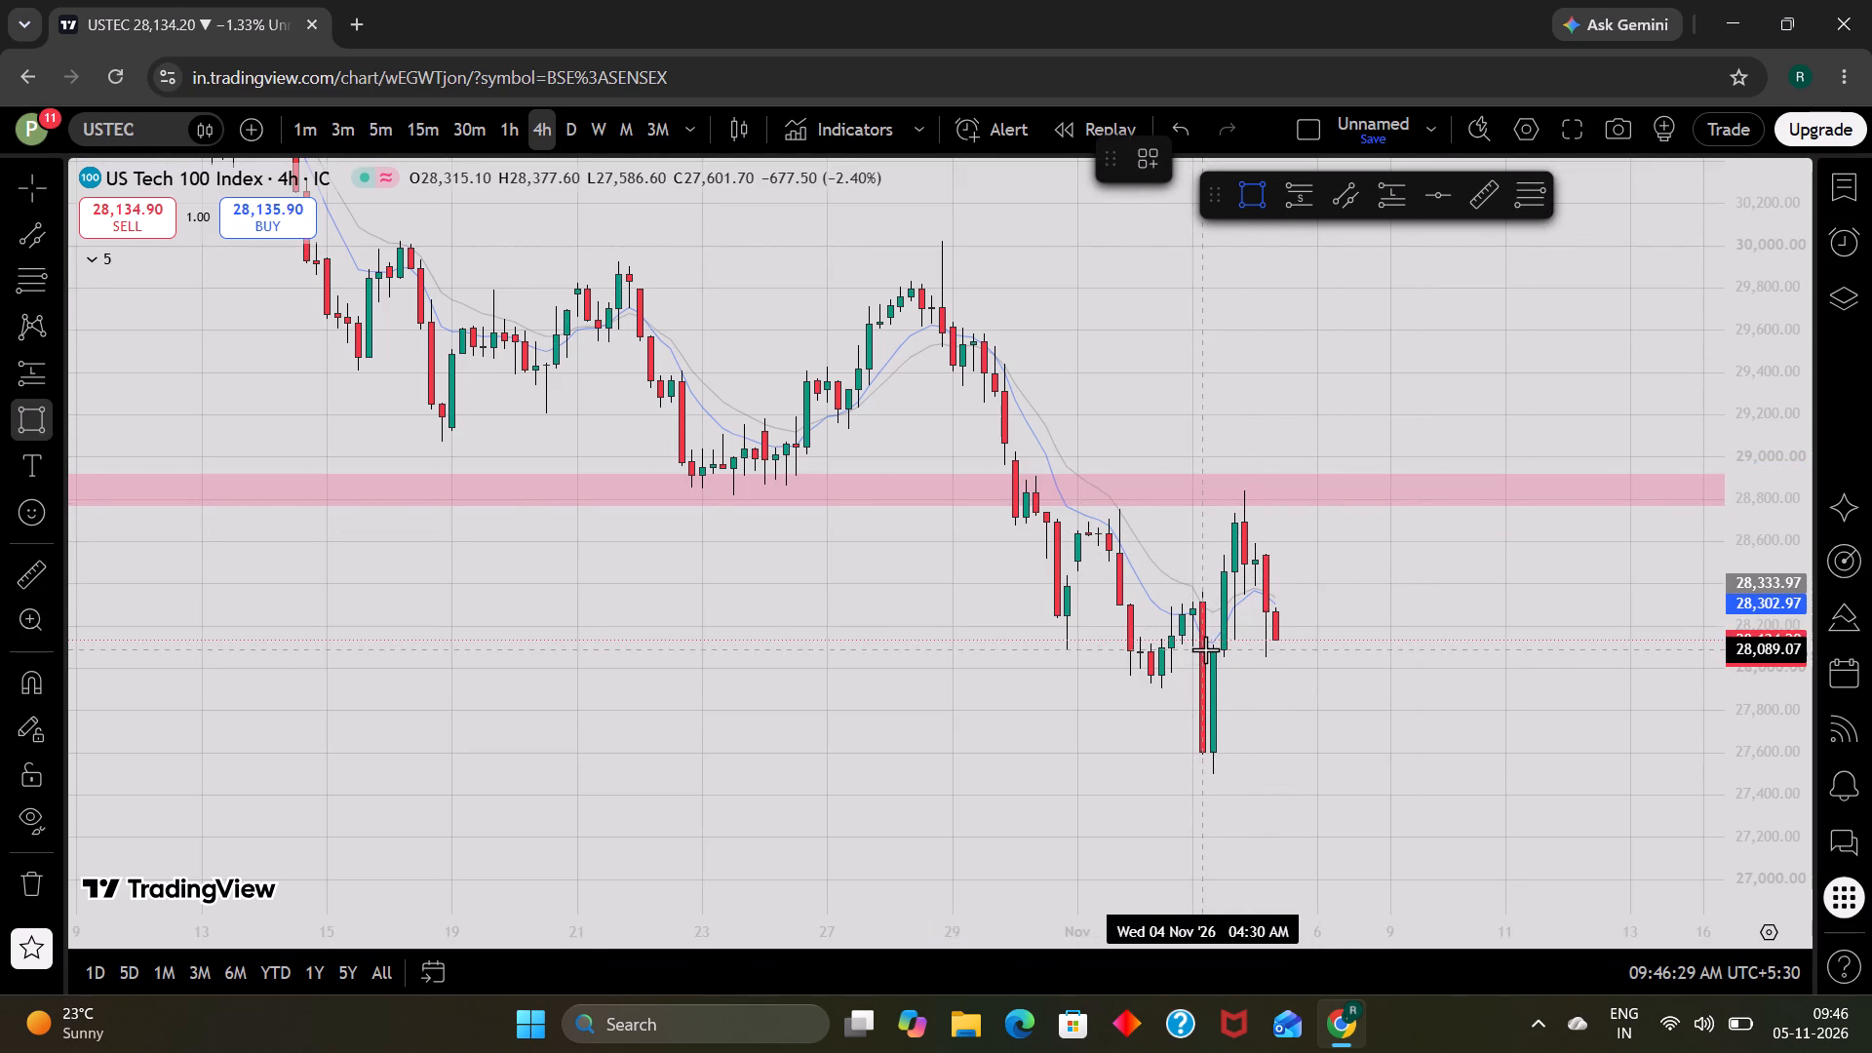
left_click_drag(1214, 655, 1325, 648)
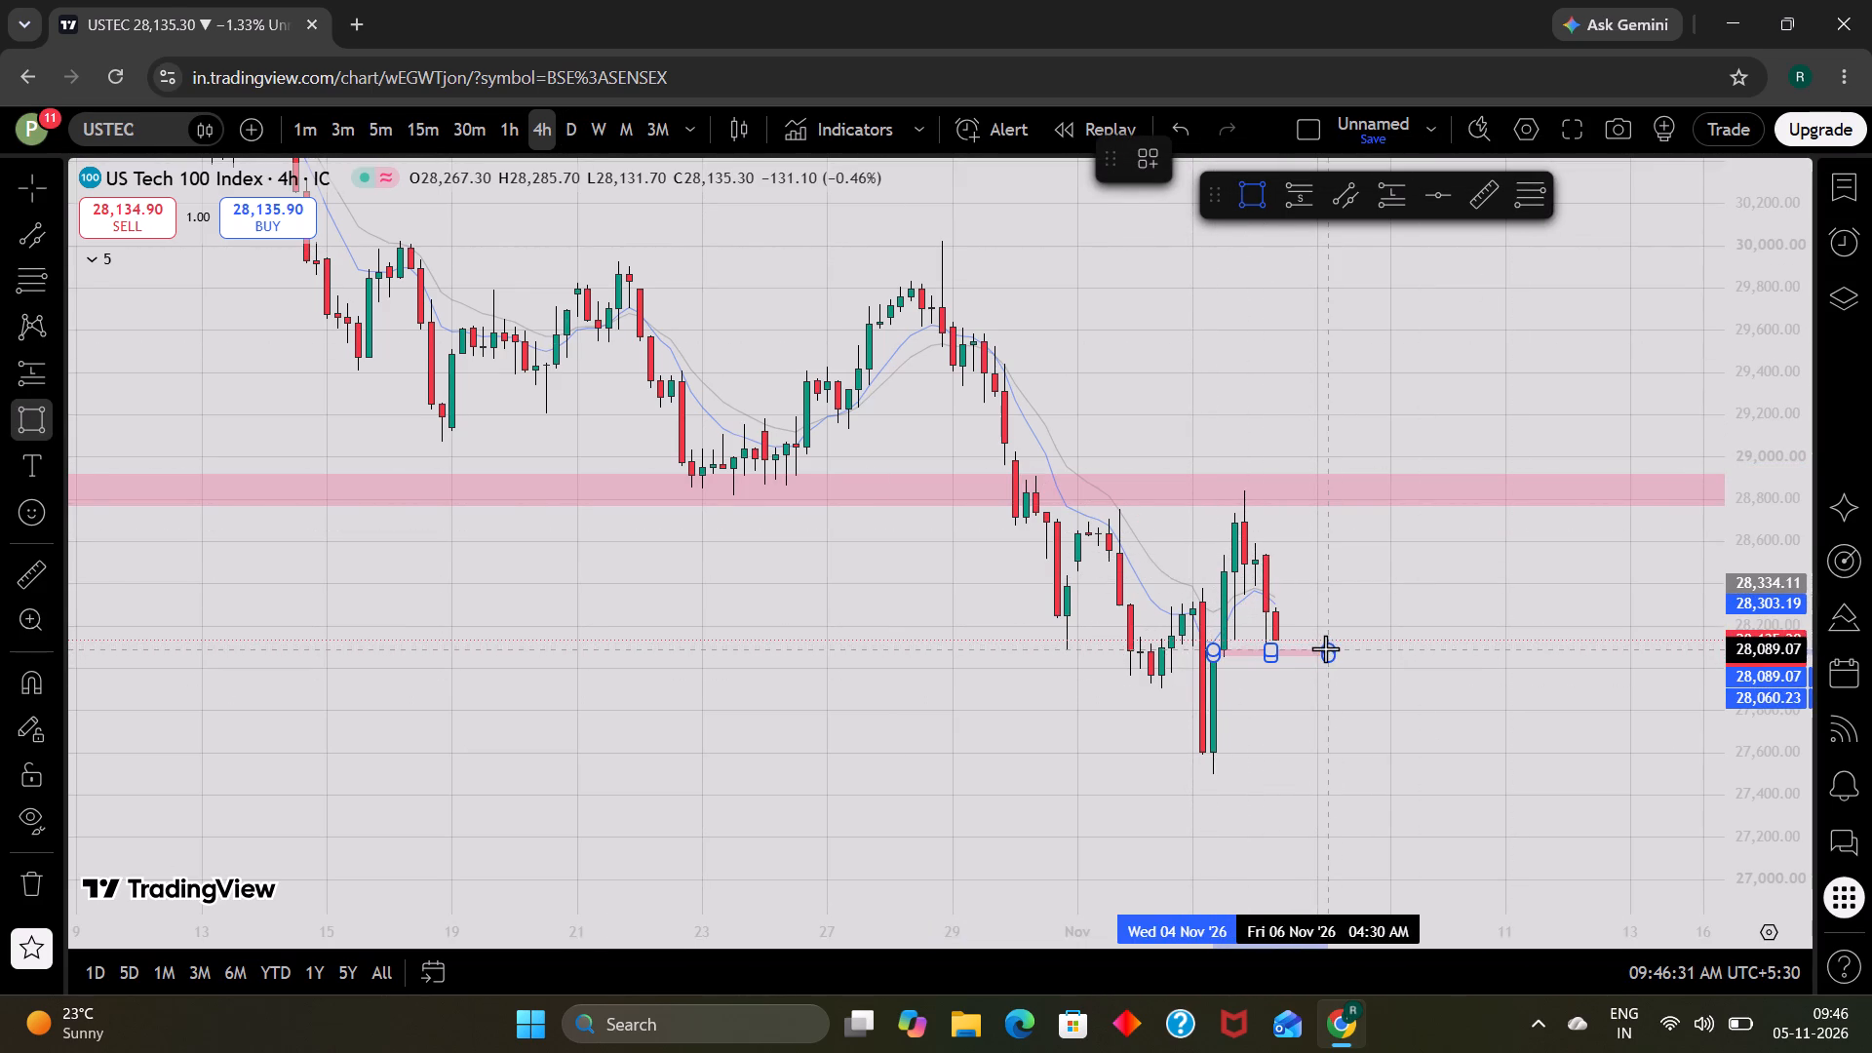
left_click_drag(1325, 648, 1324, 648)
left_click(1324, 648)
left_click(1295, 749)
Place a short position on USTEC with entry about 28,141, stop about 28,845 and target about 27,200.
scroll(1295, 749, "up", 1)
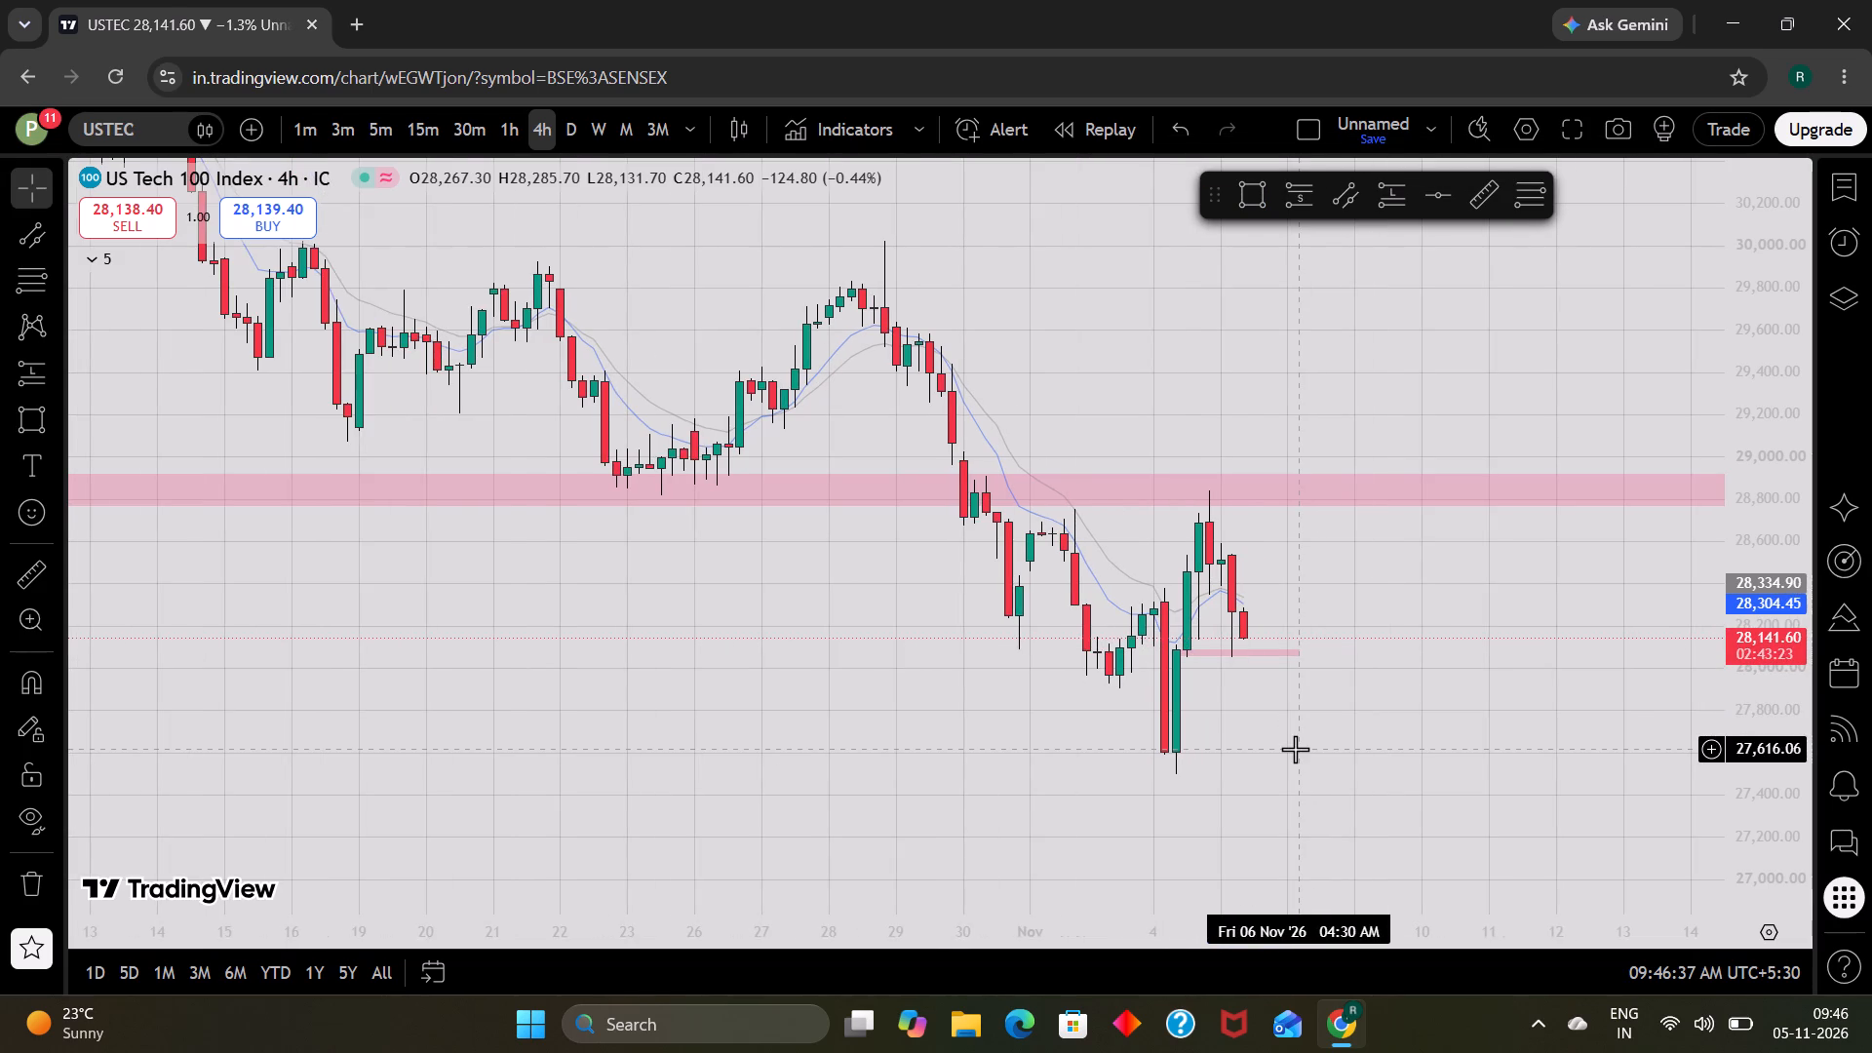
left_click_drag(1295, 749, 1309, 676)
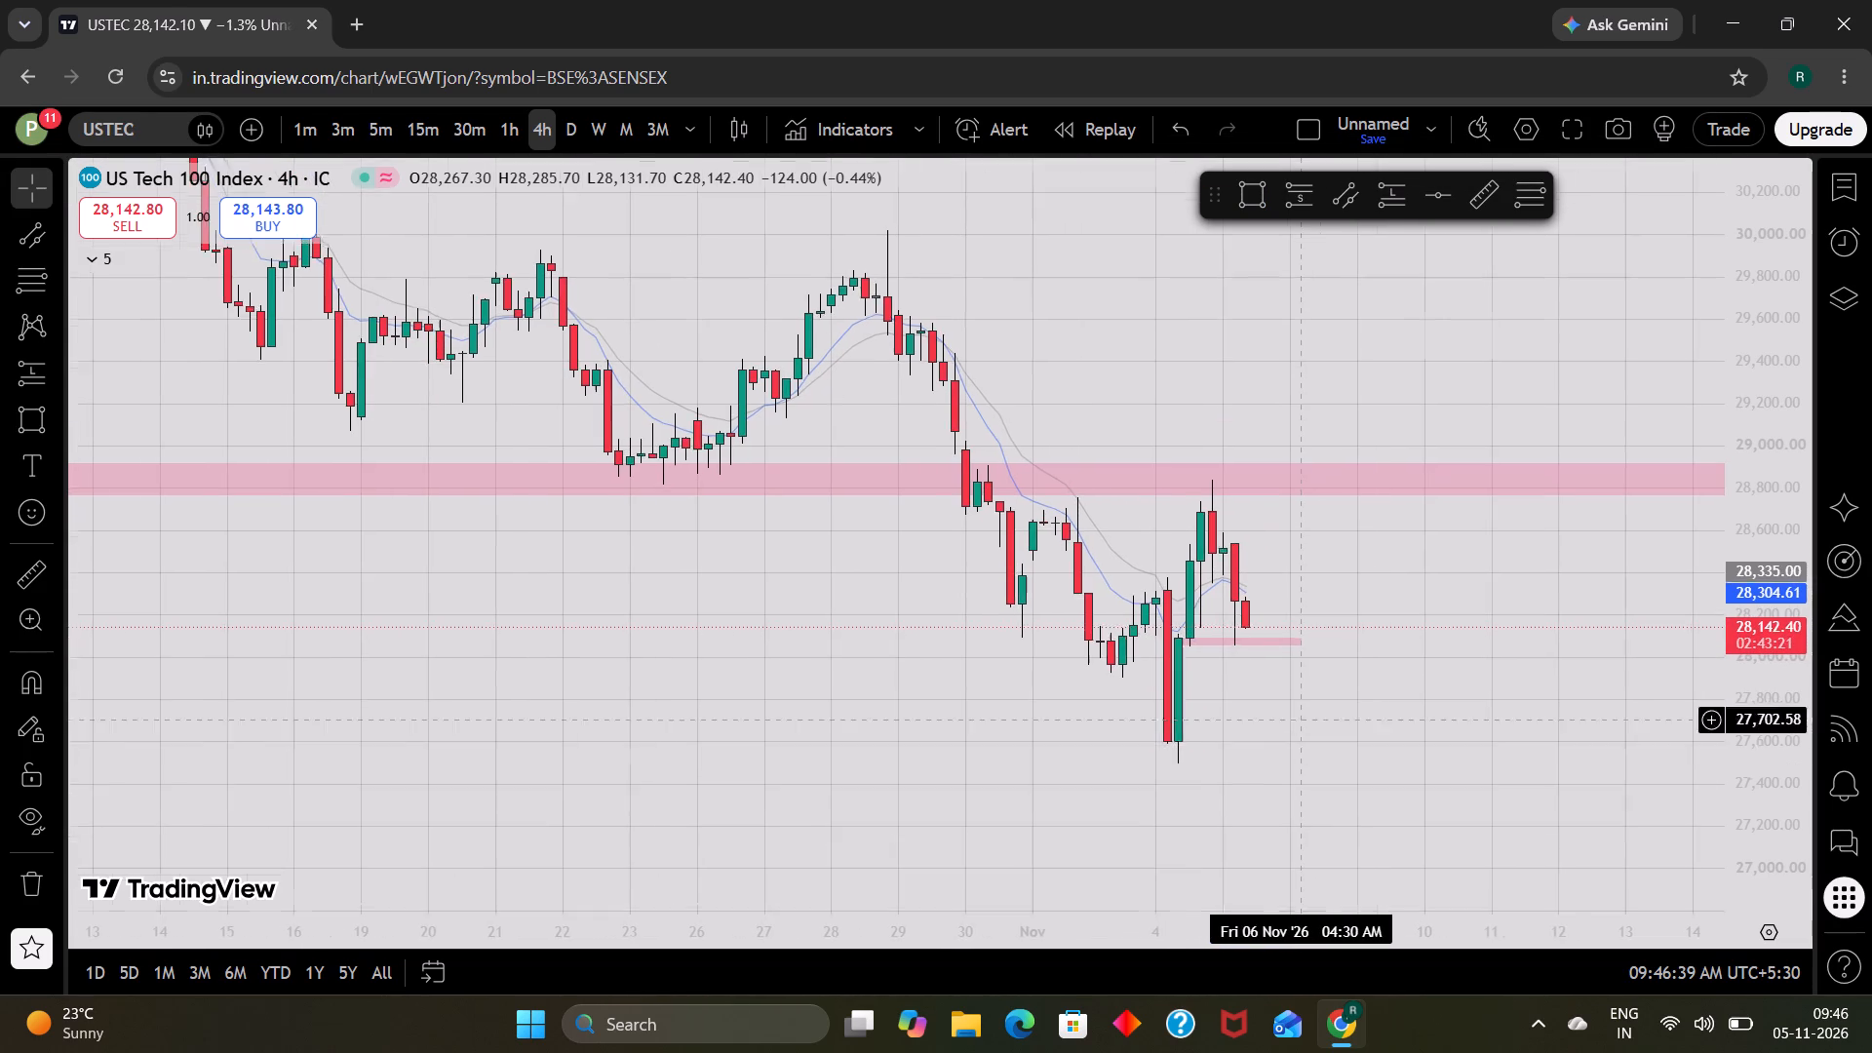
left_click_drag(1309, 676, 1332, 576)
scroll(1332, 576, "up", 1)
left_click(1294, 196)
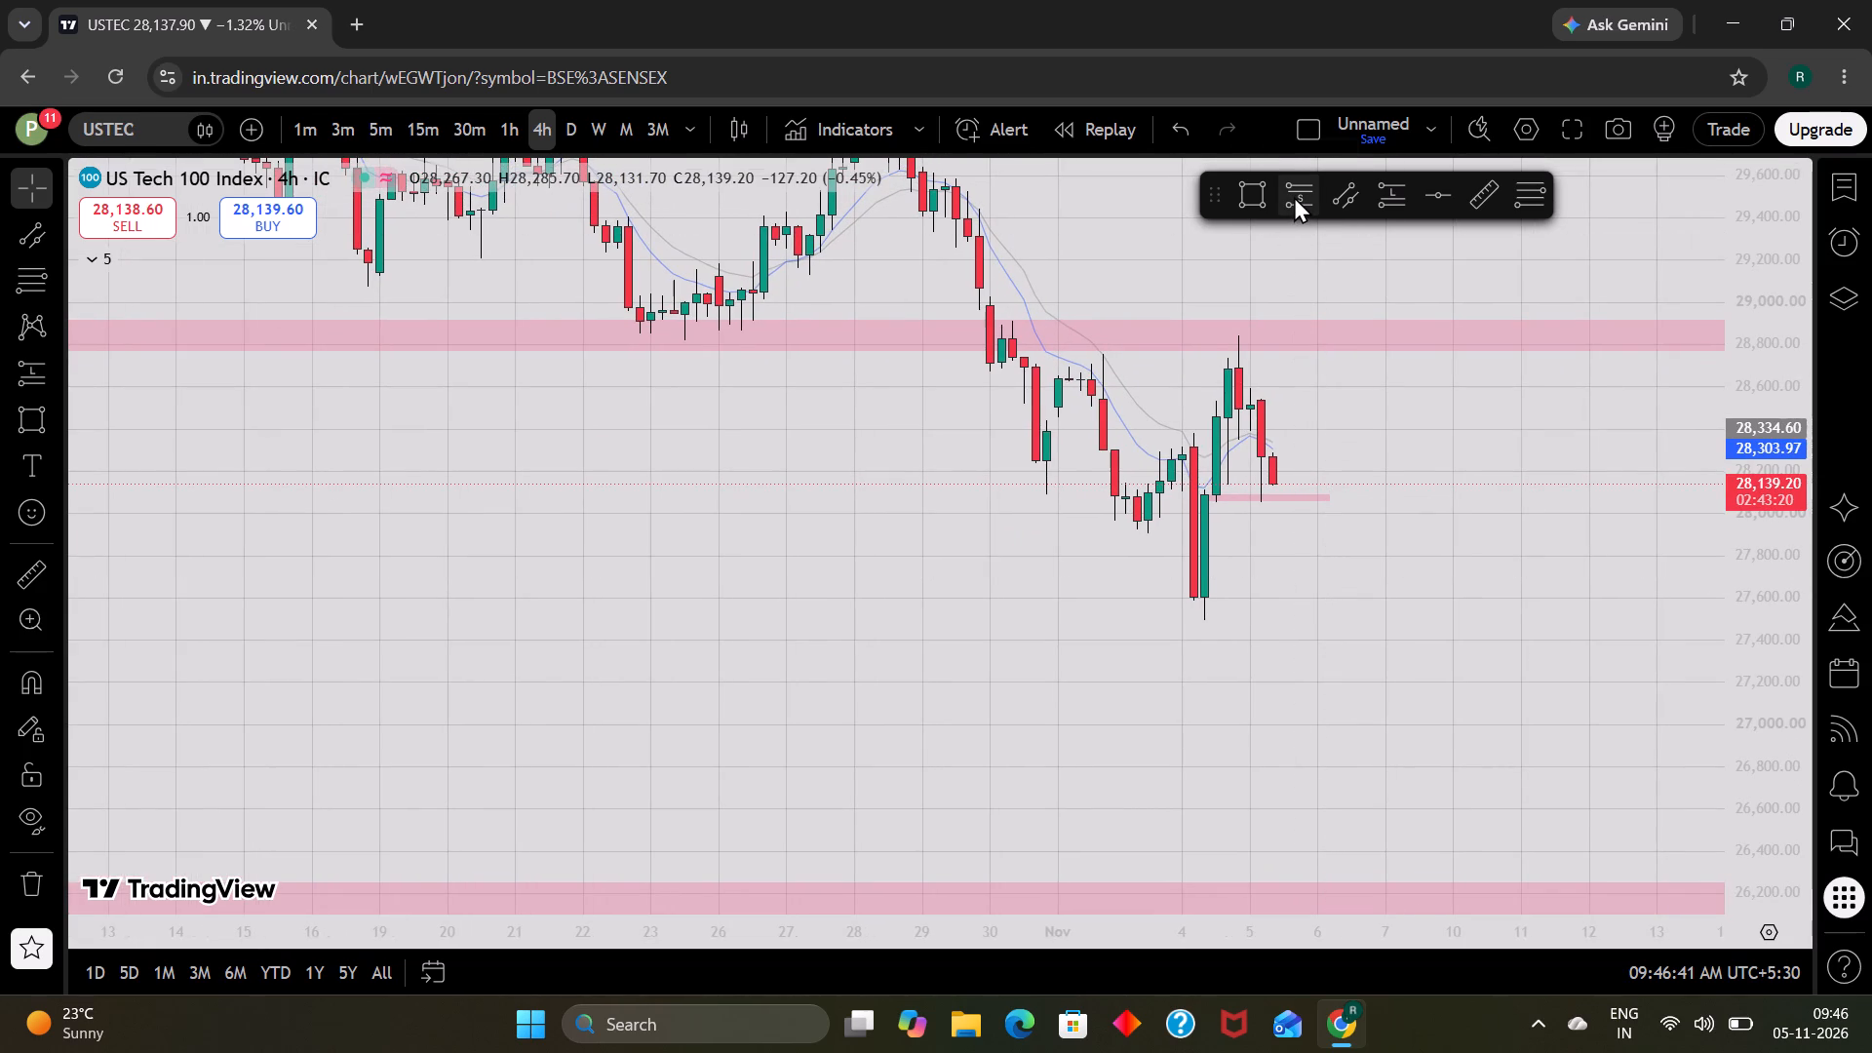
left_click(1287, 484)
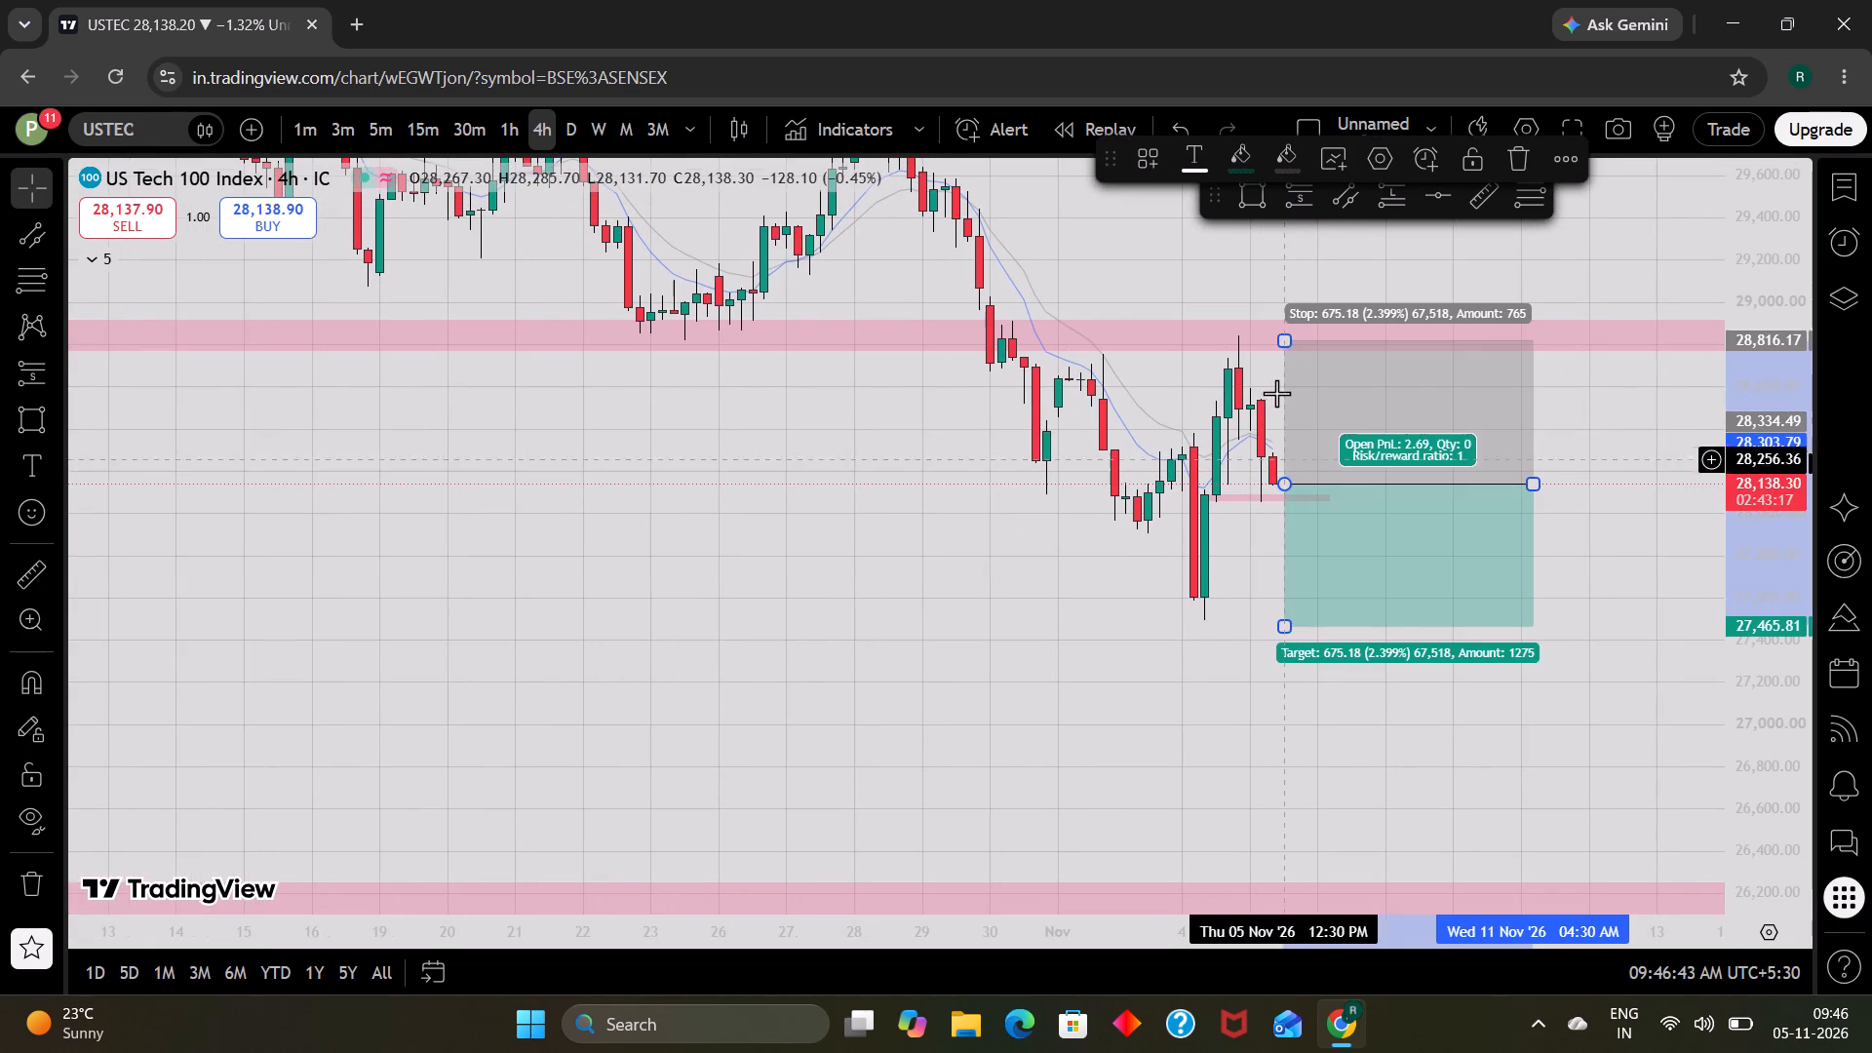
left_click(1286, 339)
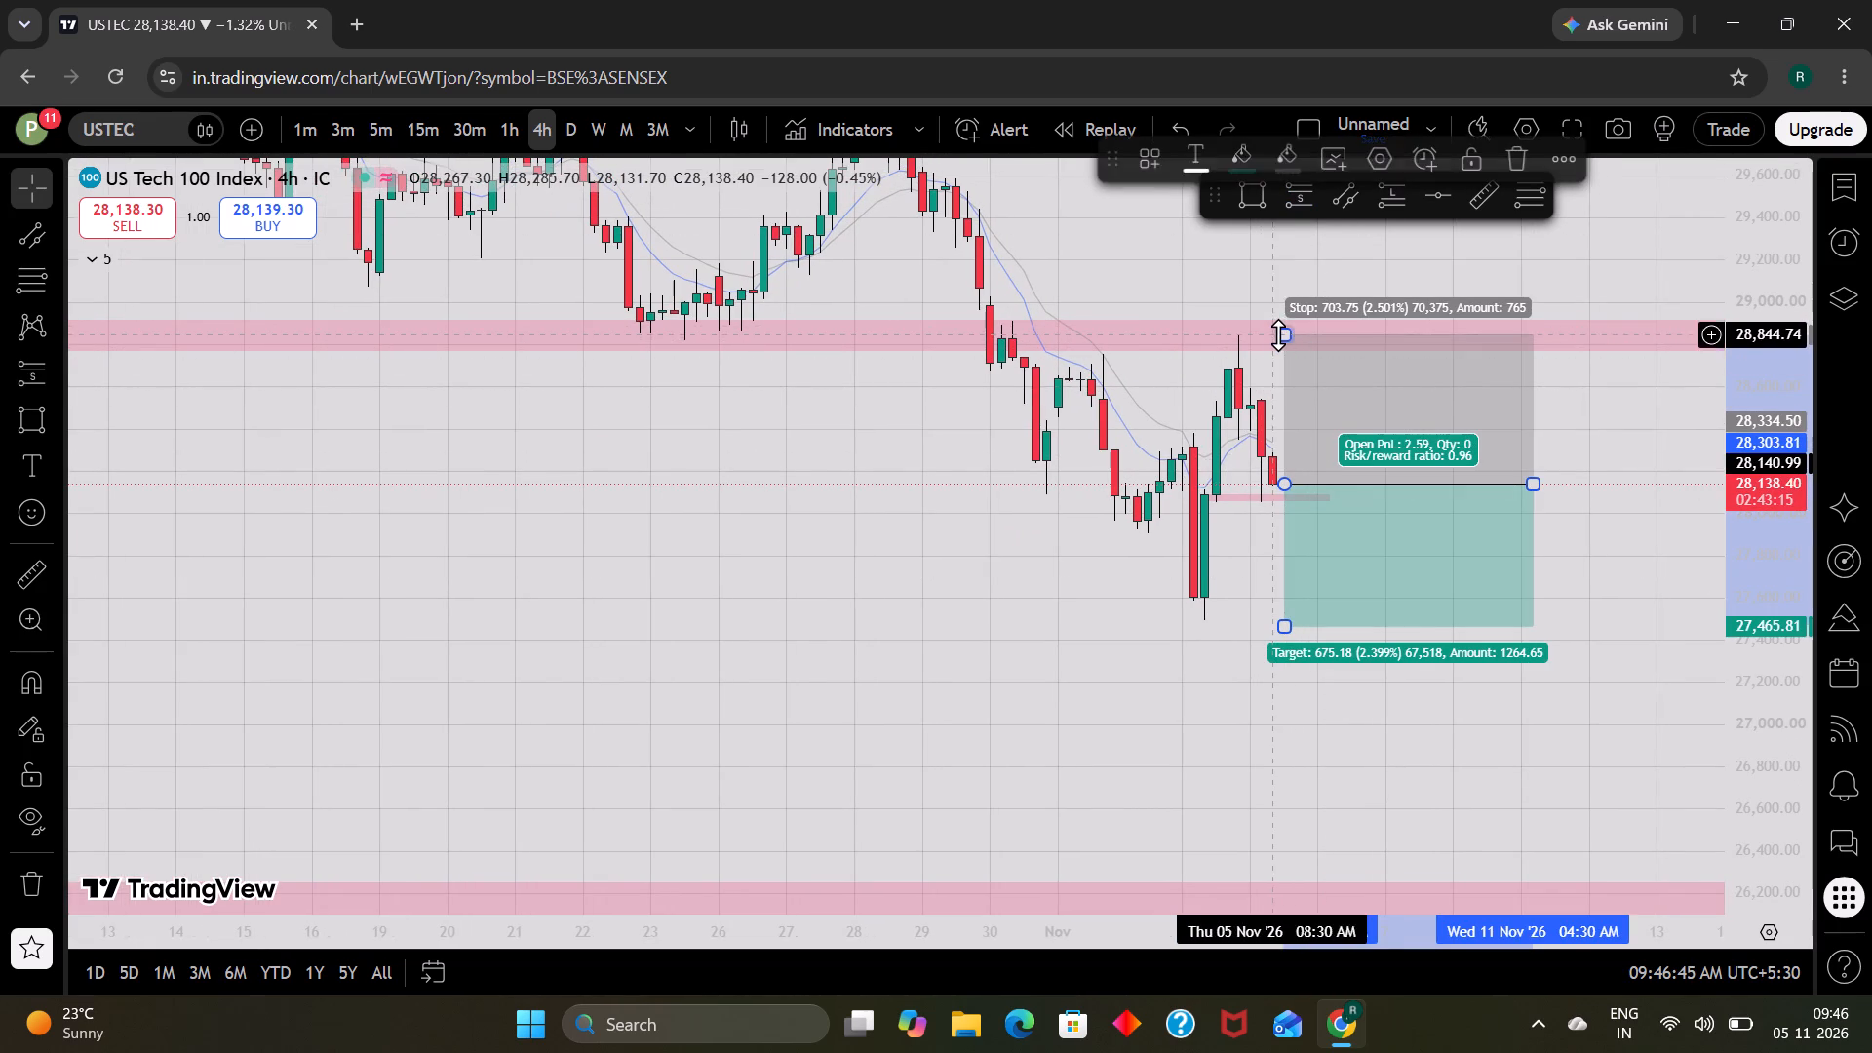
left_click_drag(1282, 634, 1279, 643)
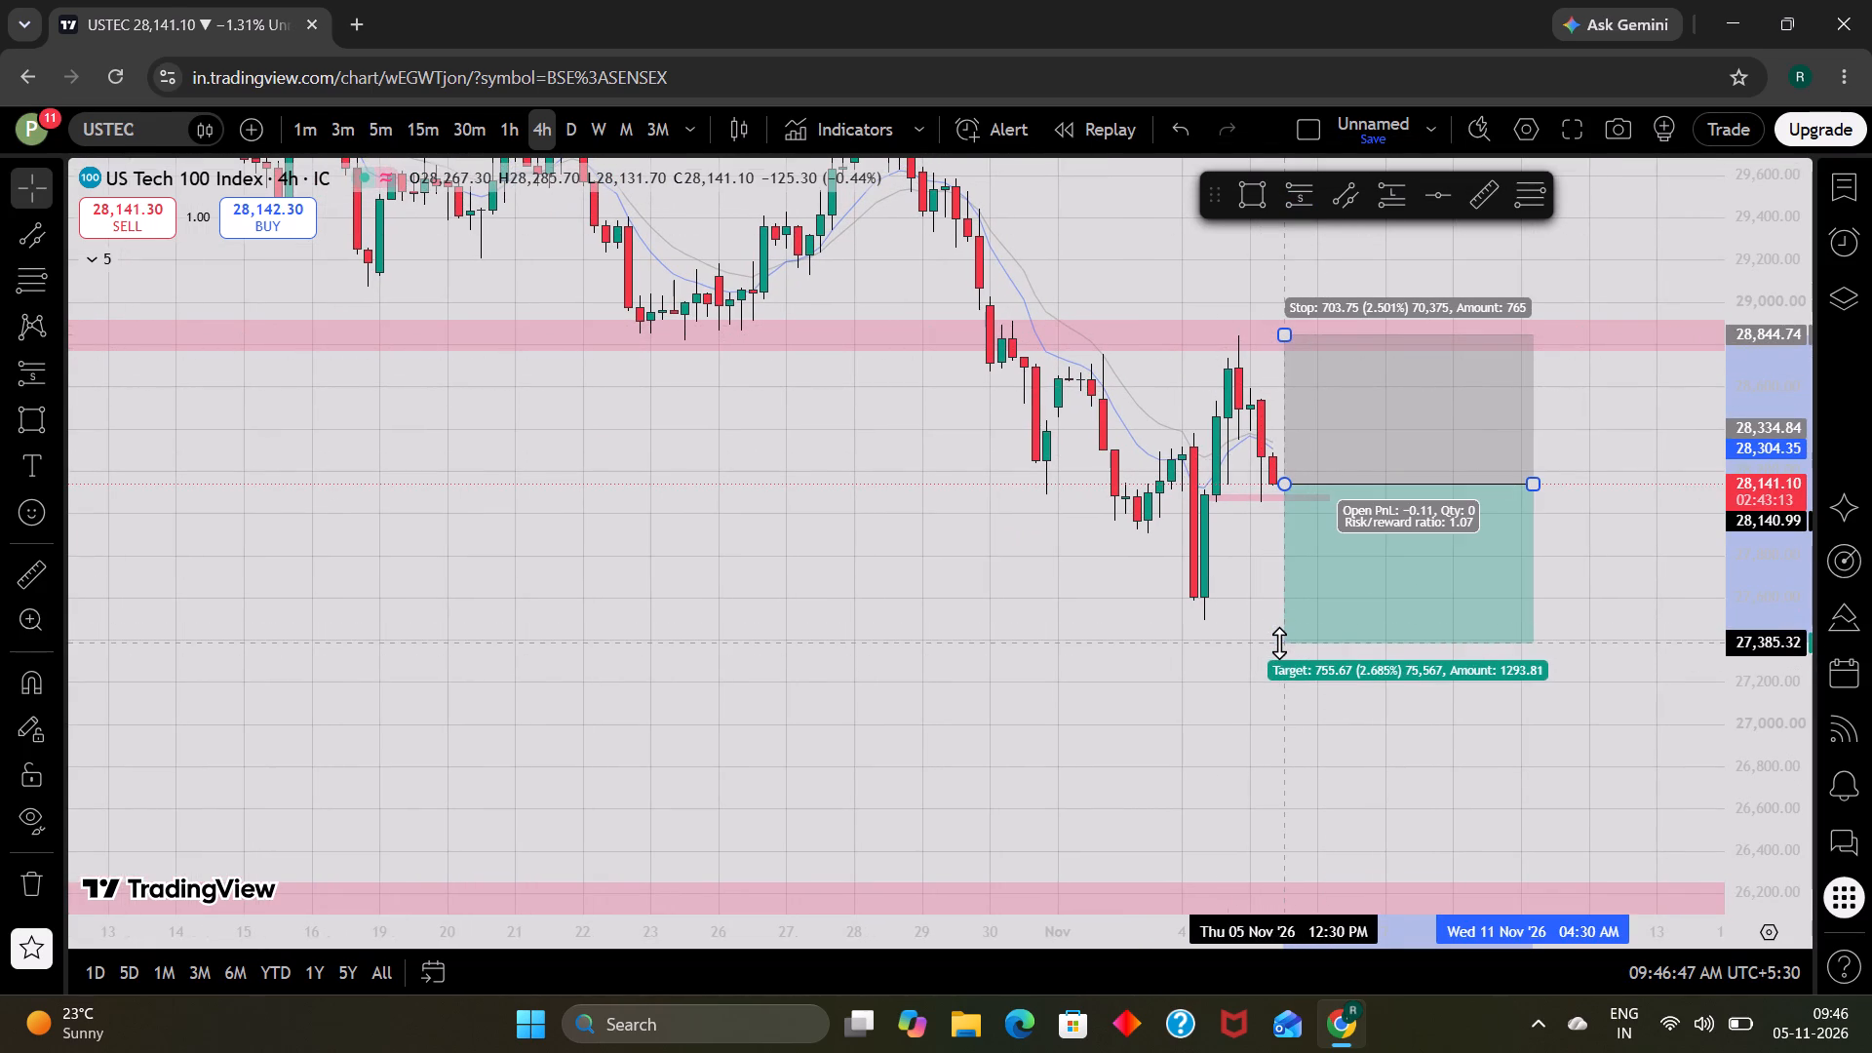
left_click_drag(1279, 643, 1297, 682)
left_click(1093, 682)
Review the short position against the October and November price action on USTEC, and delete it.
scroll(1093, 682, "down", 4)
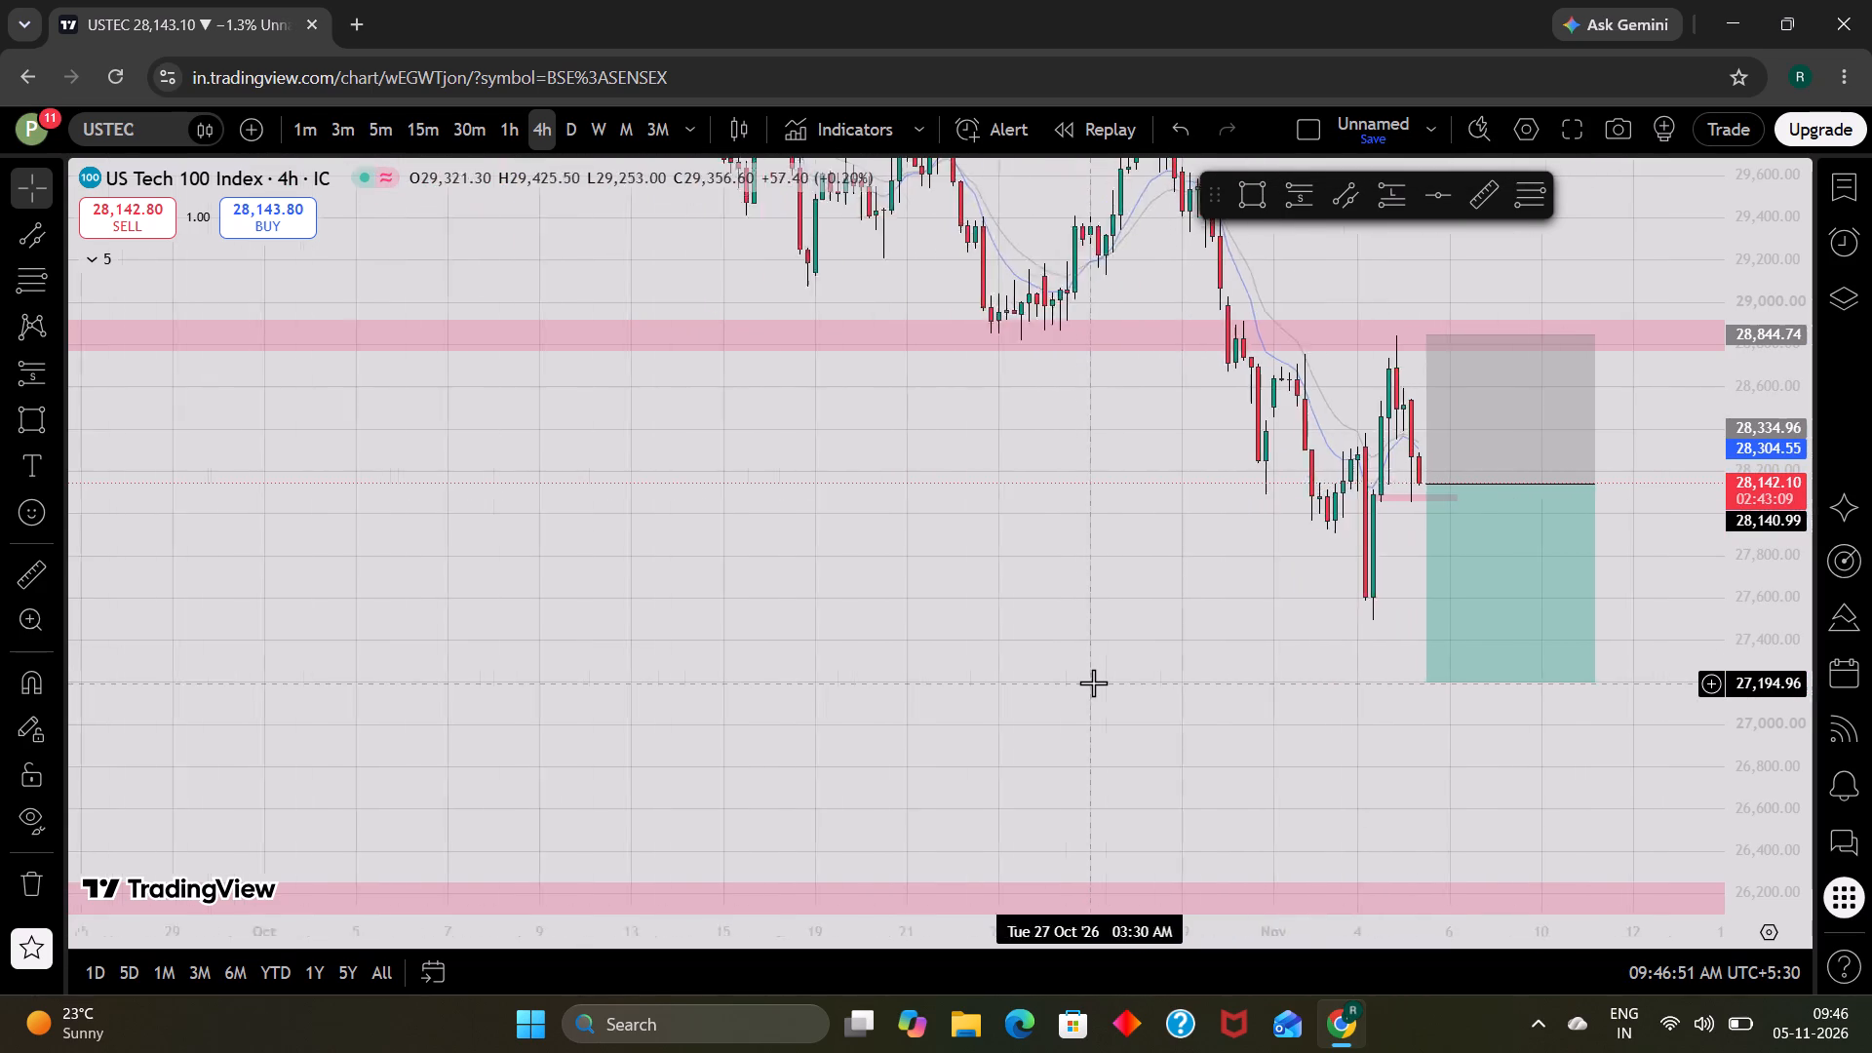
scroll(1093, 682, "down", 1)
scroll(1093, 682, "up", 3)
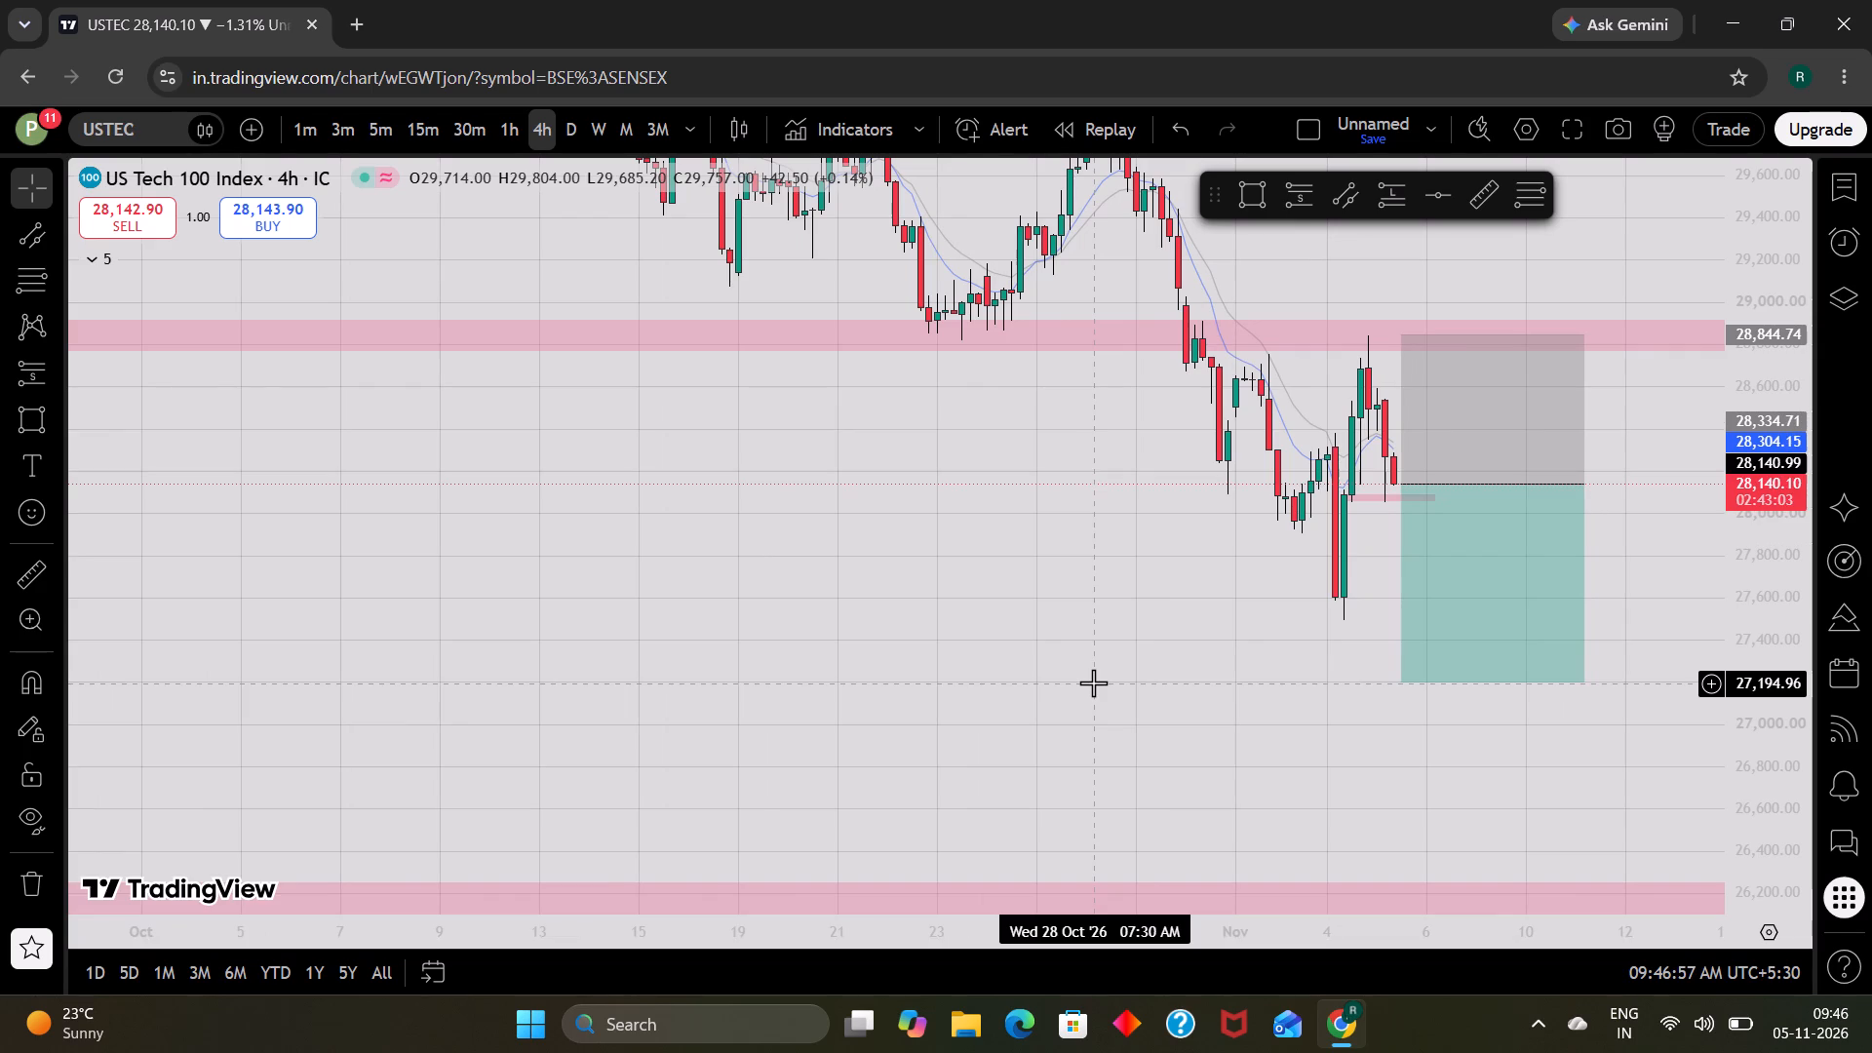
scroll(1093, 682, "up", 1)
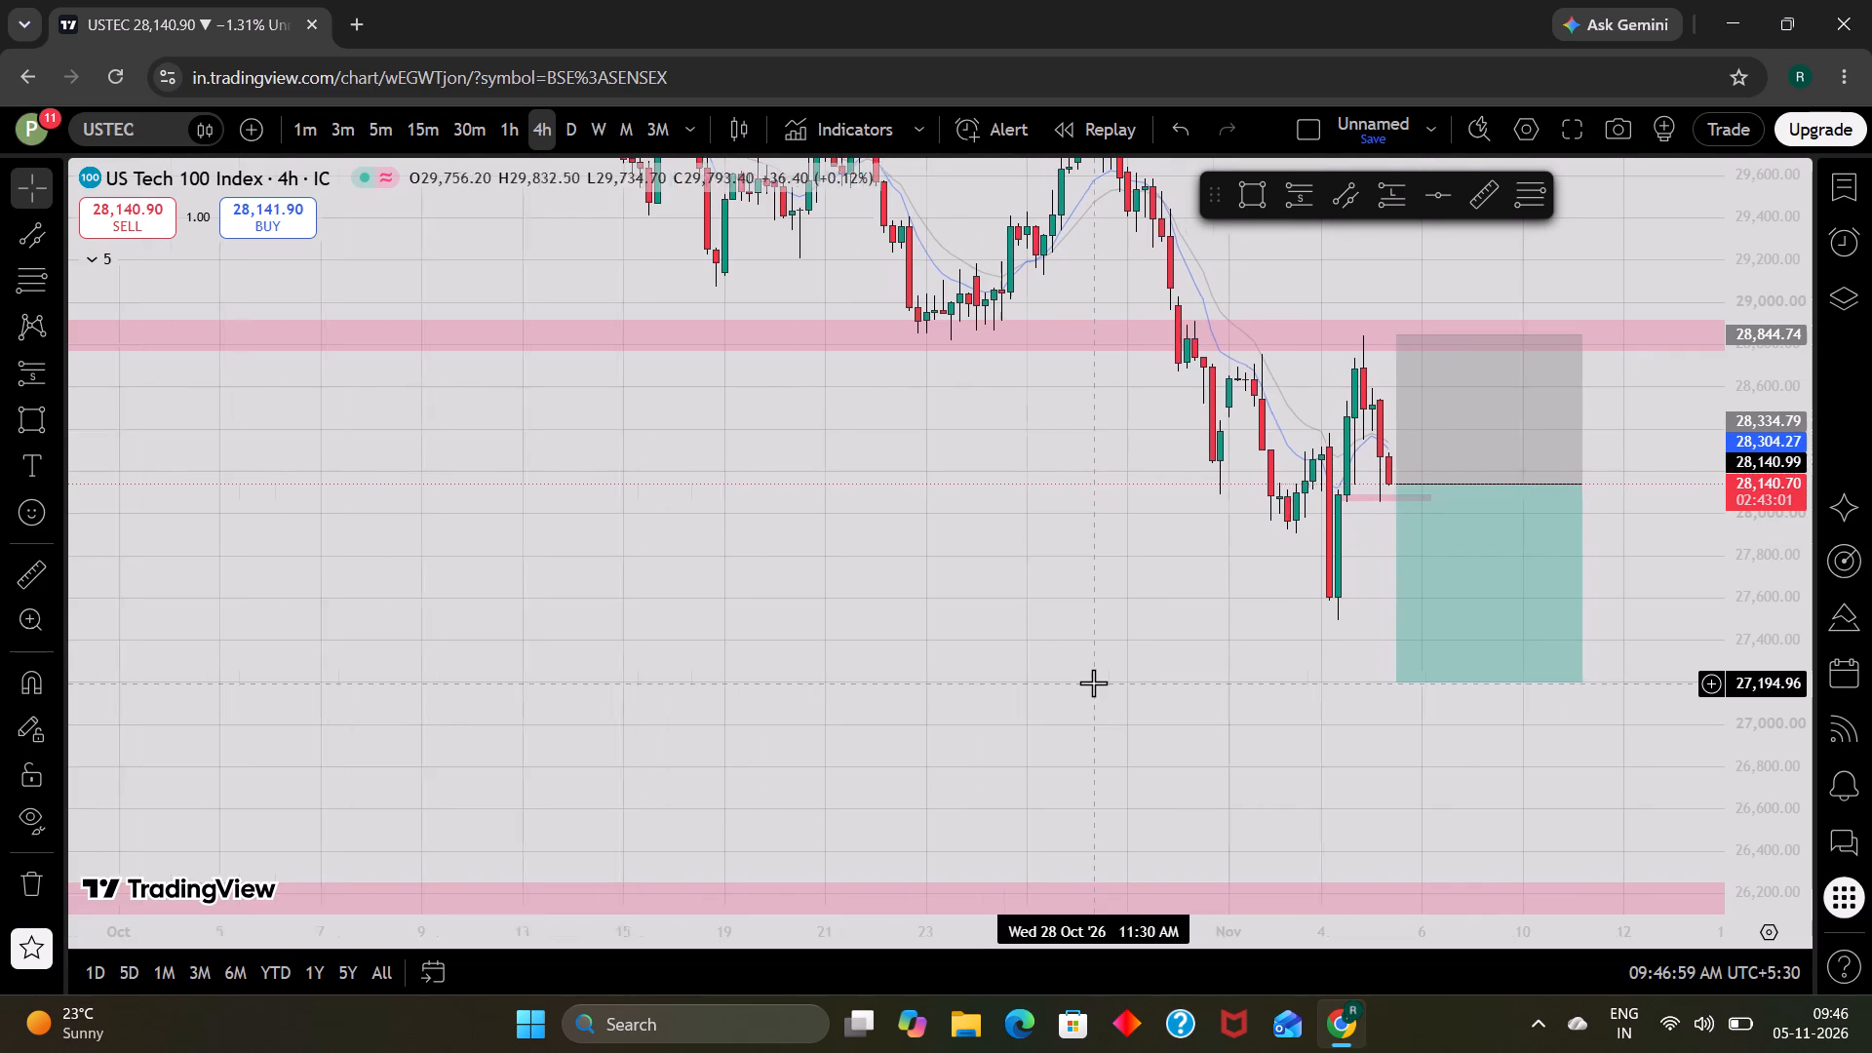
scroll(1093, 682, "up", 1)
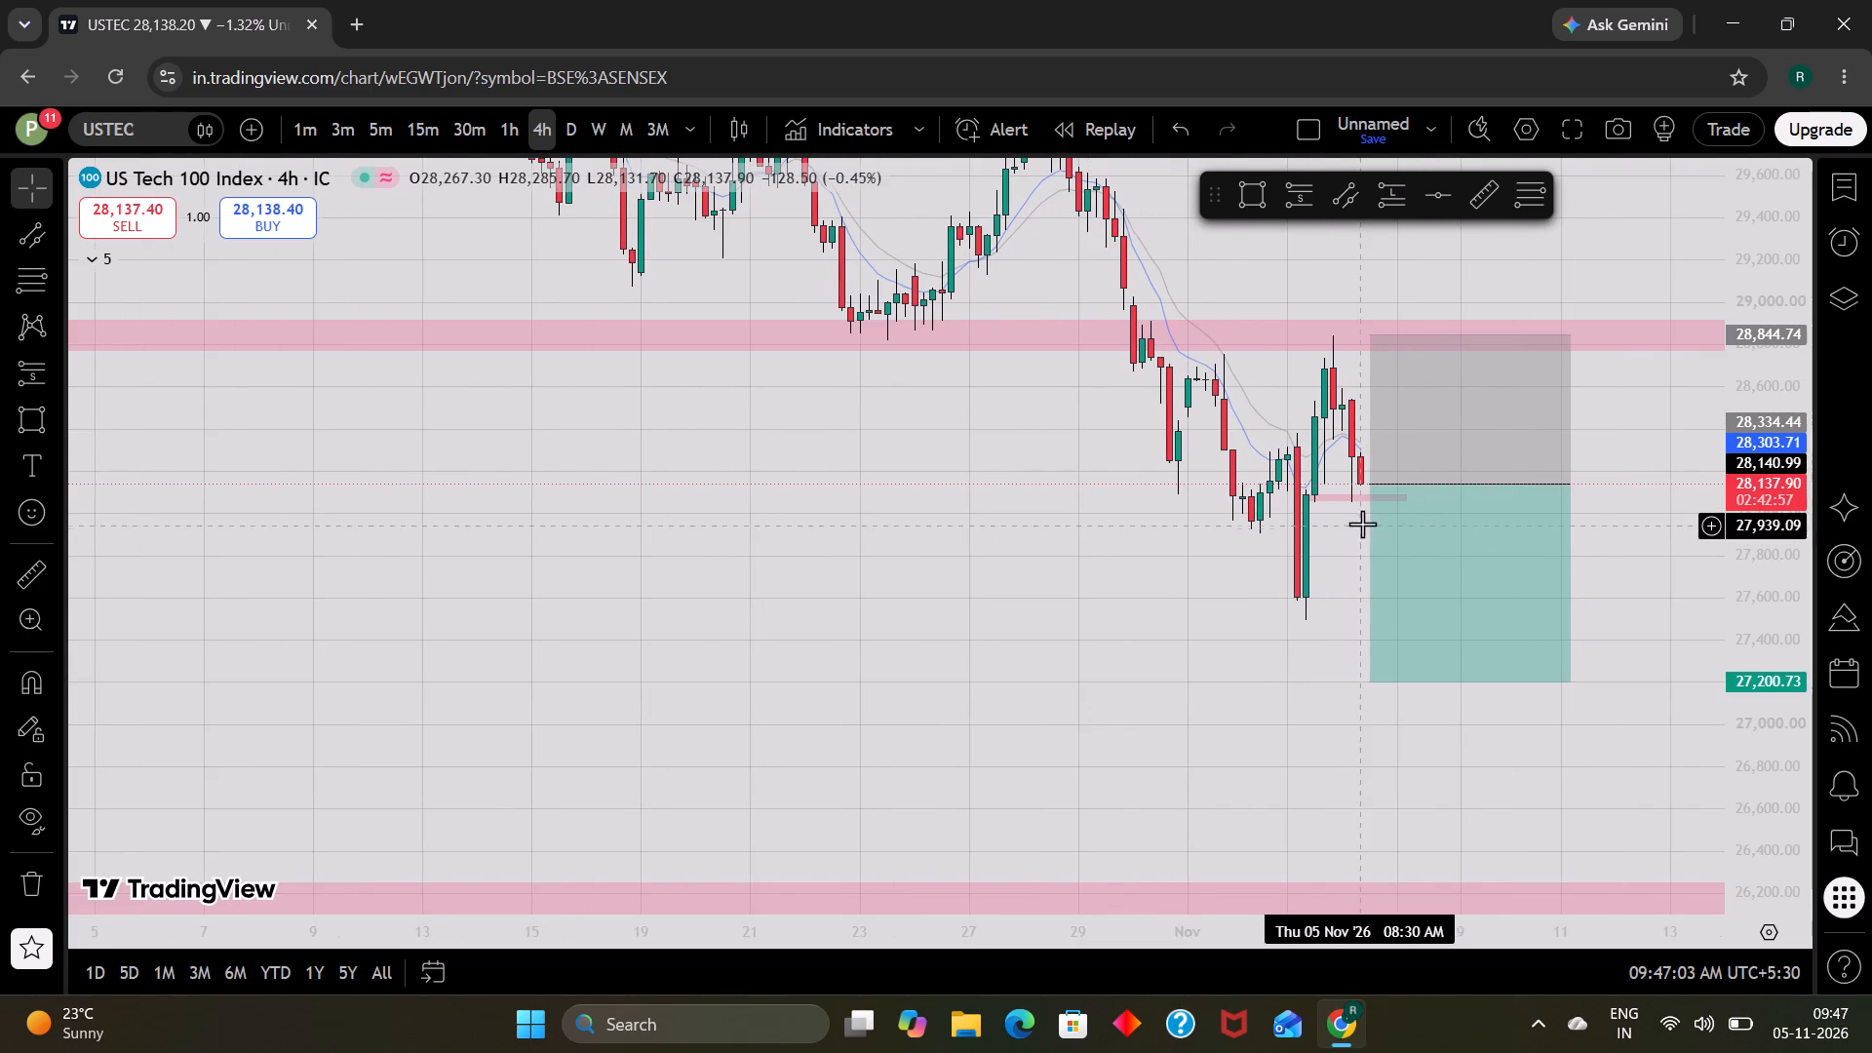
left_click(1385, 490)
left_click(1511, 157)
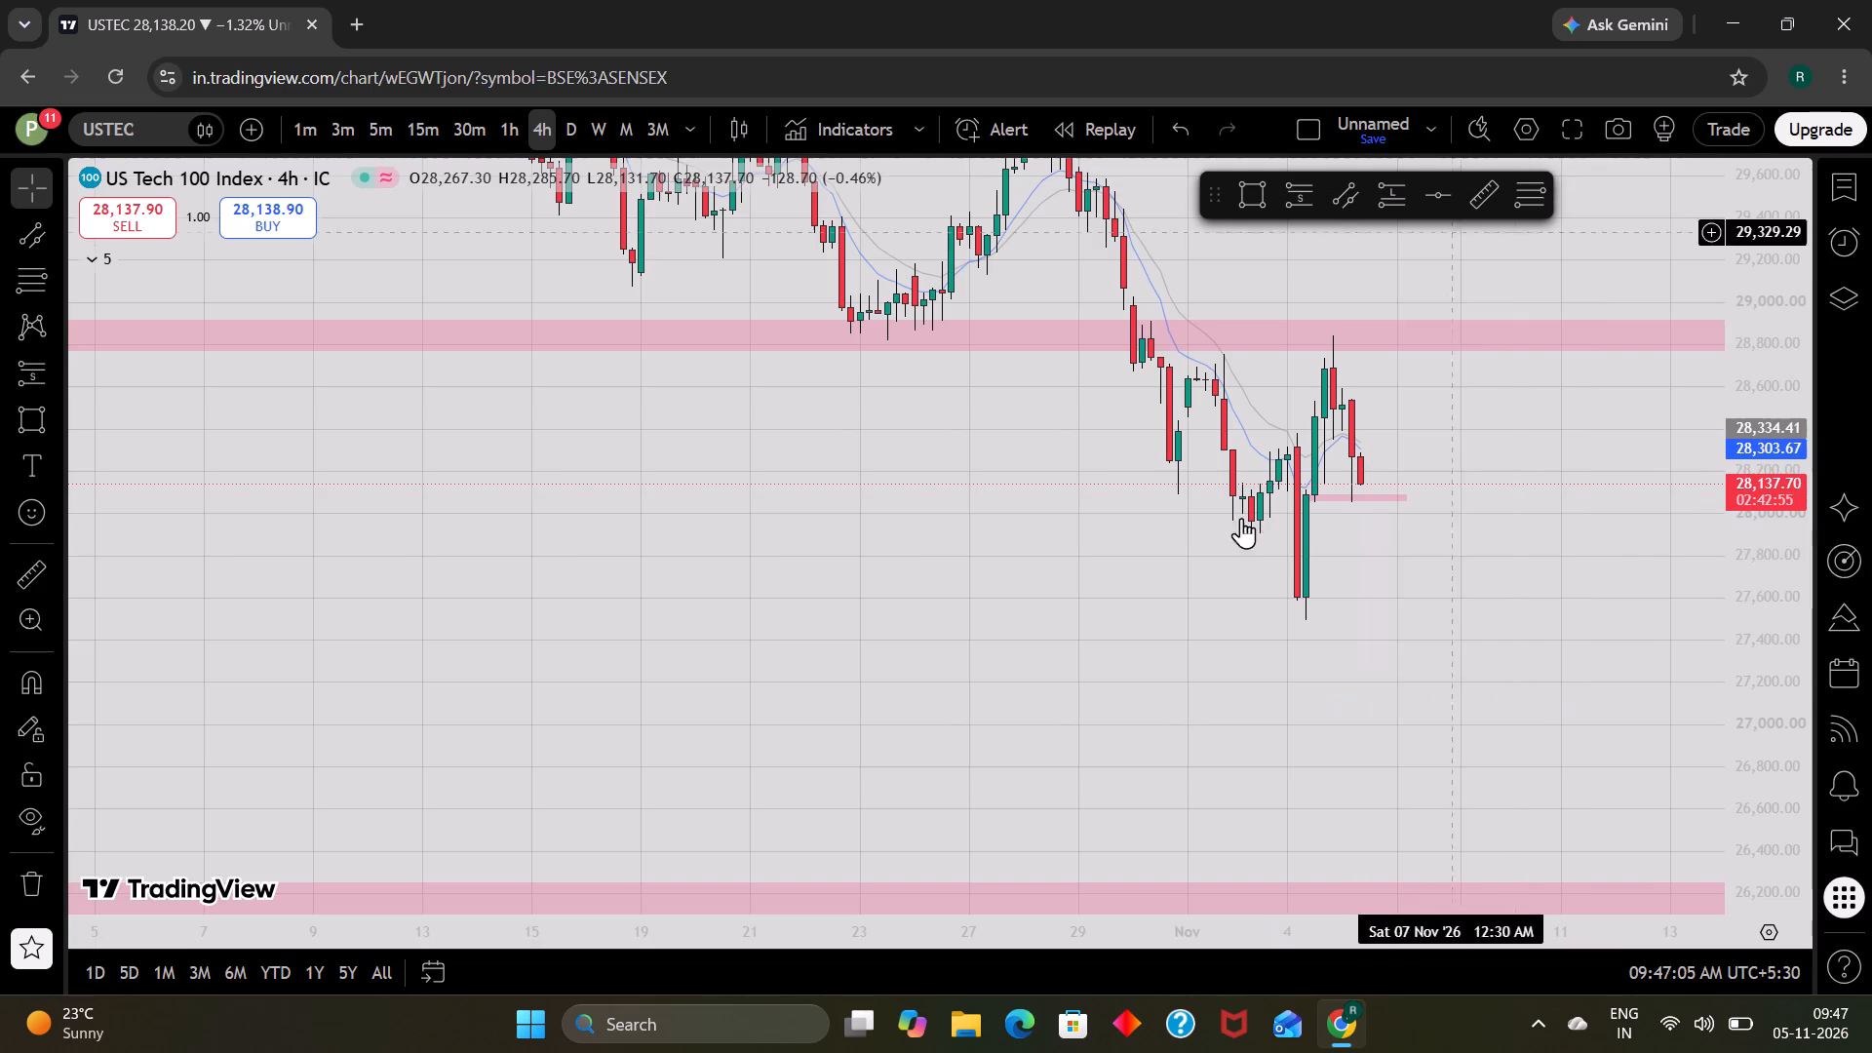
Switch the chart symbol to BTCUSD.
scroll(1198, 557, "up", 1)
key("Down")
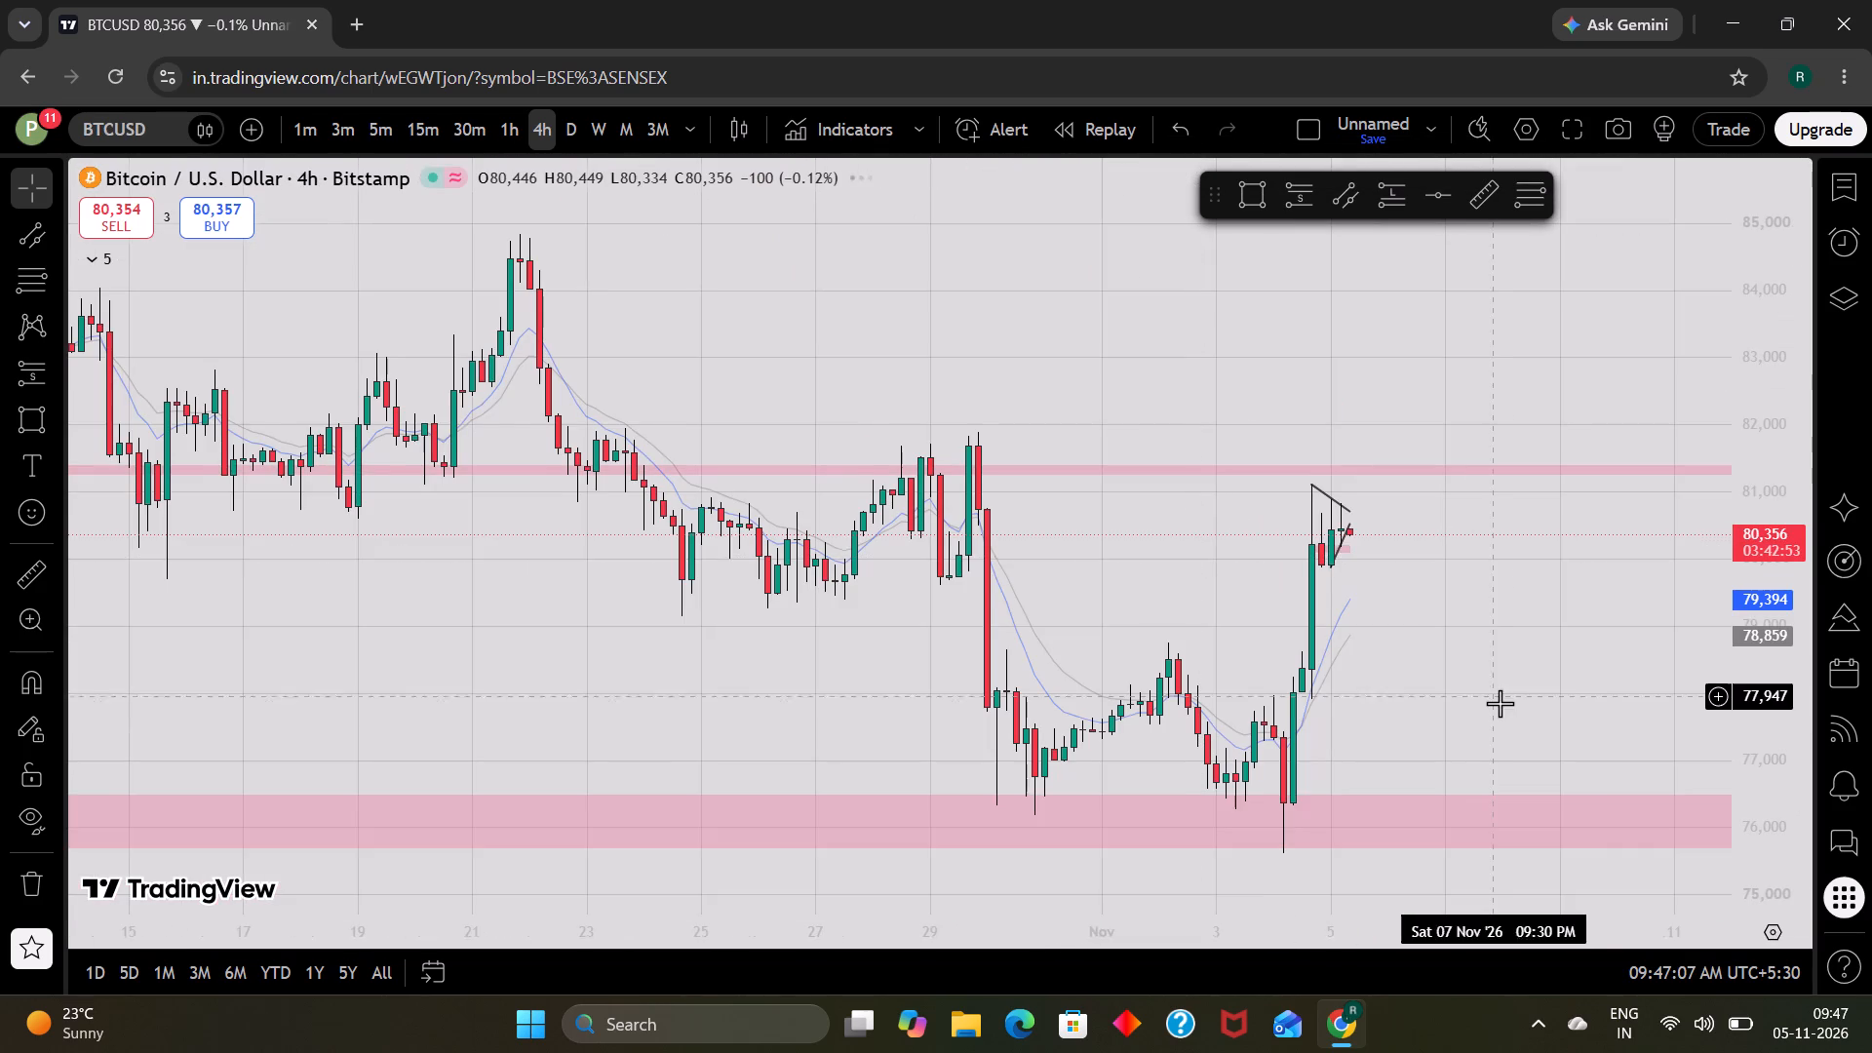
scroll(1501, 703, "up", 1)
Switch BTCUSD to the 15-minute timeframe and examine the price action inside the converging trend lines.
left_click(484, 129)
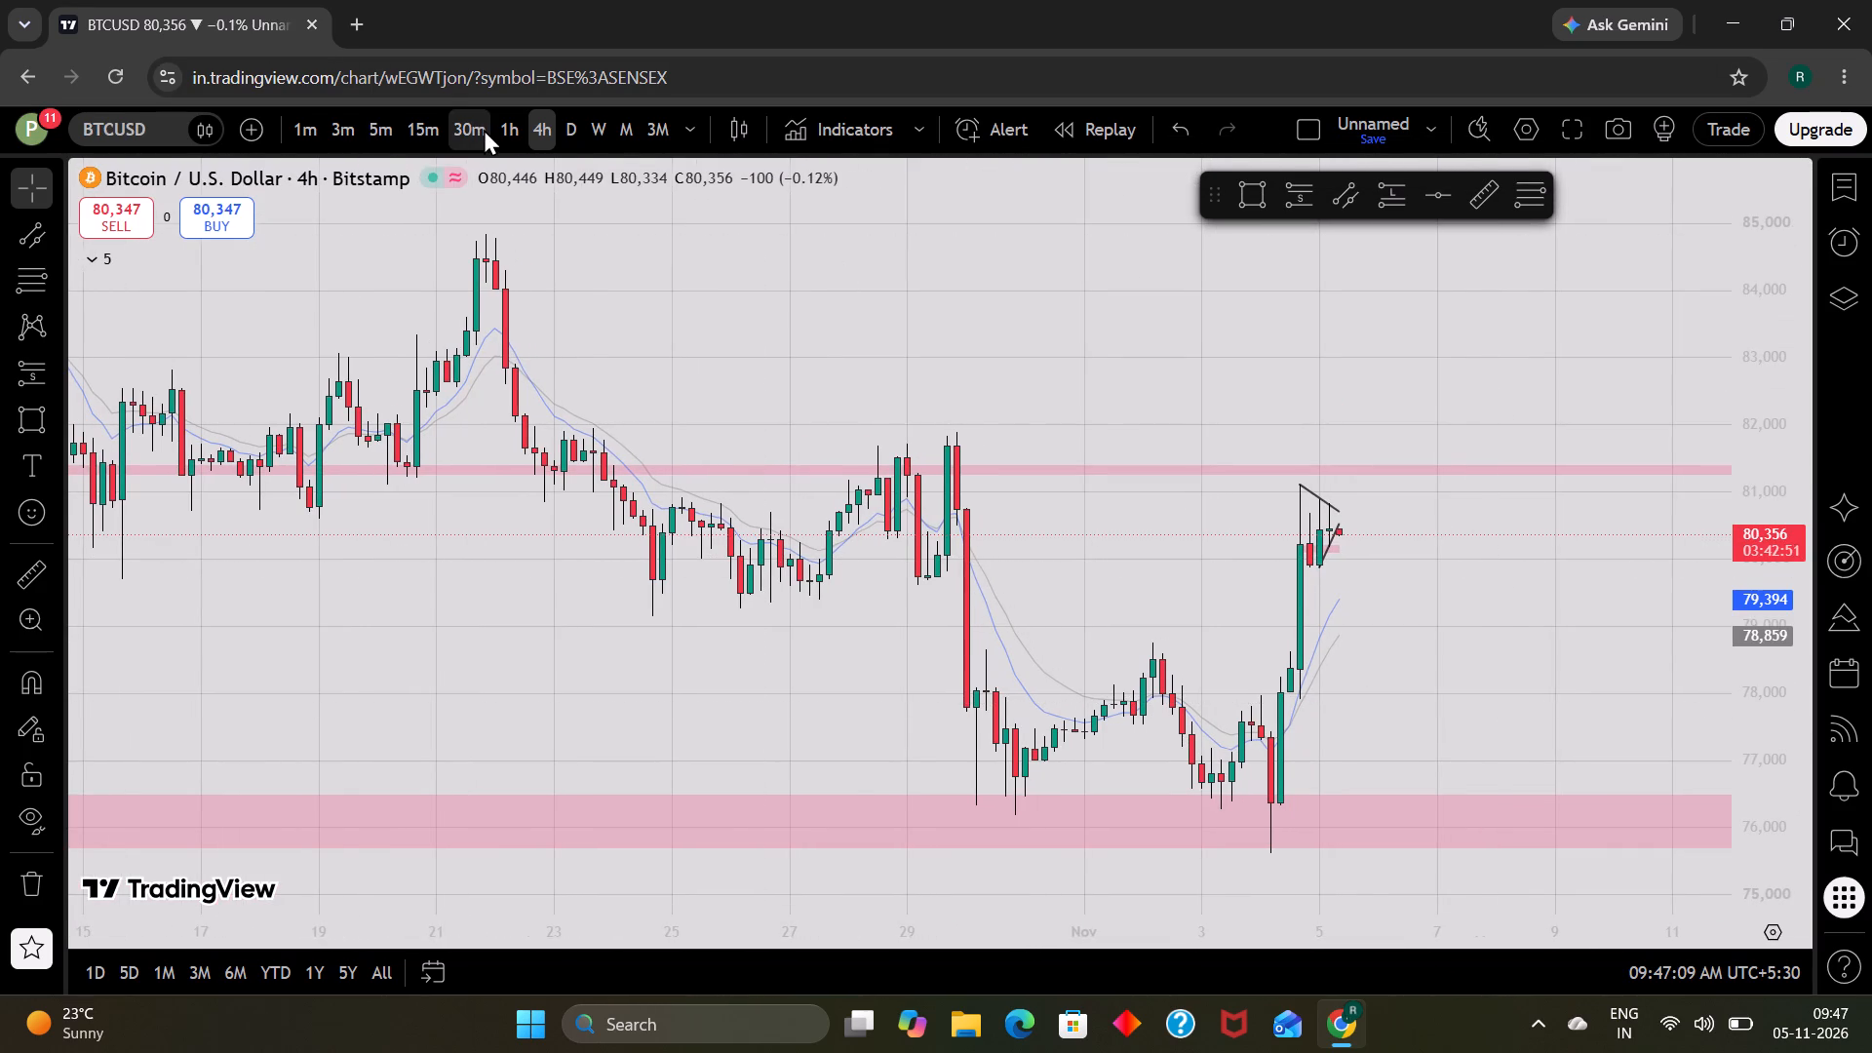
left_click(443, 128)
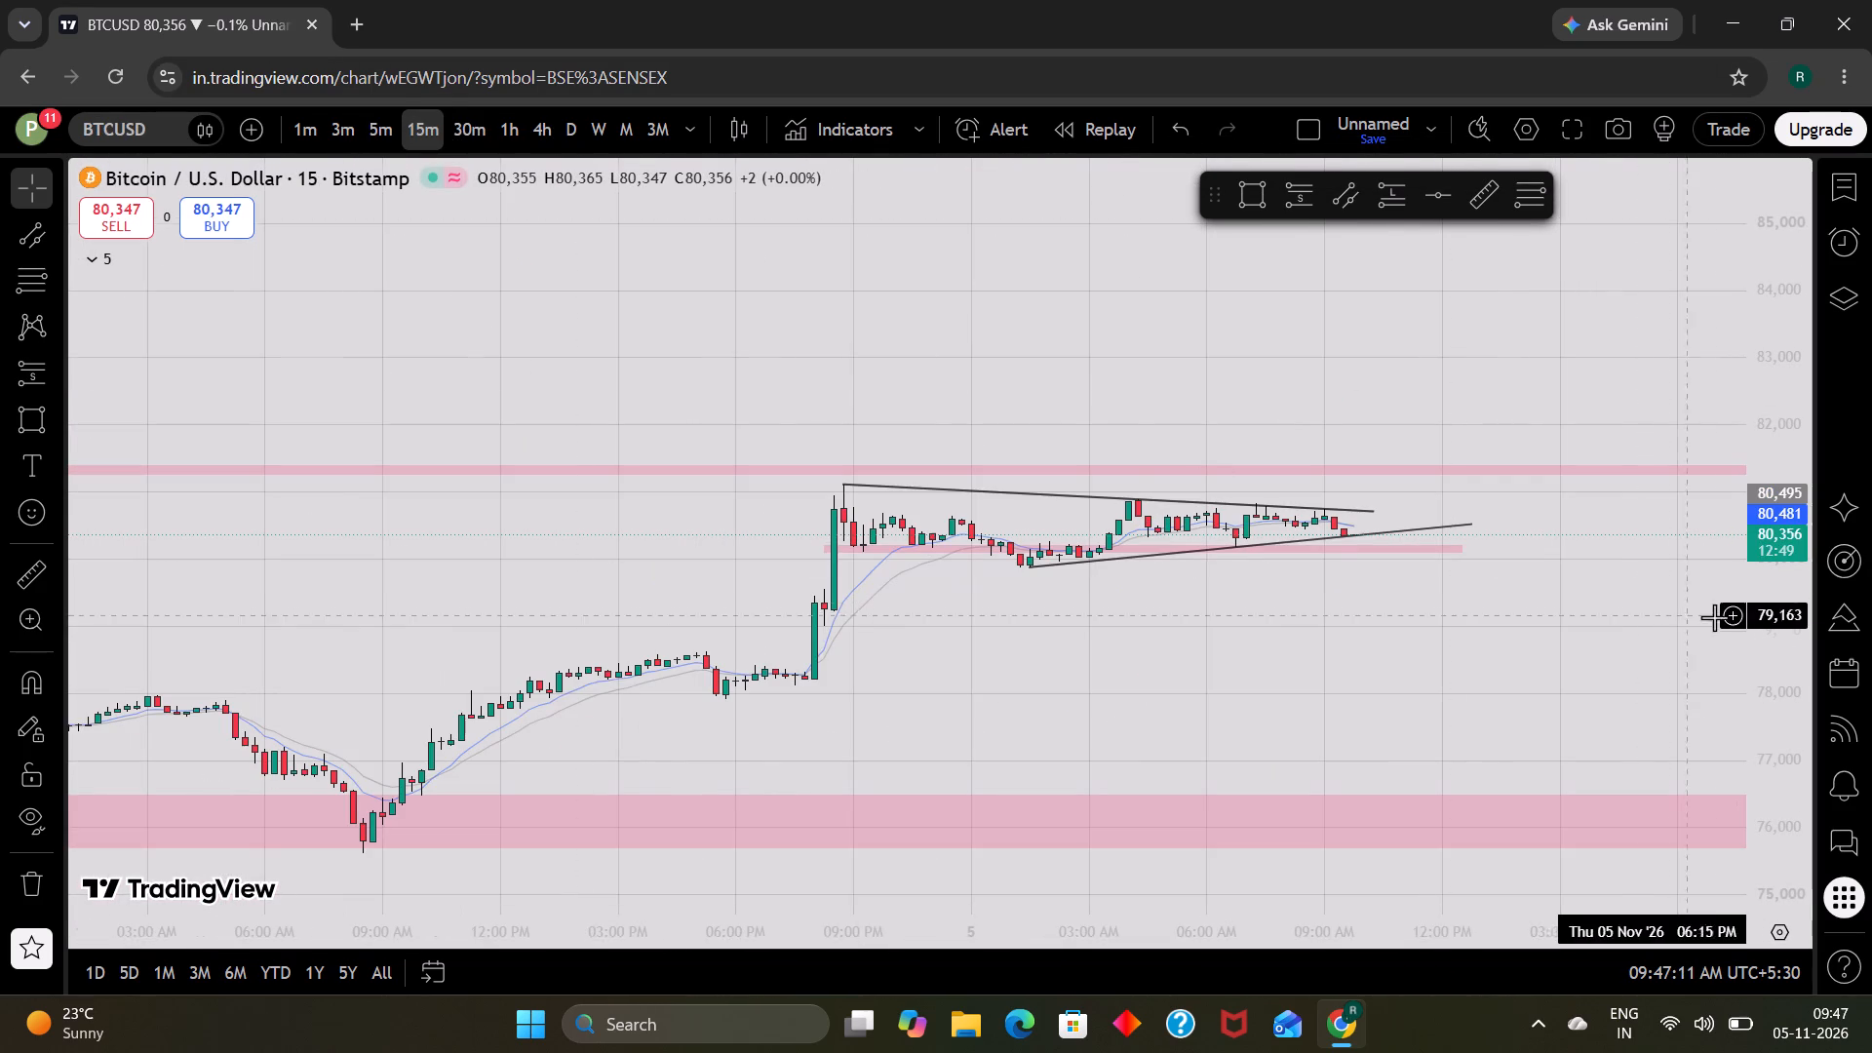
scroll(1779, 620, "up", 14)
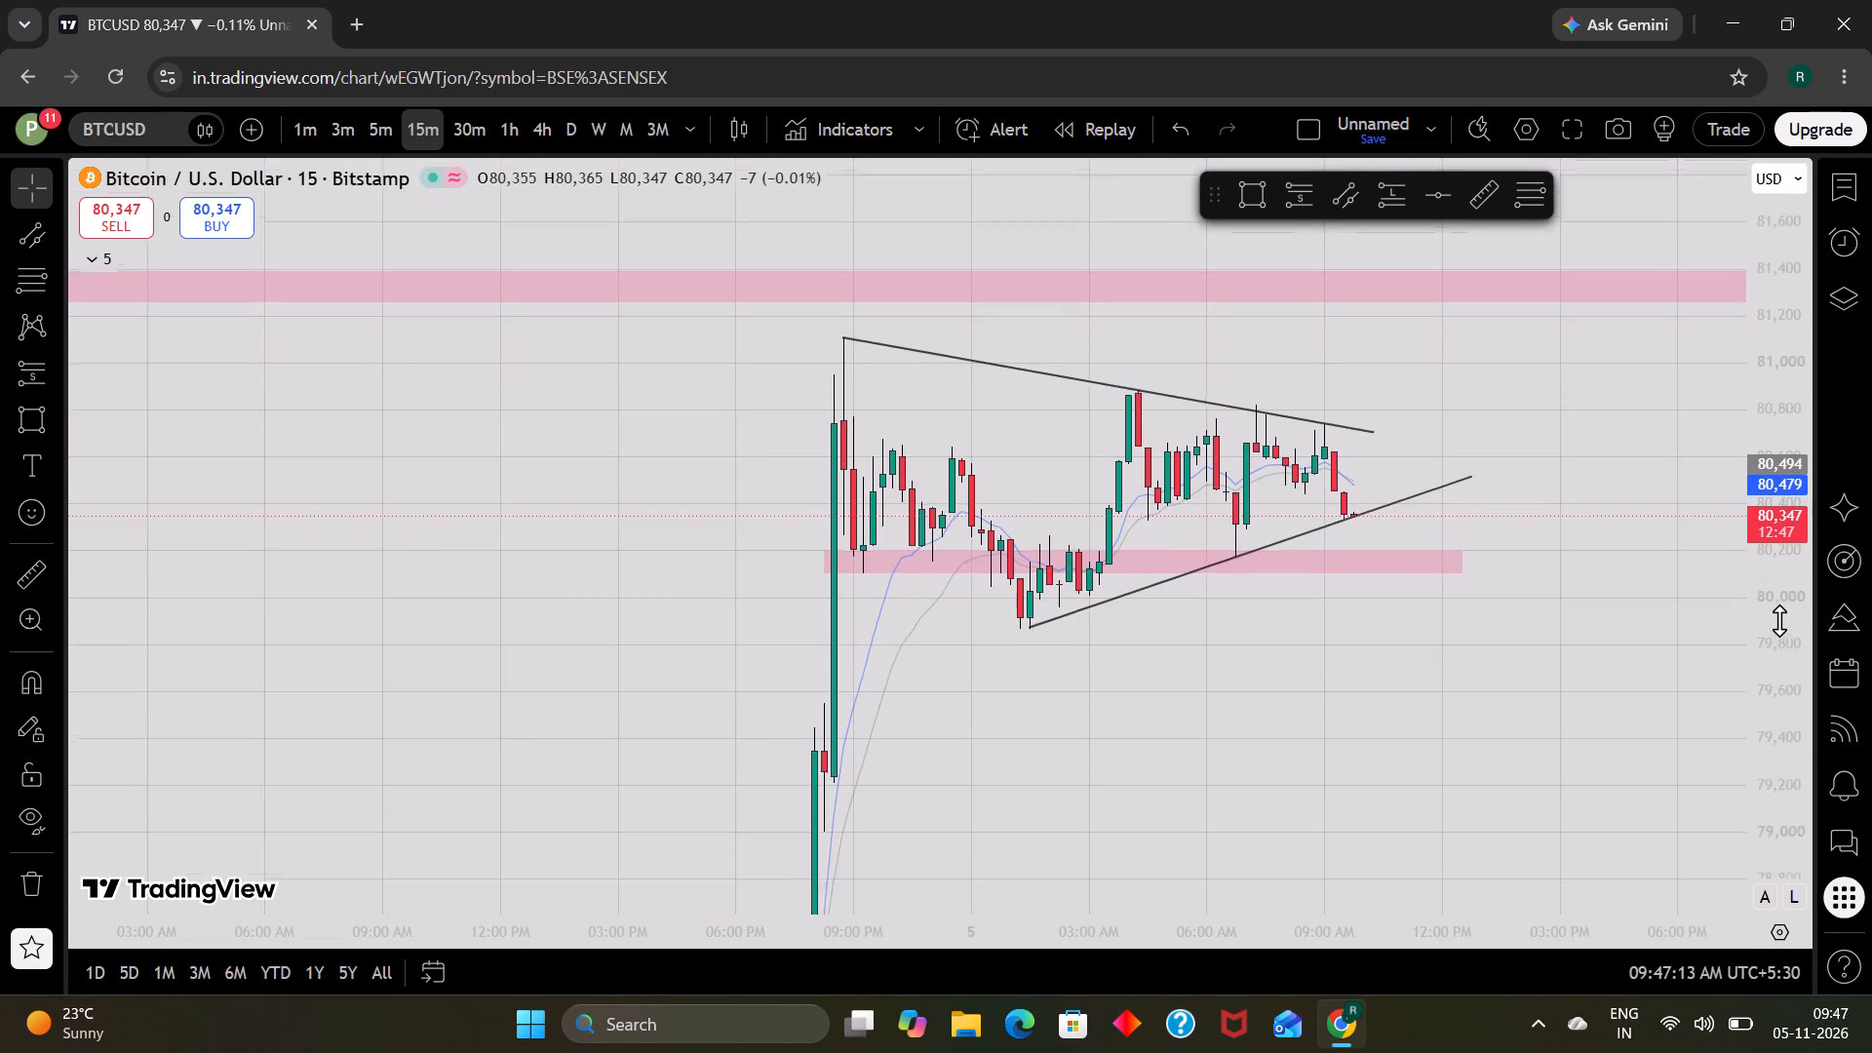
scroll(1455, 686, "up", 1)
left_click_drag(1455, 686, 1383, 719)
scroll(1383, 719, "down", 2)
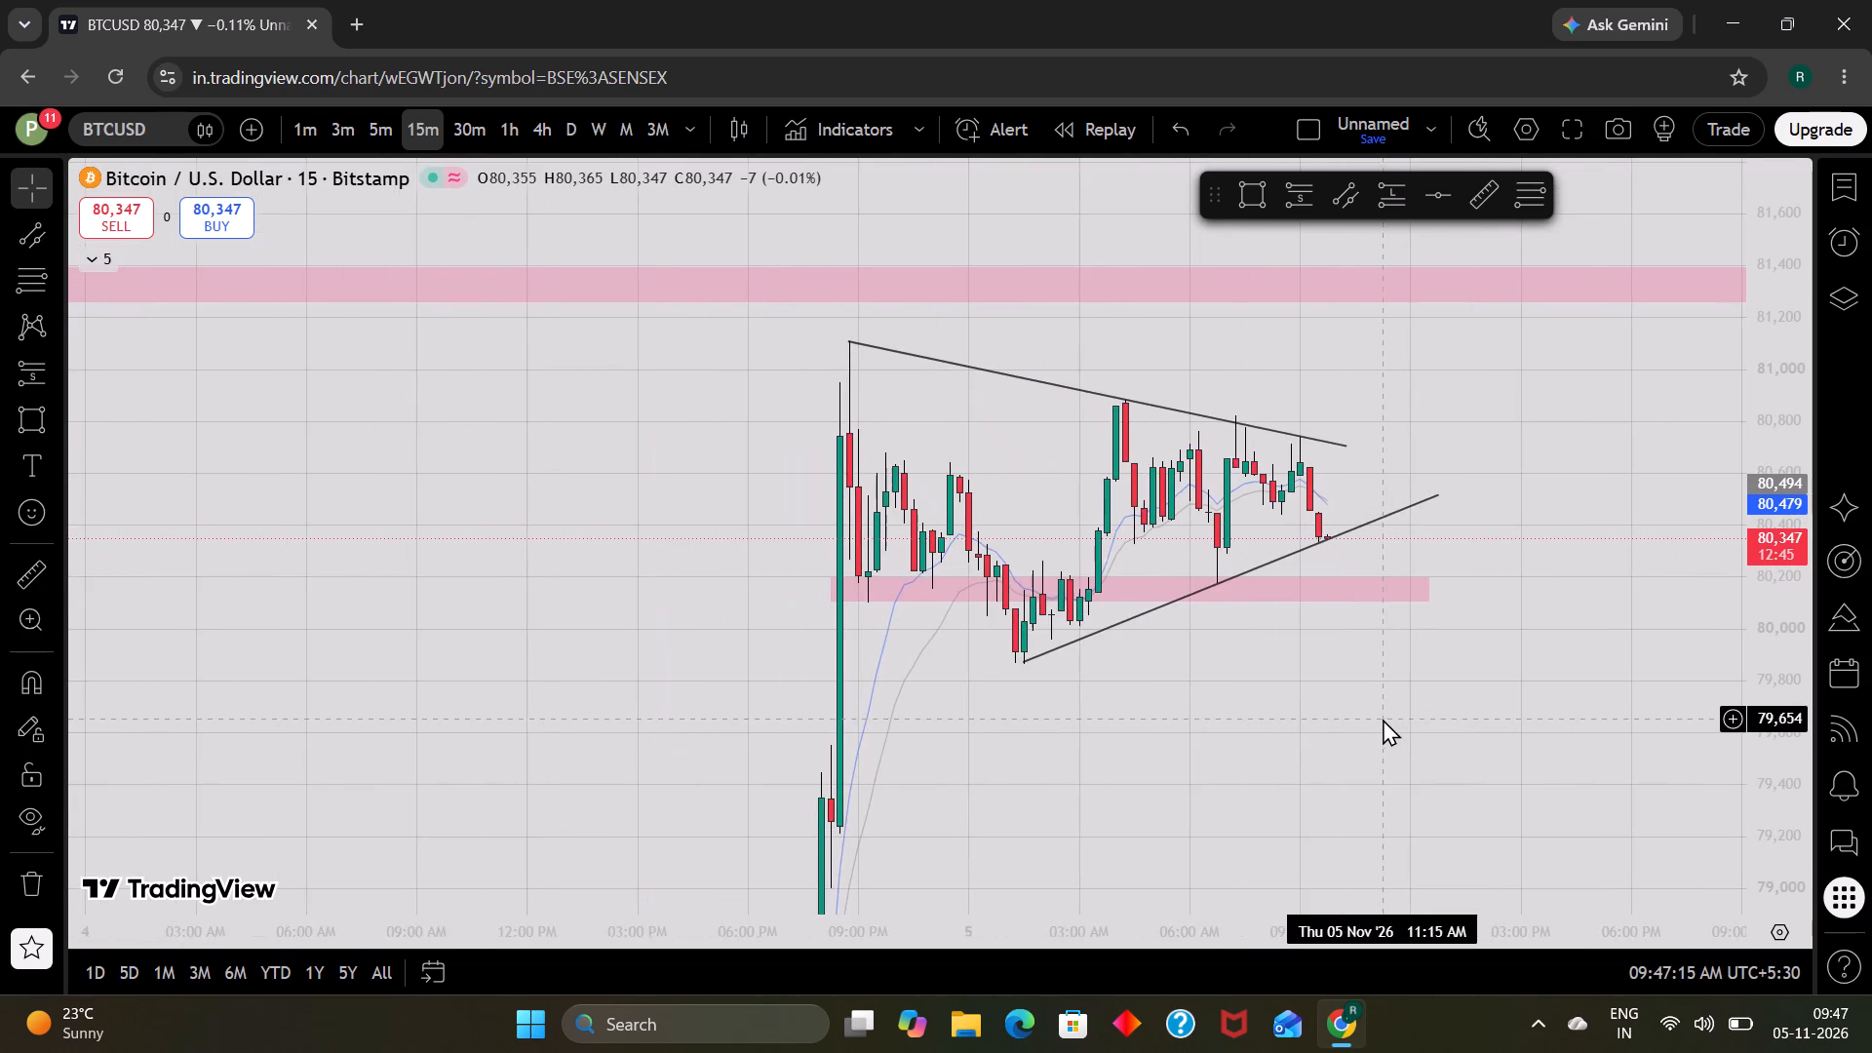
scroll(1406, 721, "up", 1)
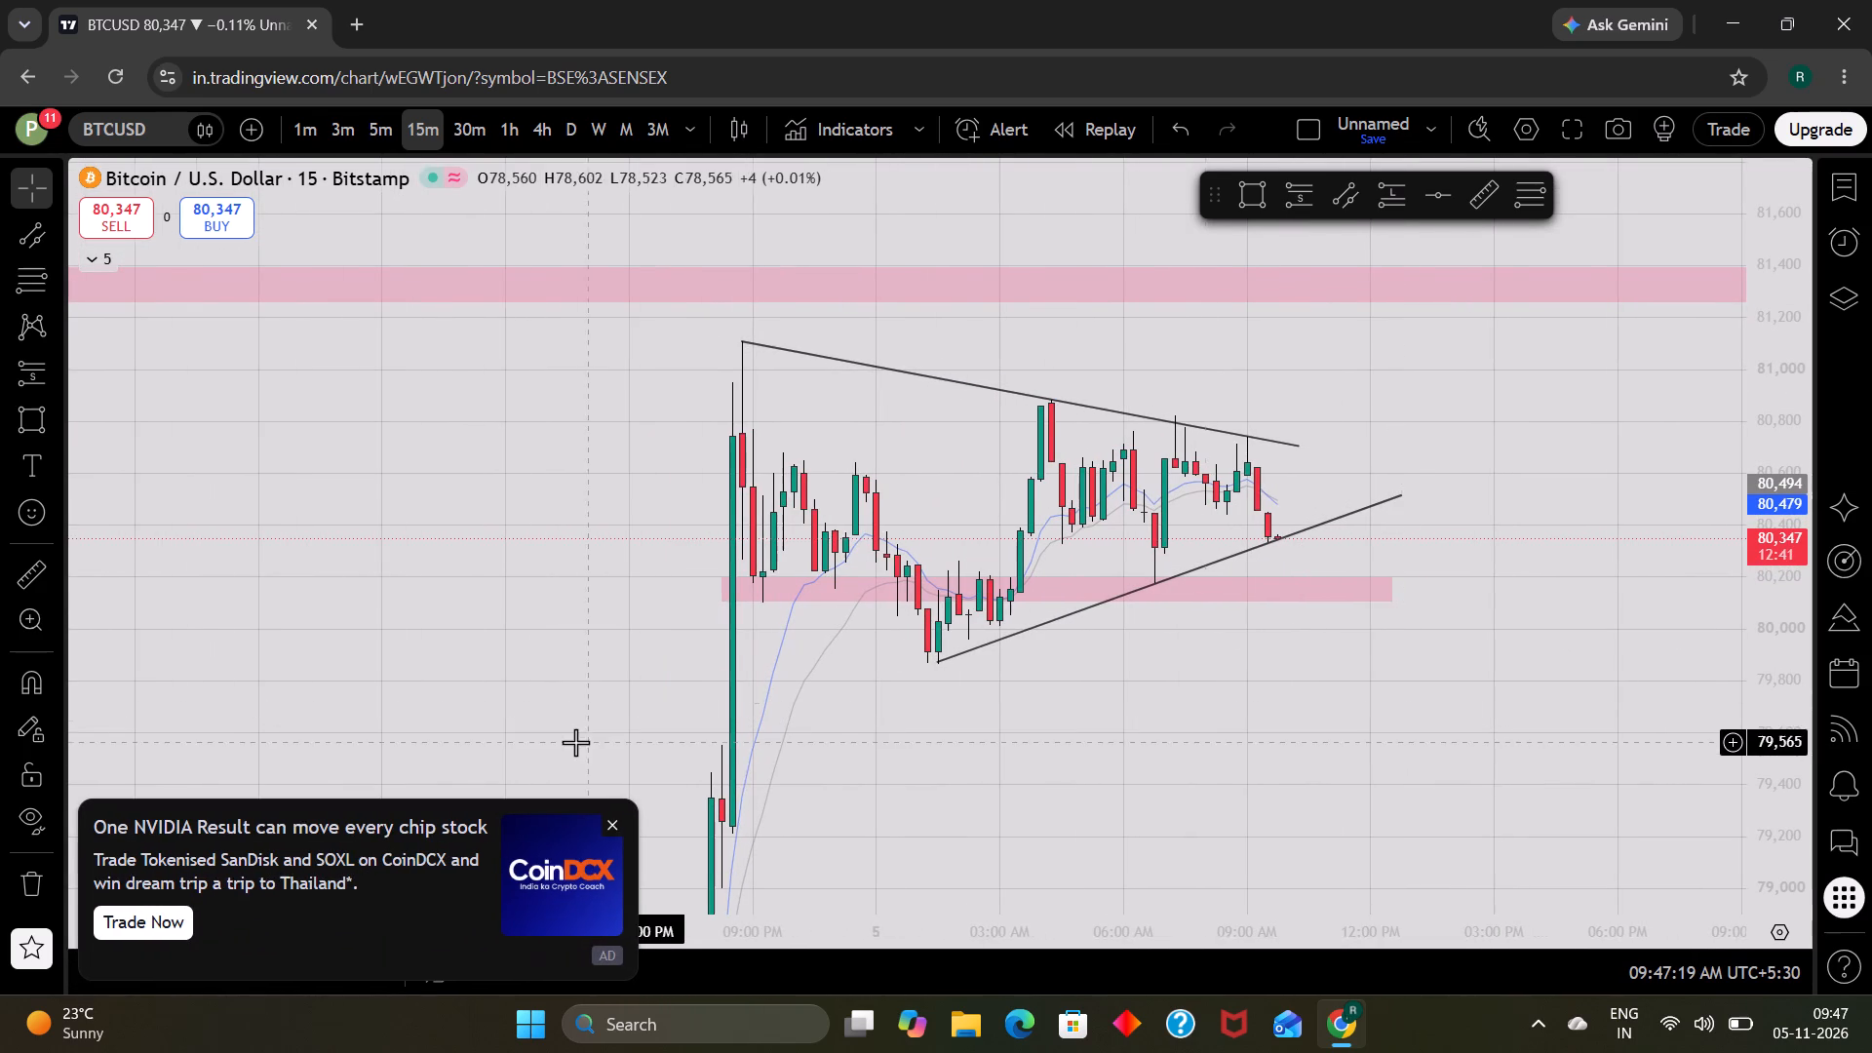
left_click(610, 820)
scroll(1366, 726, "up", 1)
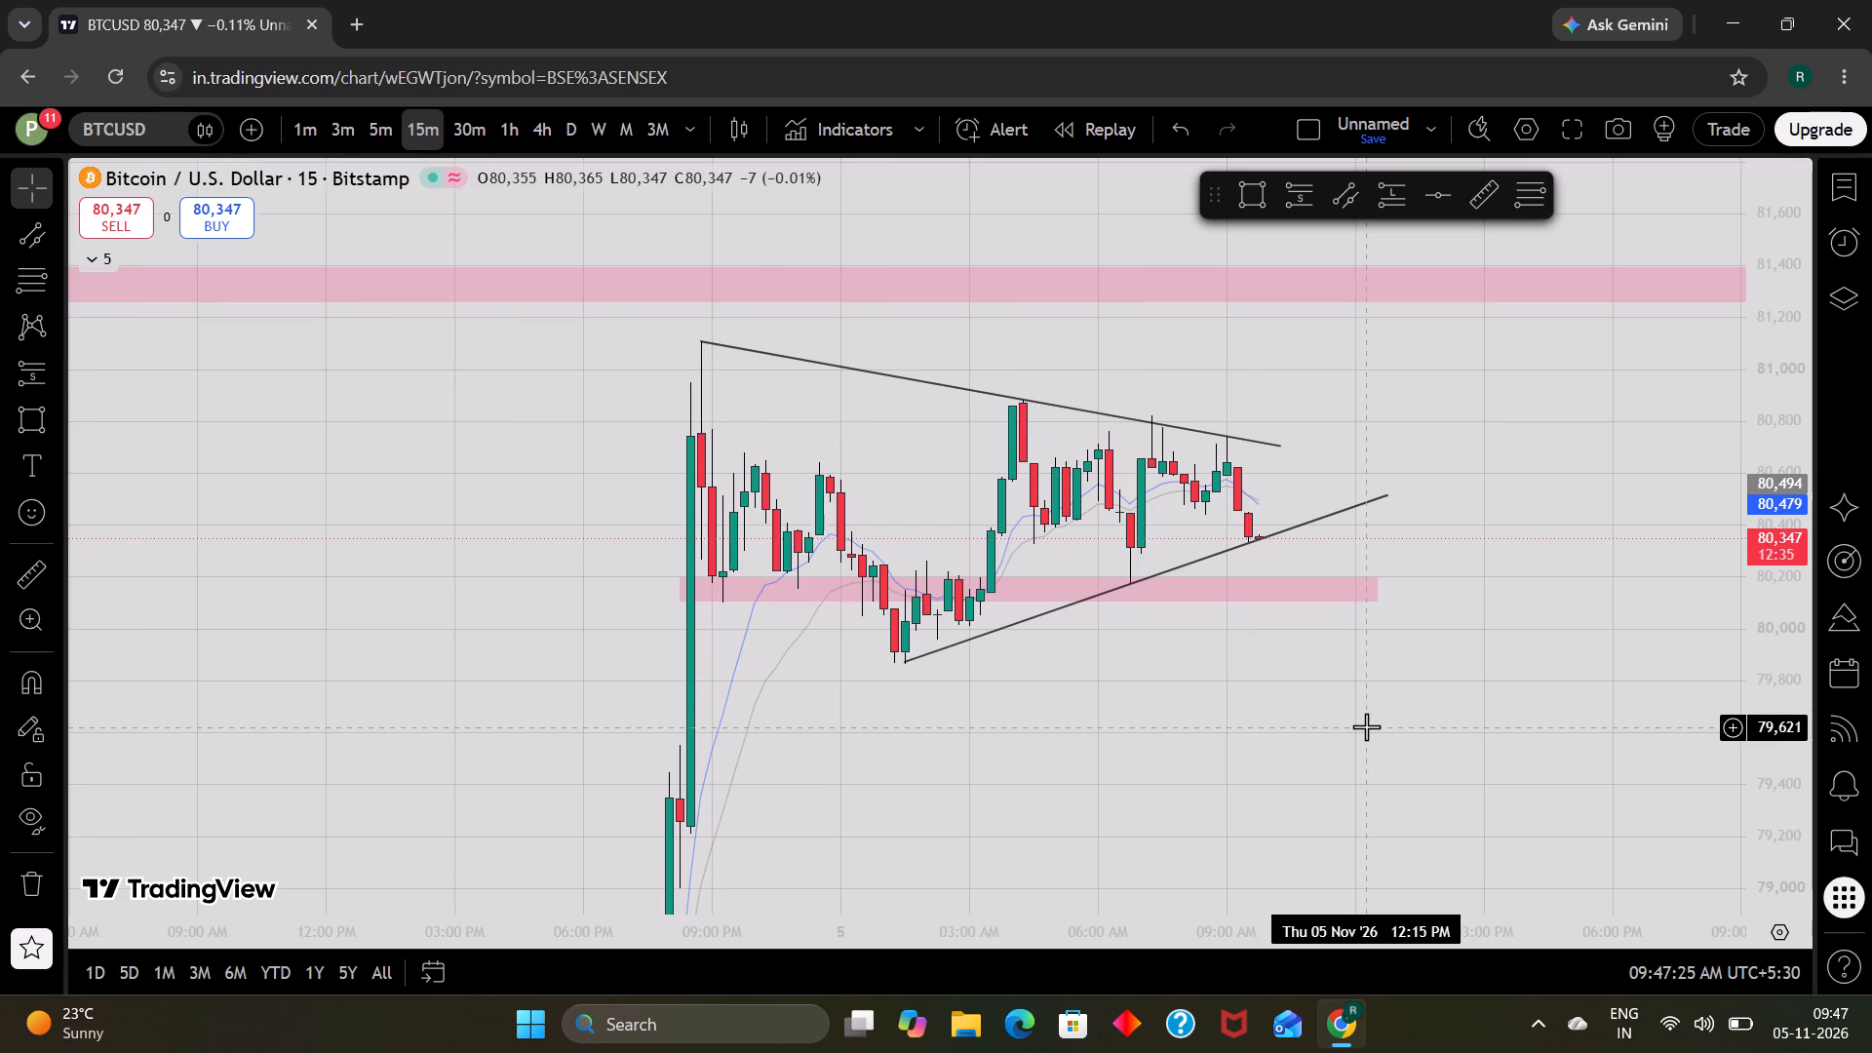
Switch the chart symbol to AUDUSD.
key("Down")
key("Down")
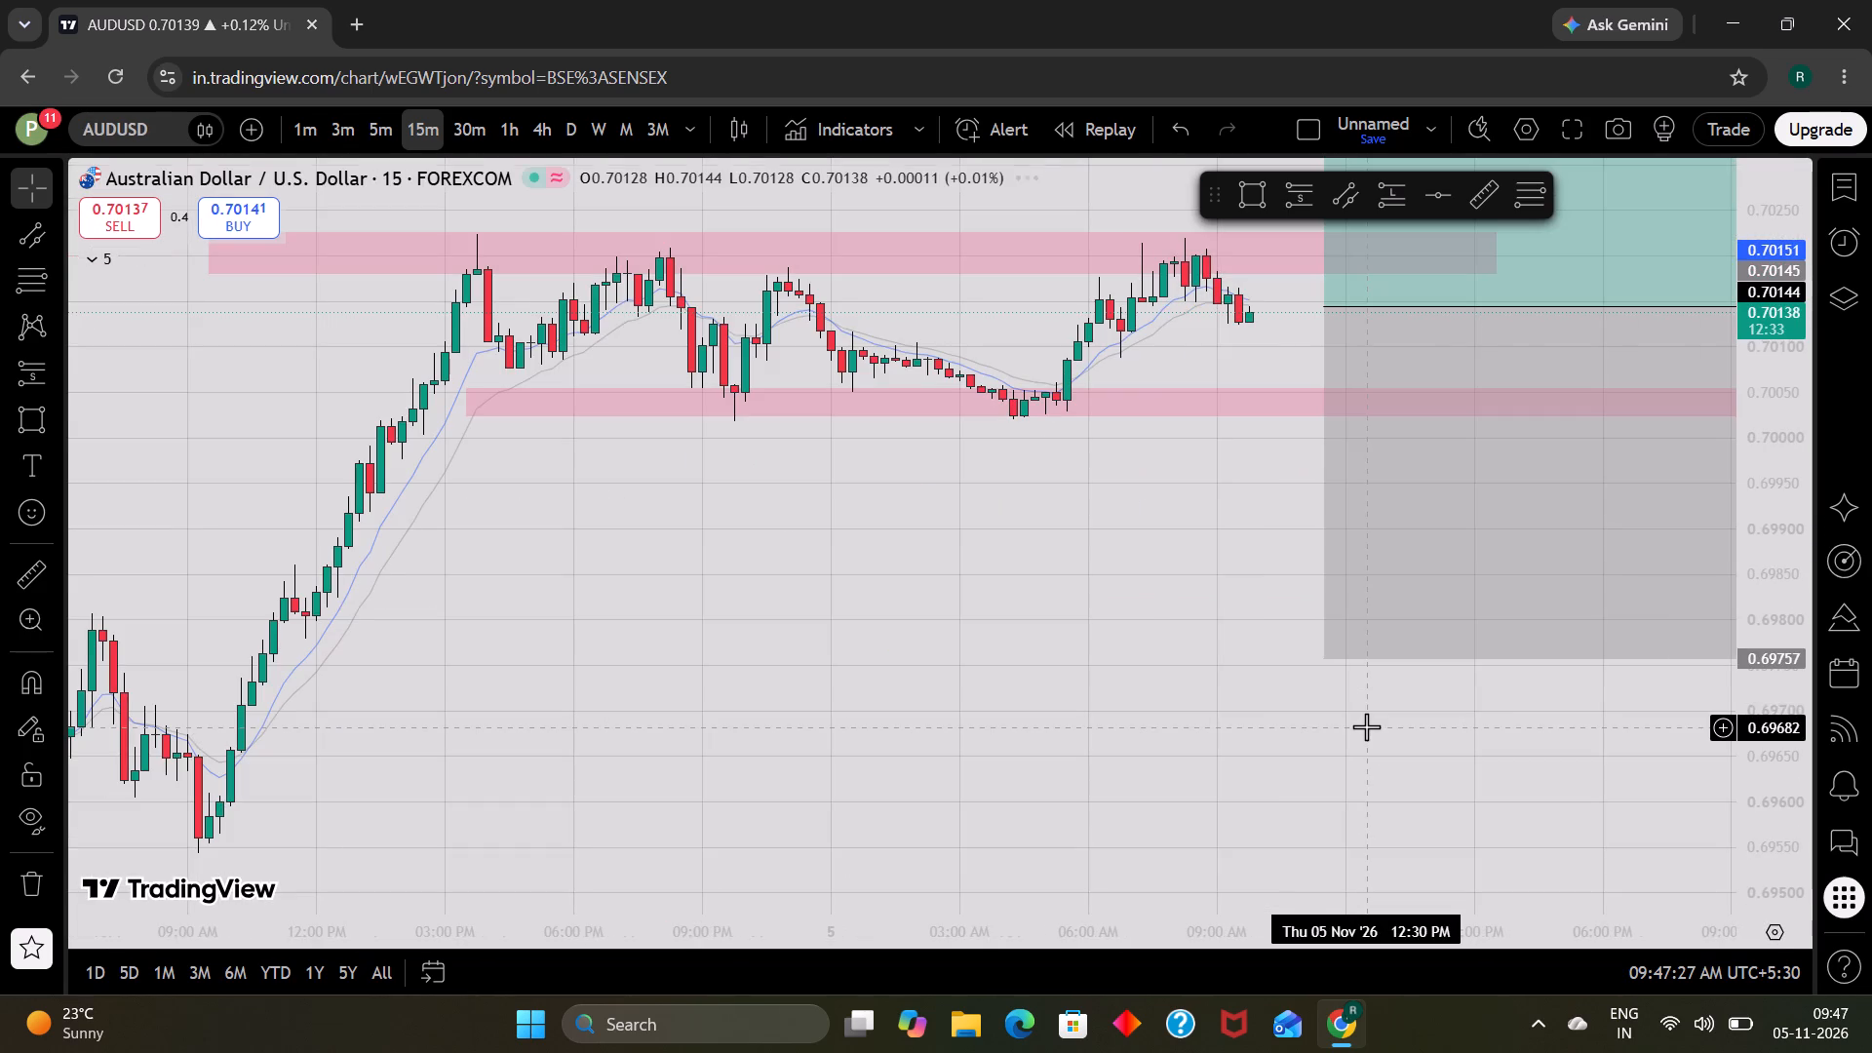
left_click_drag(1221, 560, 1217, 765)
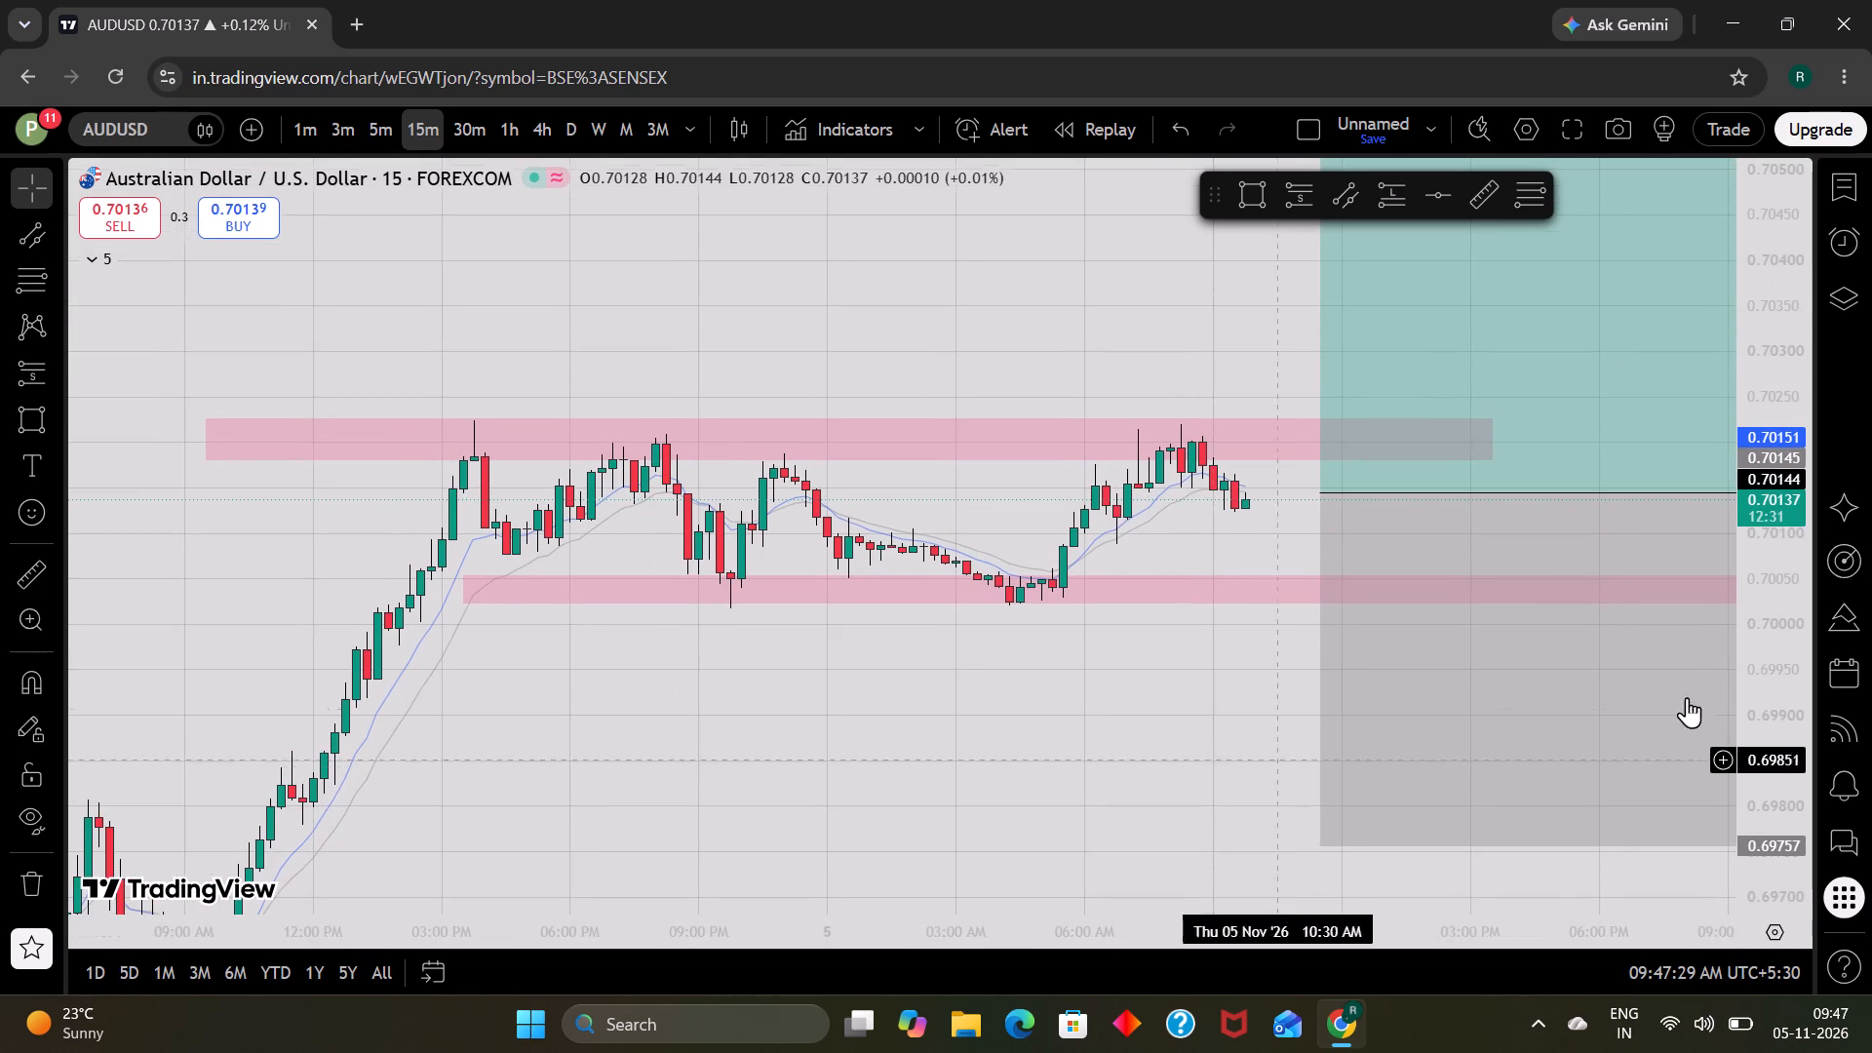
scroll(1752, 715, "up", 6)
scroll(1114, 739, "up", 1)
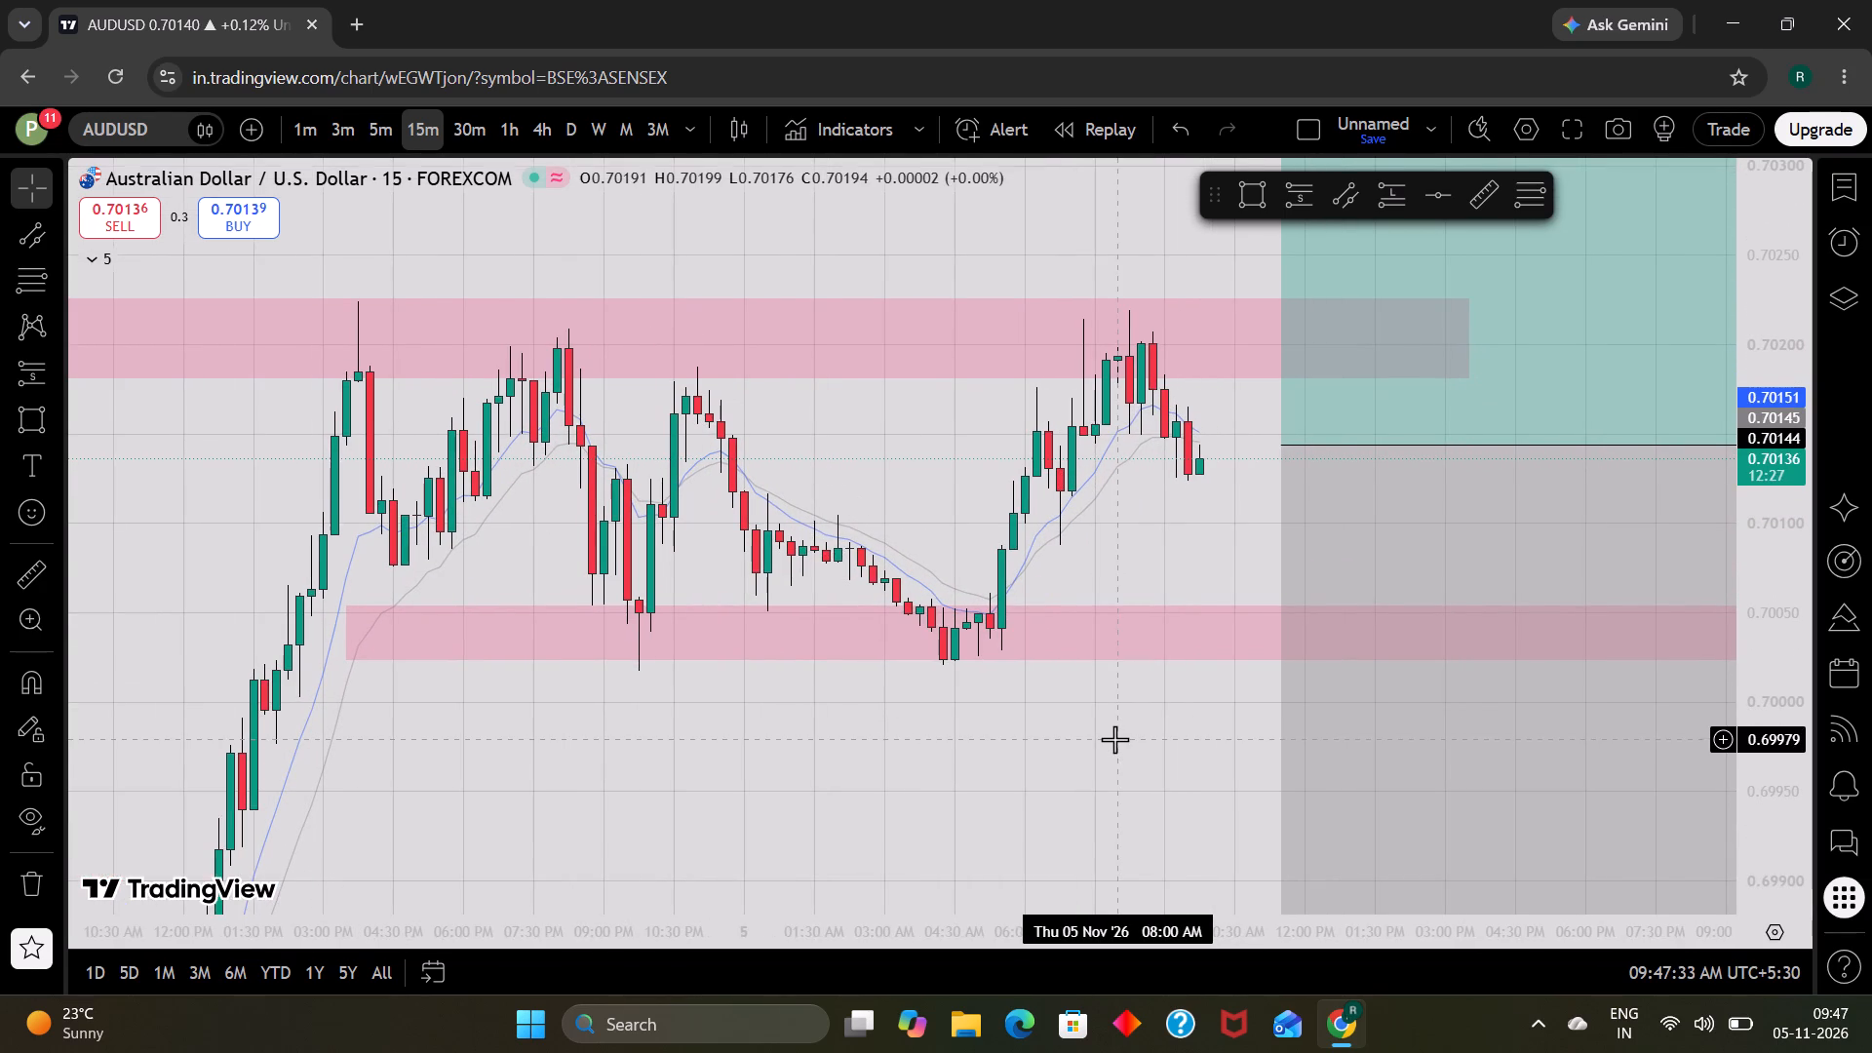
Switch AUDUSD to the 1-hour timeframe and delete the long position drawn after the latest candles.
left_click(461, 125)
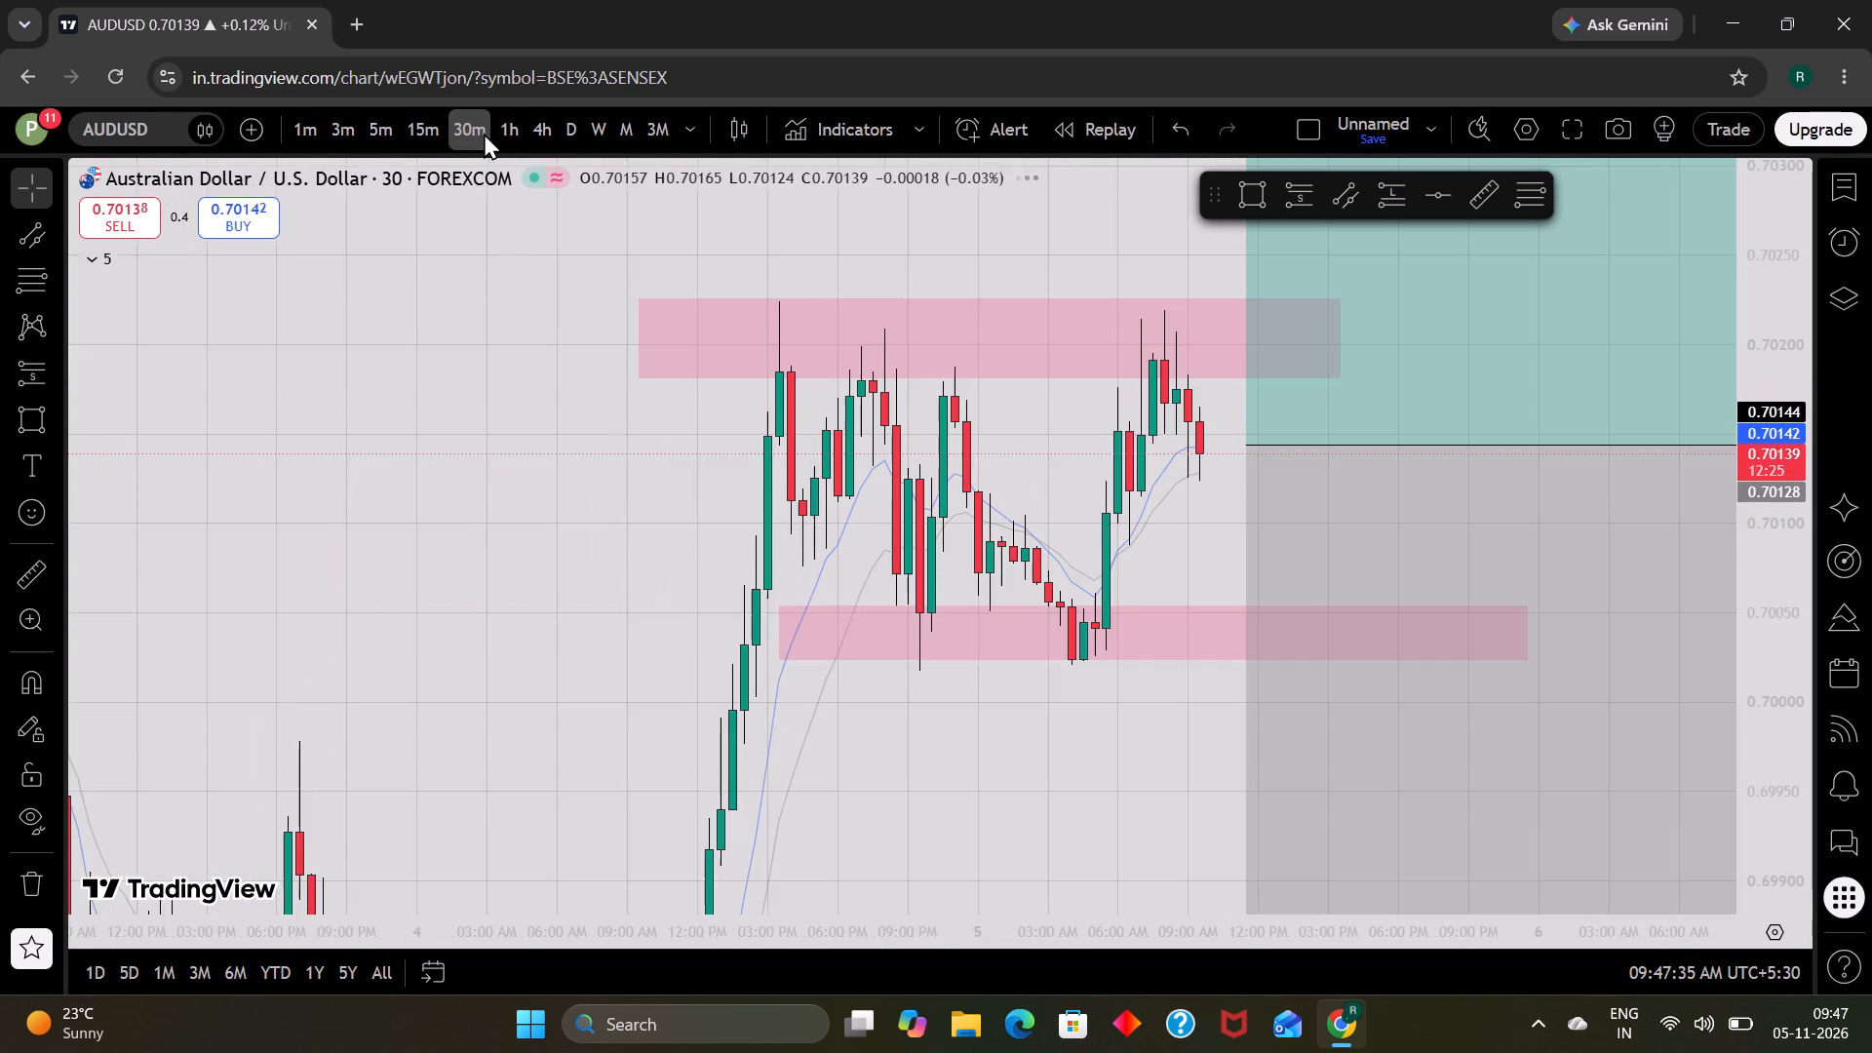
left_click(486, 136)
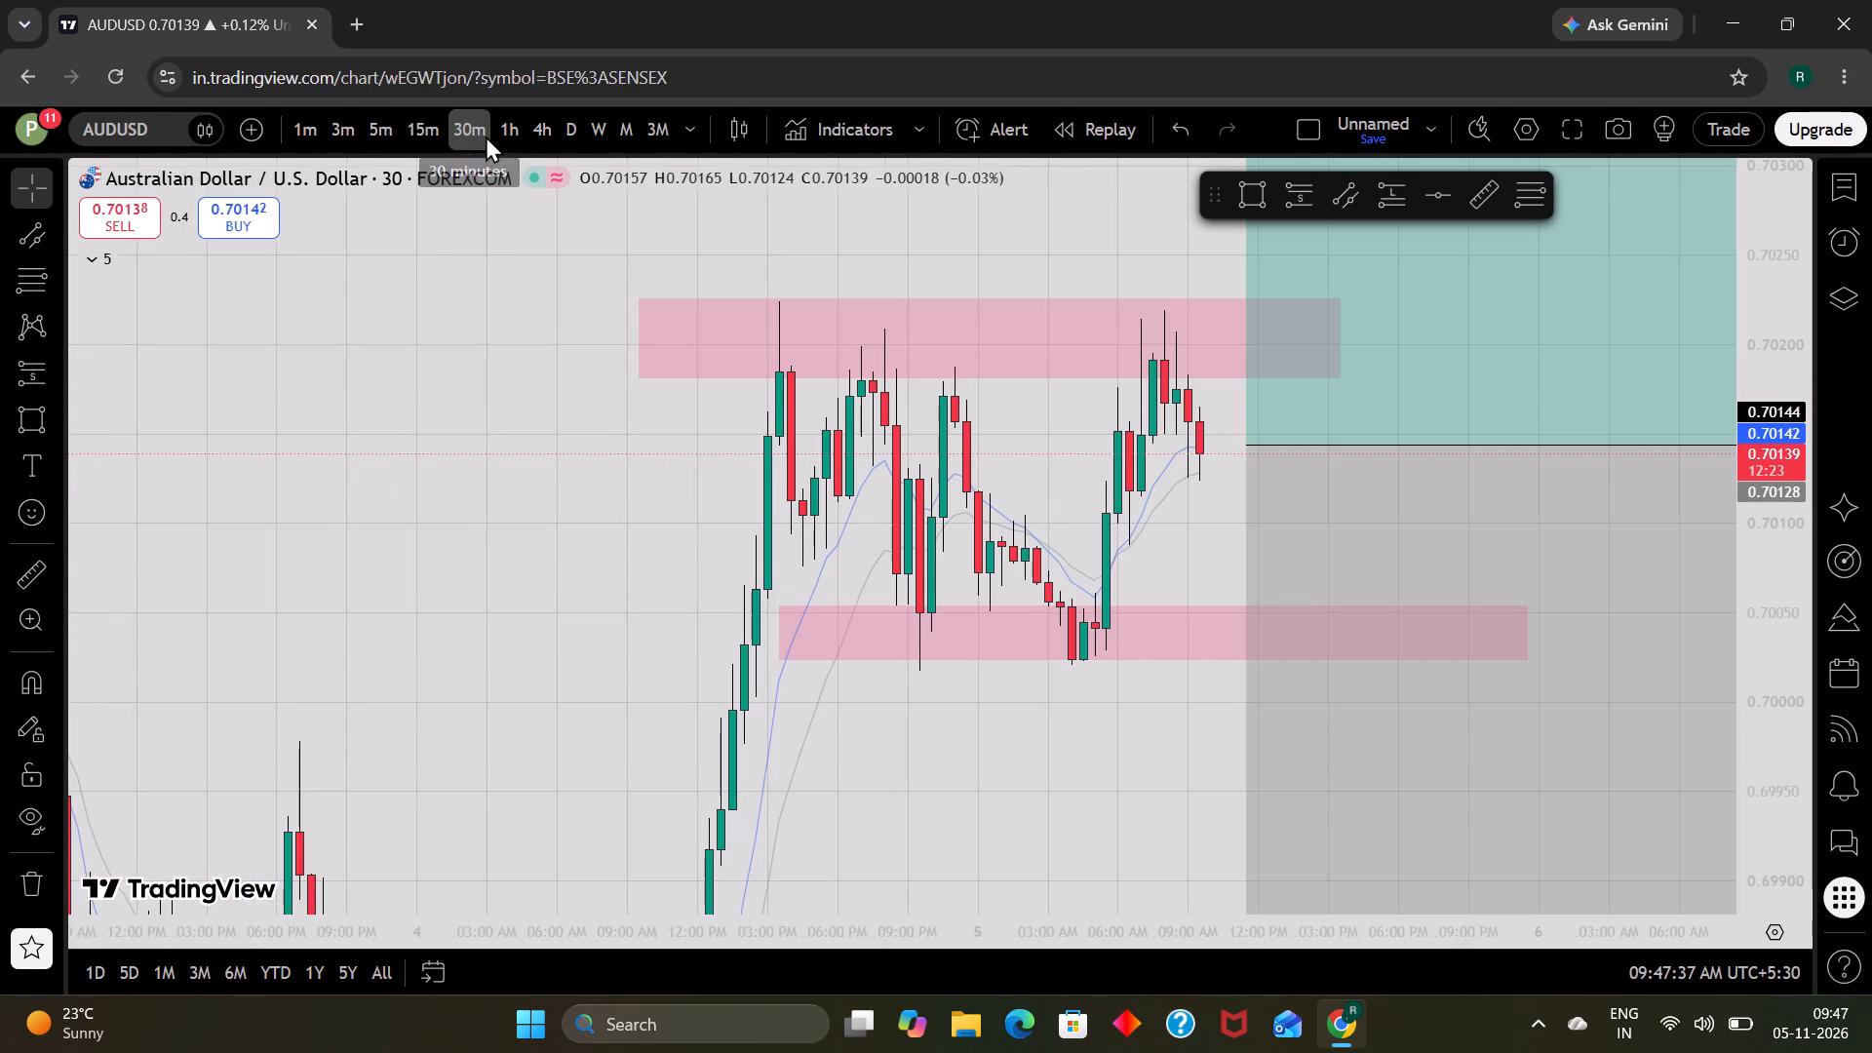
left_click(507, 132)
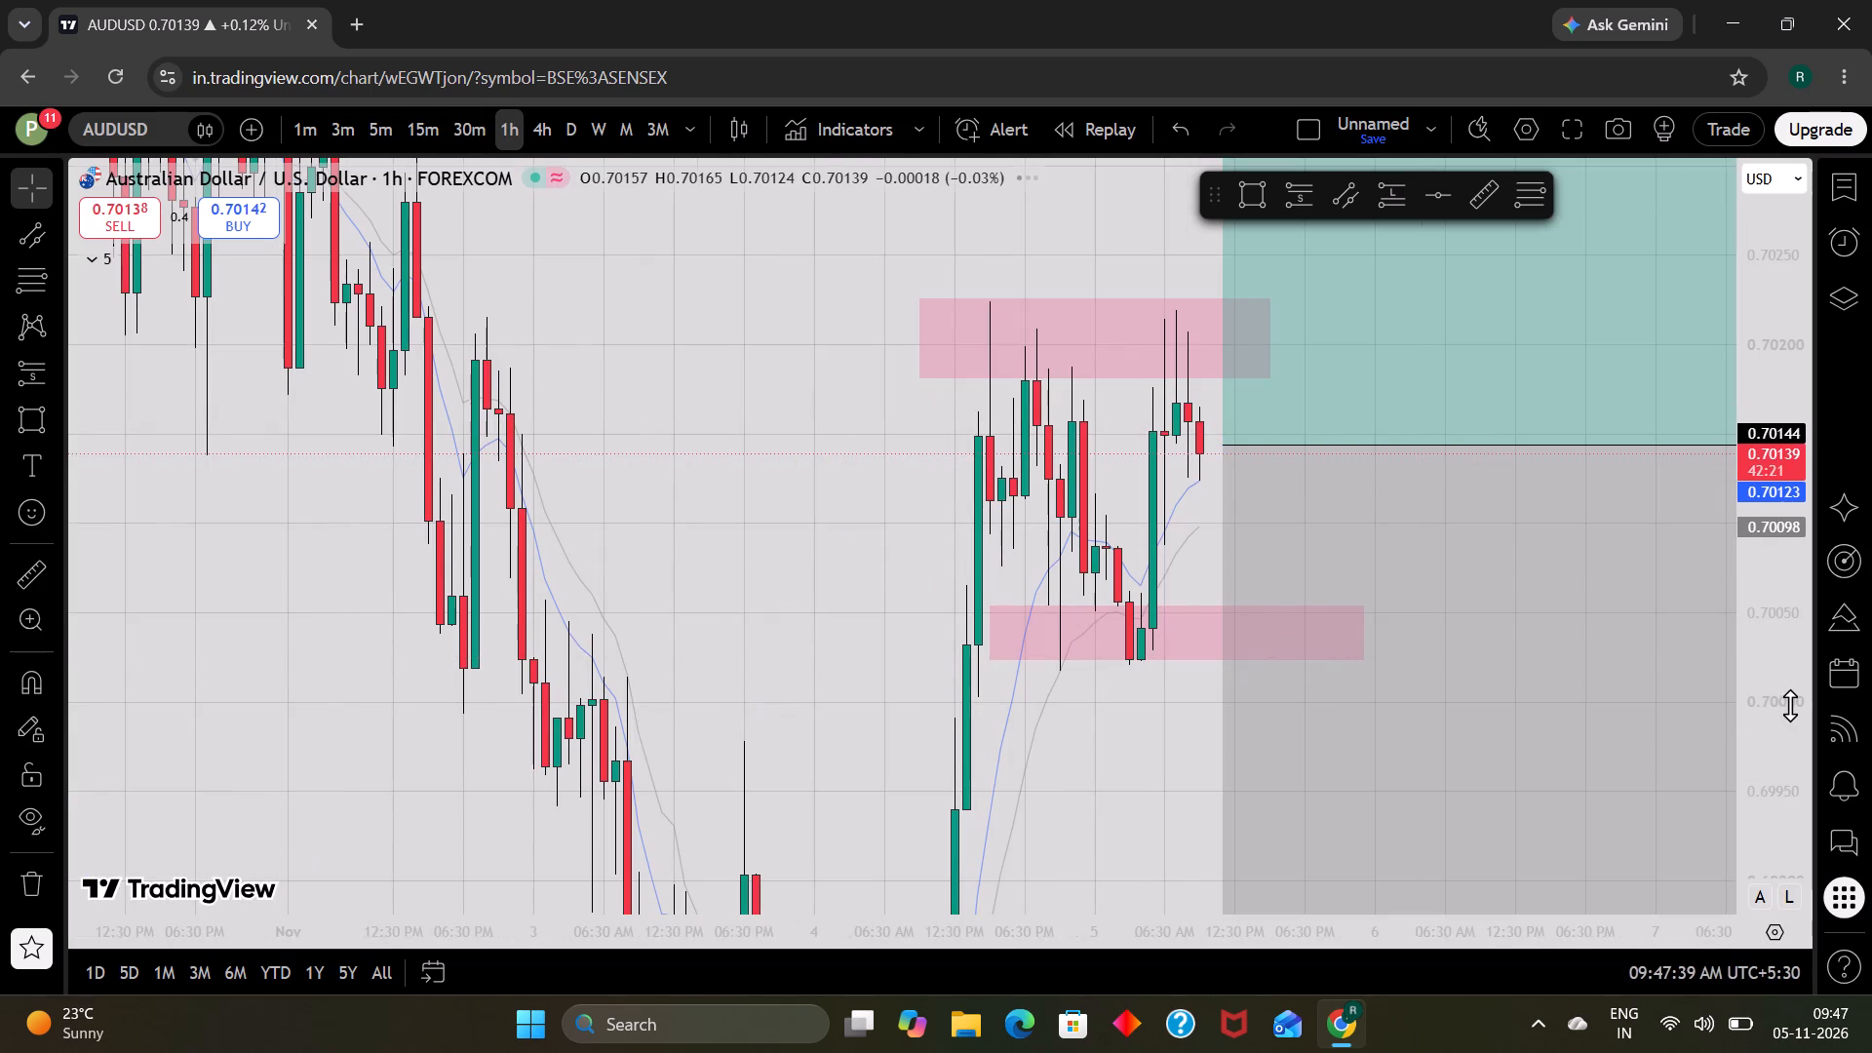
scroll(1793, 704, "down", 7)
left_click(1066, 722)
left_click(1338, 701)
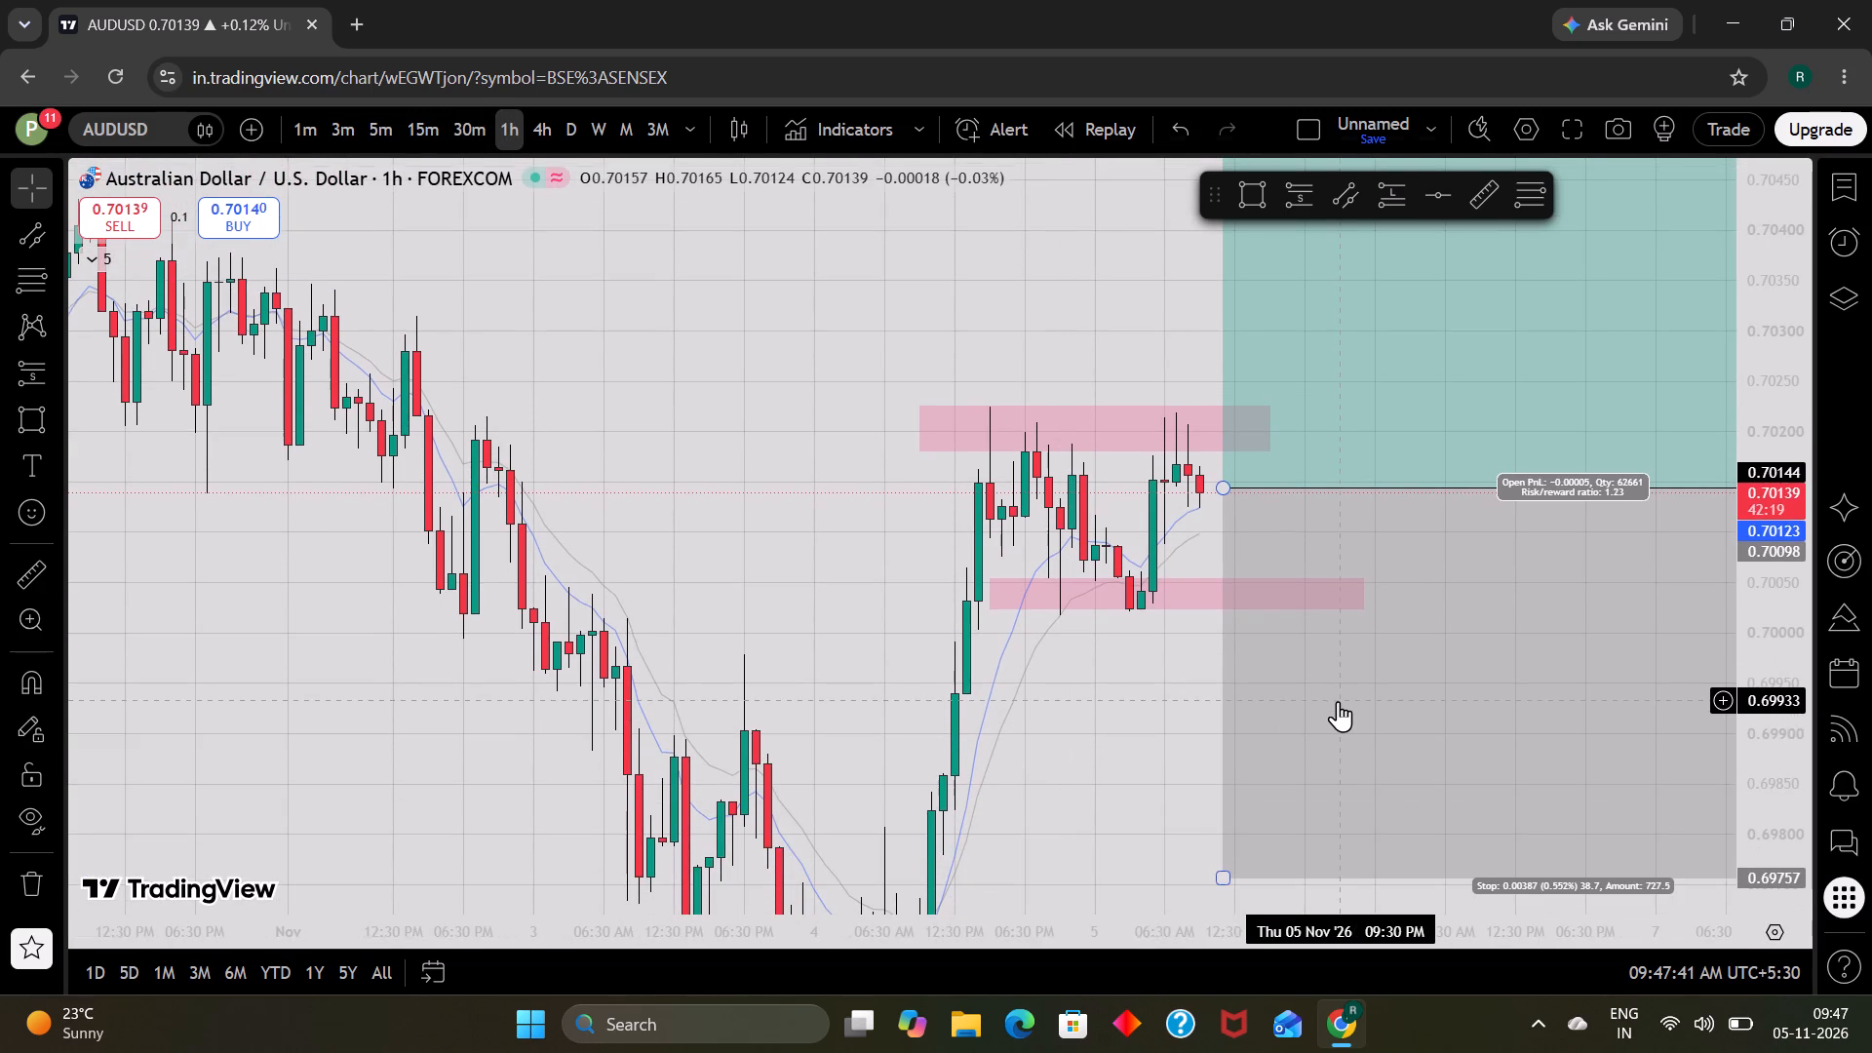
left_click(1513, 179)
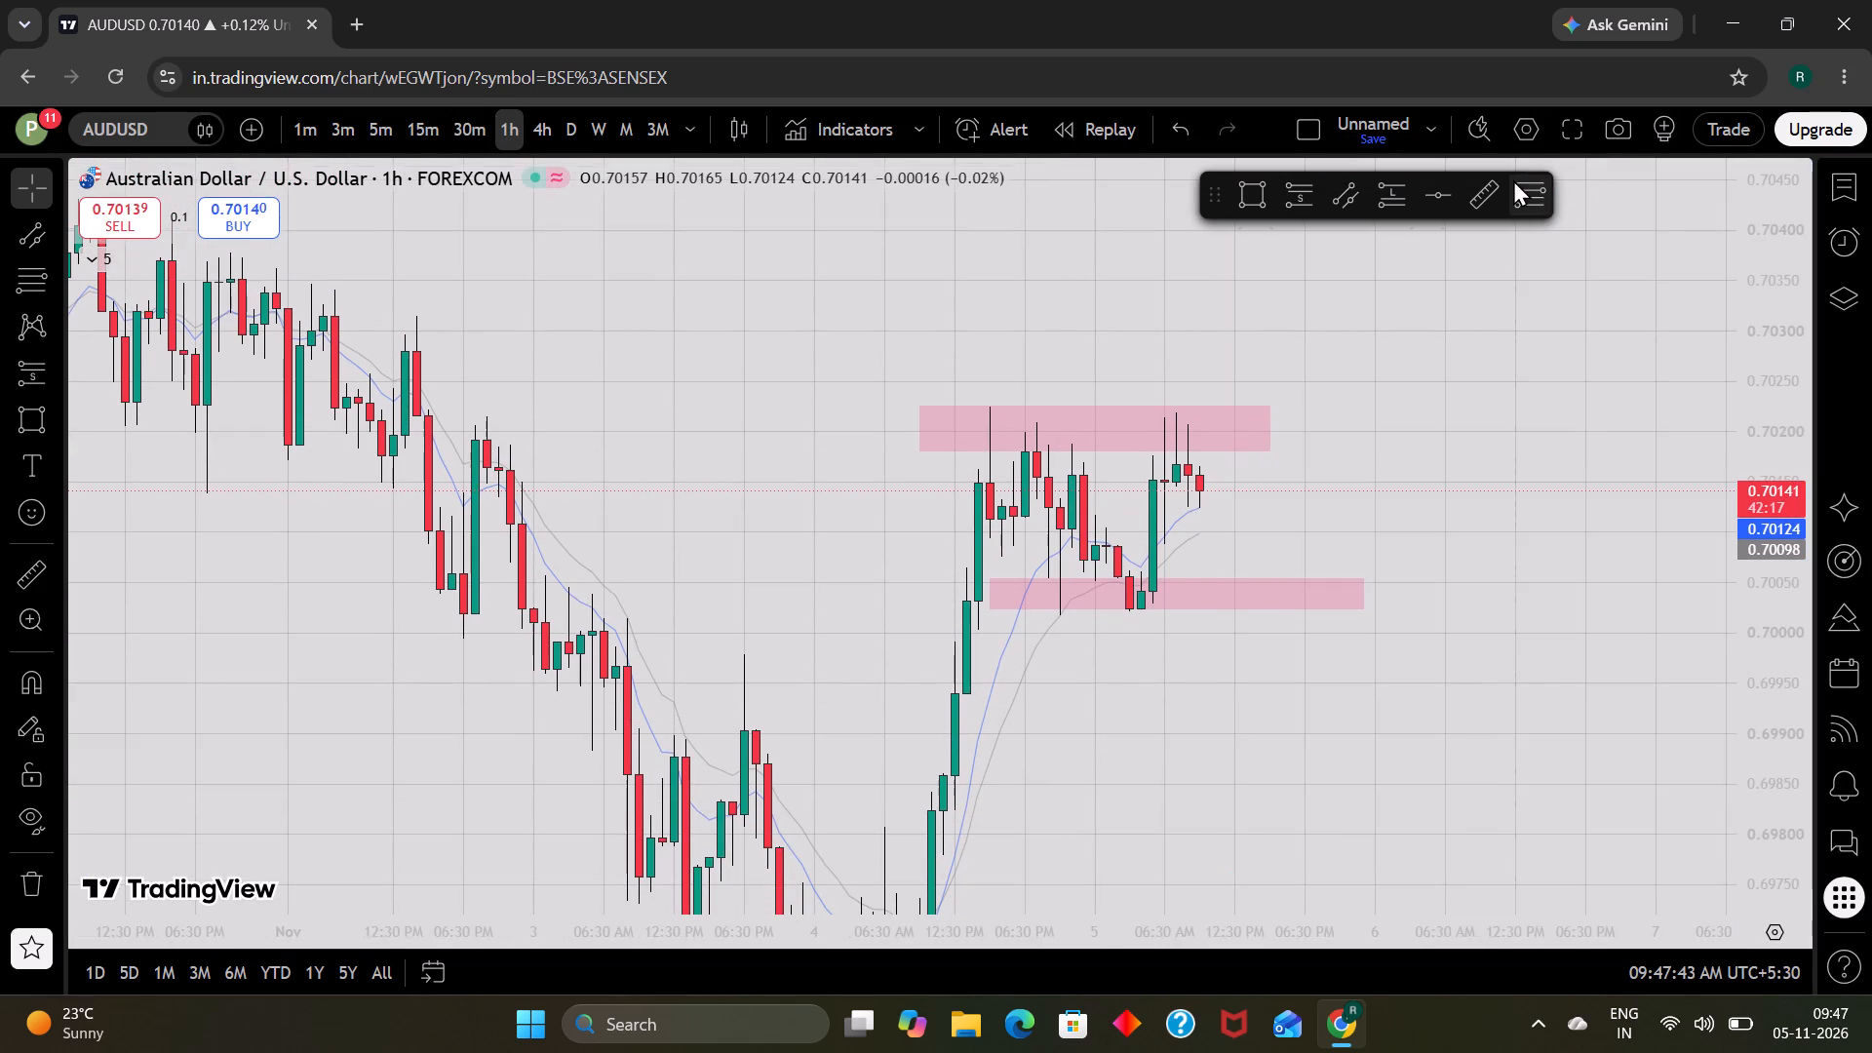
Examine the AUDUSD price action around the two pink zones on the 1-hour and 4-hour timeframes.
left_click_drag(1502, 421, 1491, 498)
scroll(1491, 498, "up", 1)
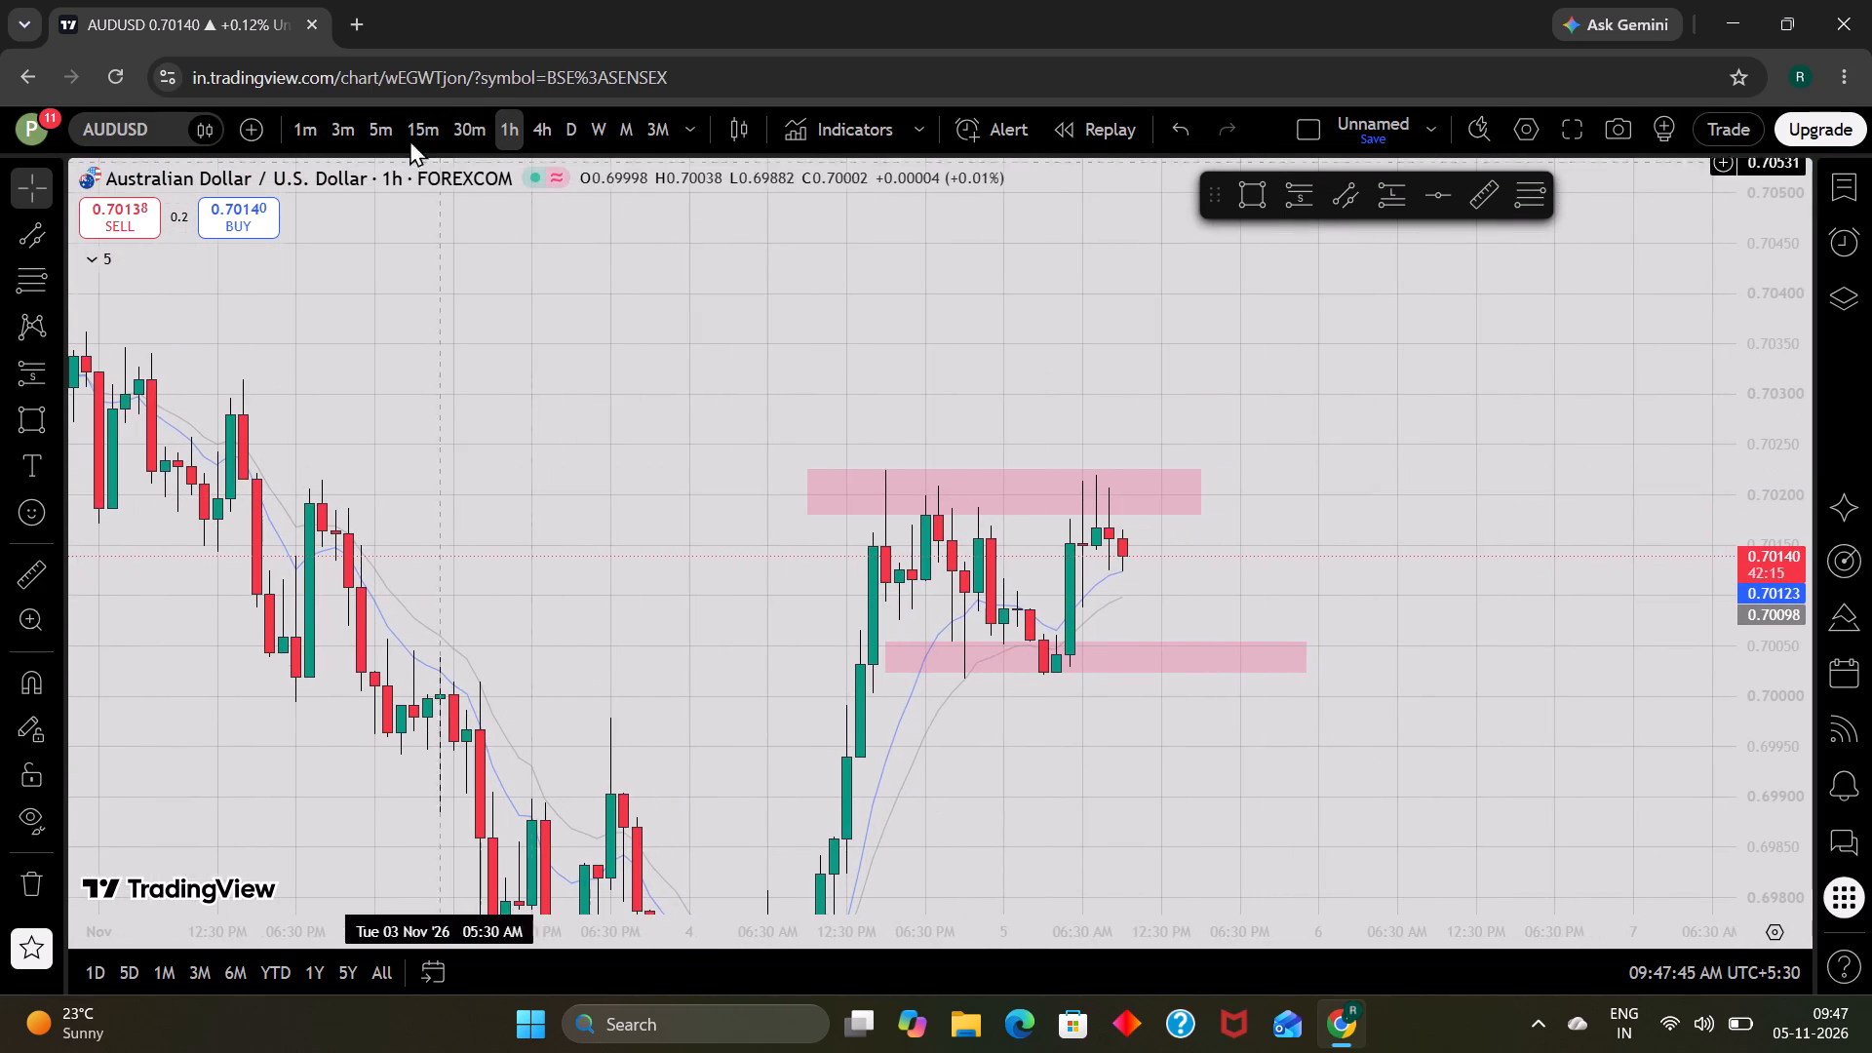
scroll(647, 502, "down", 2)
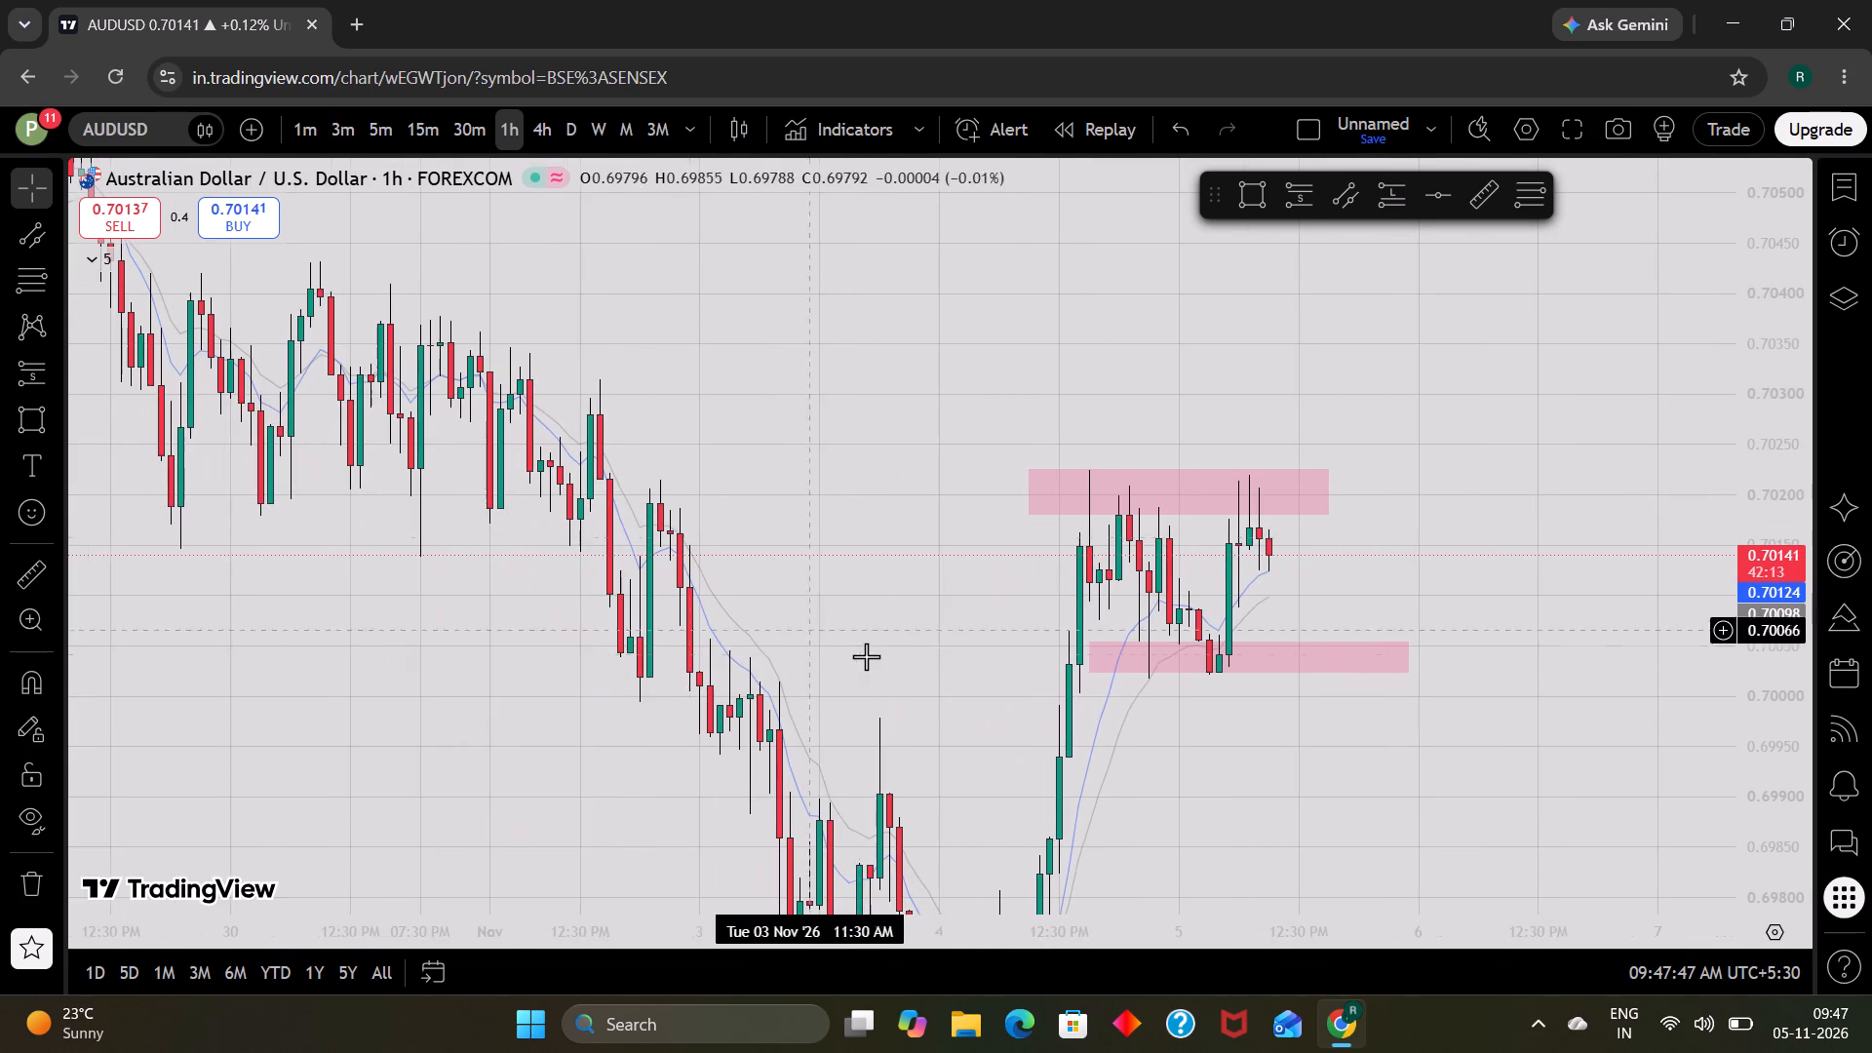
left_click(869, 658)
scroll(918, 765, "up", 1)
left_click_drag(835, 591, 857, 584)
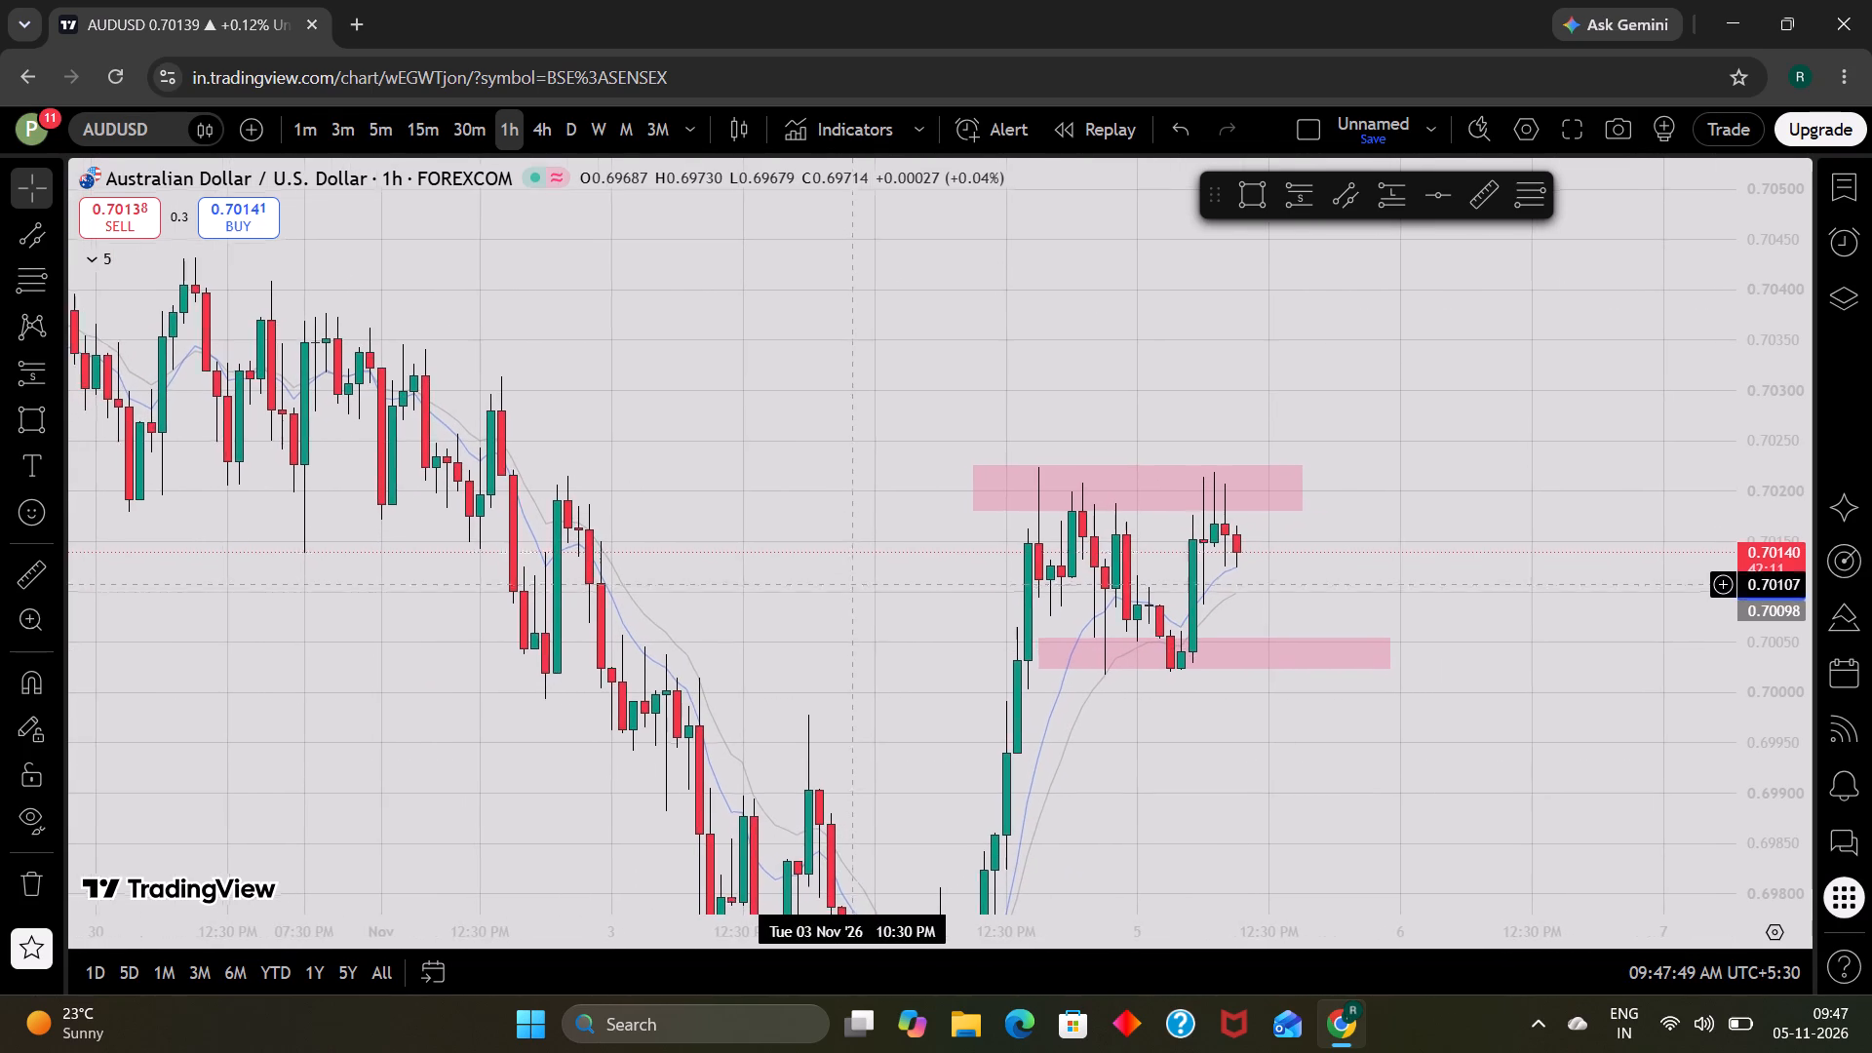
left_click_drag(857, 584, 854, 582)
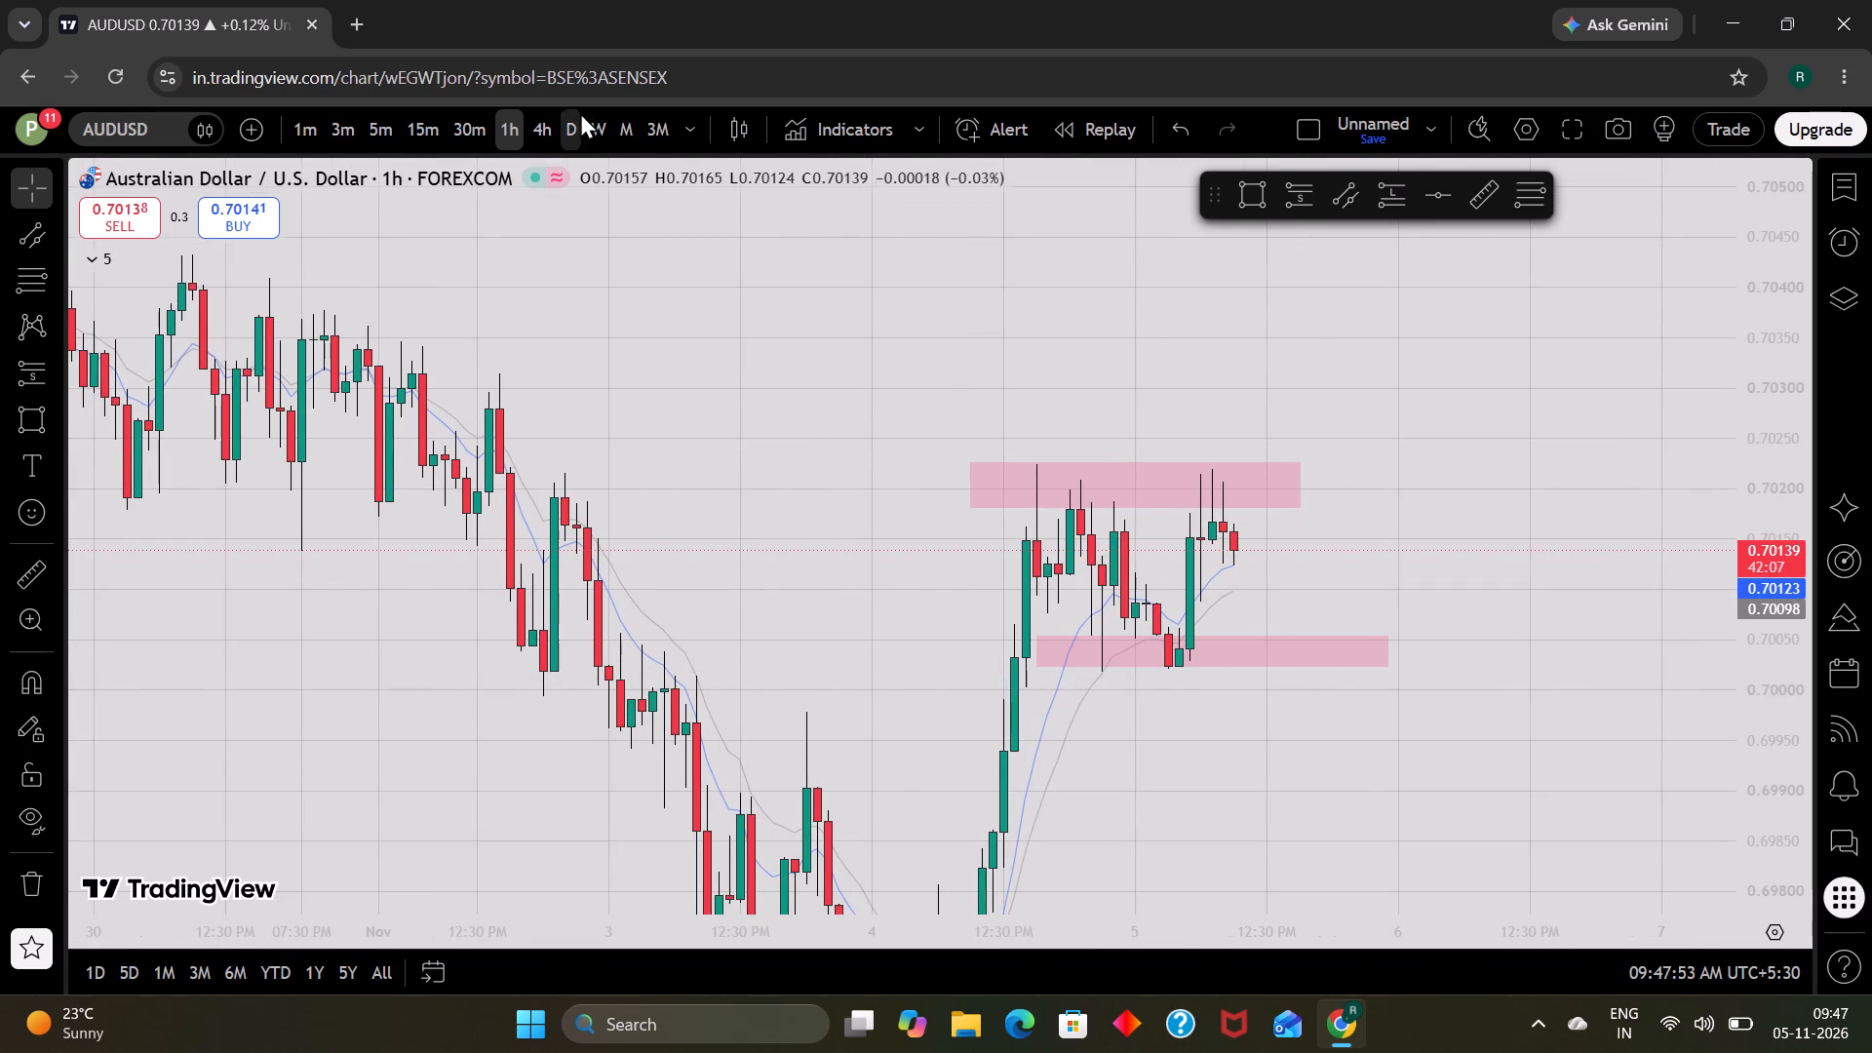
left_click(538, 124)
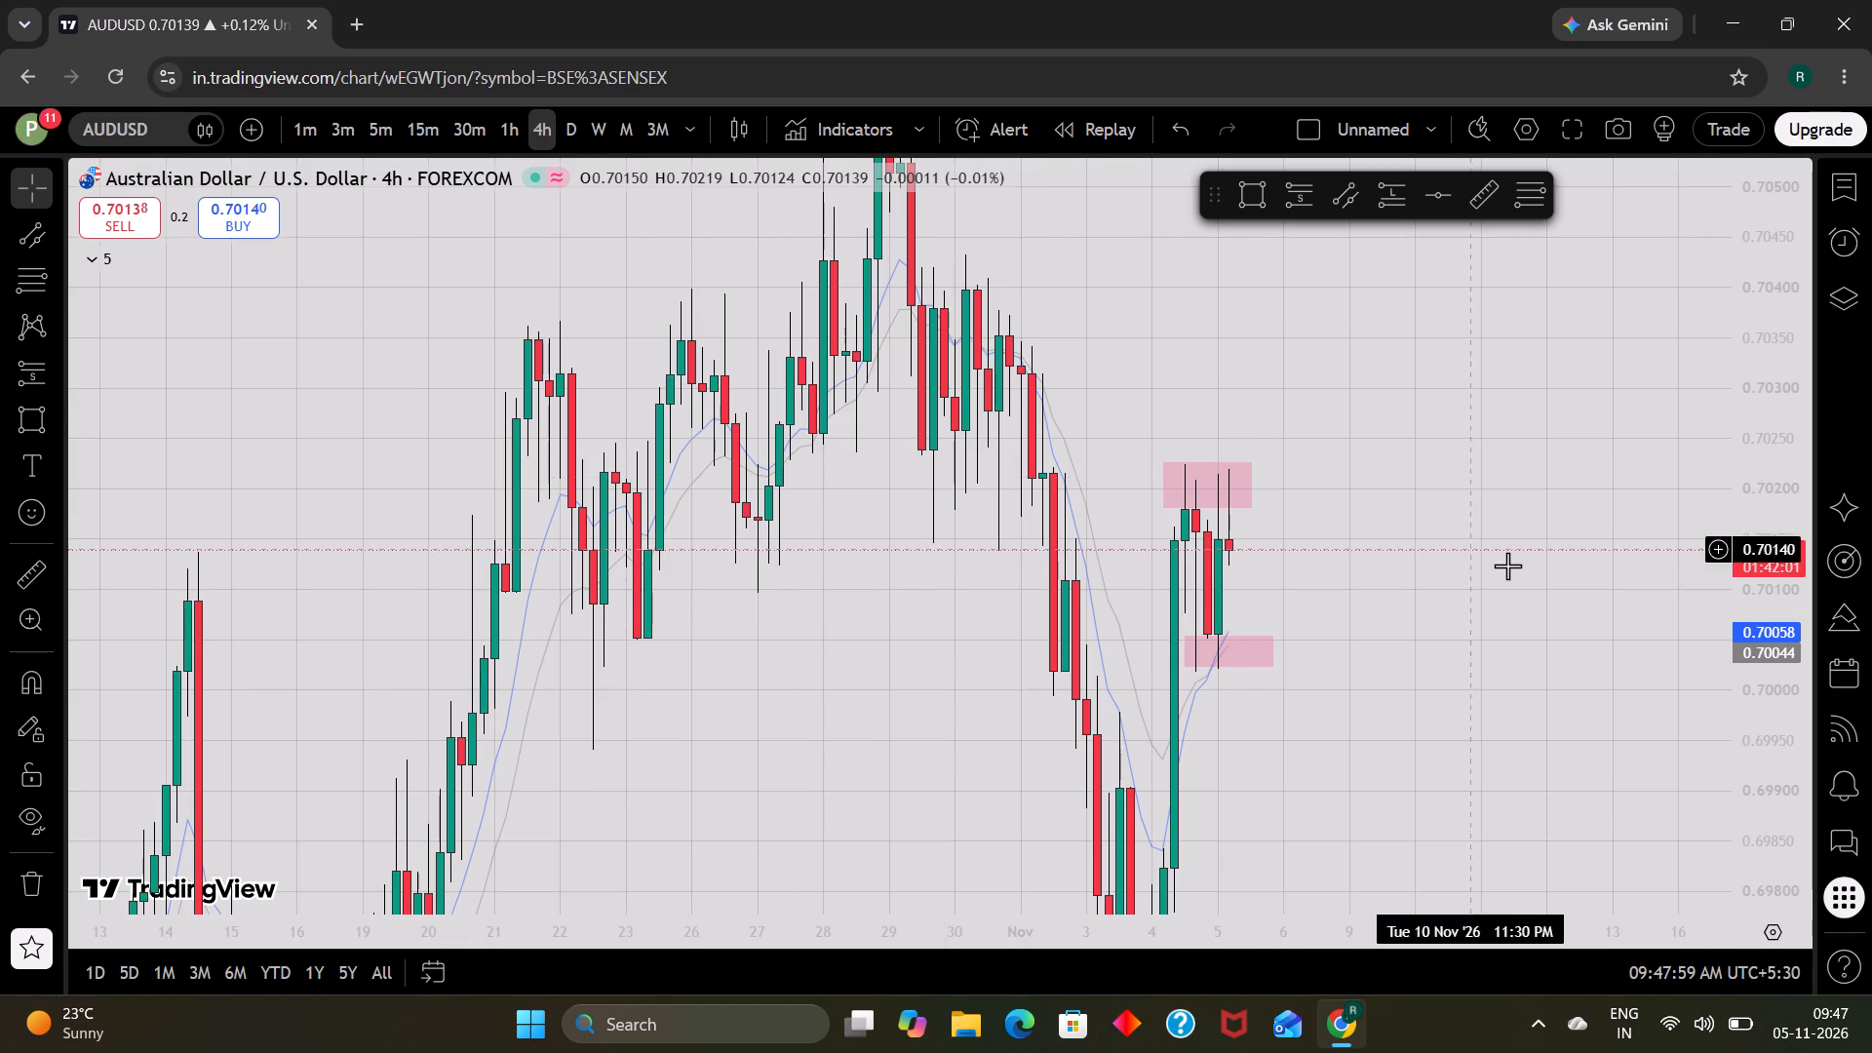
scroll(1792, 658, "down", 7)
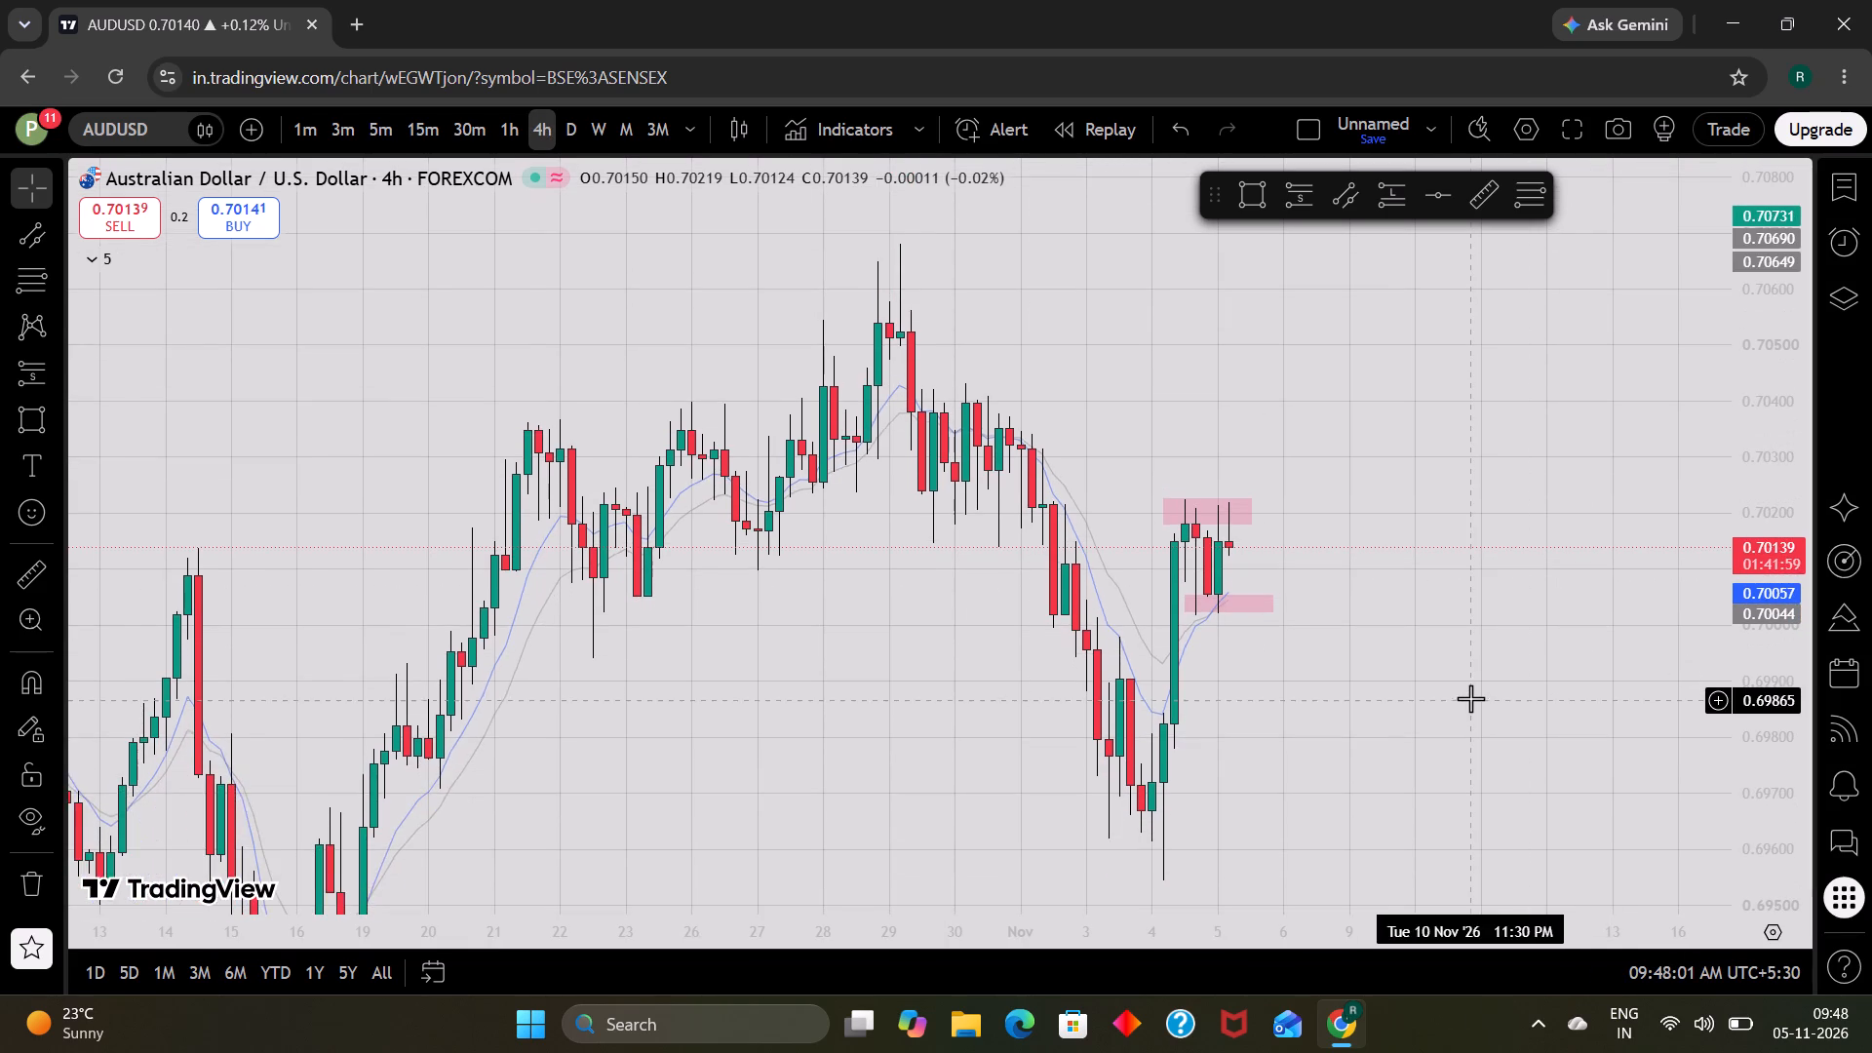
scroll(1470, 698, "up", 1)
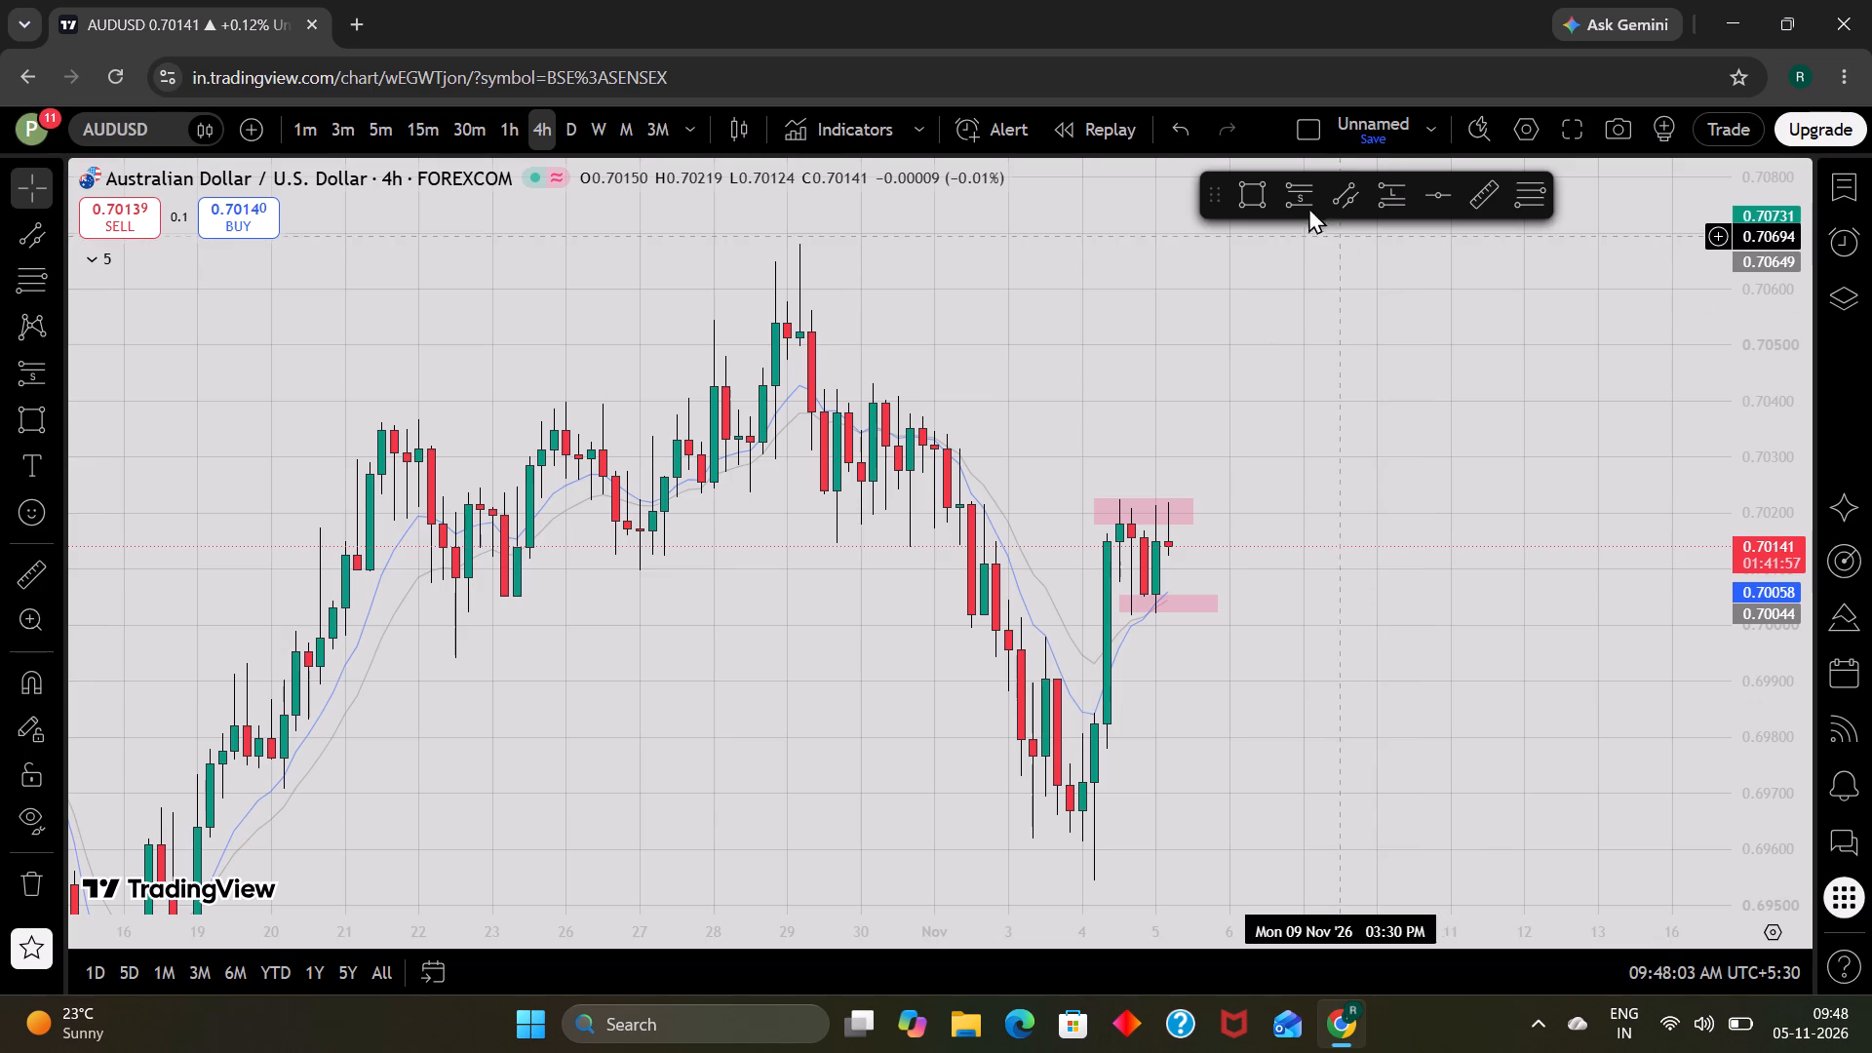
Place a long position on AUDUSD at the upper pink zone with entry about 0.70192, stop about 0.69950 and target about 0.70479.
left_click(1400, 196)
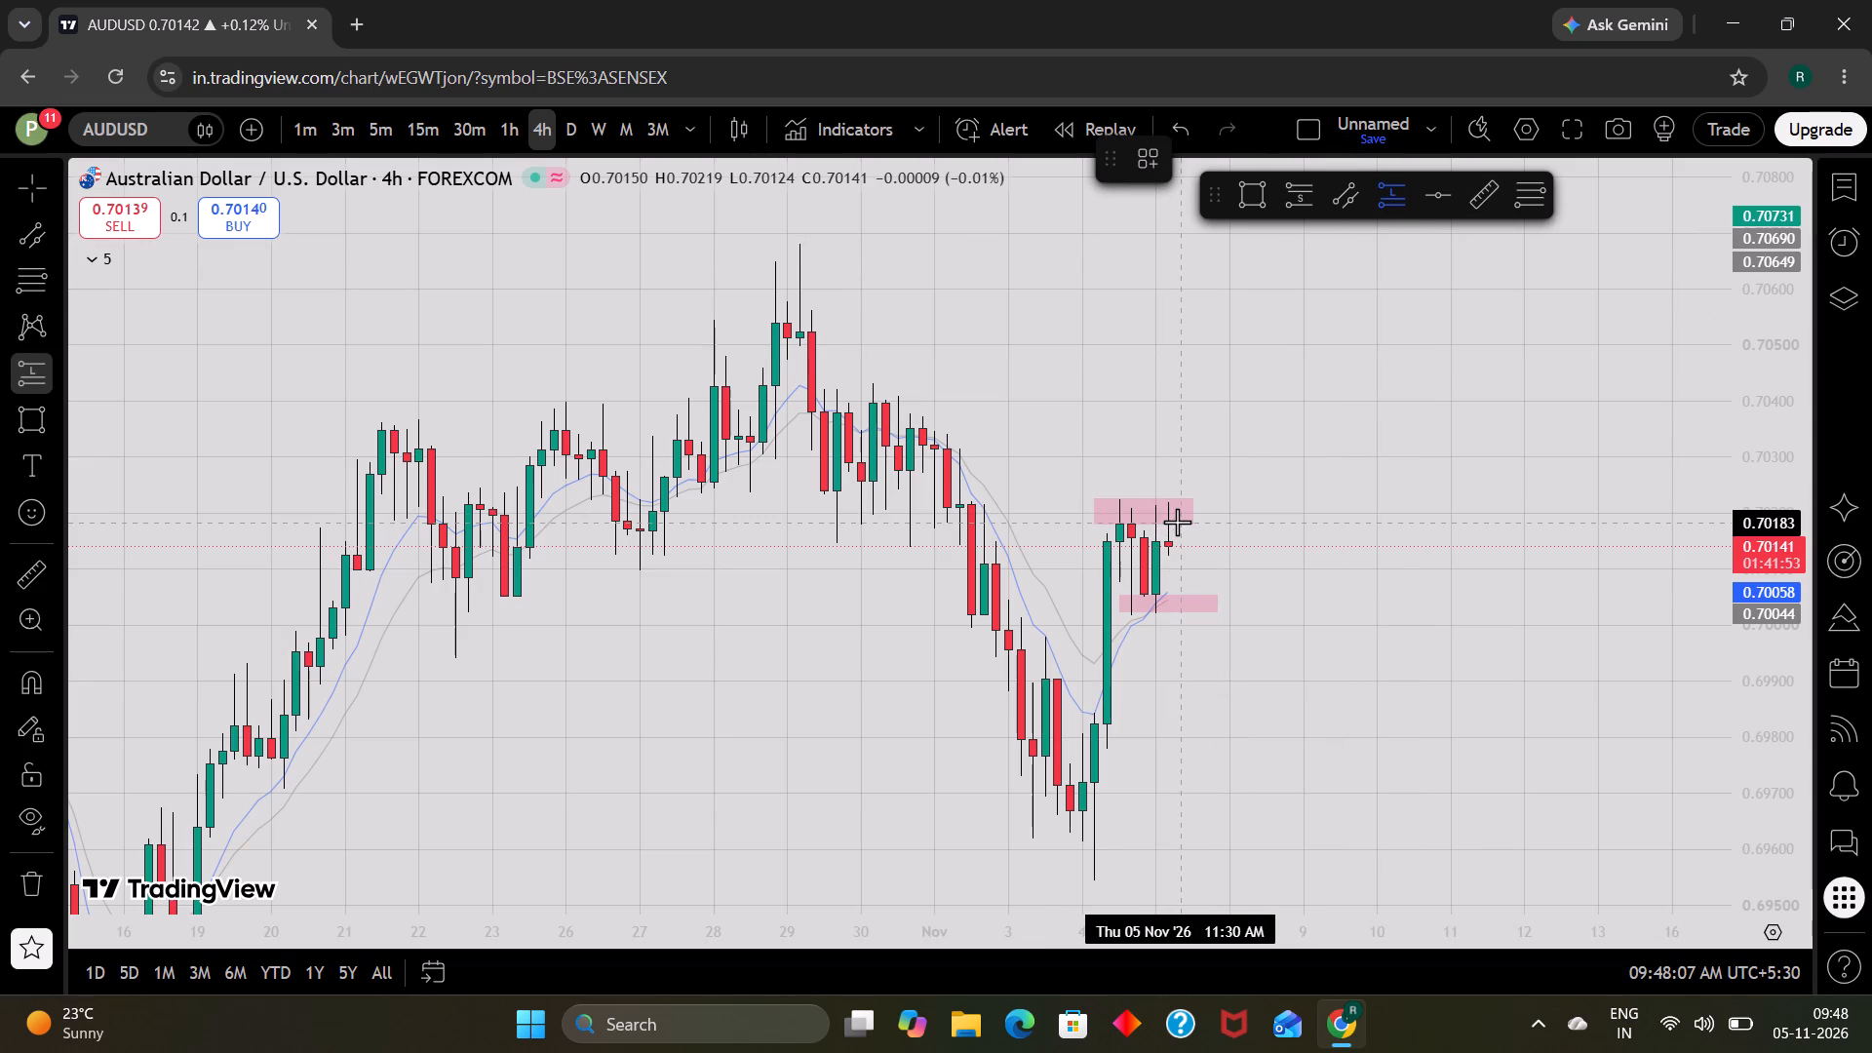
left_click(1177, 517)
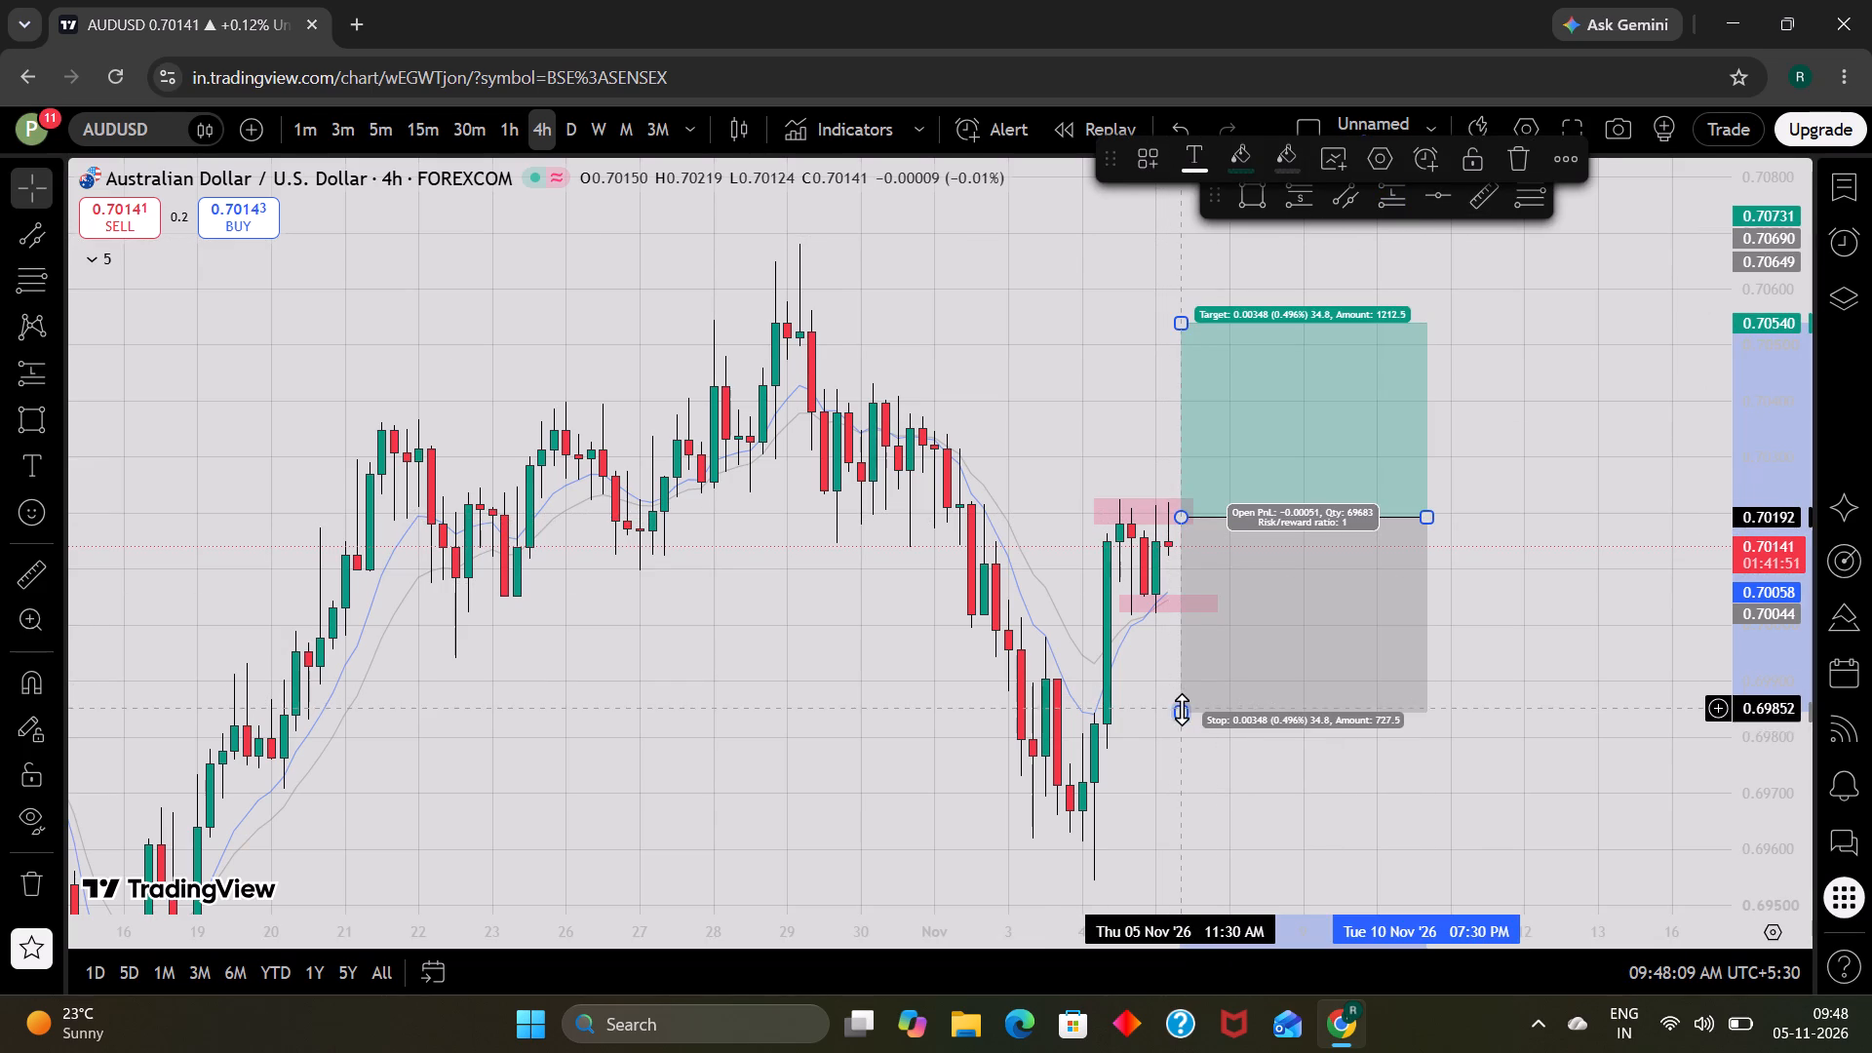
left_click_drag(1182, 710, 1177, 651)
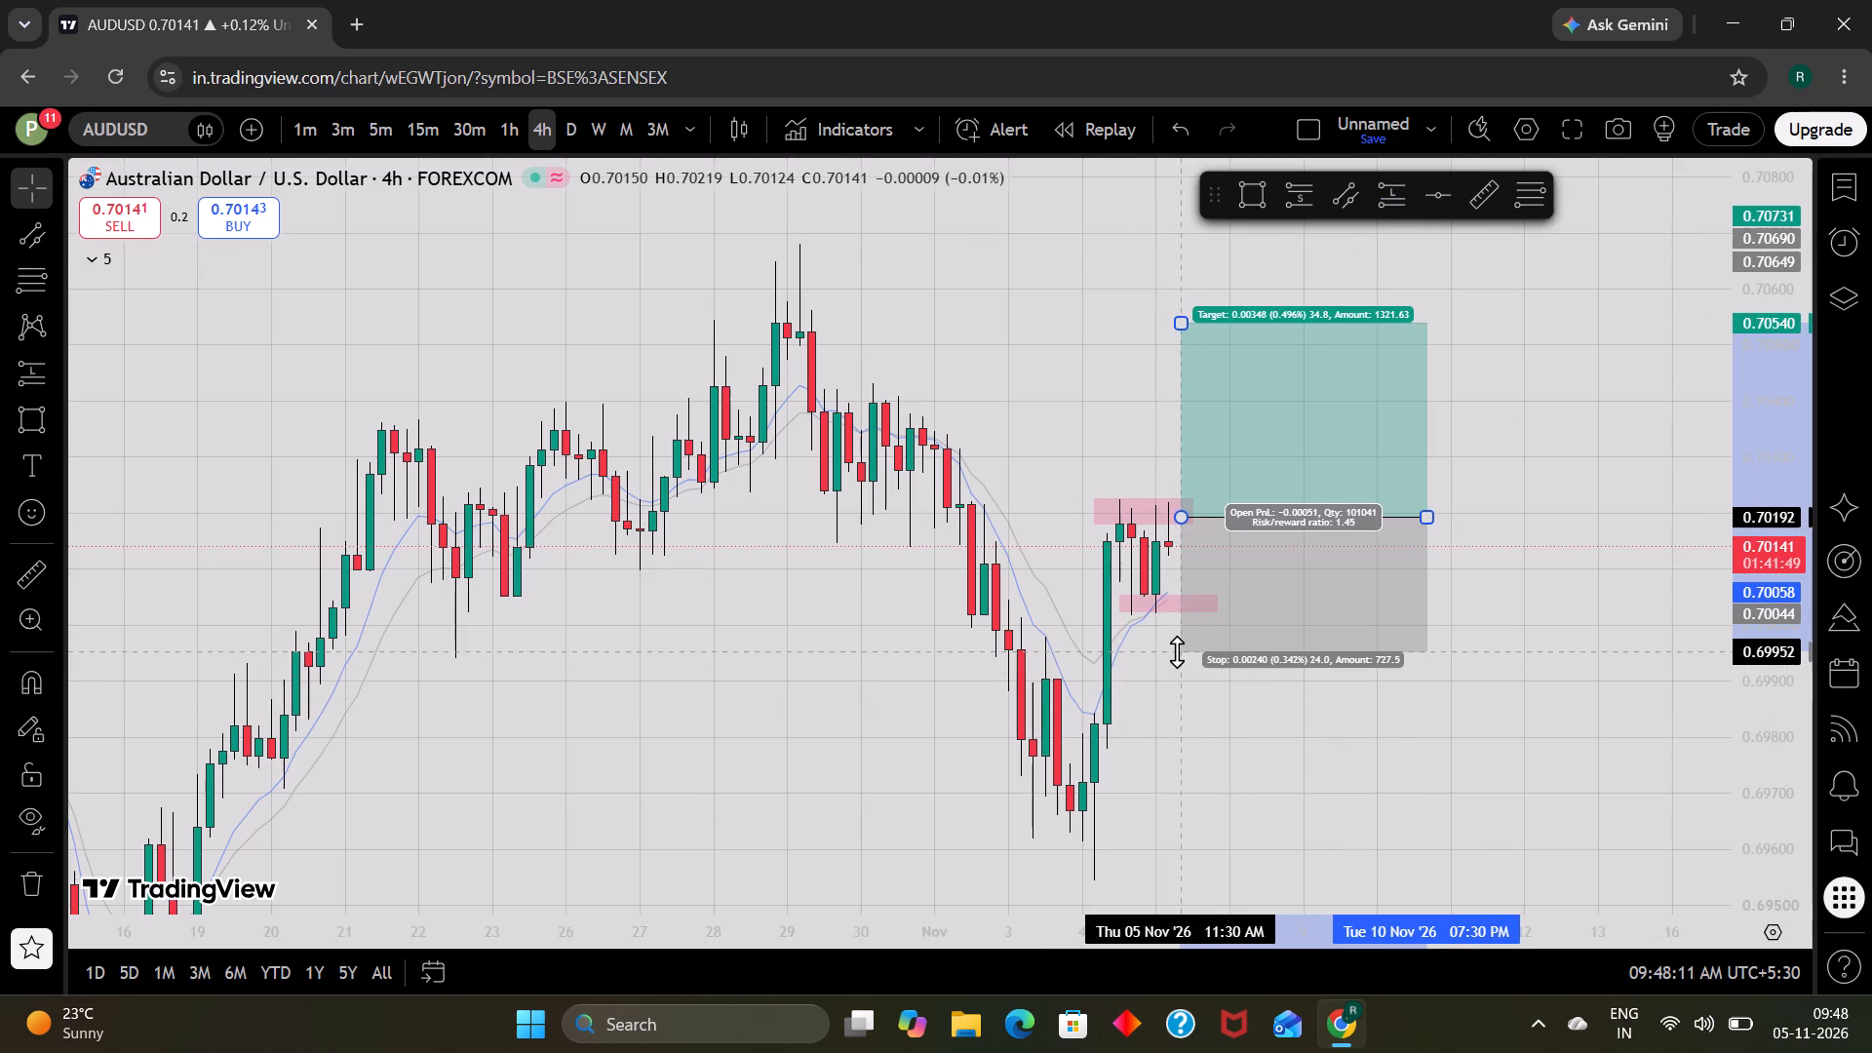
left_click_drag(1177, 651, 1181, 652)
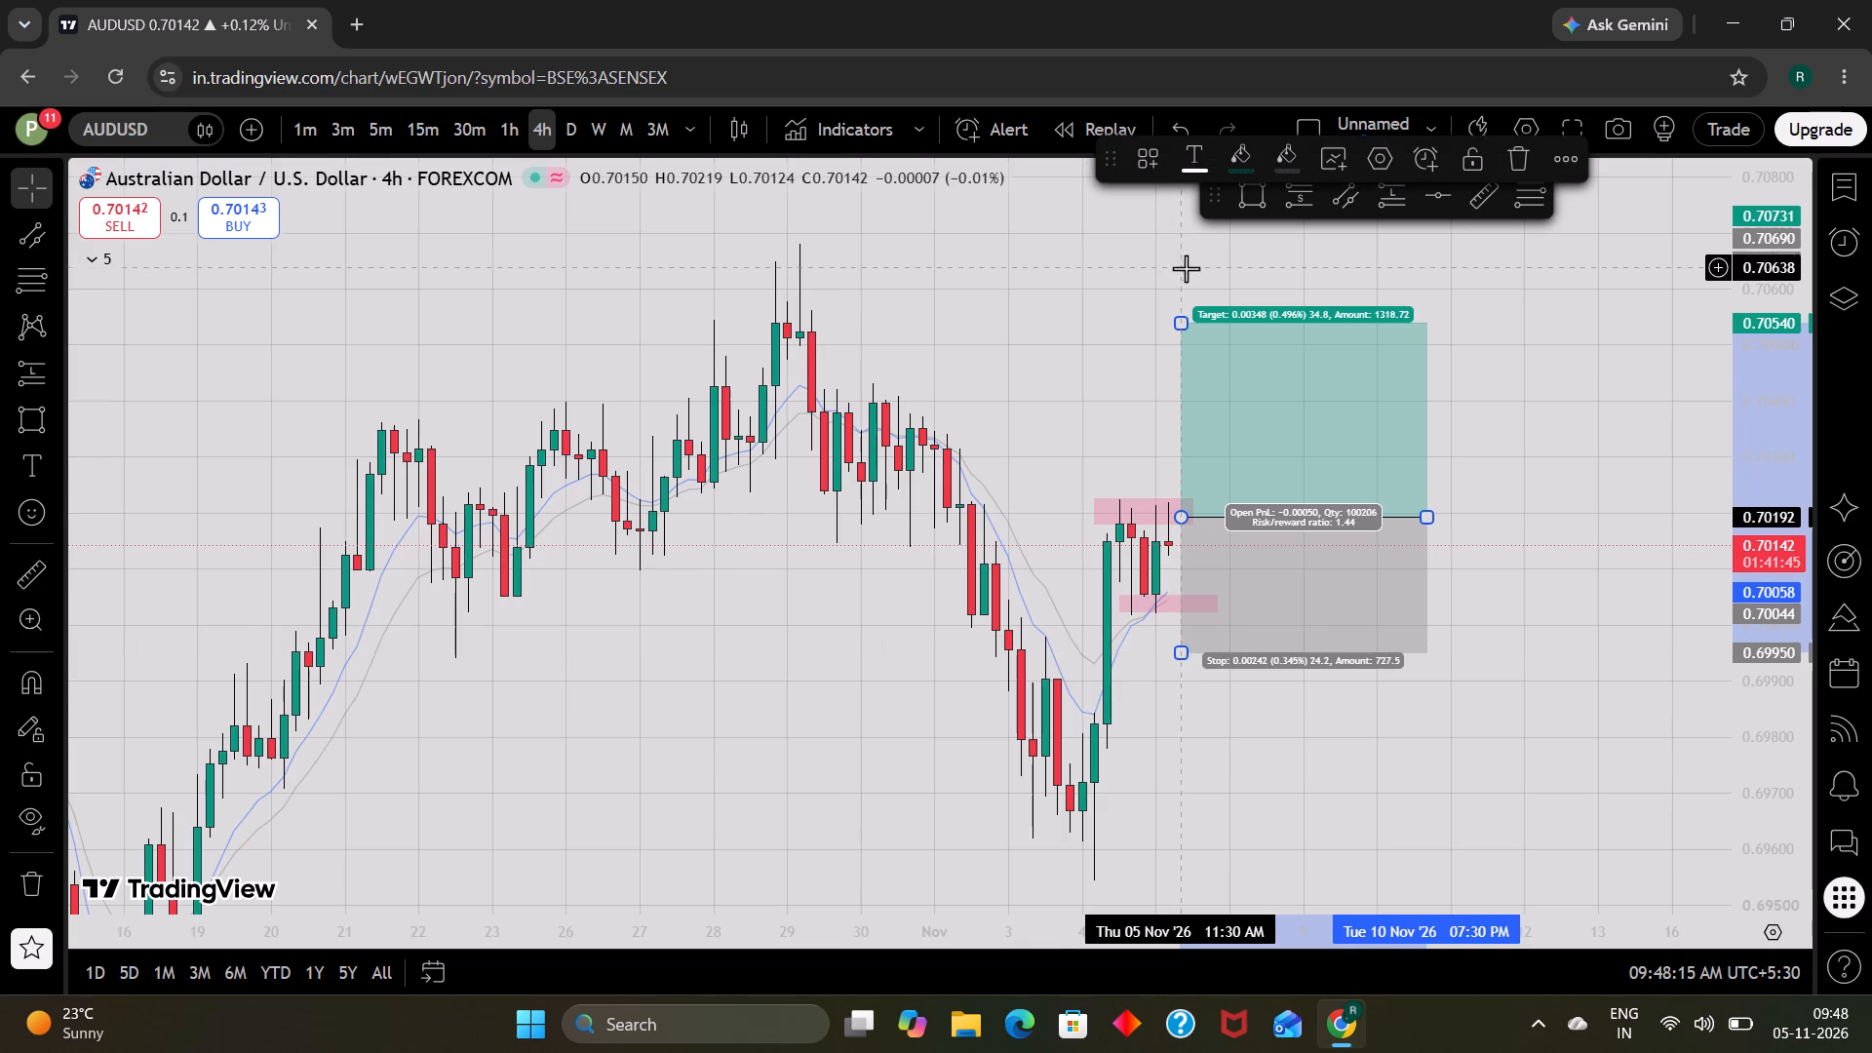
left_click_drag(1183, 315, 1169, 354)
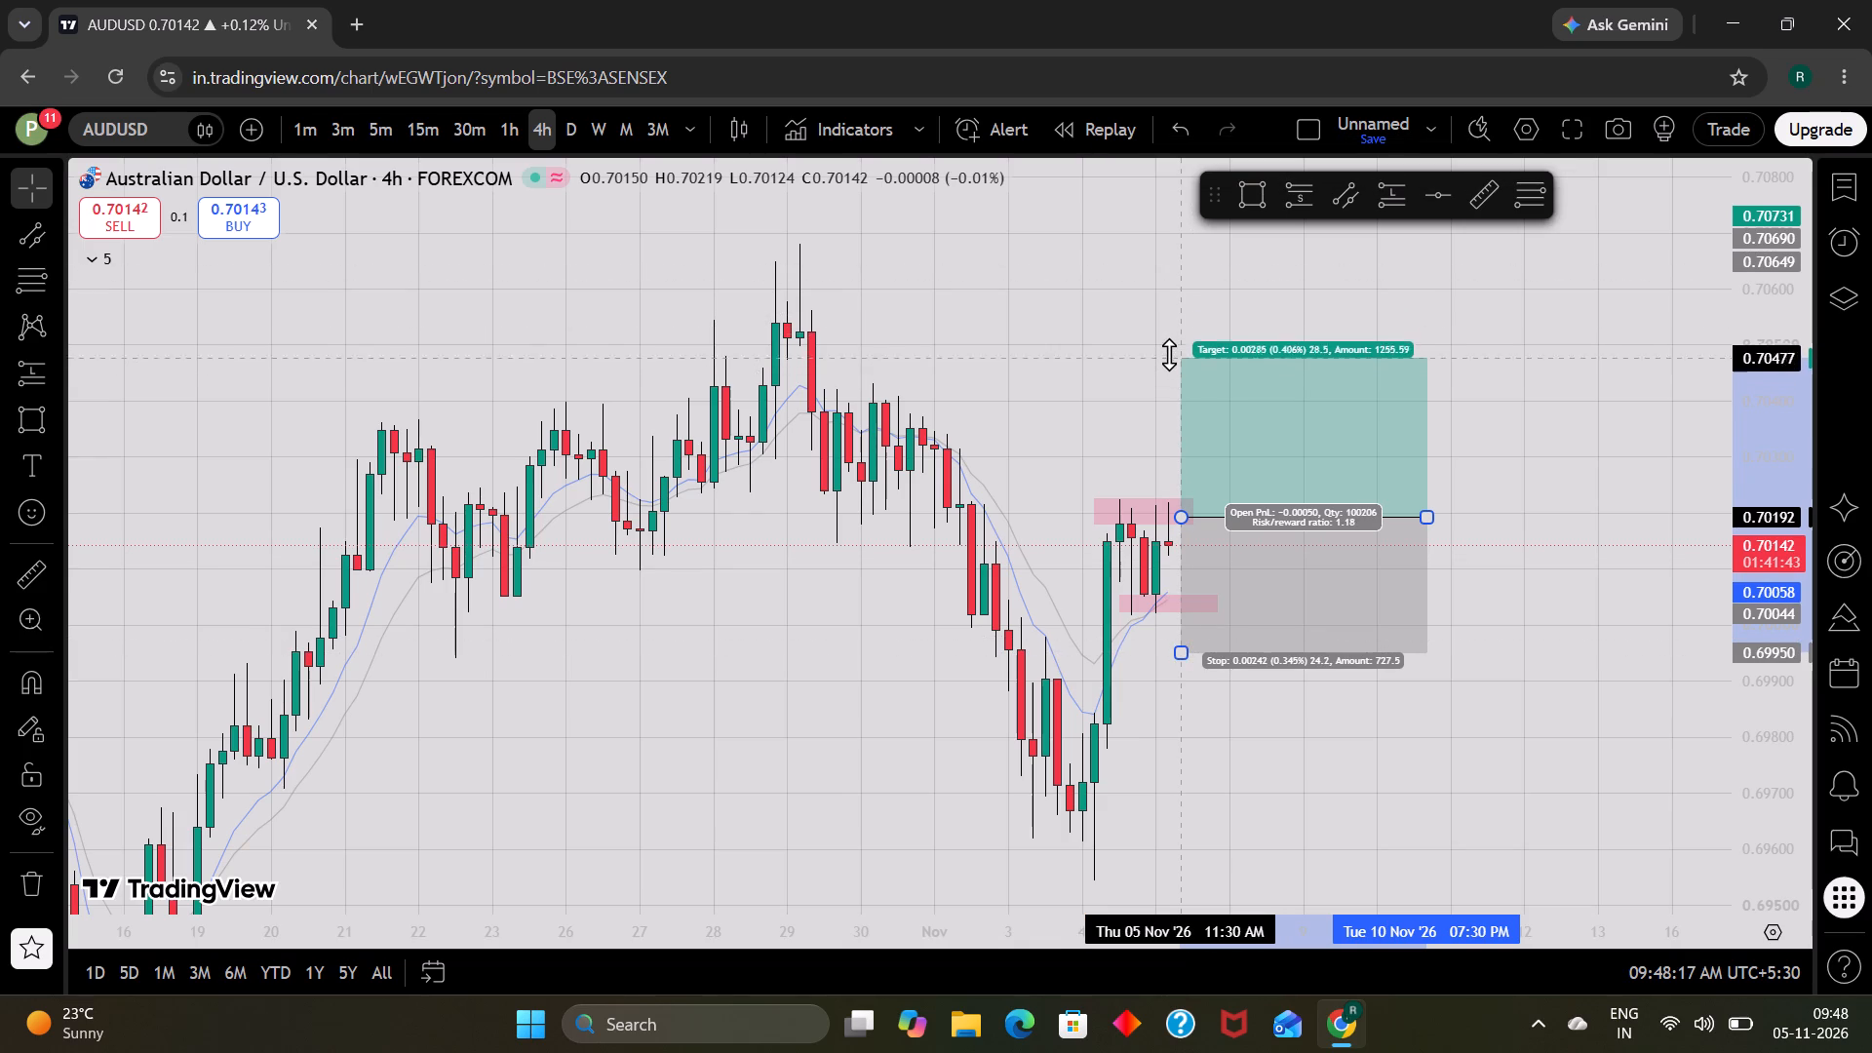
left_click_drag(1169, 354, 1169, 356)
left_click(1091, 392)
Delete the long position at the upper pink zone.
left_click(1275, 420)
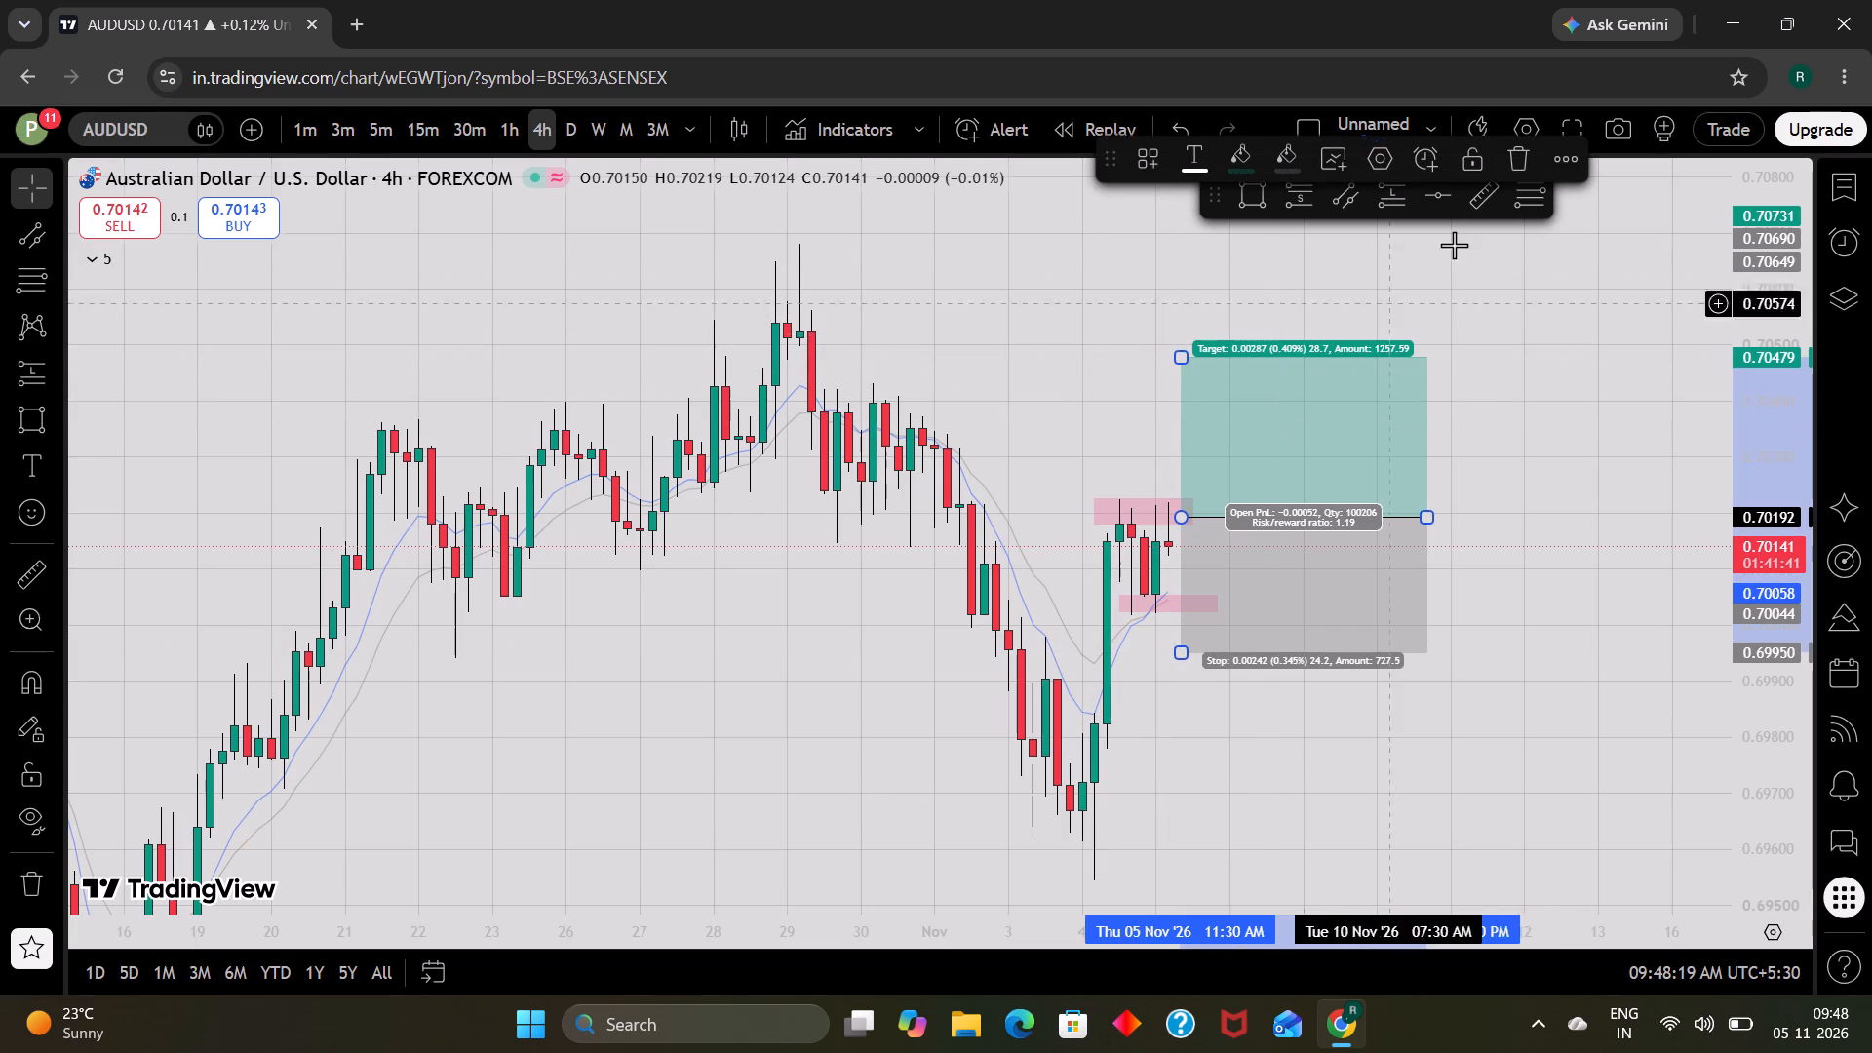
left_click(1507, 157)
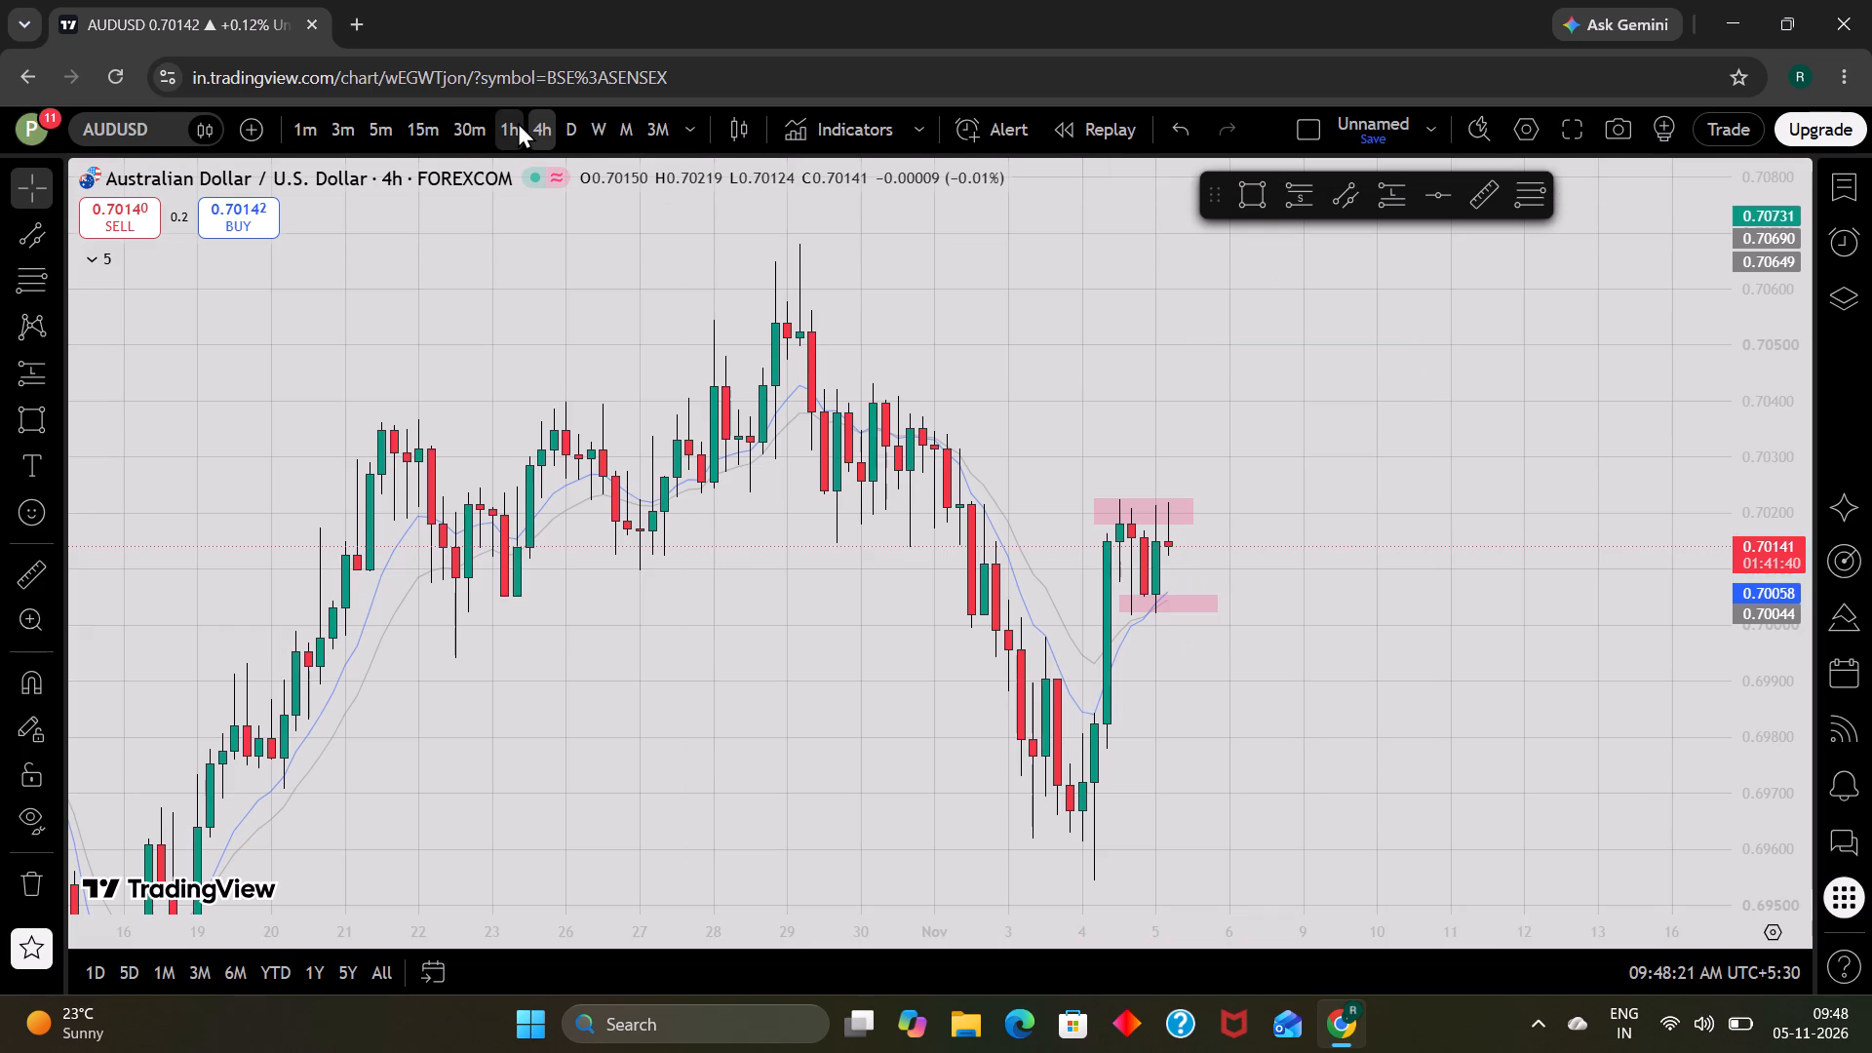
Switch AUDUSD to the 1-hour timeframe and extend the upper pink zone's start back to 2 November, 03:30 PM.
left_click(518, 122)
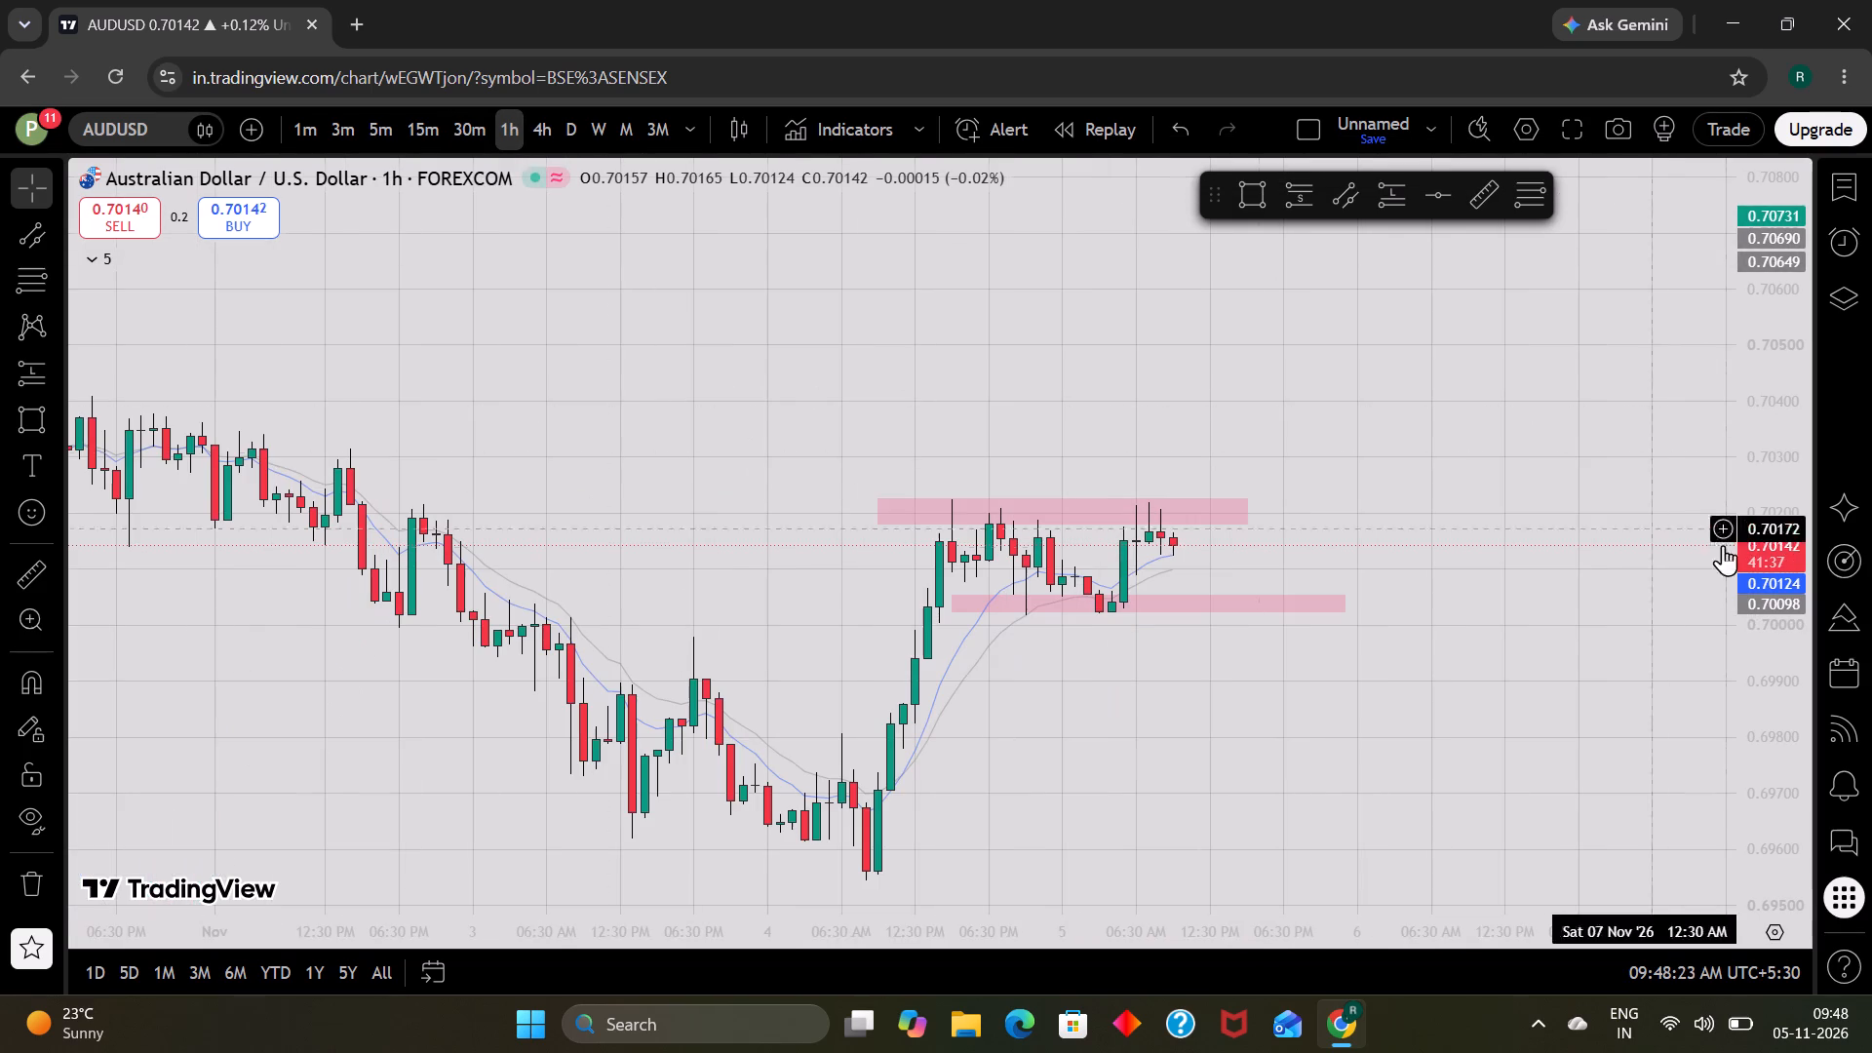
scroll(1774, 567, "up", 7)
scroll(1583, 571, "down", 3)
scroll(1583, 571, "up", 1)
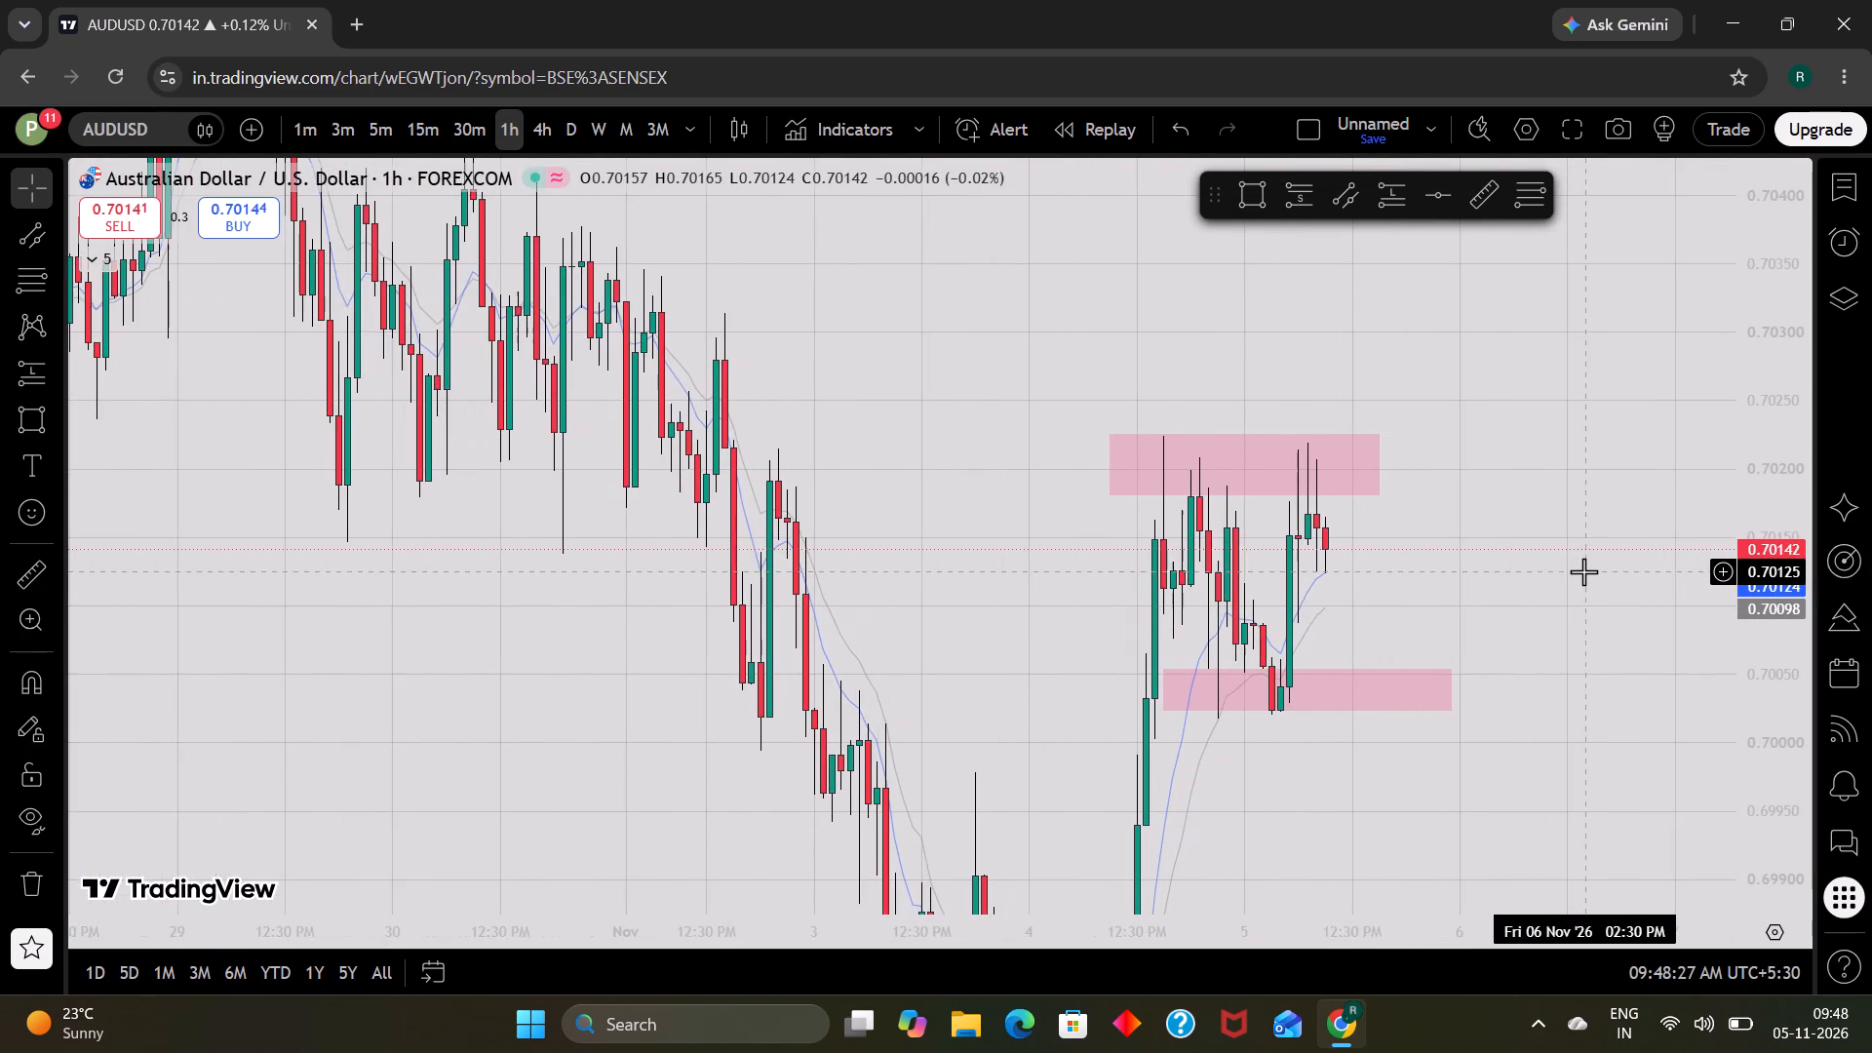
scroll(1583, 571, "up", 1)
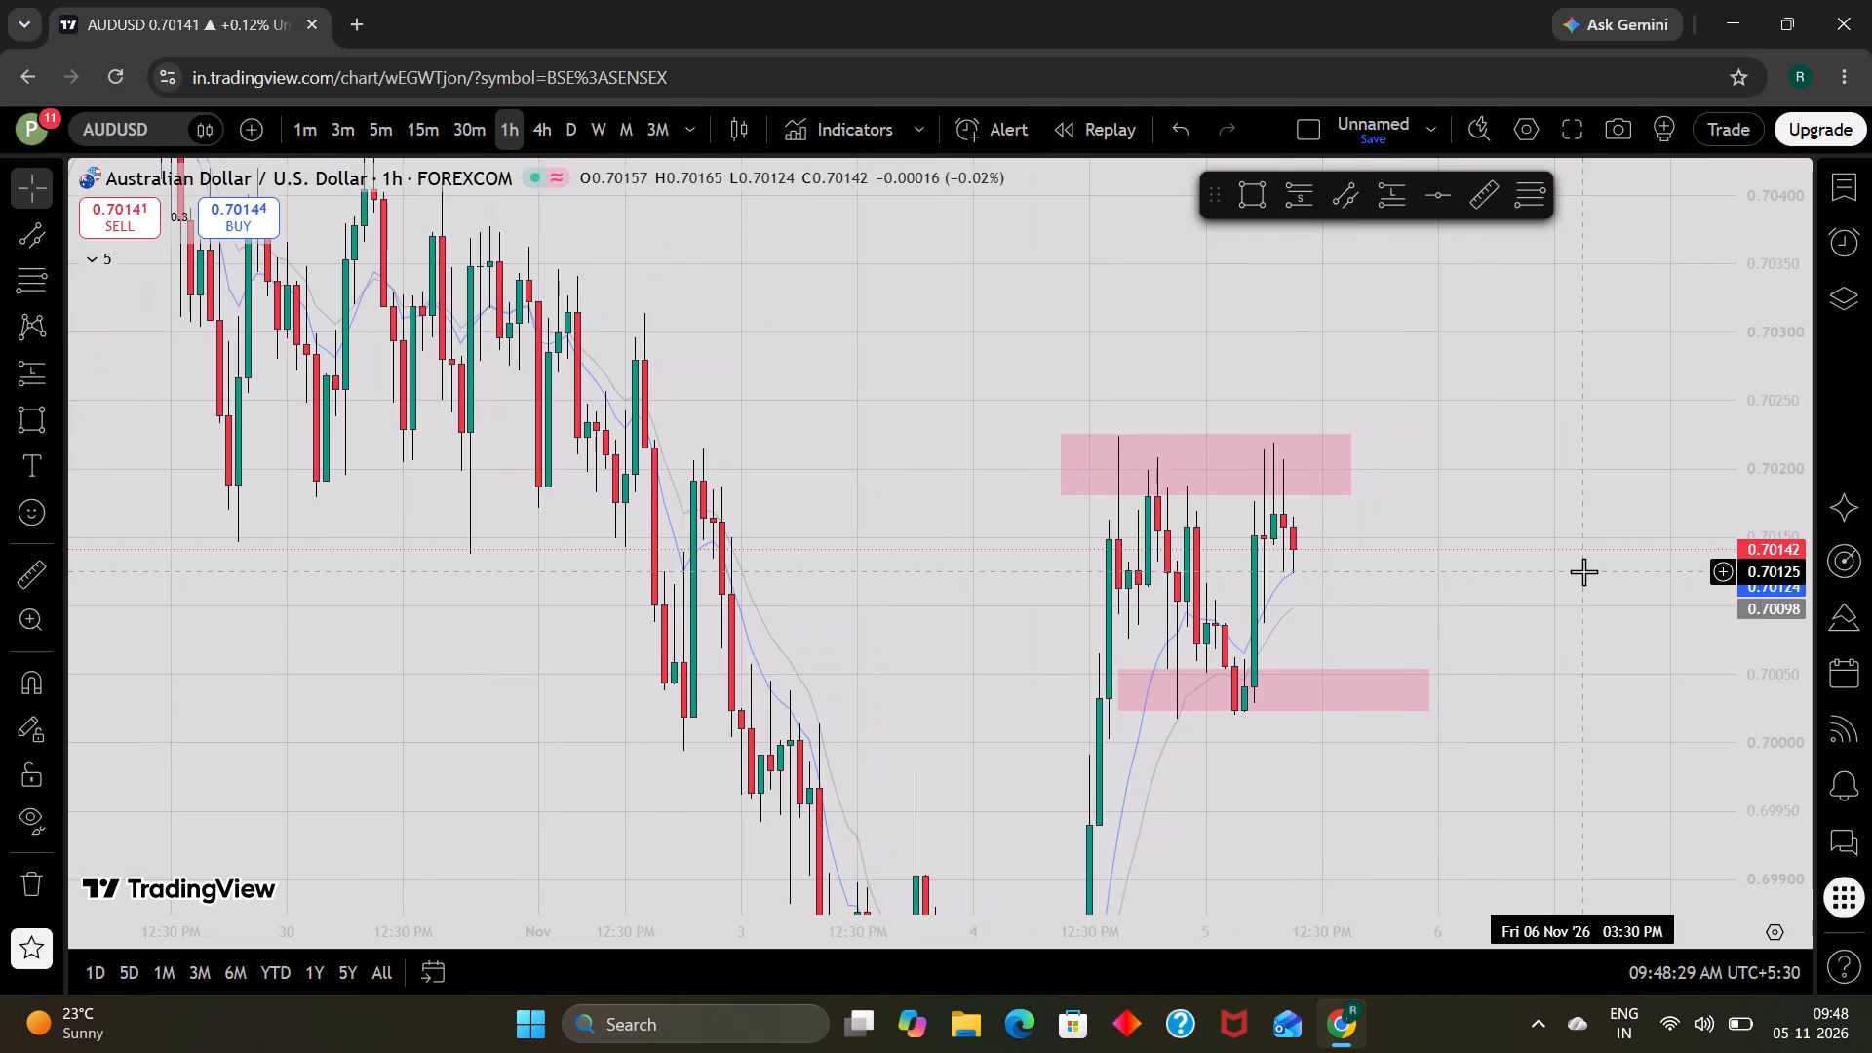
left_click_drag(1064, 465, 655, 449)
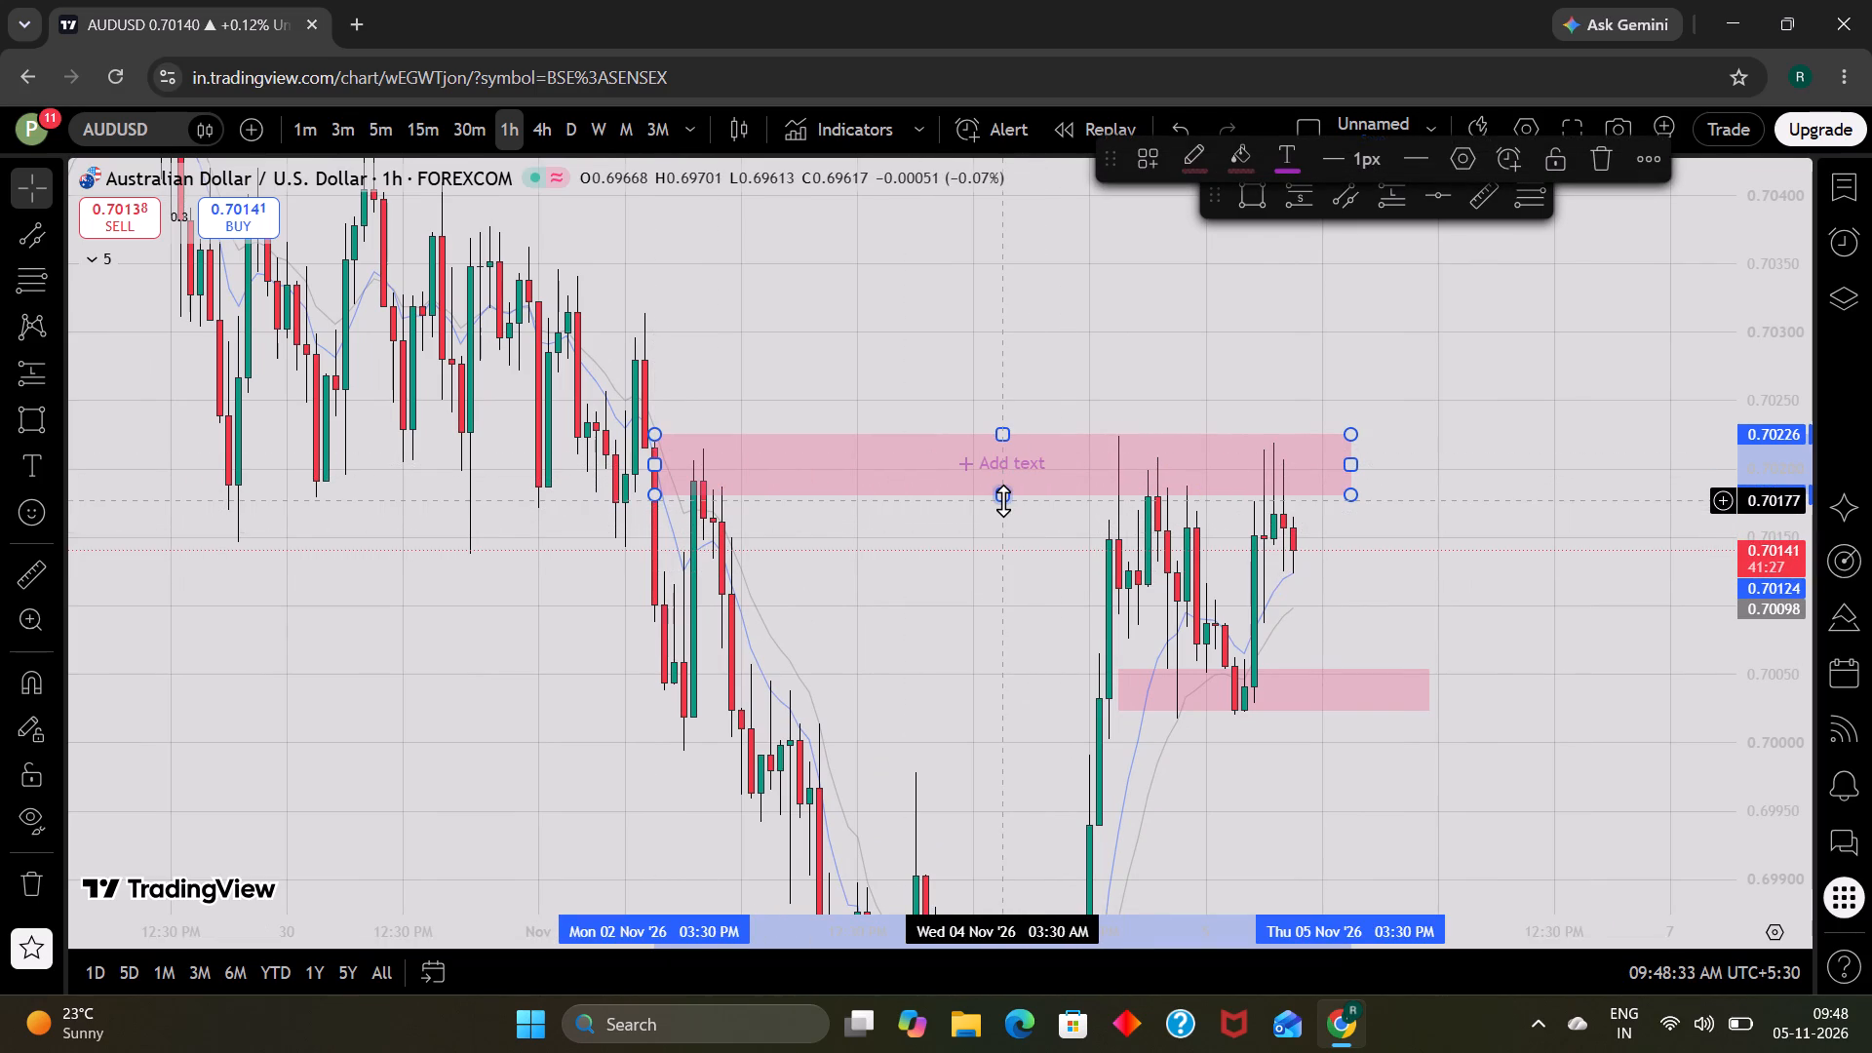
left_click(979, 612)
Examine the AUDUSD price action between the two pink zones on the 1-hour and 15-minute timeframes.
scroll(1795, 723, "down", 4)
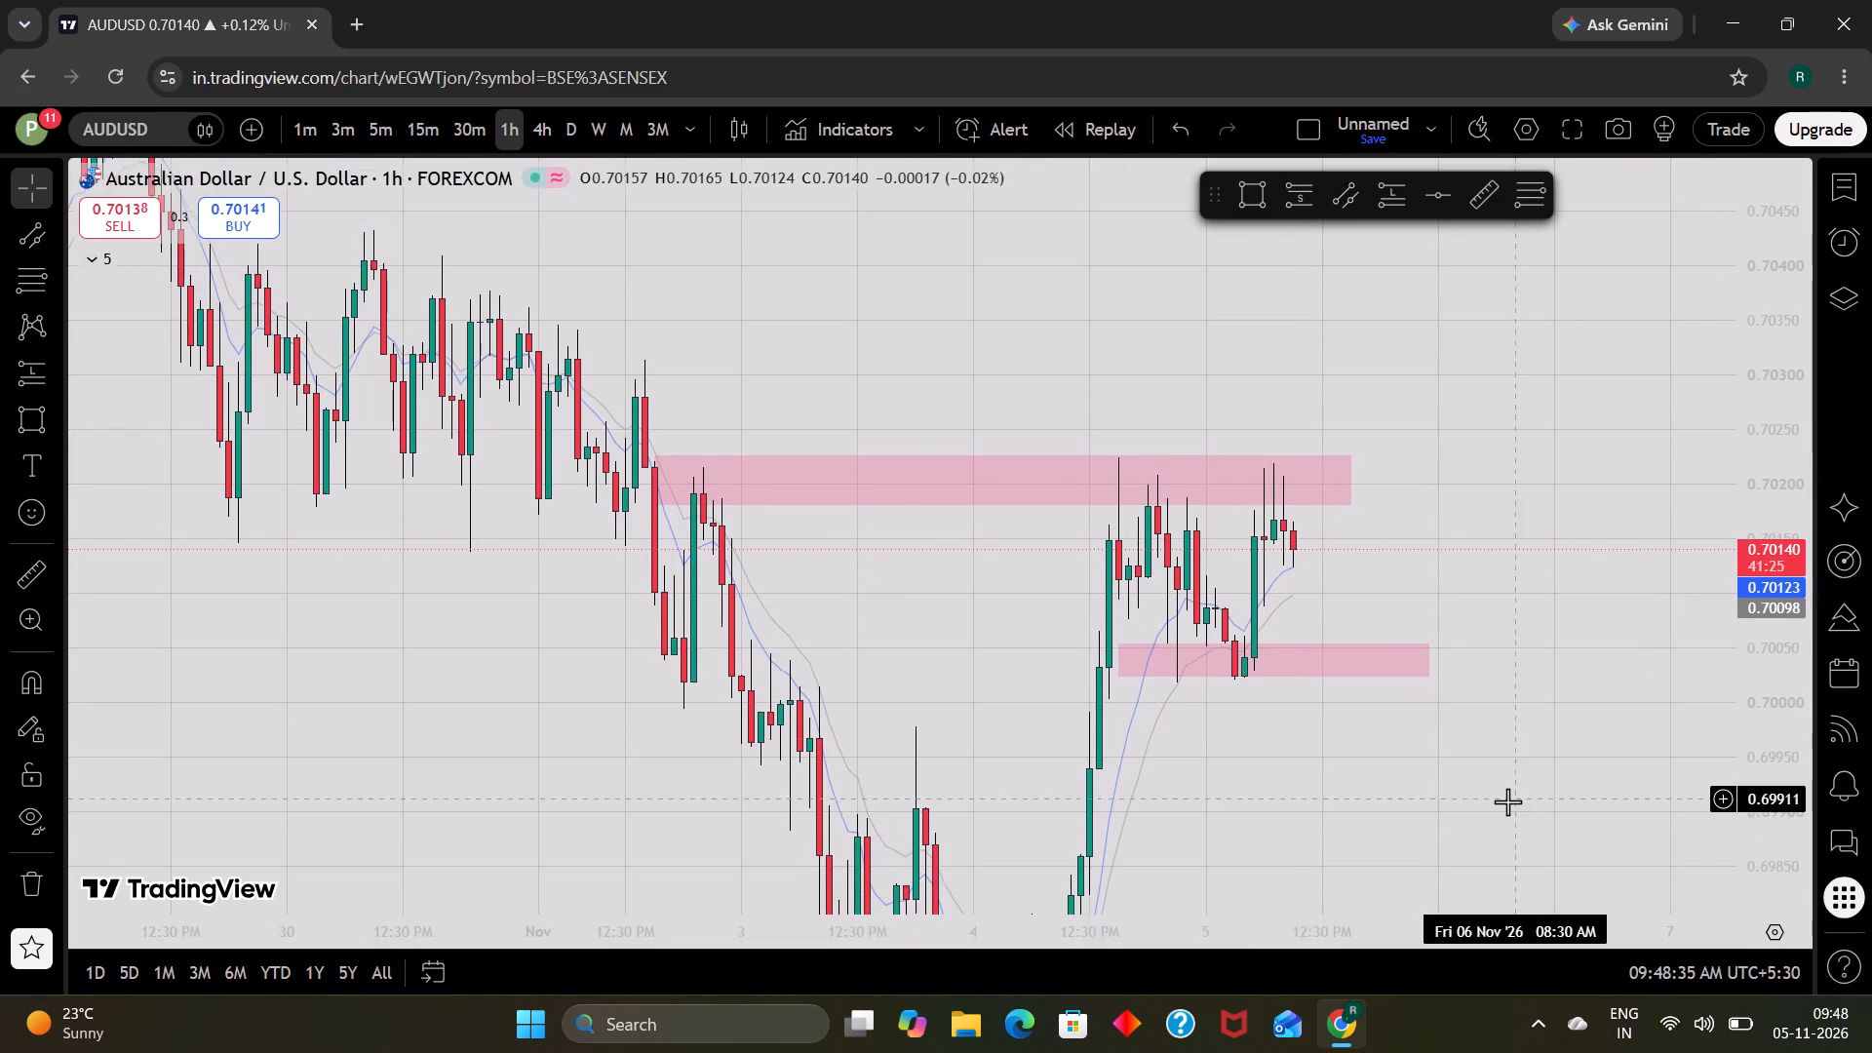
scroll(1507, 801, "up", 1)
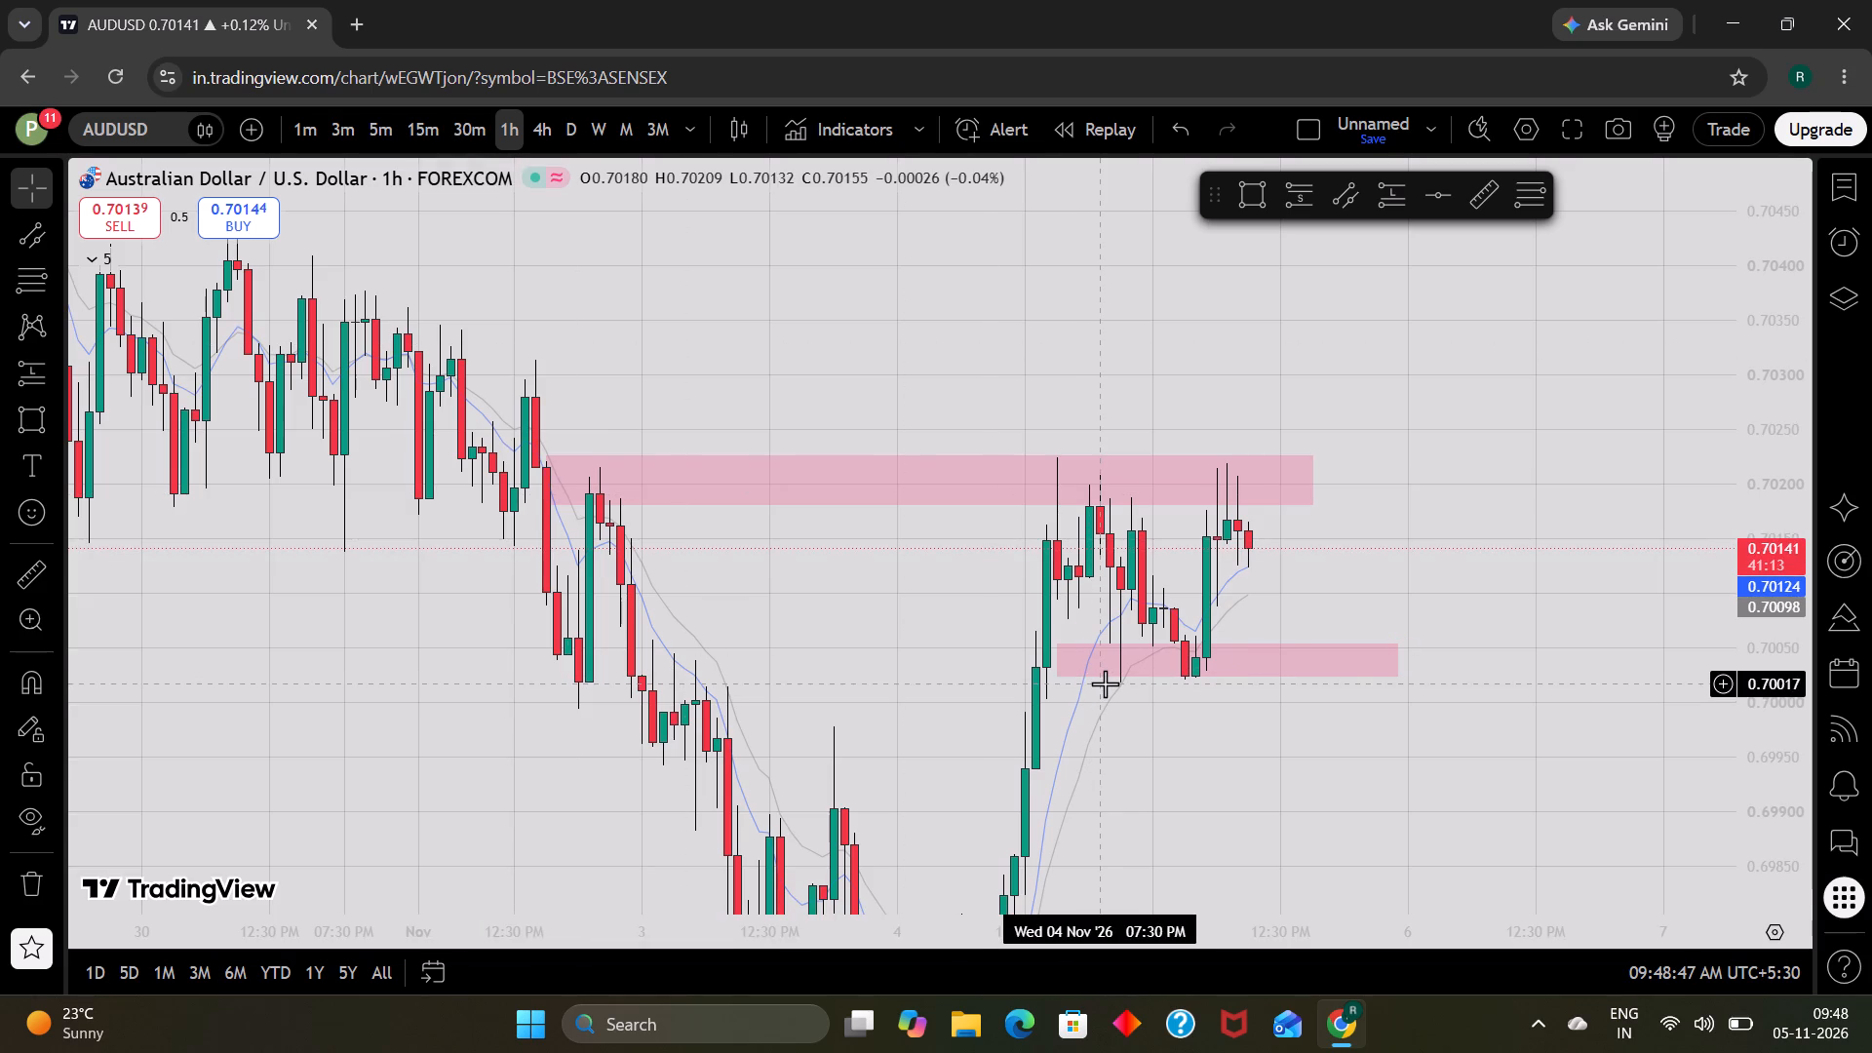
left_click_drag(1106, 759, 1122, 742)
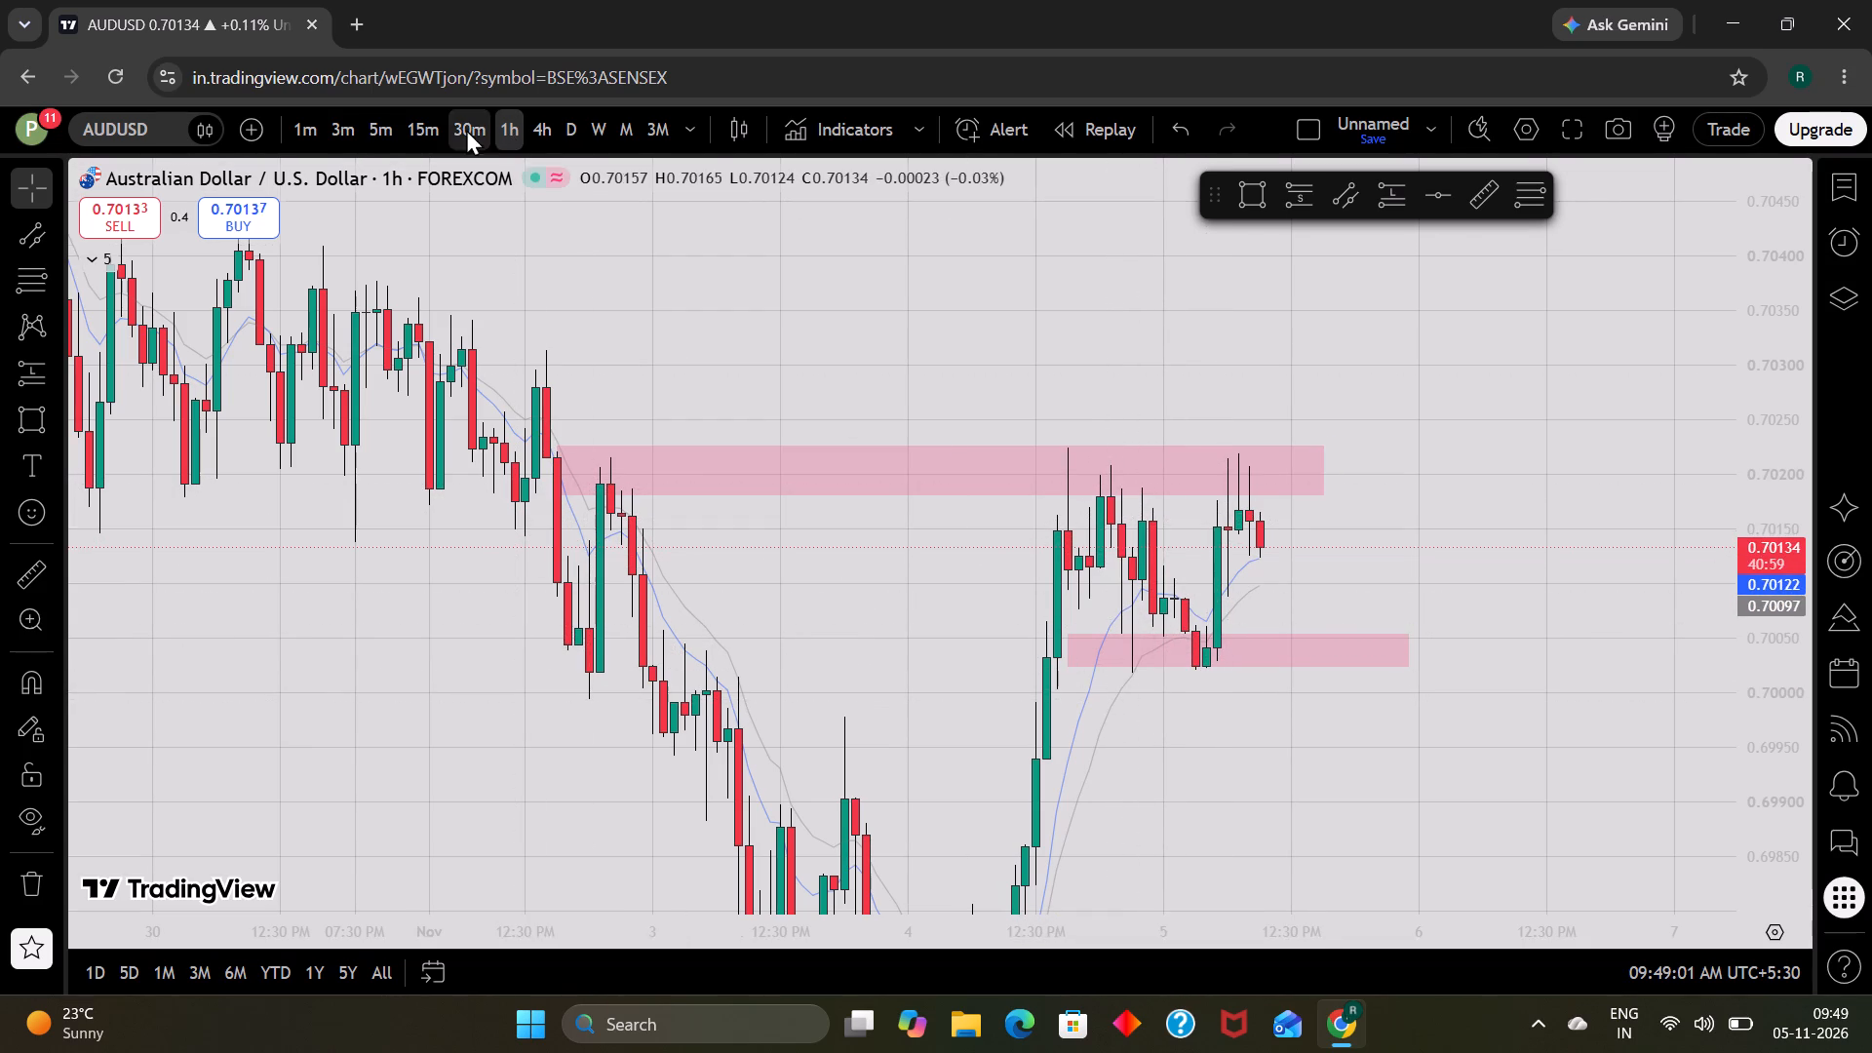
left_click(420, 131)
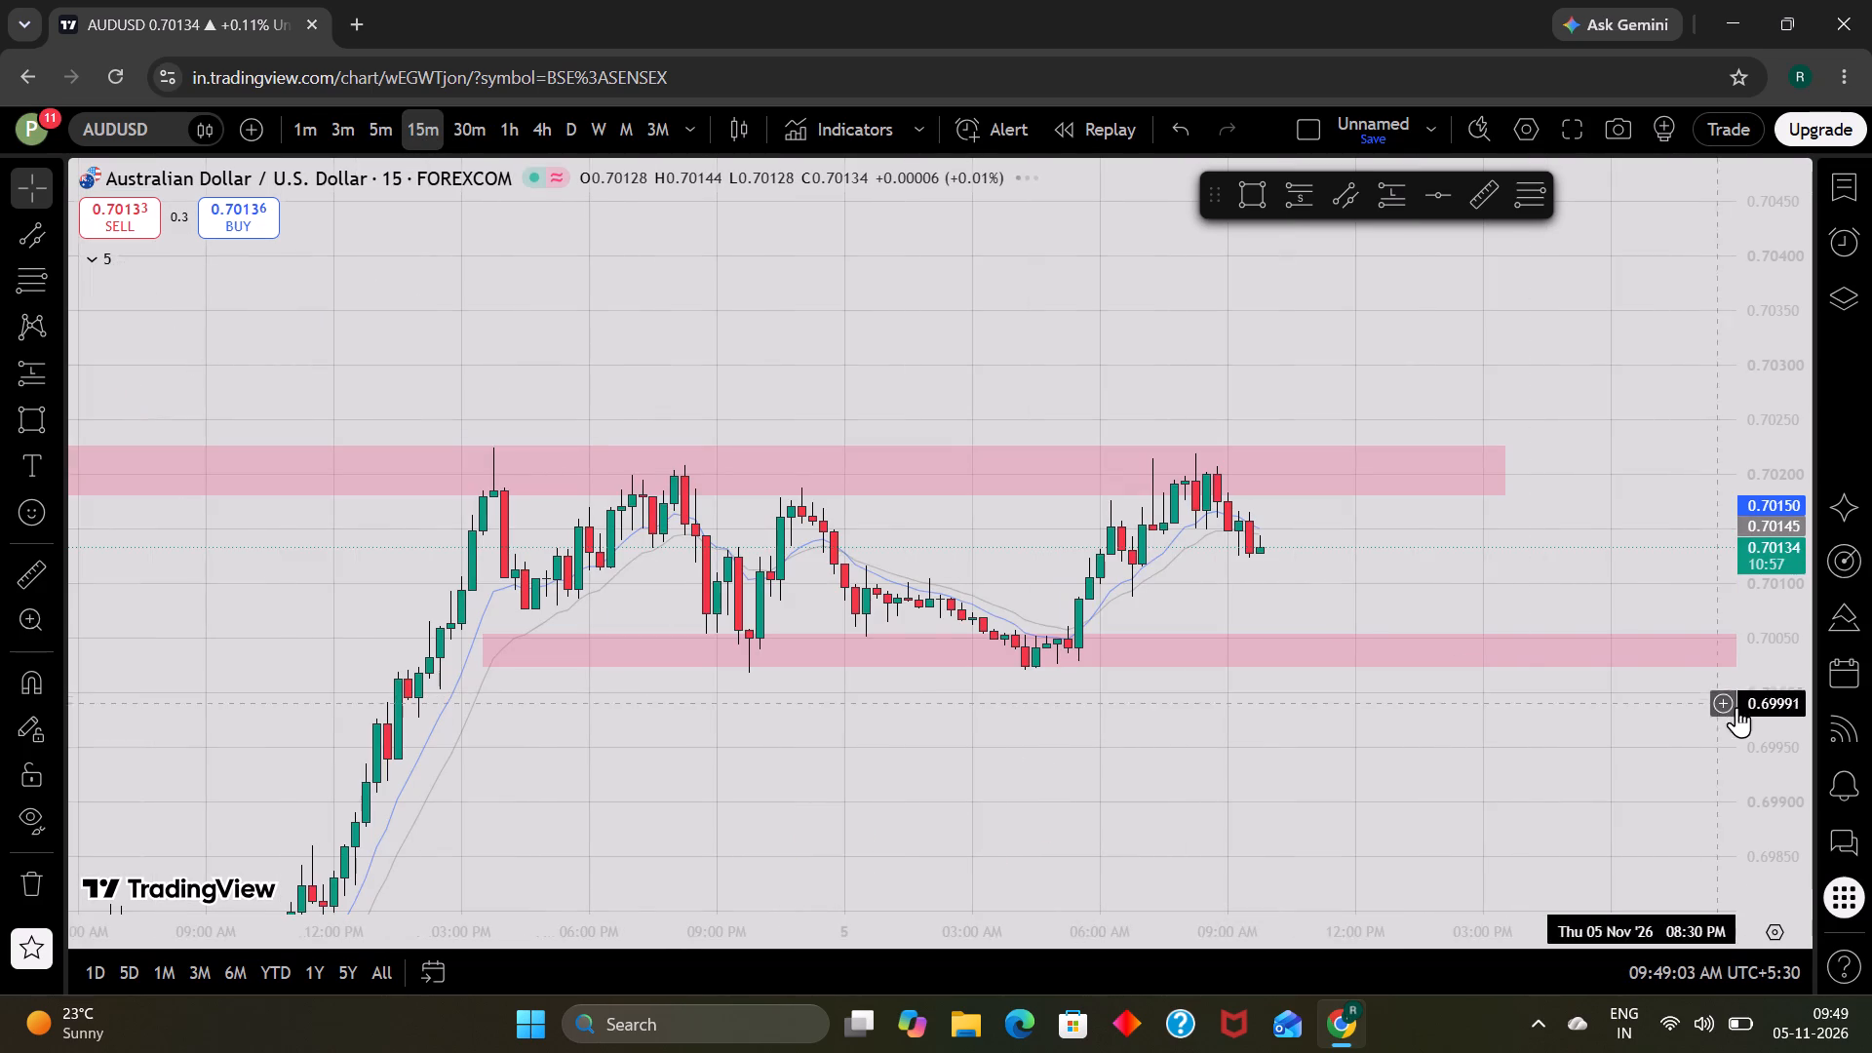
scroll(1752, 710, "up", 11)
scroll(1479, 633, "down", 3)
scroll(1479, 633, "up", 1)
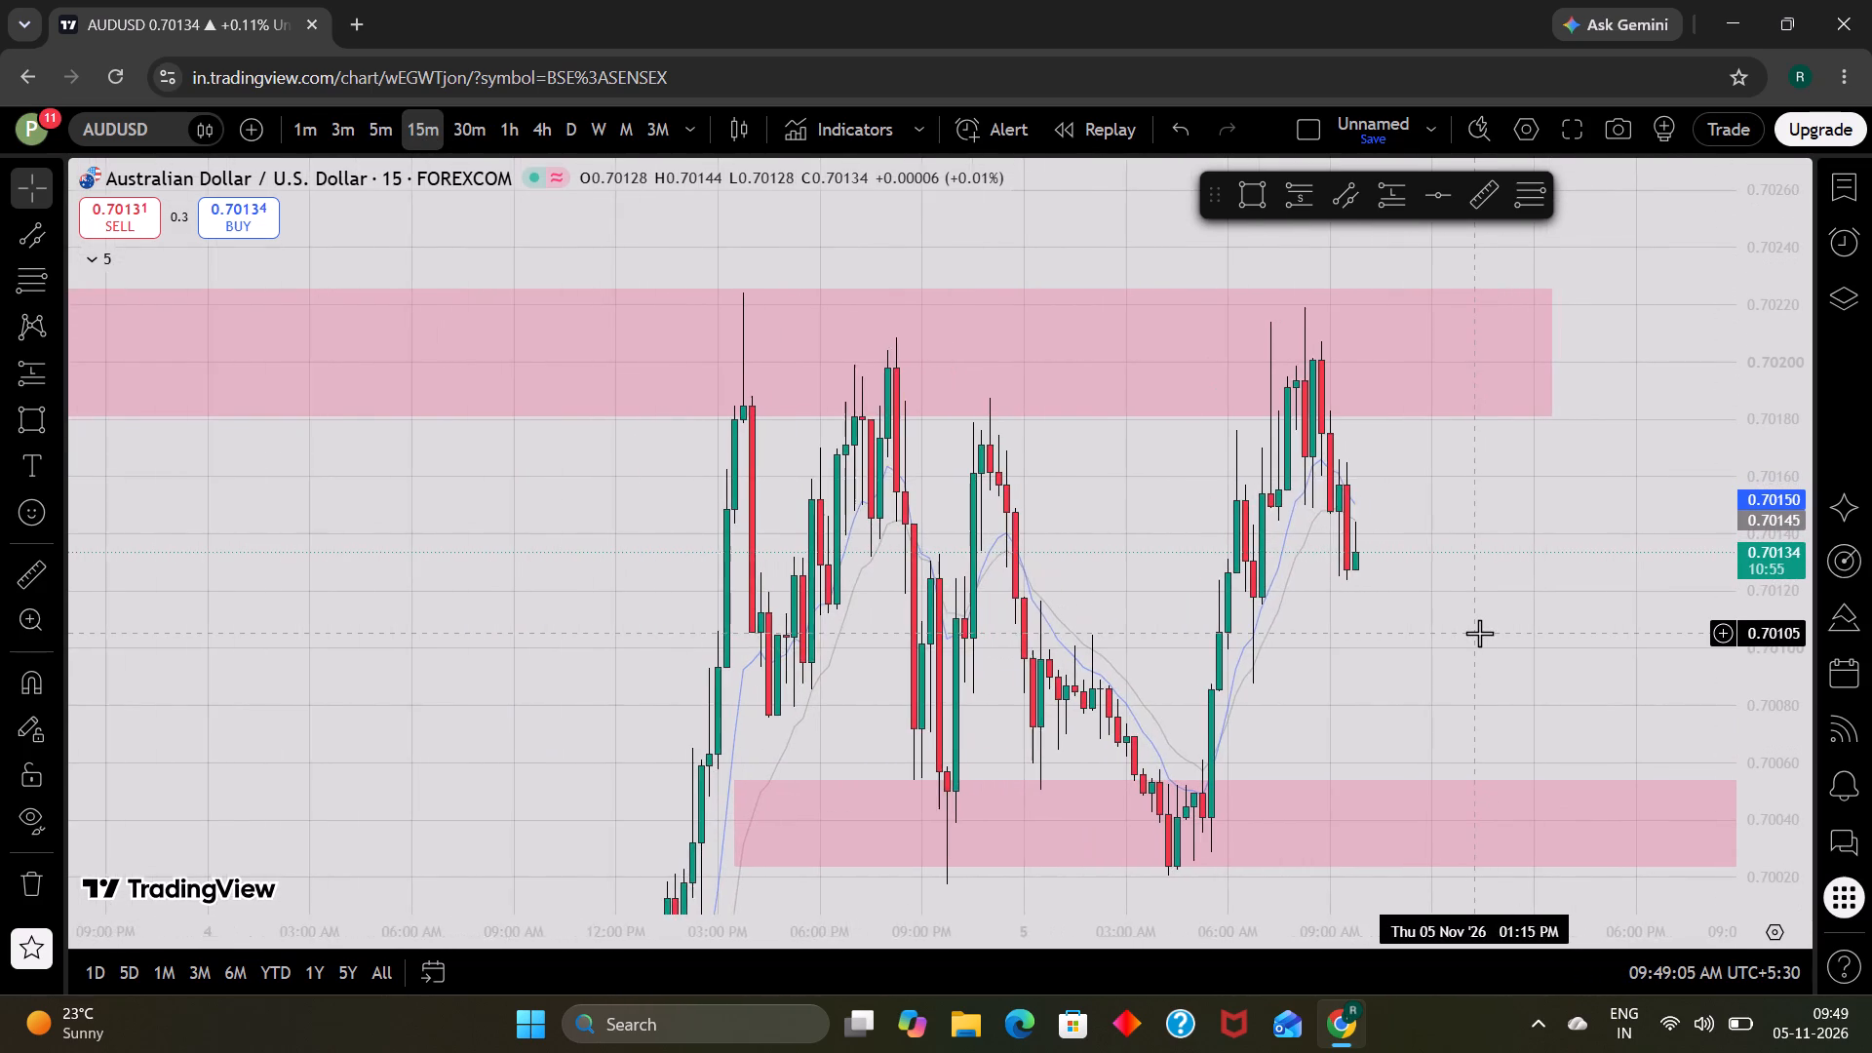
scroll(1479, 633, "up", 2)
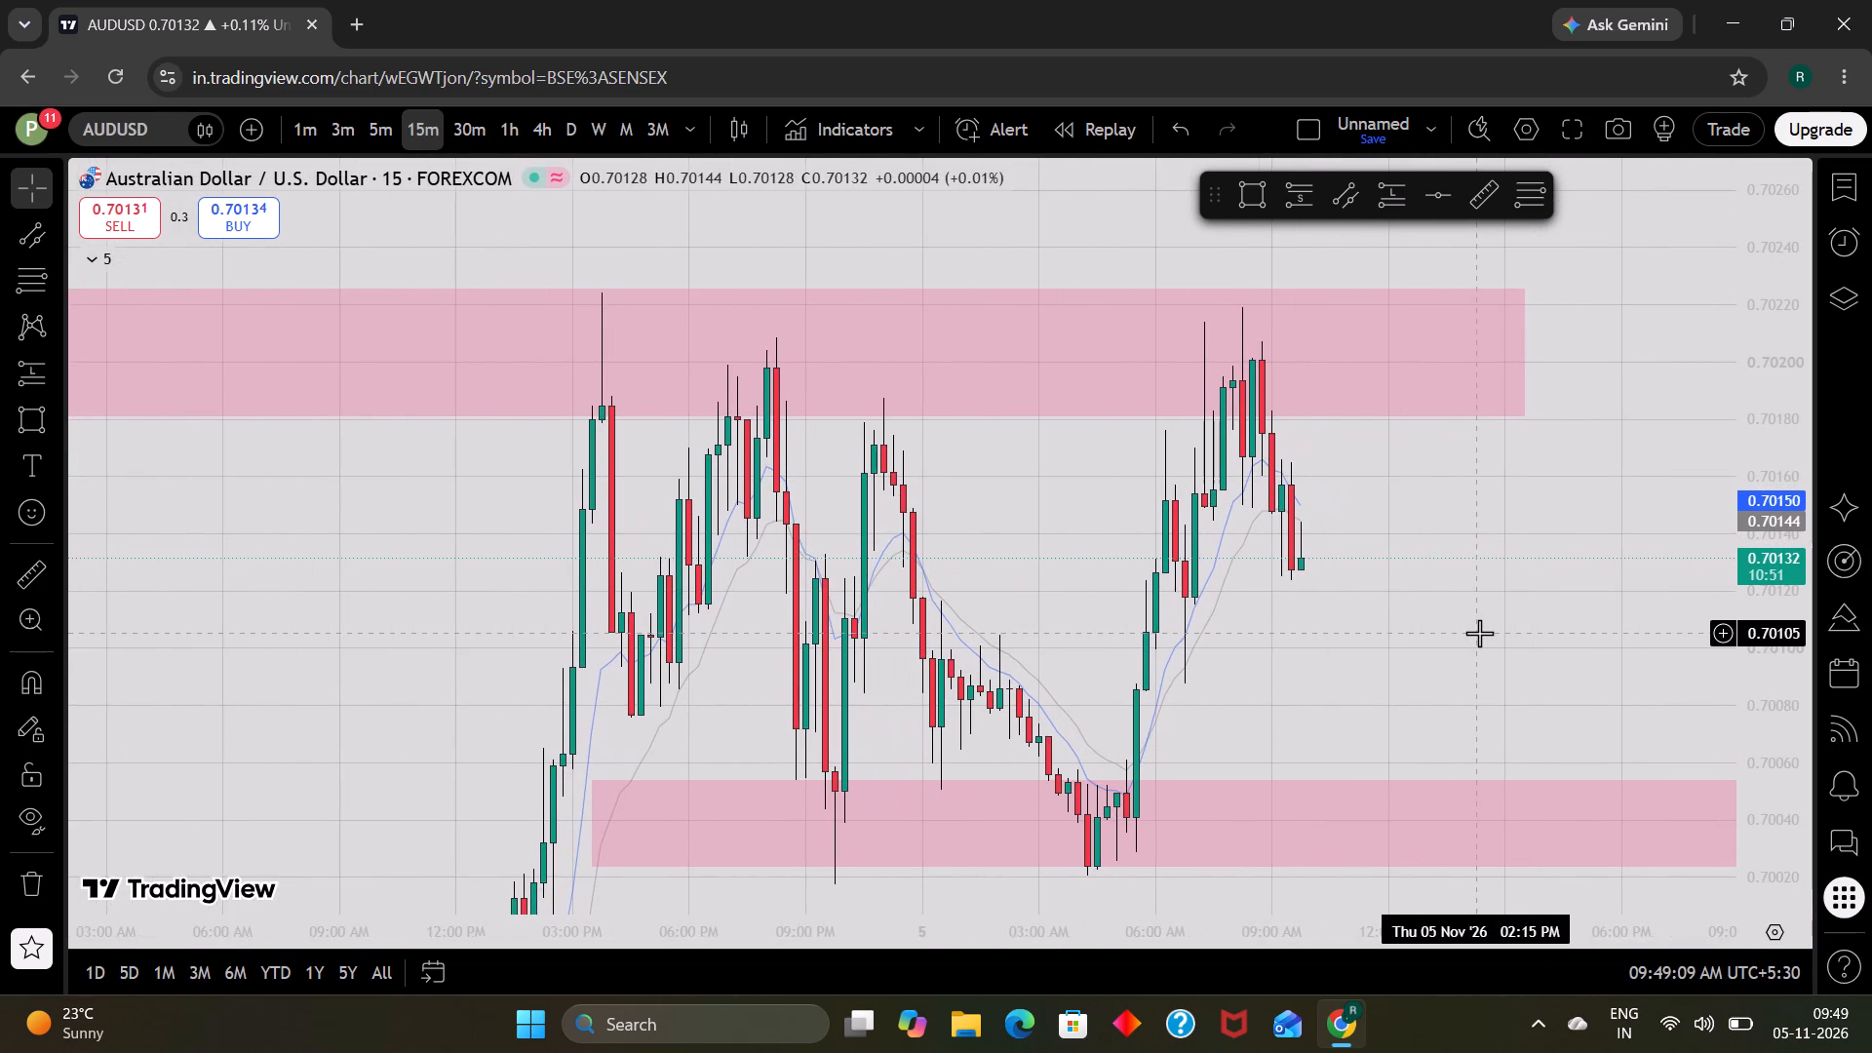
scroll(1479, 633, "up", 1)
scroll(1768, 679, "down", 2)
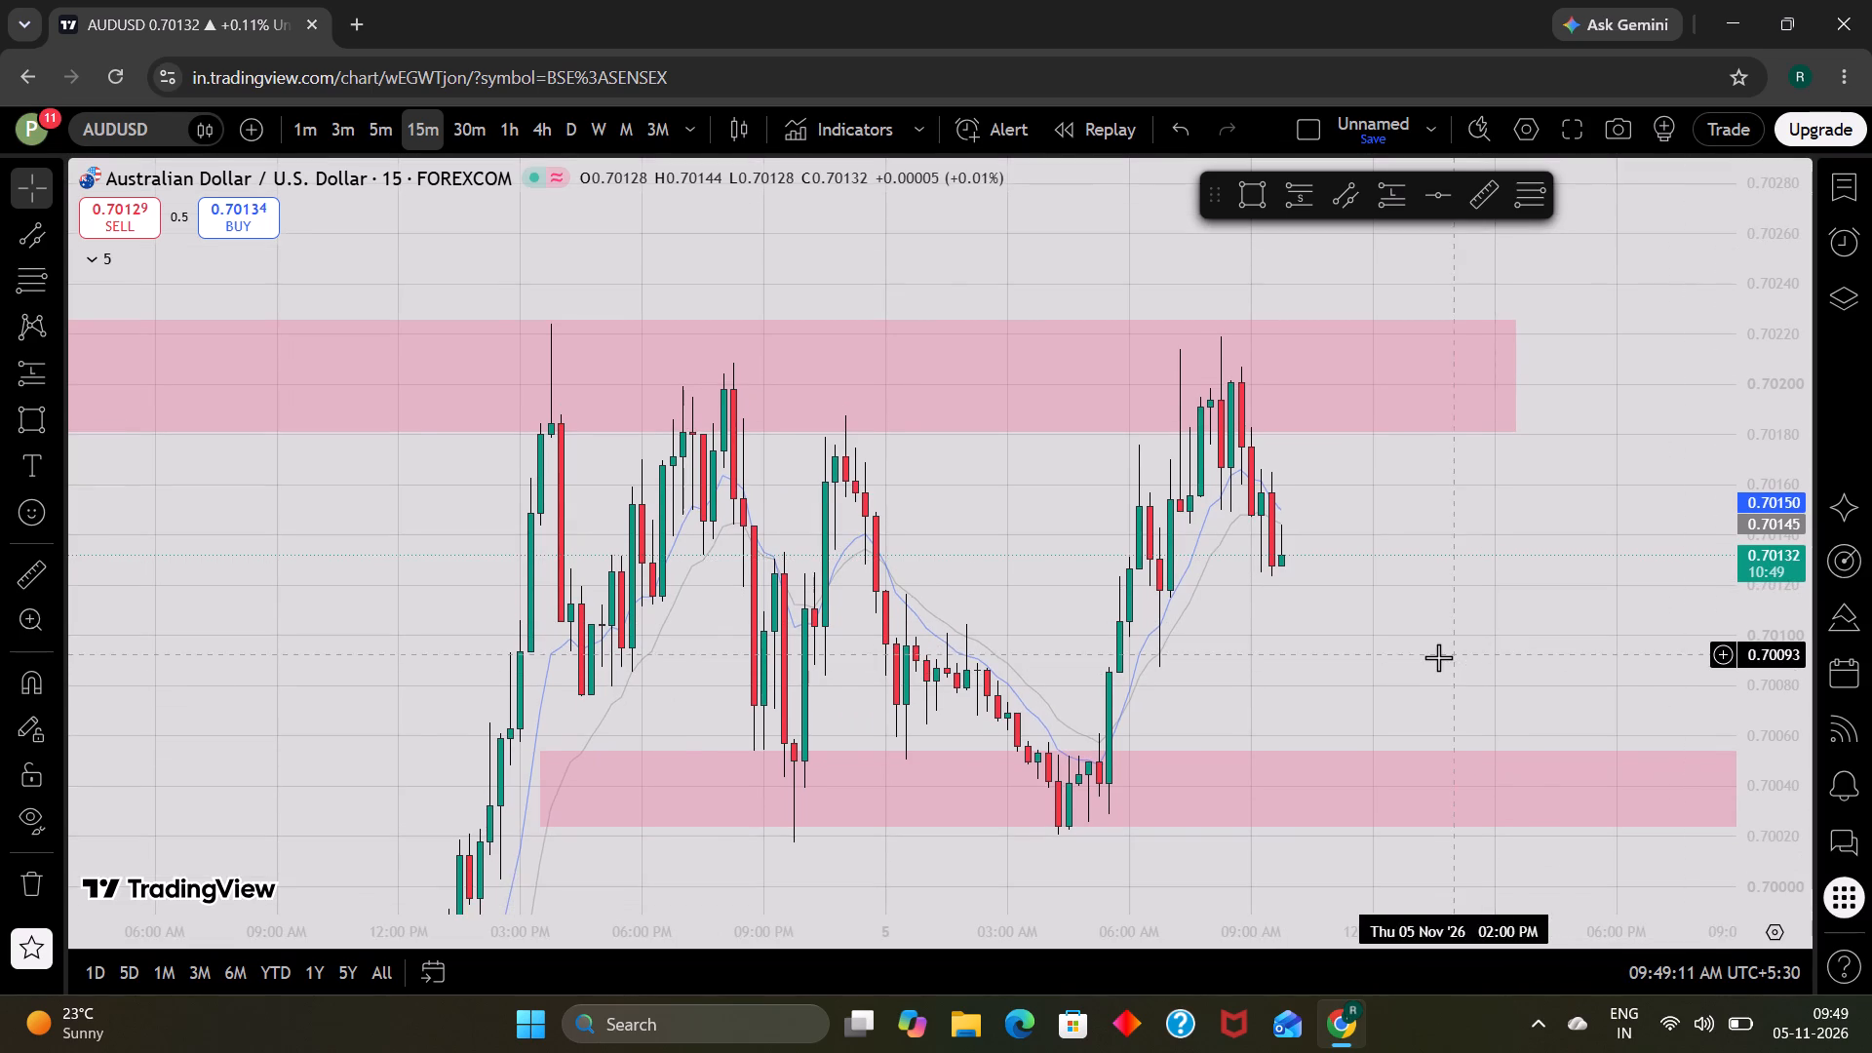
Examine AUDUSD price action between the two pink zones on the 15-minute and 30-minute timeframes.
scroll(1438, 657, "up", 2)
scroll(1438, 657, "down", 2)
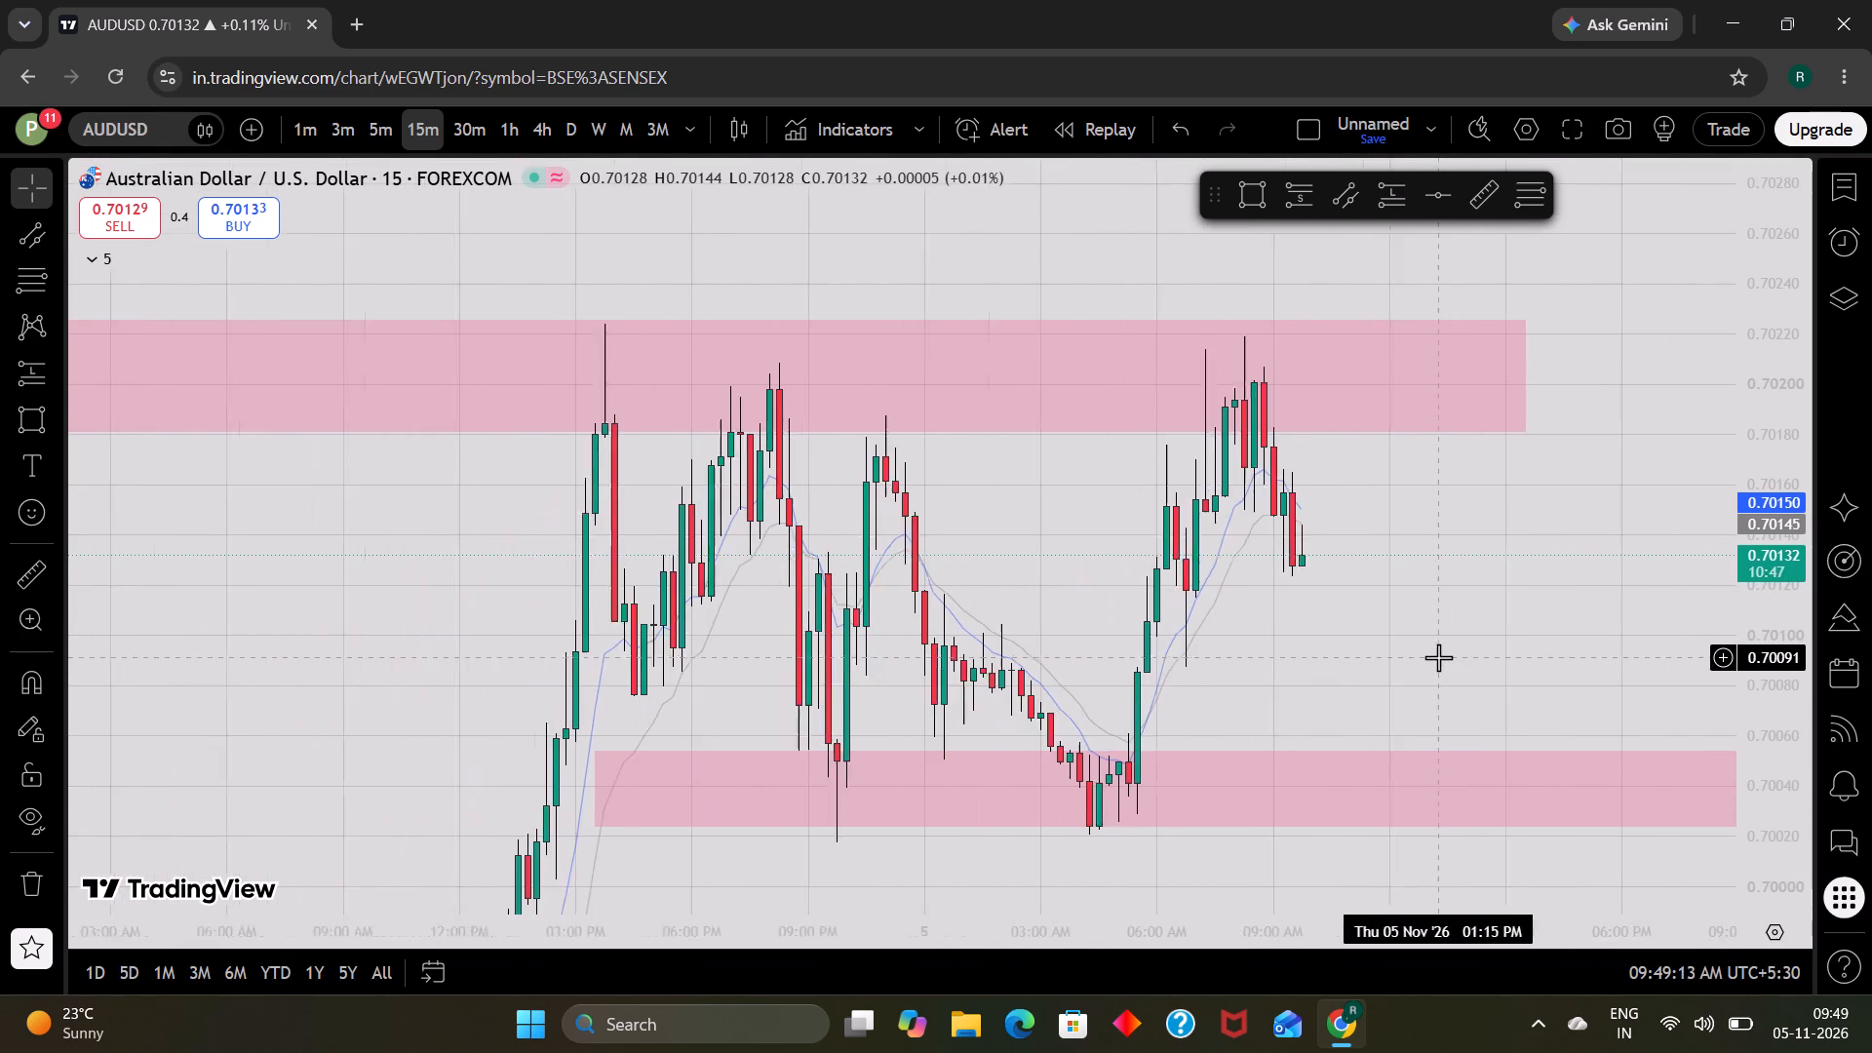
scroll(1438, 657, "down", 1)
scroll(1438, 657, "up", 1)
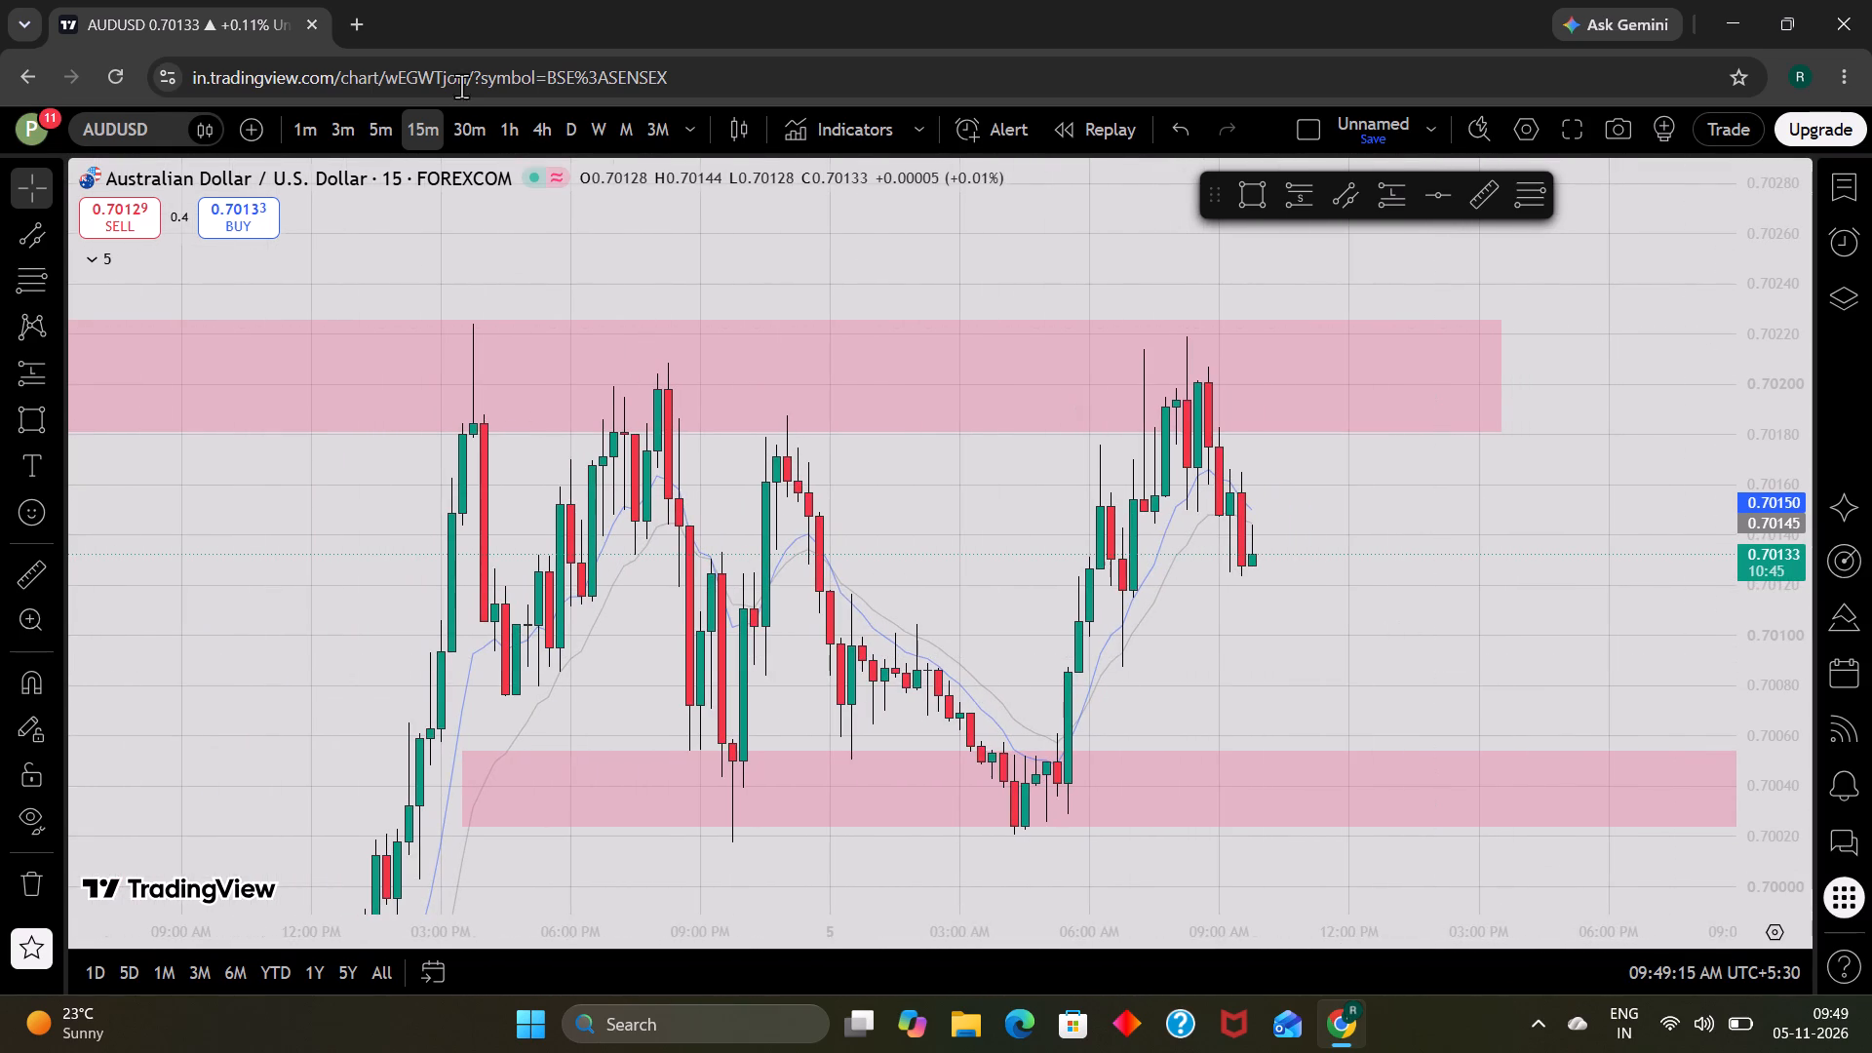
left_click(453, 114)
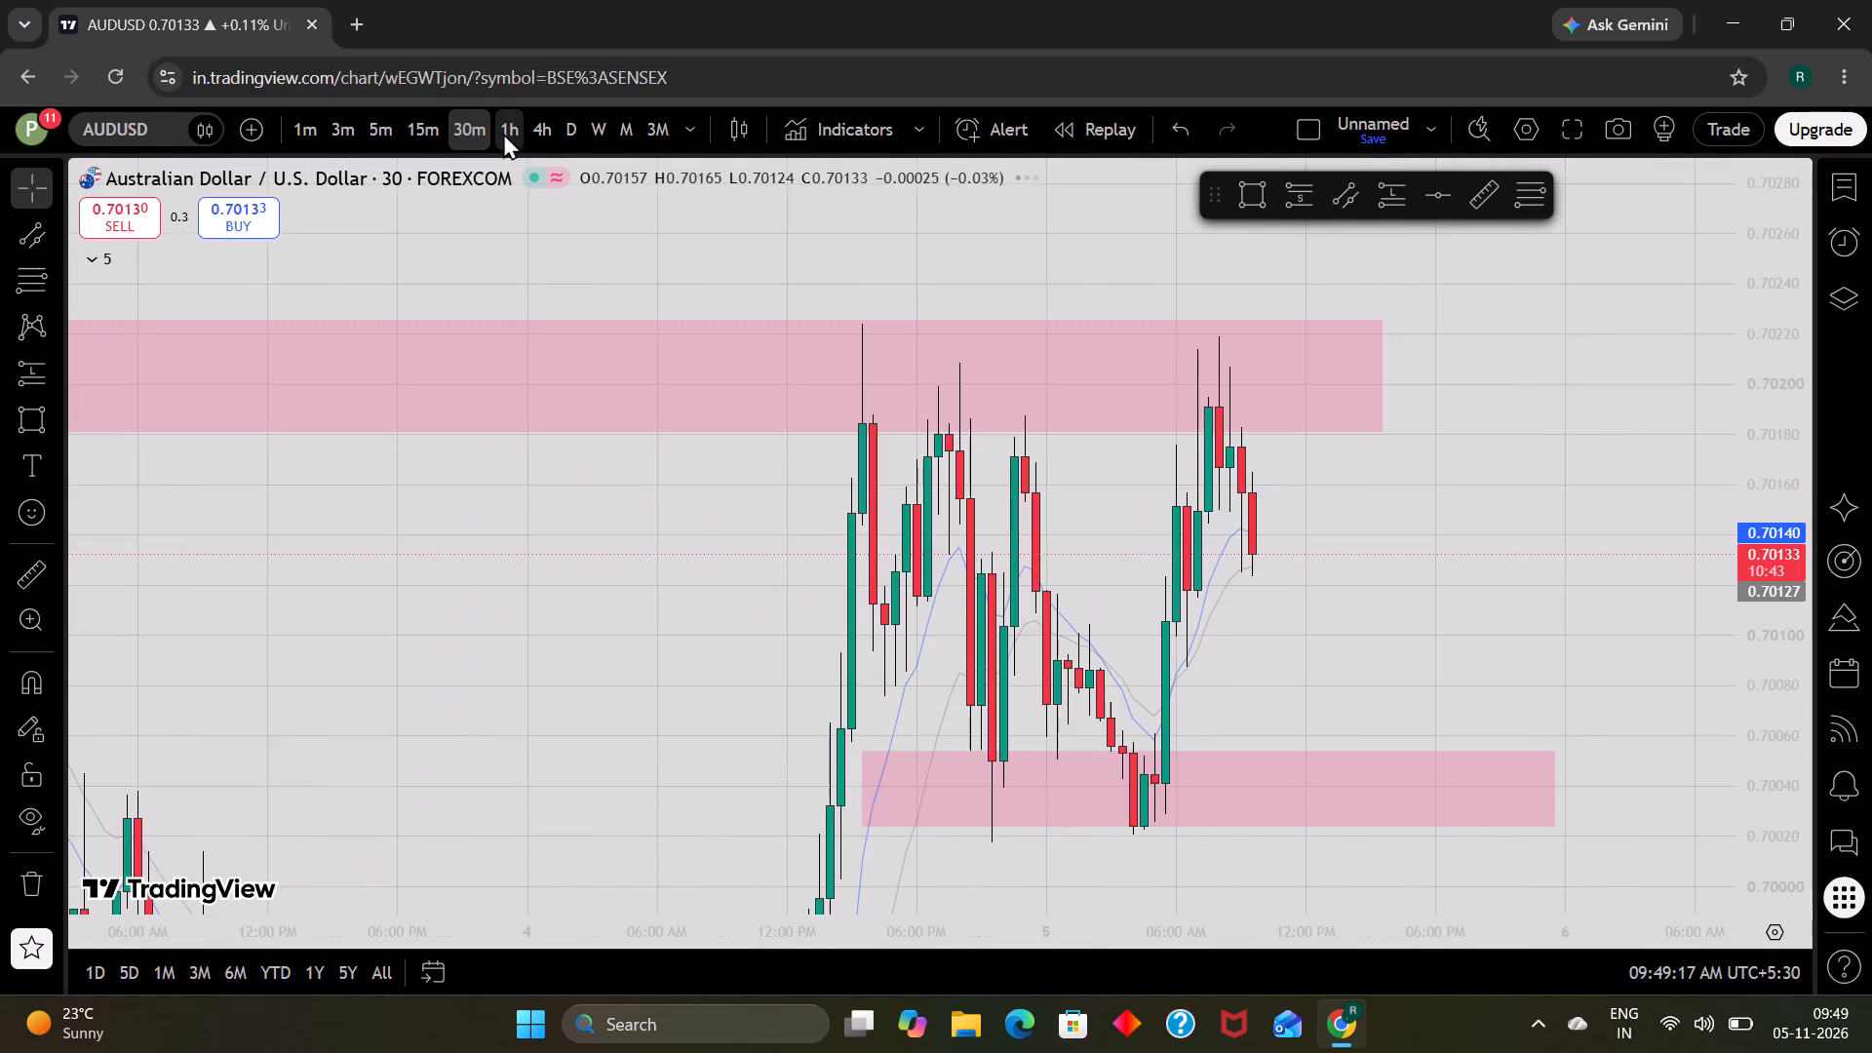
left_click(515, 135)
left_click(483, 136)
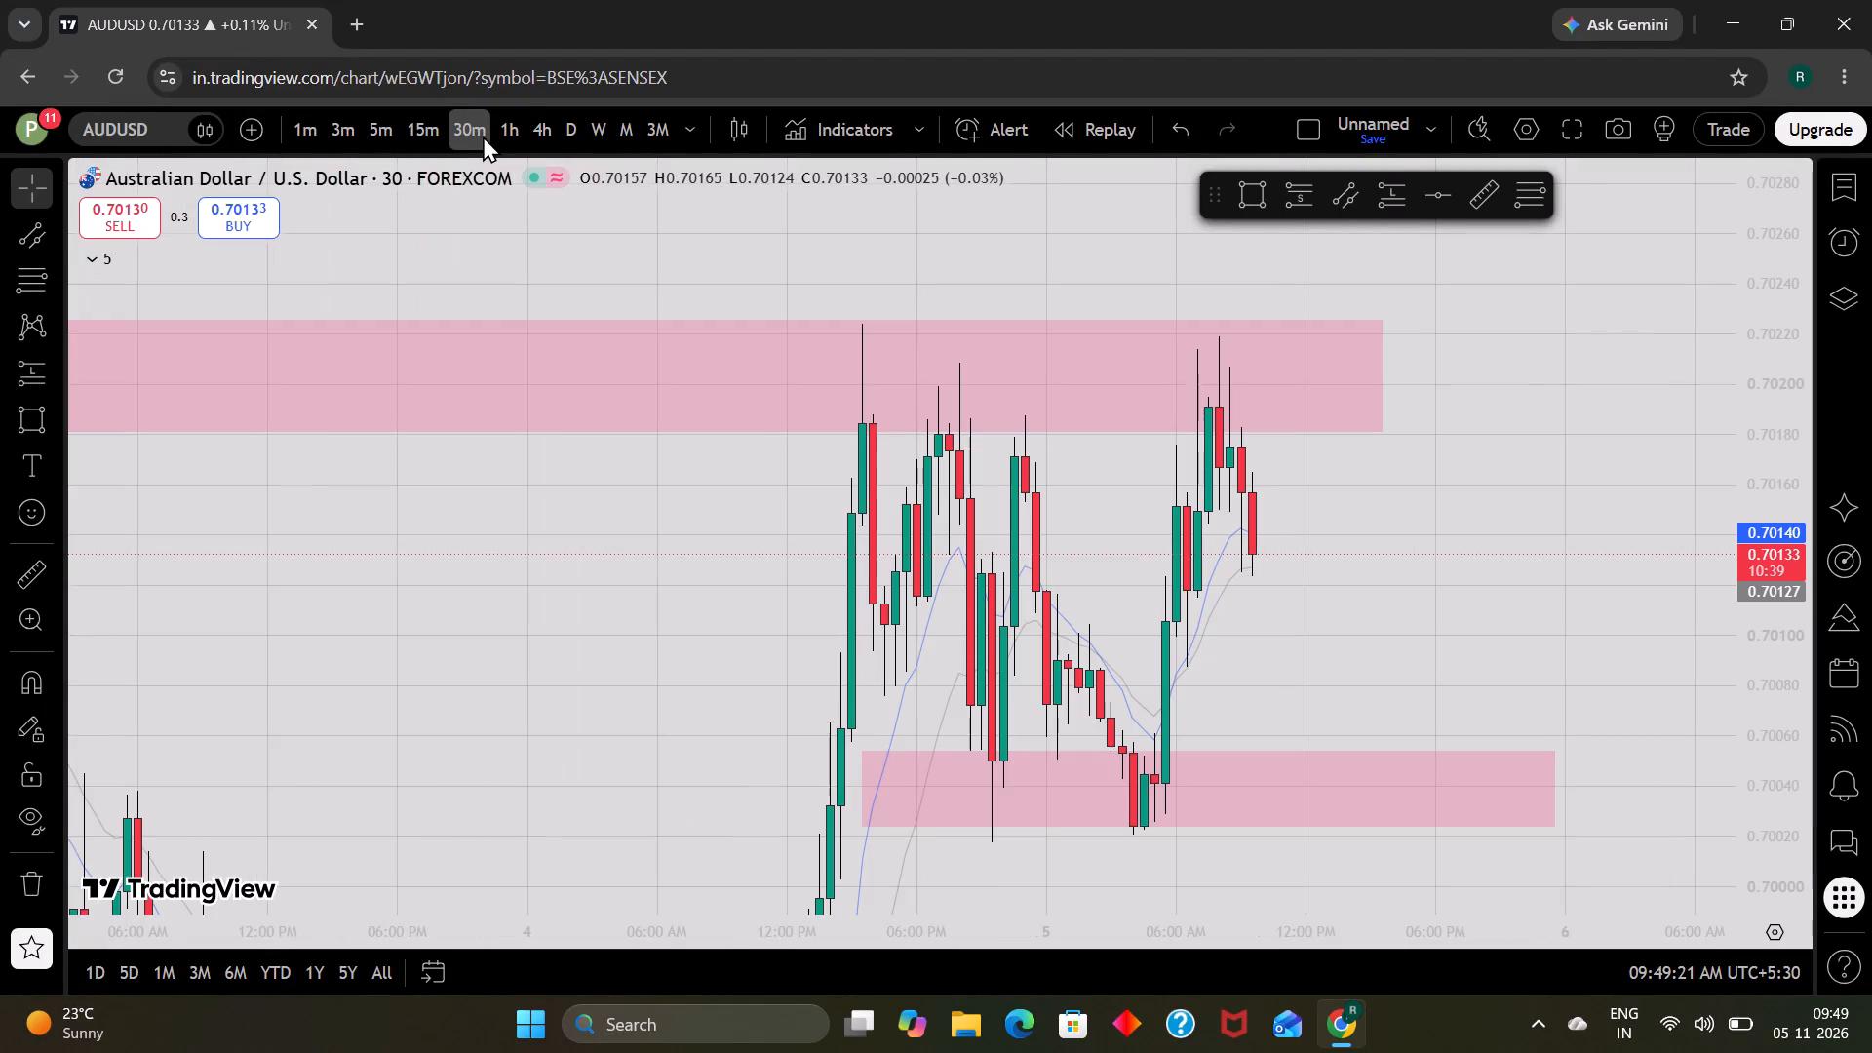
Switch AUDUSD to the 1-hour timeframe and examine the decline and rebound around the two pink zones.
left_click(510, 127)
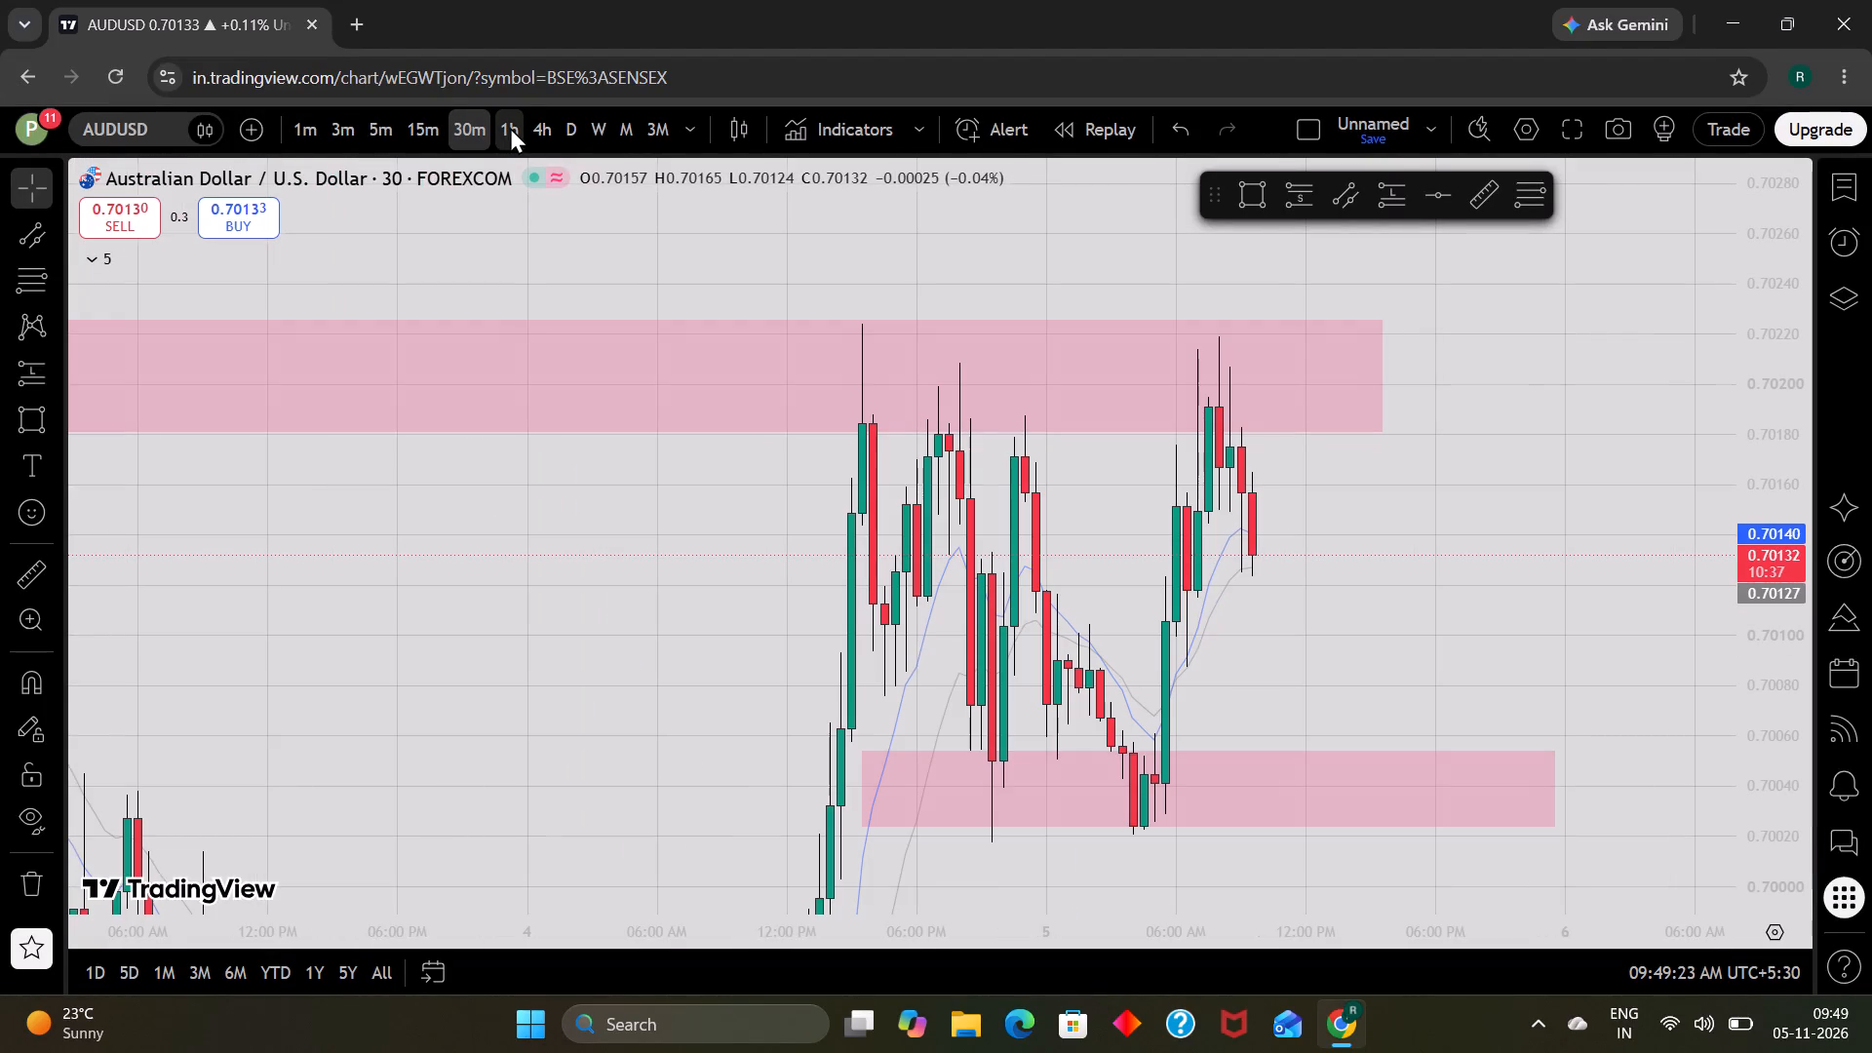
scroll(1763, 694, "down", 8)
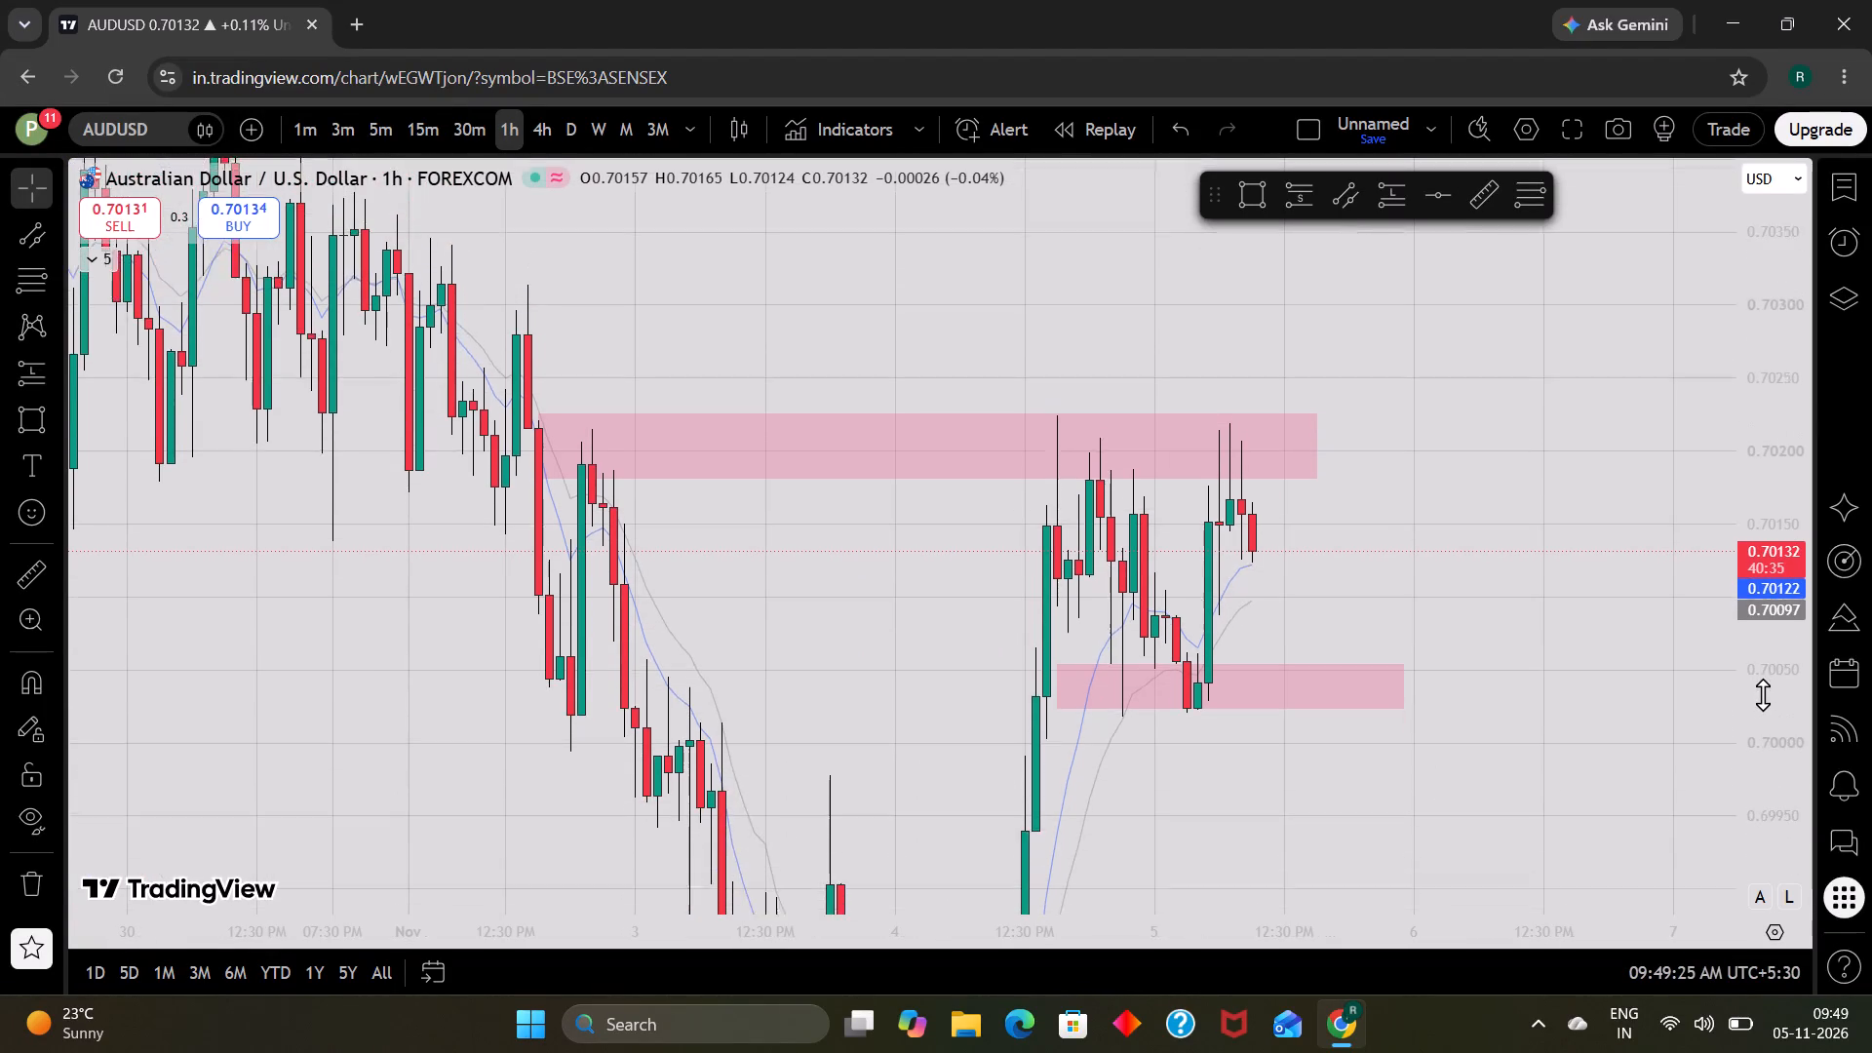
scroll(1763, 694, "down", 2)
scroll(1587, 727, "down", 1)
scroll(1587, 727, "up", 1)
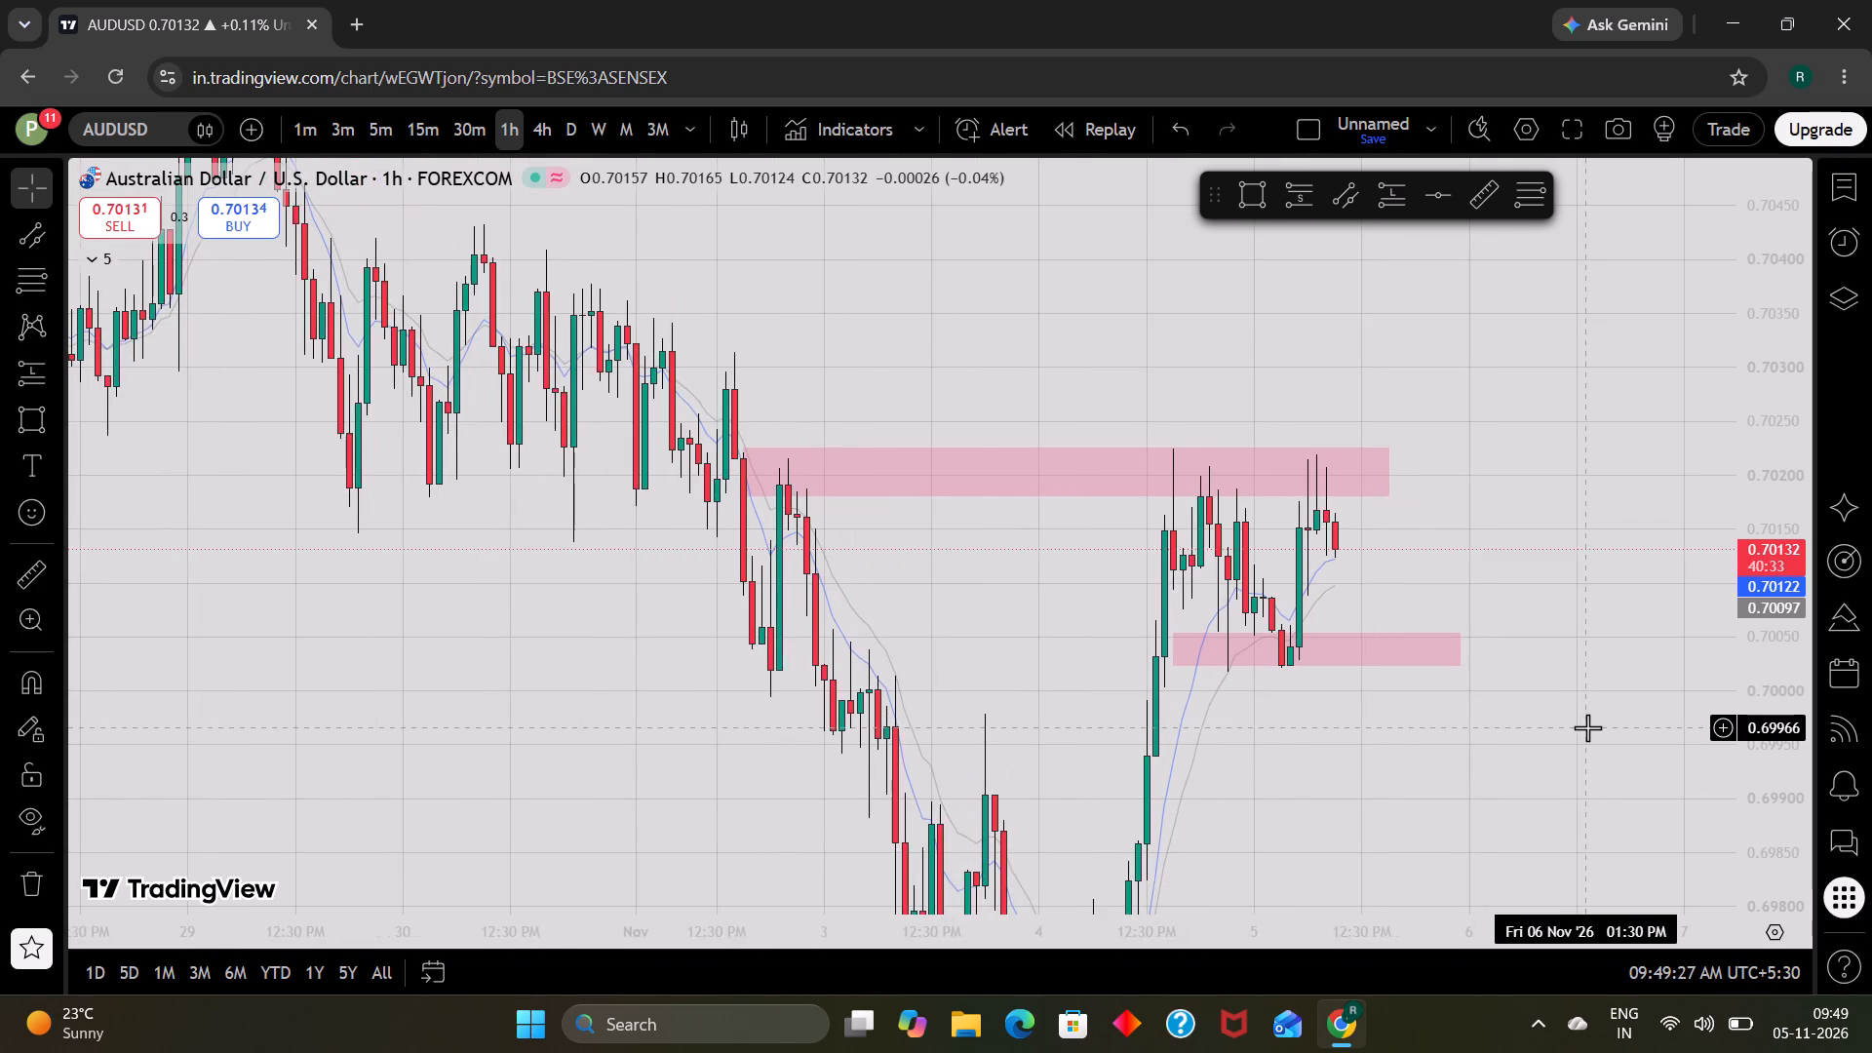
scroll(1587, 727, "down", 2)
scroll(1587, 727, "up", 1)
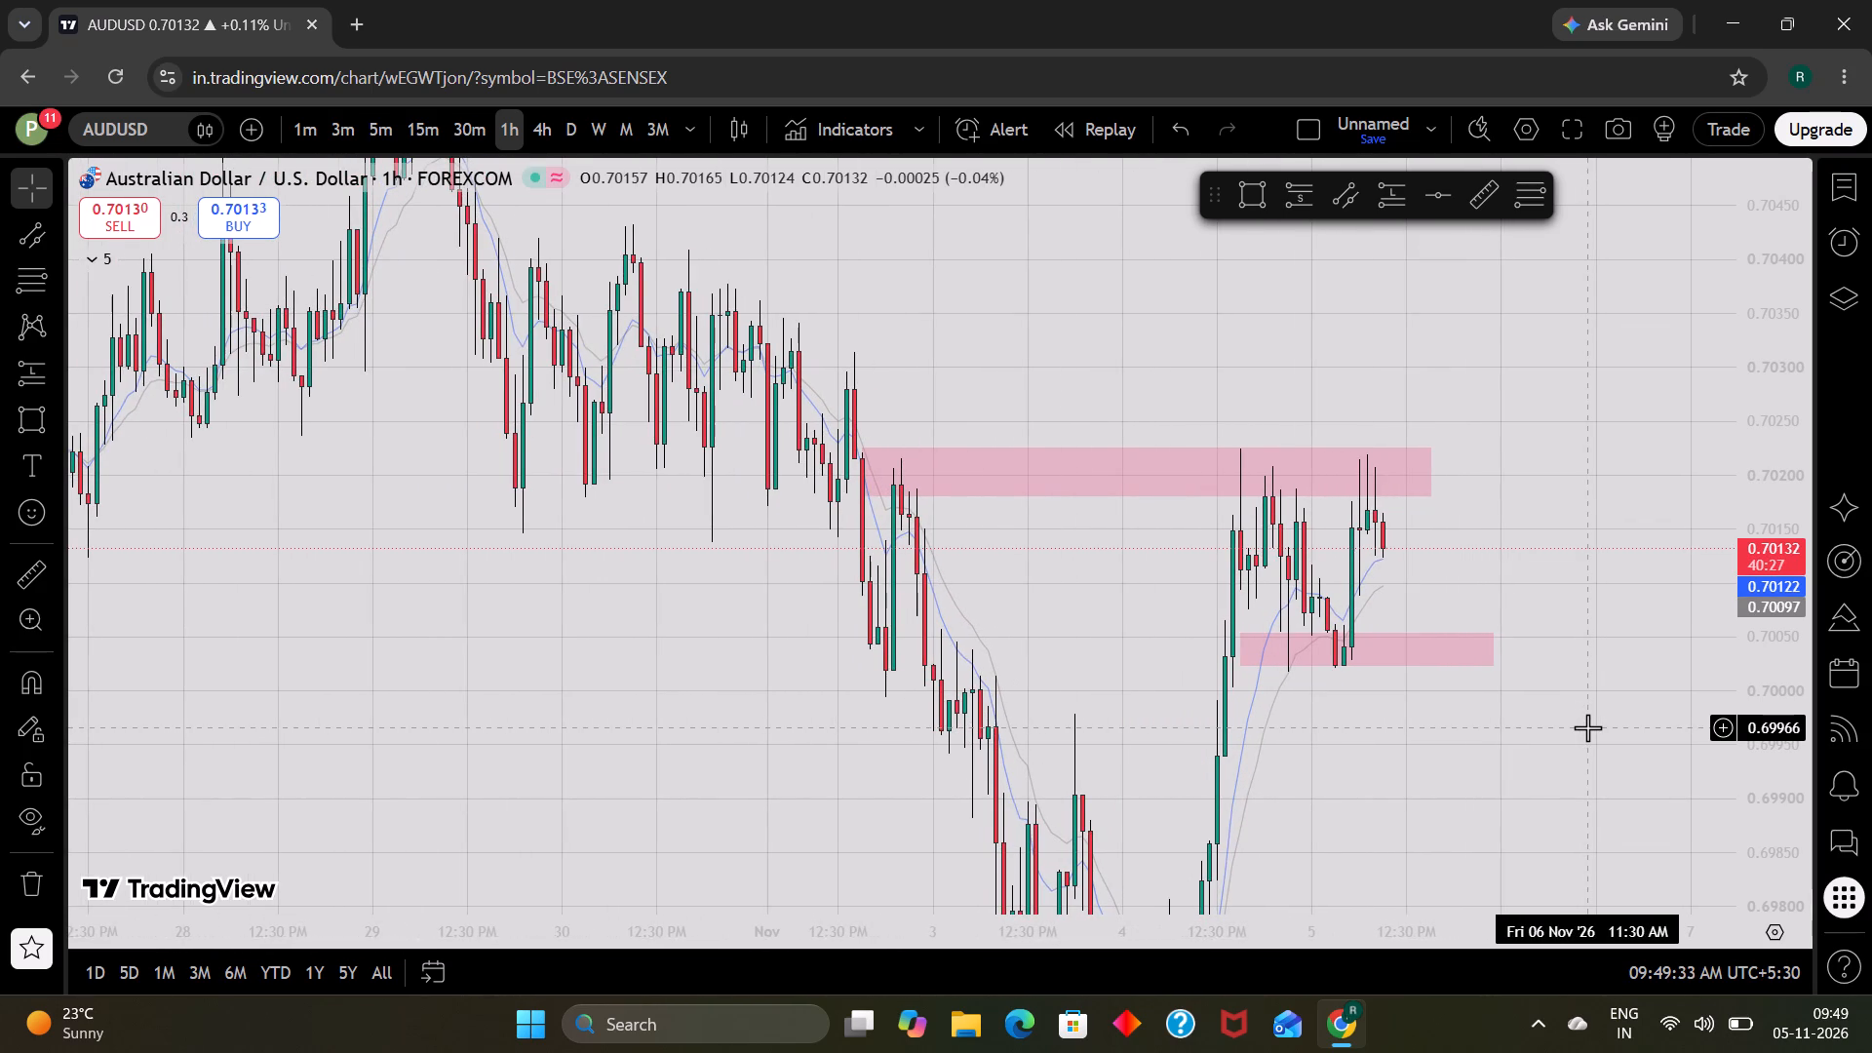
scroll(1587, 727, "up", 2)
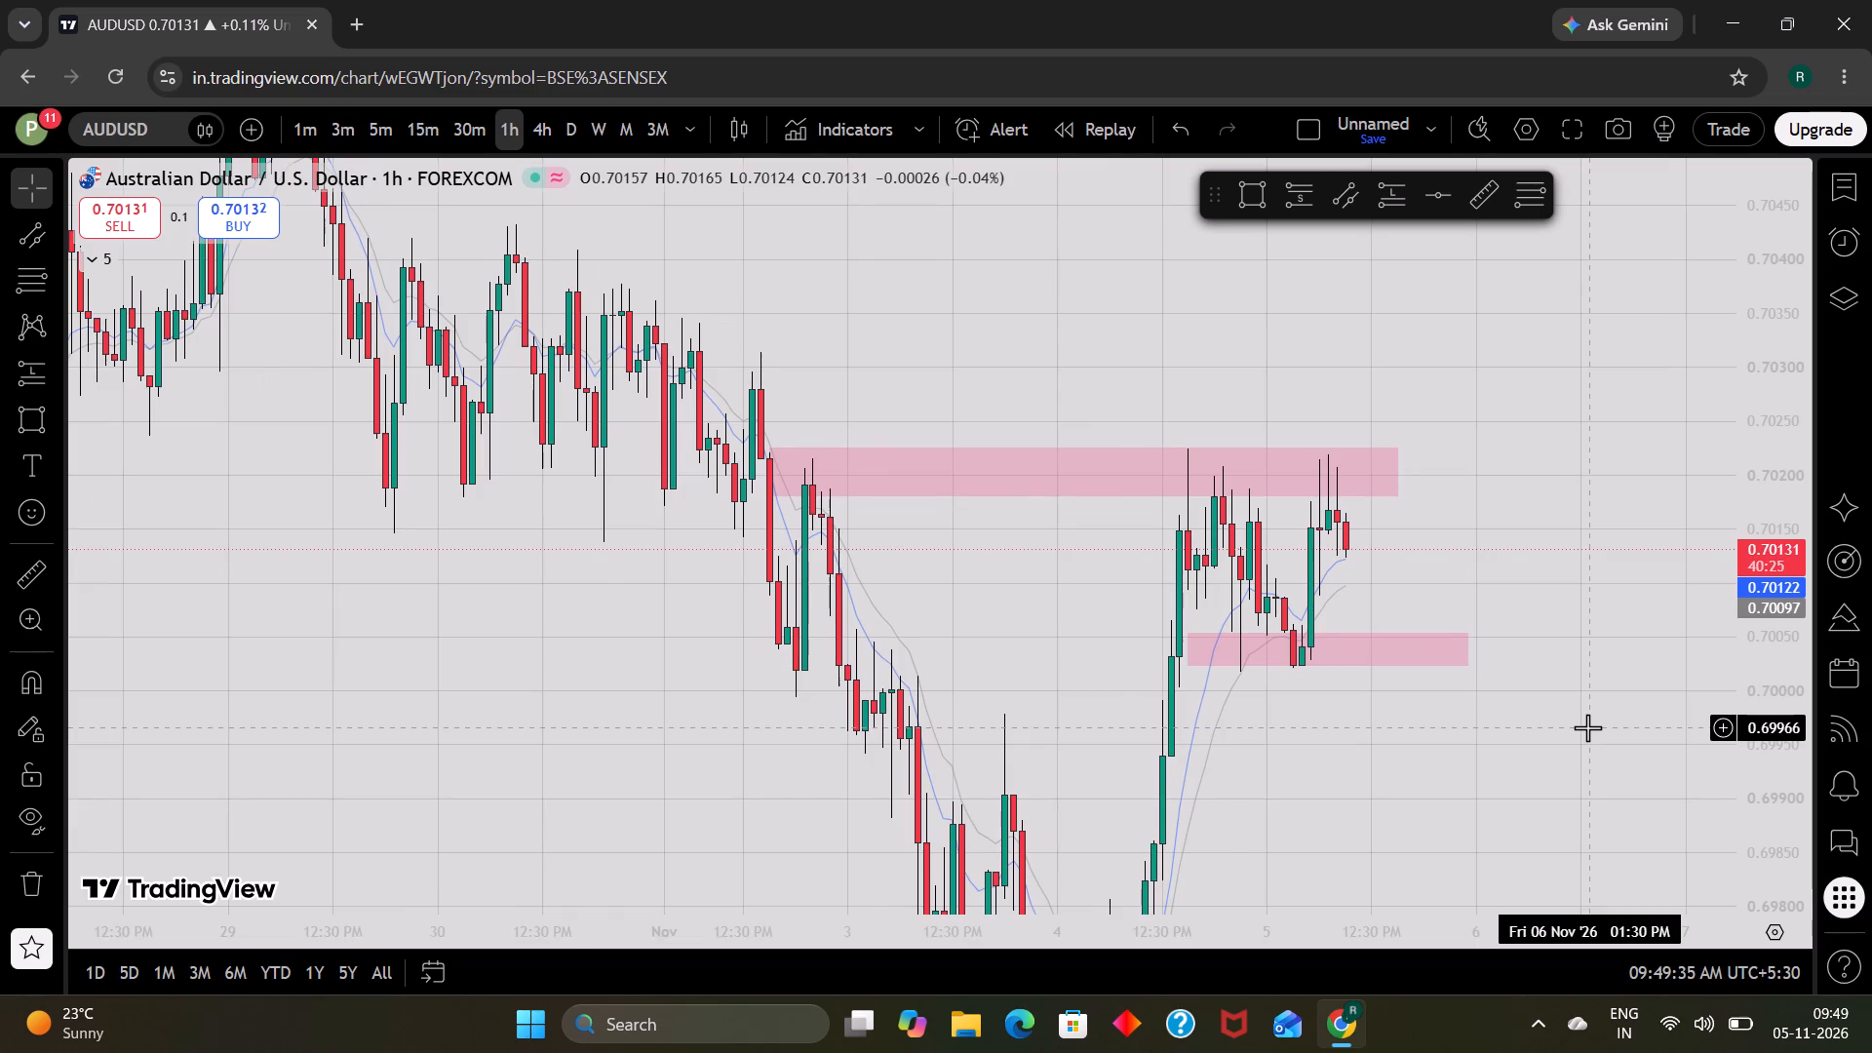
scroll(1587, 727, "up", 1)
scroll(1750, 769, "down", 3)
scroll(1521, 798, "down", 1)
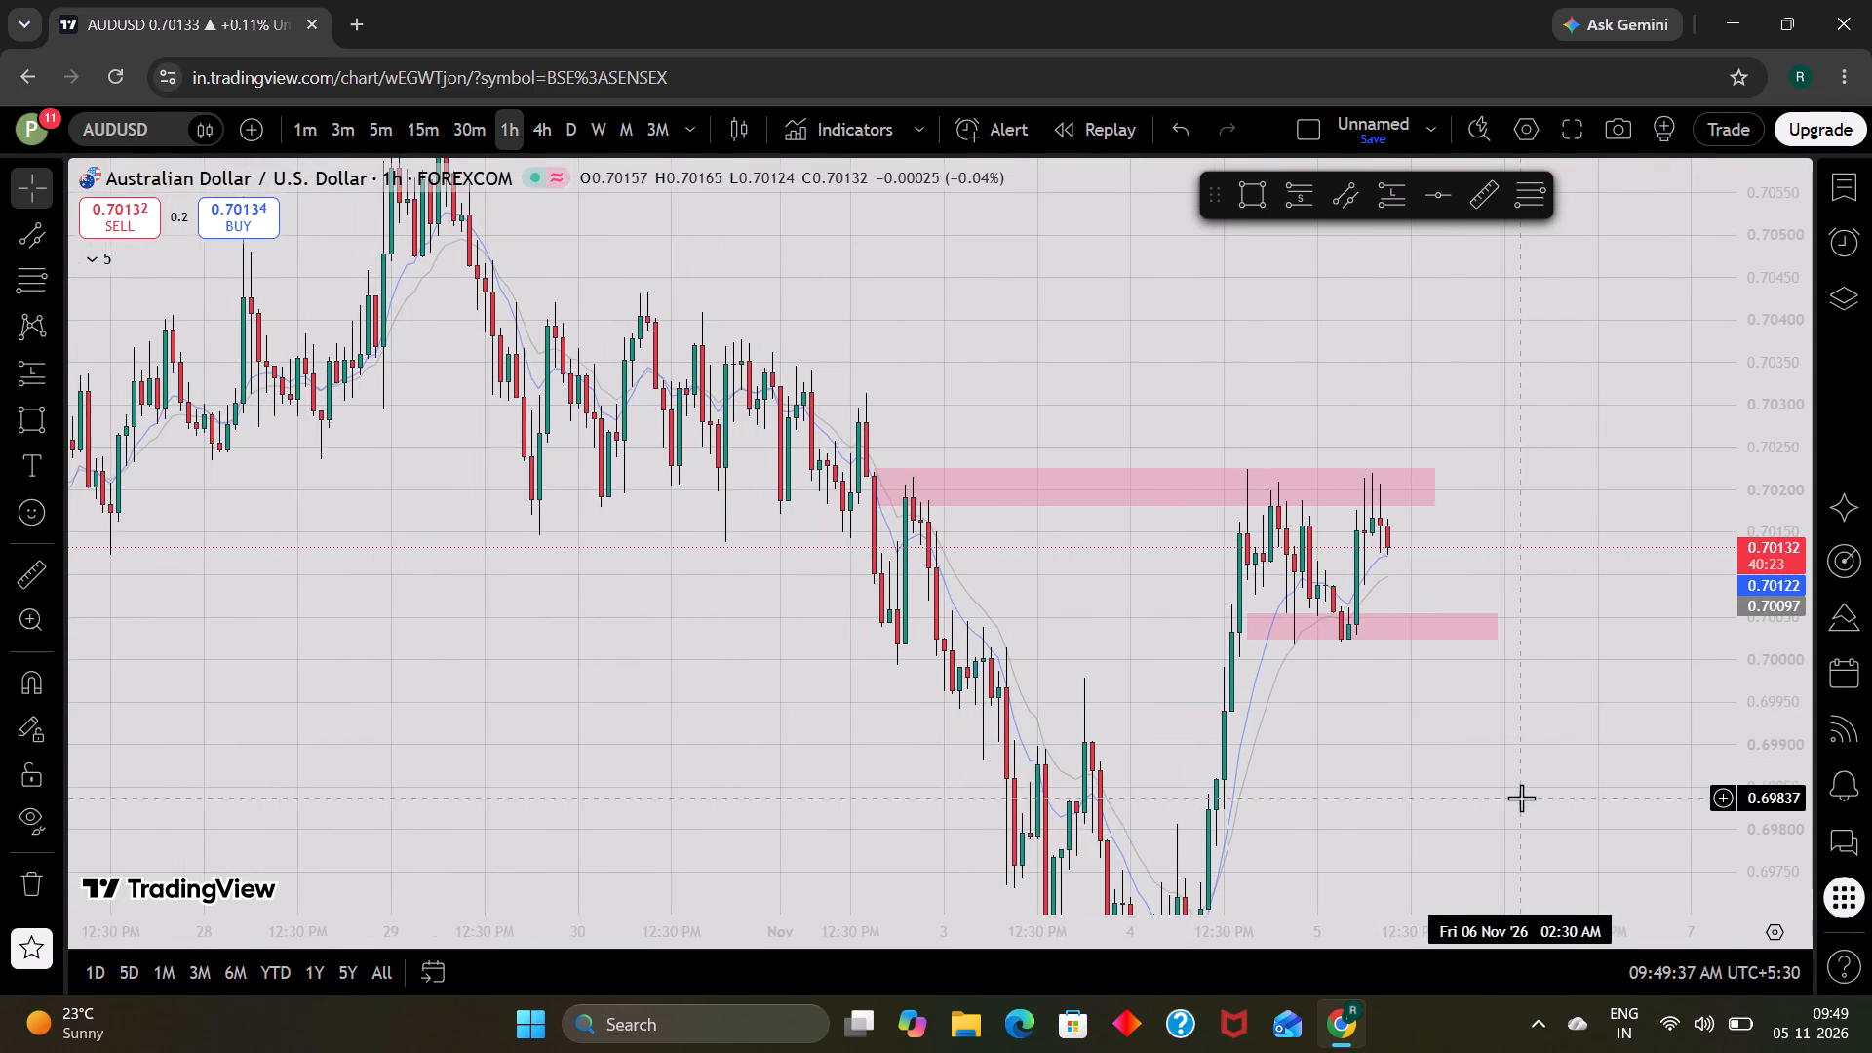
scroll(1779, 787, "down", 4)
scroll(1496, 799, "down", 1)
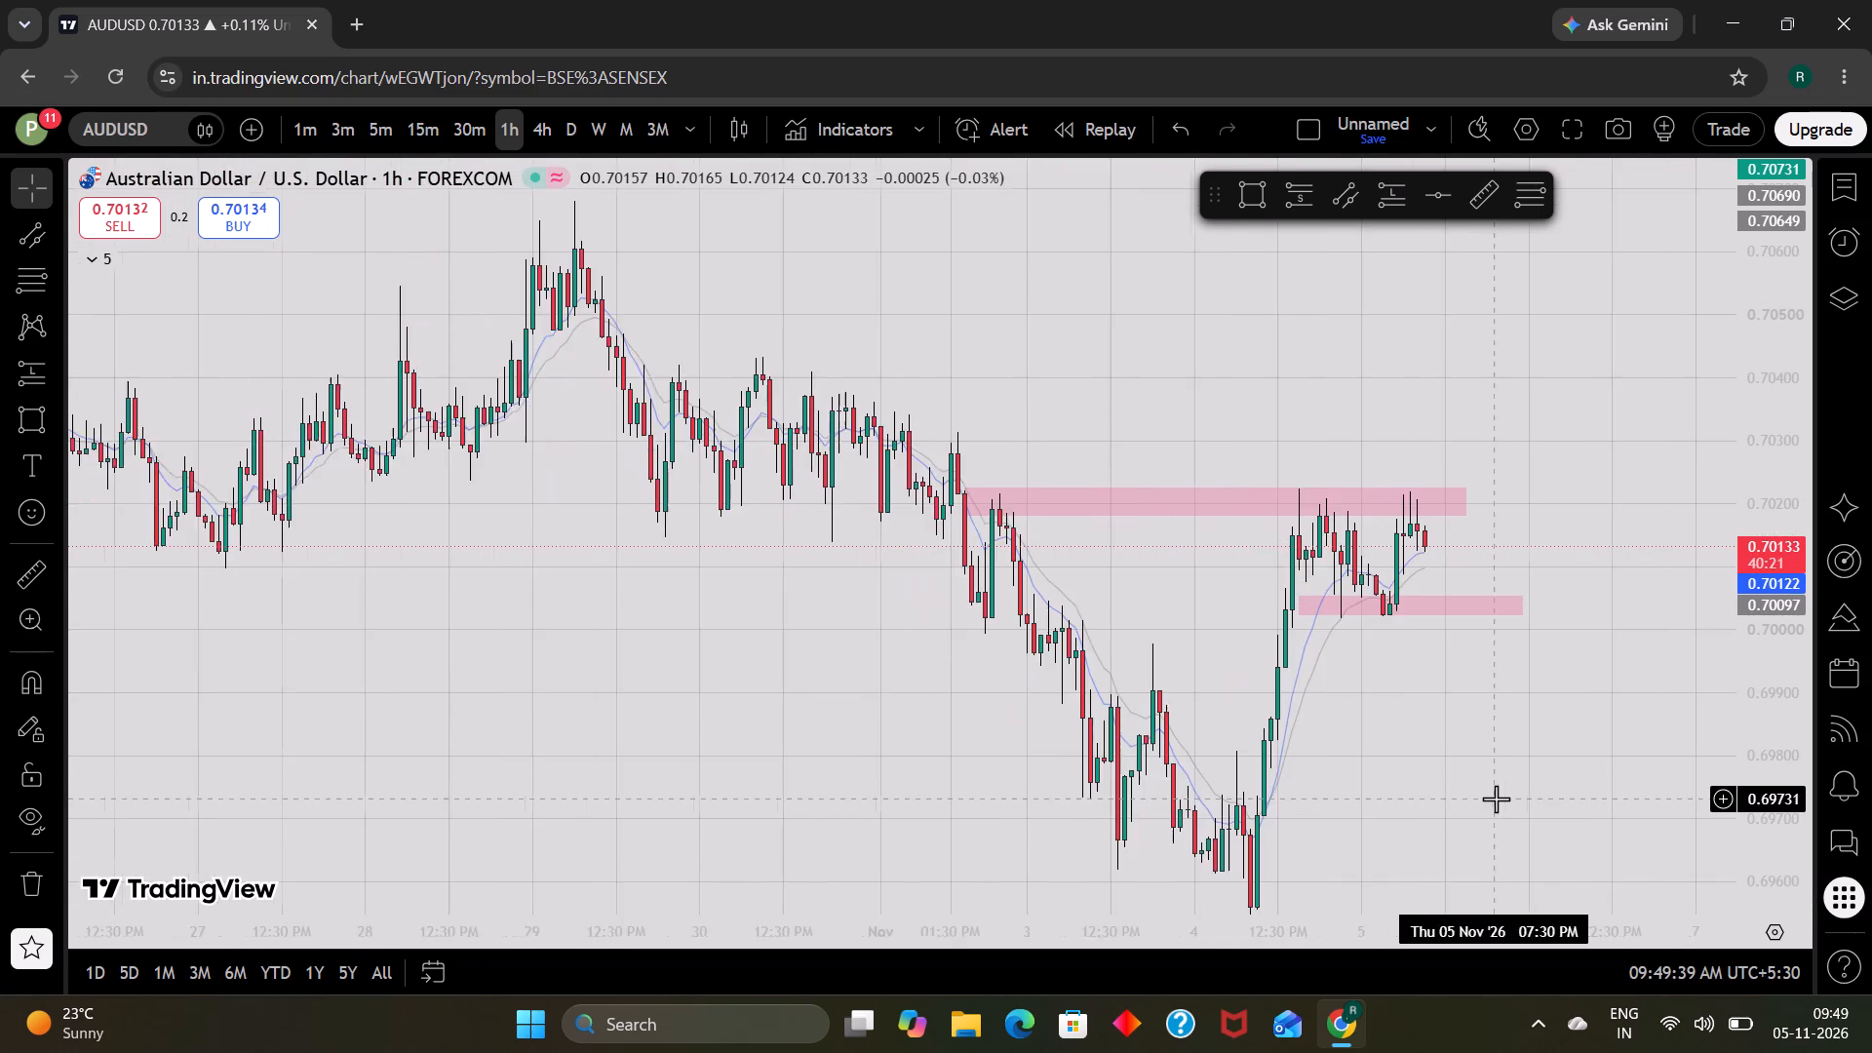
scroll(1496, 799, "up", 1)
scroll(1751, 695, "up", 2)
scroll(1524, 726, "down", 3)
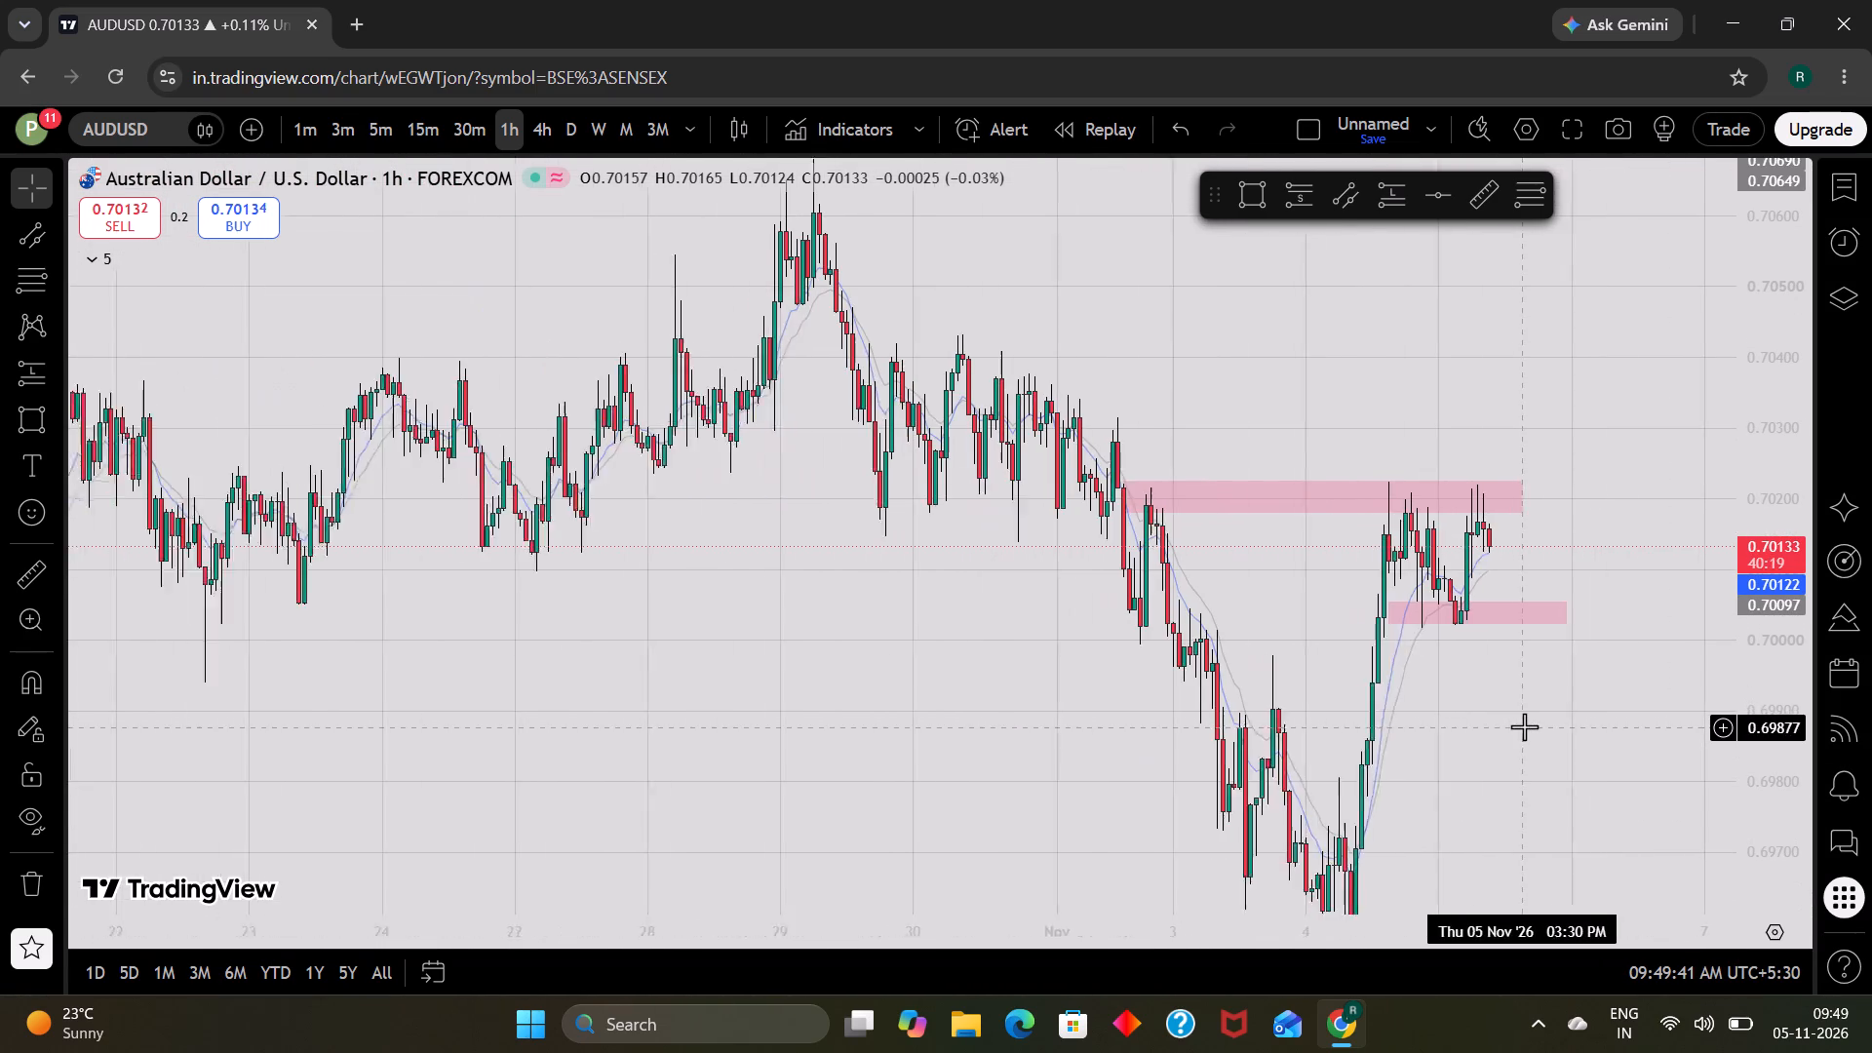
left_click_drag(1312, 324, 1331, 461)
scroll(1331, 461, "up", 2)
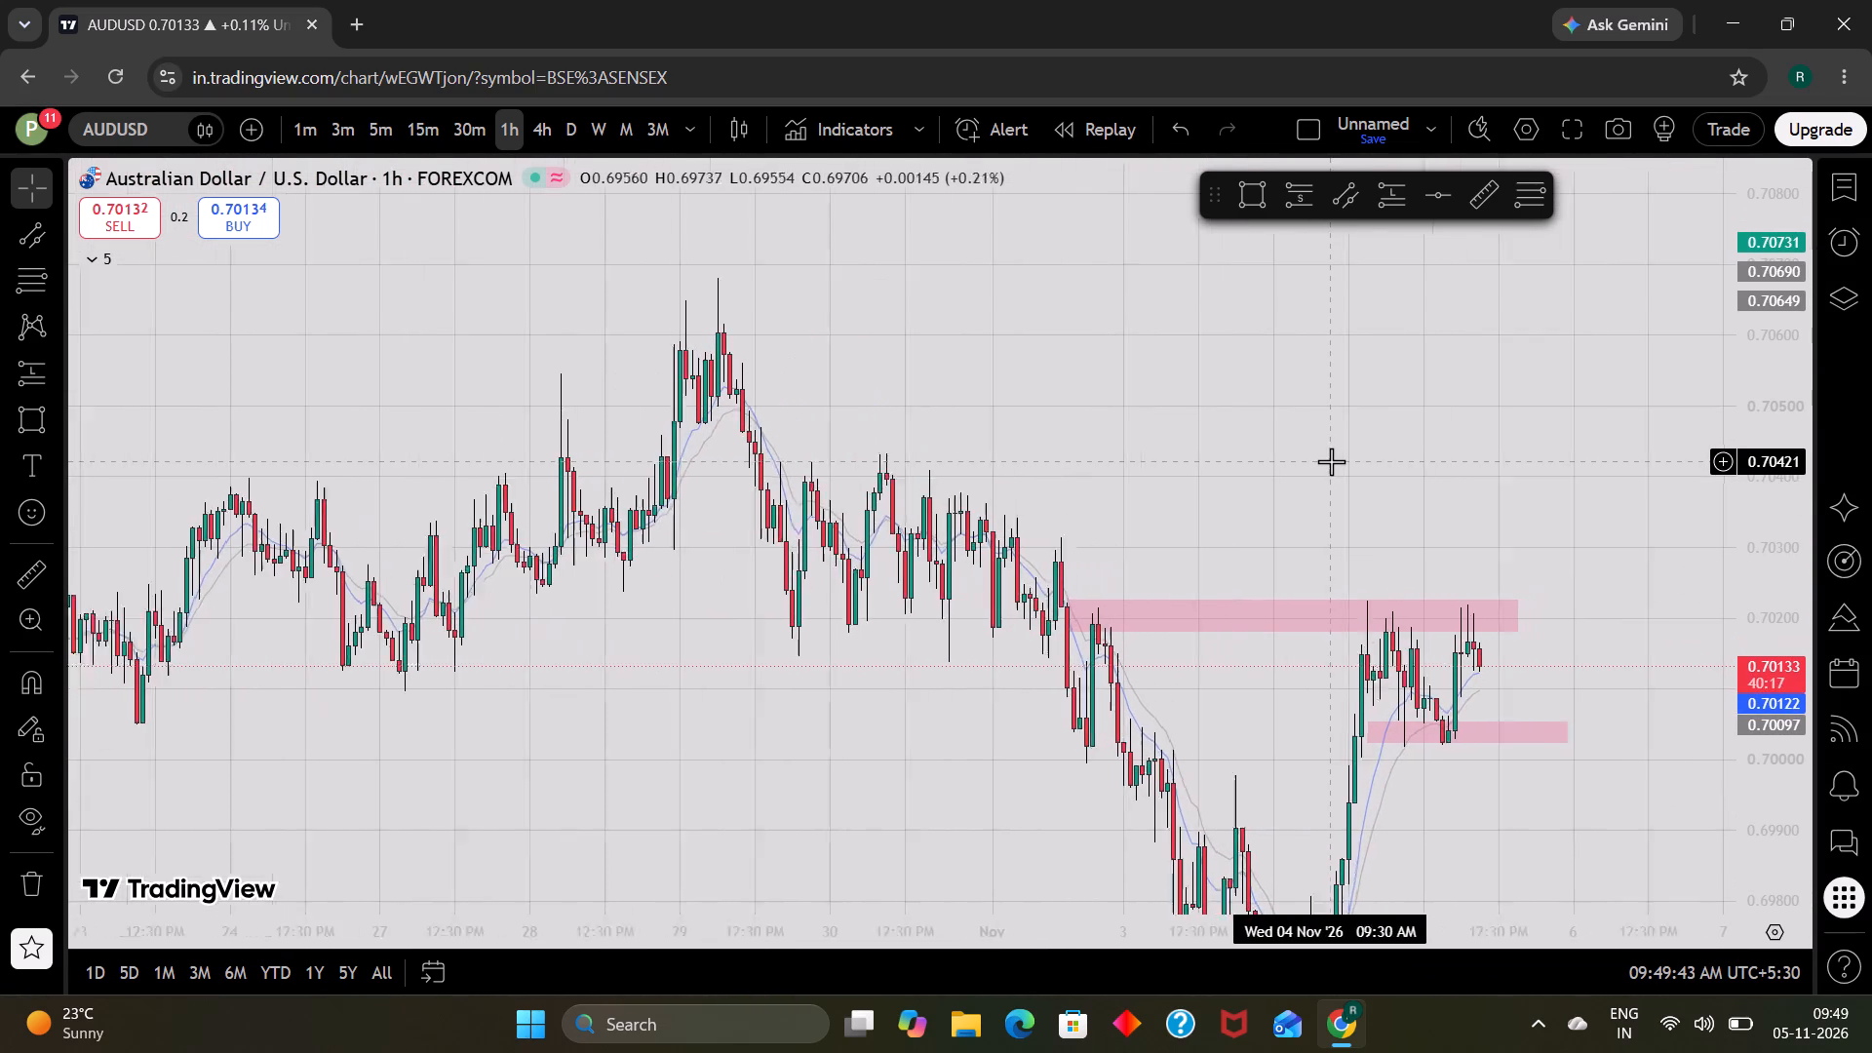
scroll(1331, 461, "up", 1)
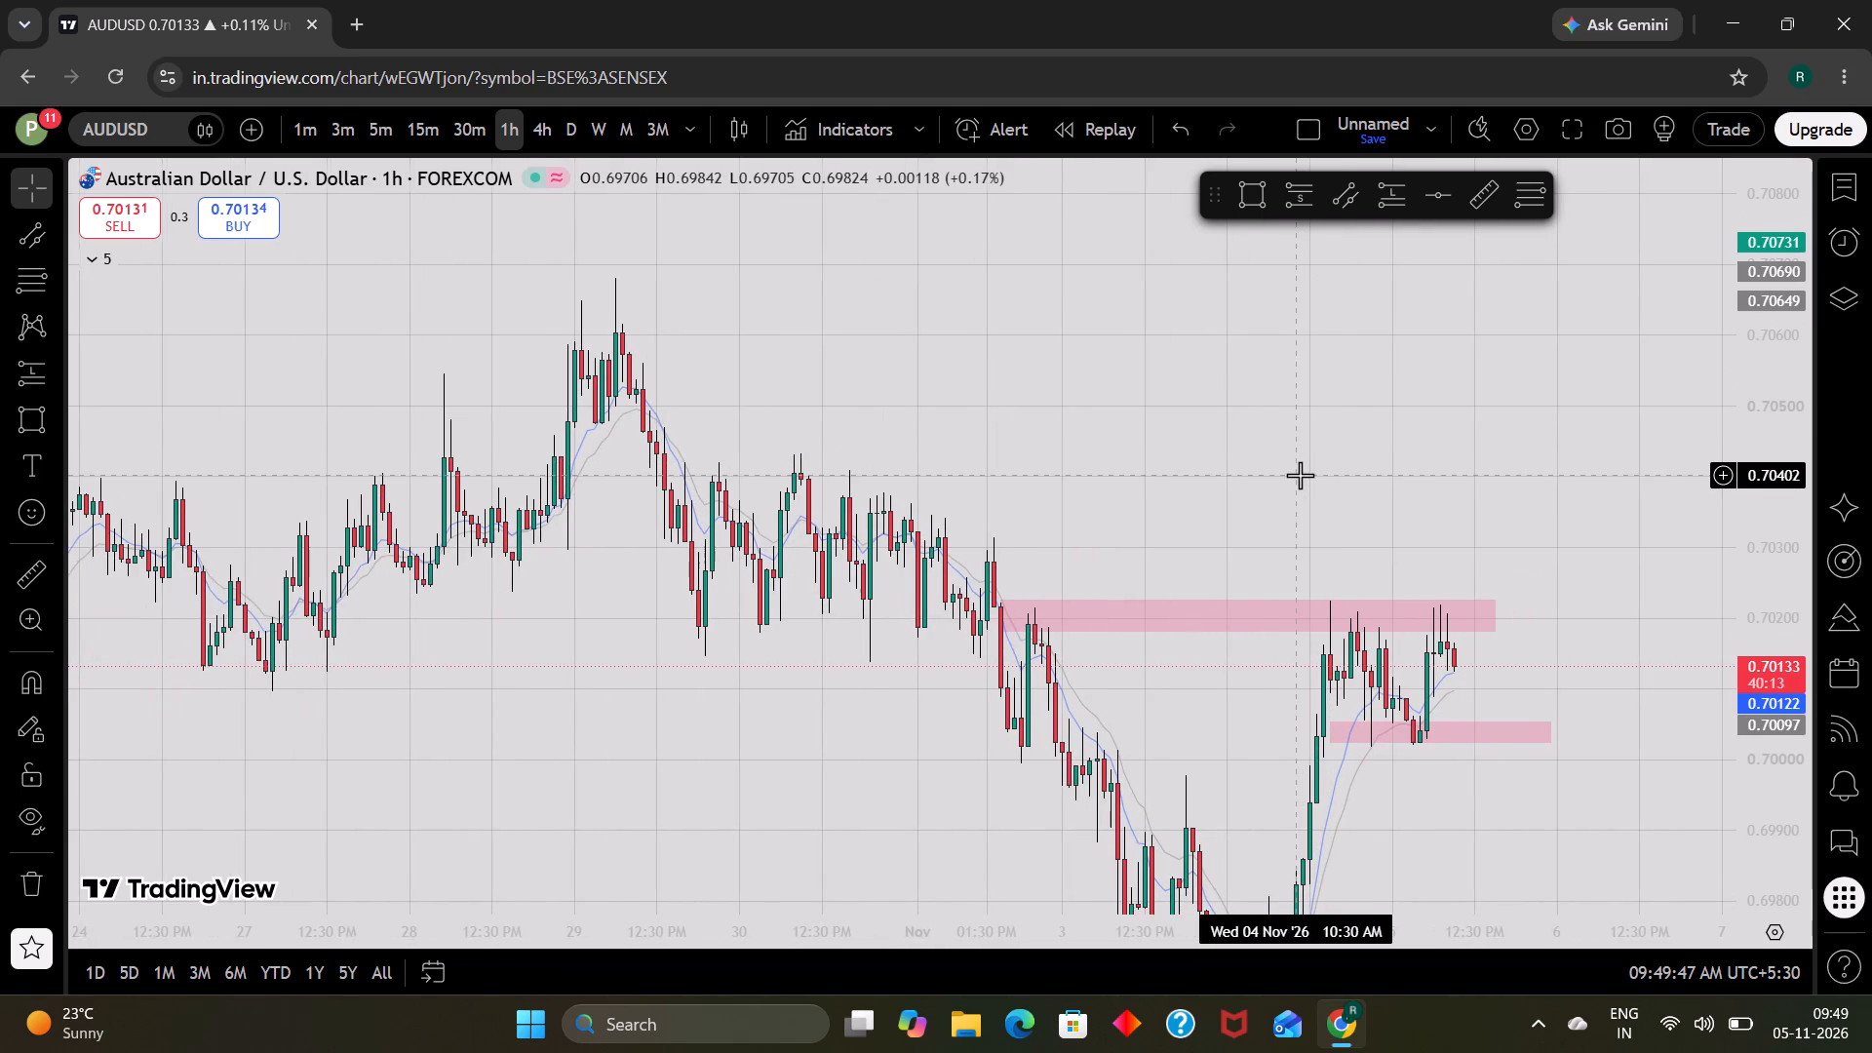
Switch AUDUSD to the 4-hour timeframe and examine the October and early November swings around the pink zones.
left_click(533, 130)
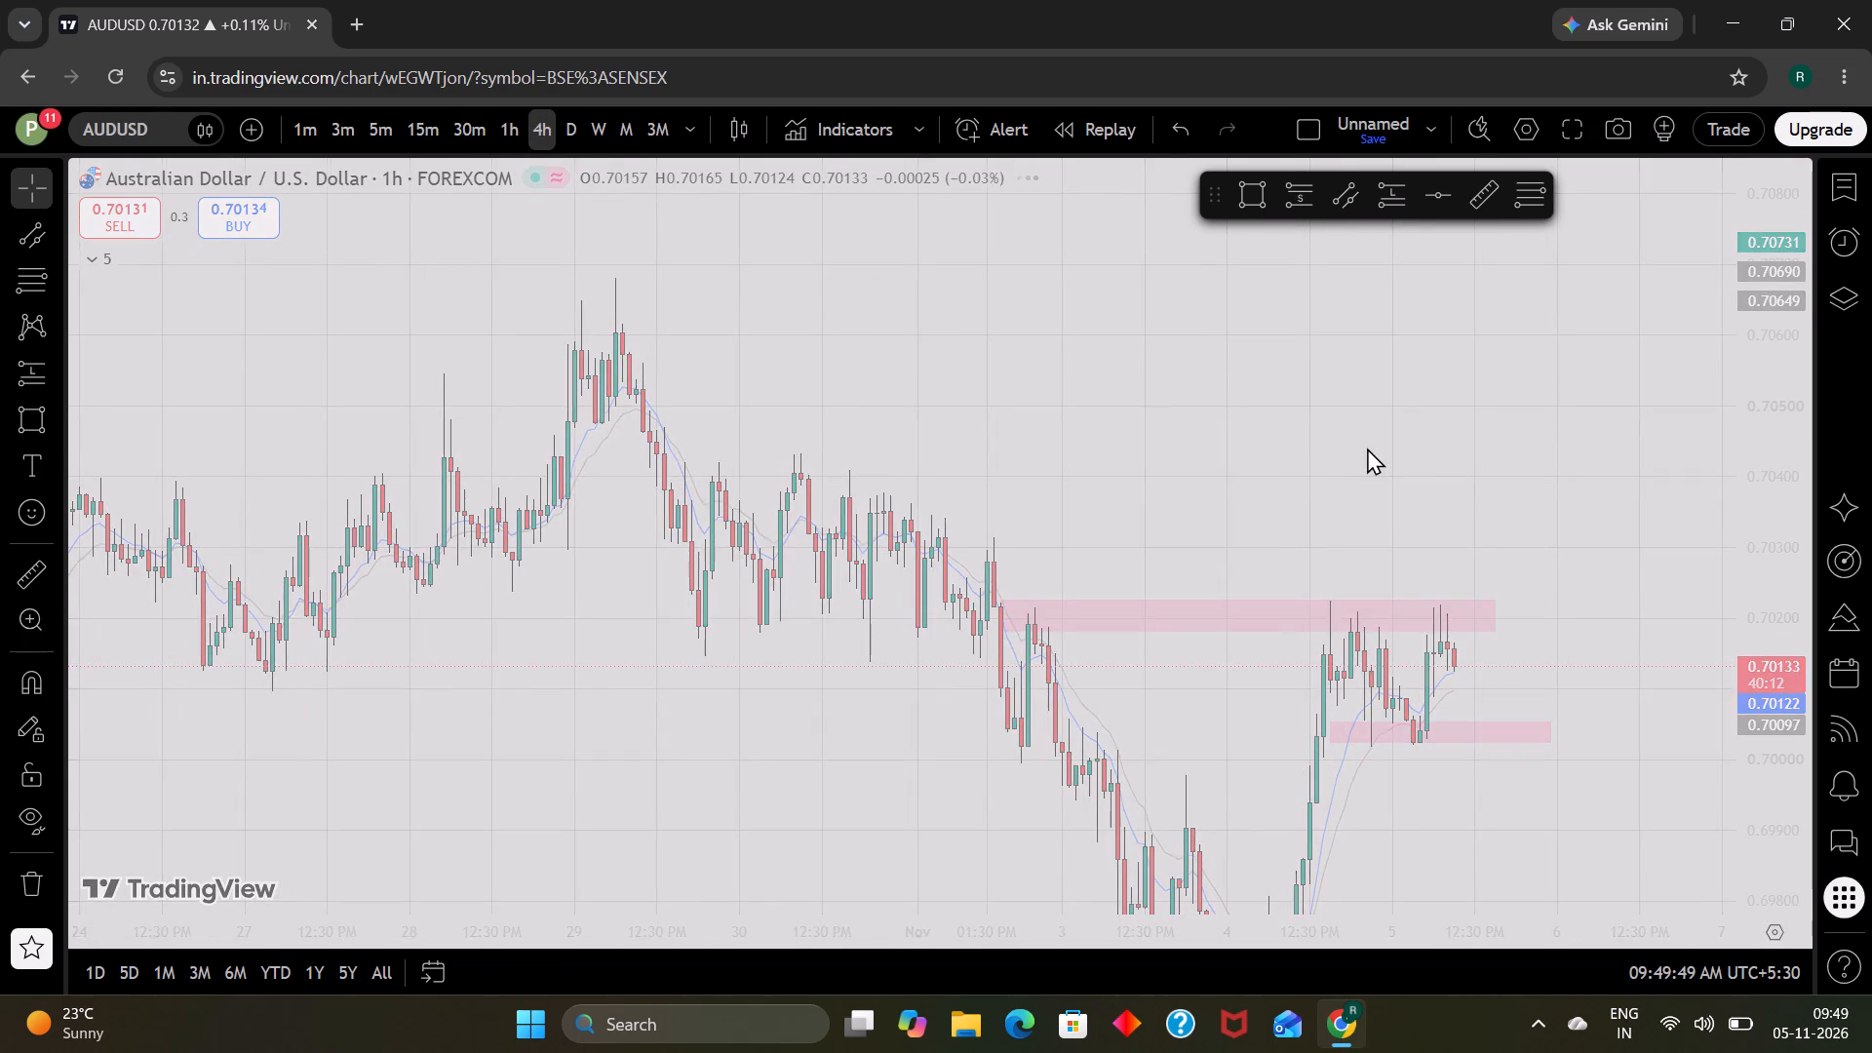
scroll(1367, 448, "up", 3)
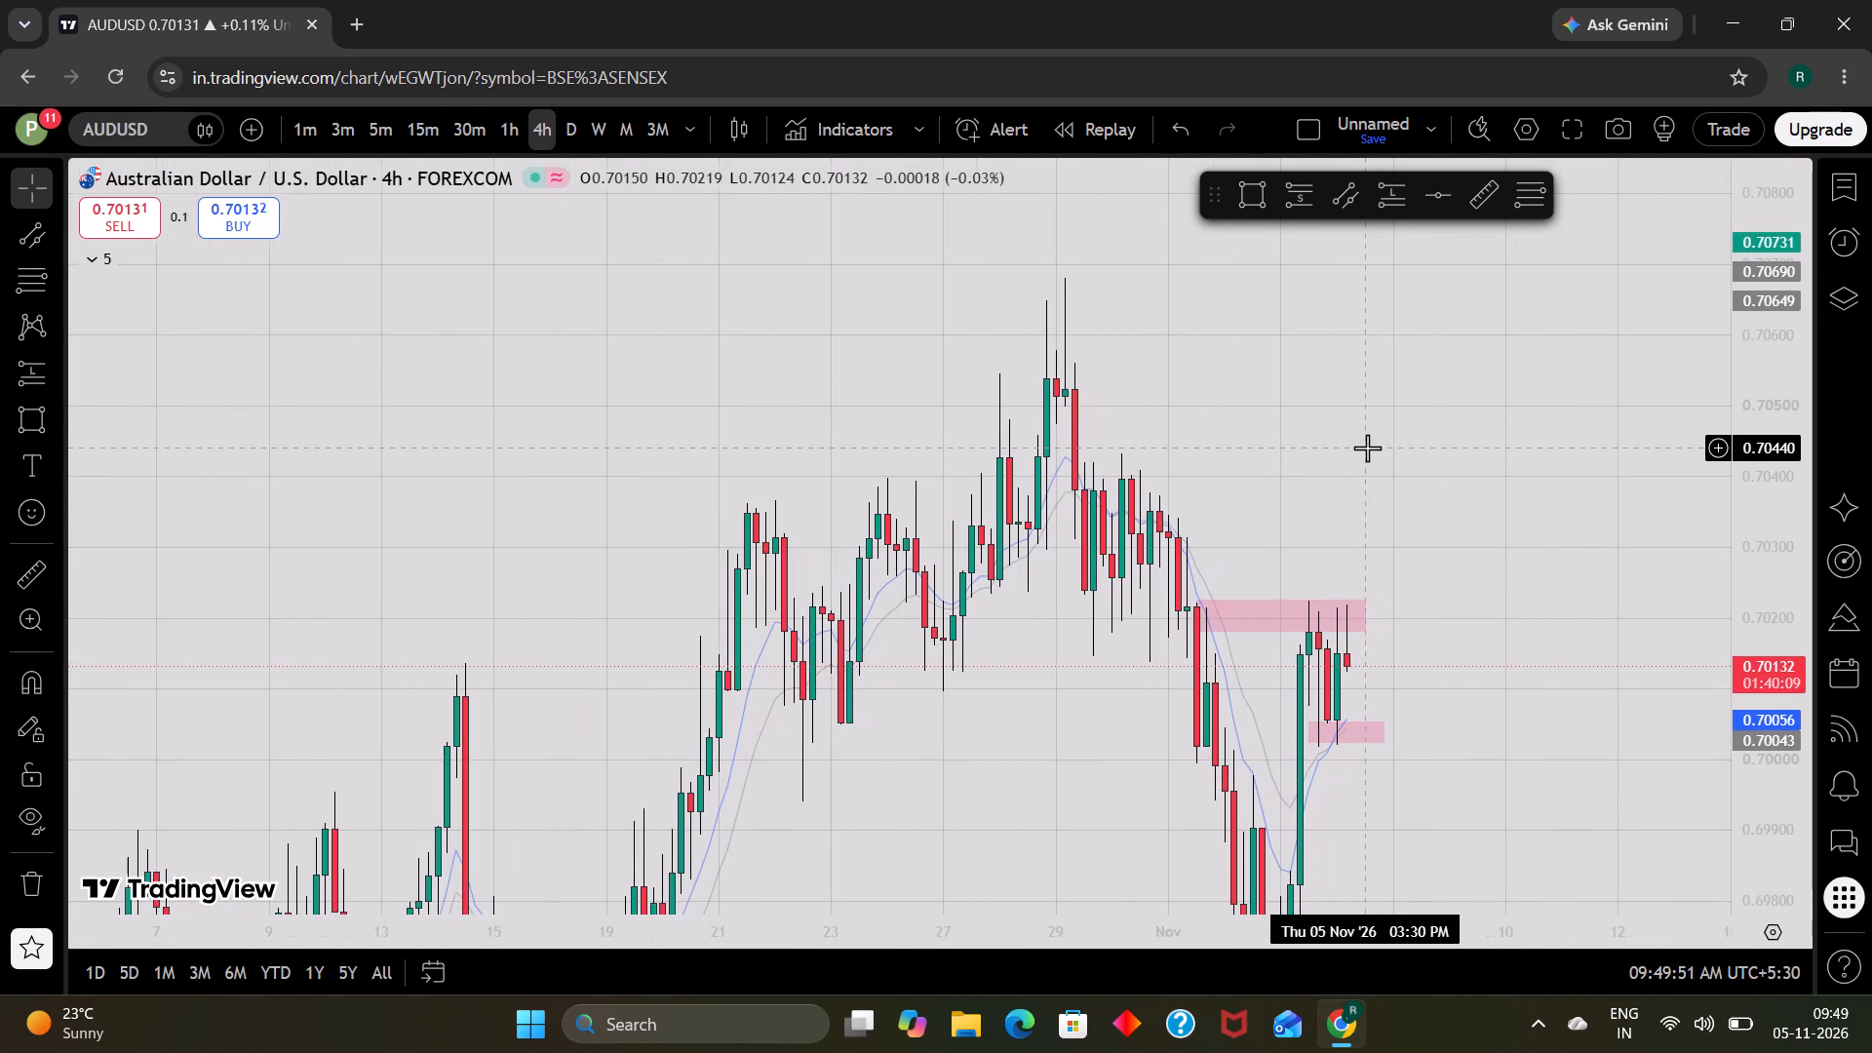
scroll(1367, 448, "up", 2)
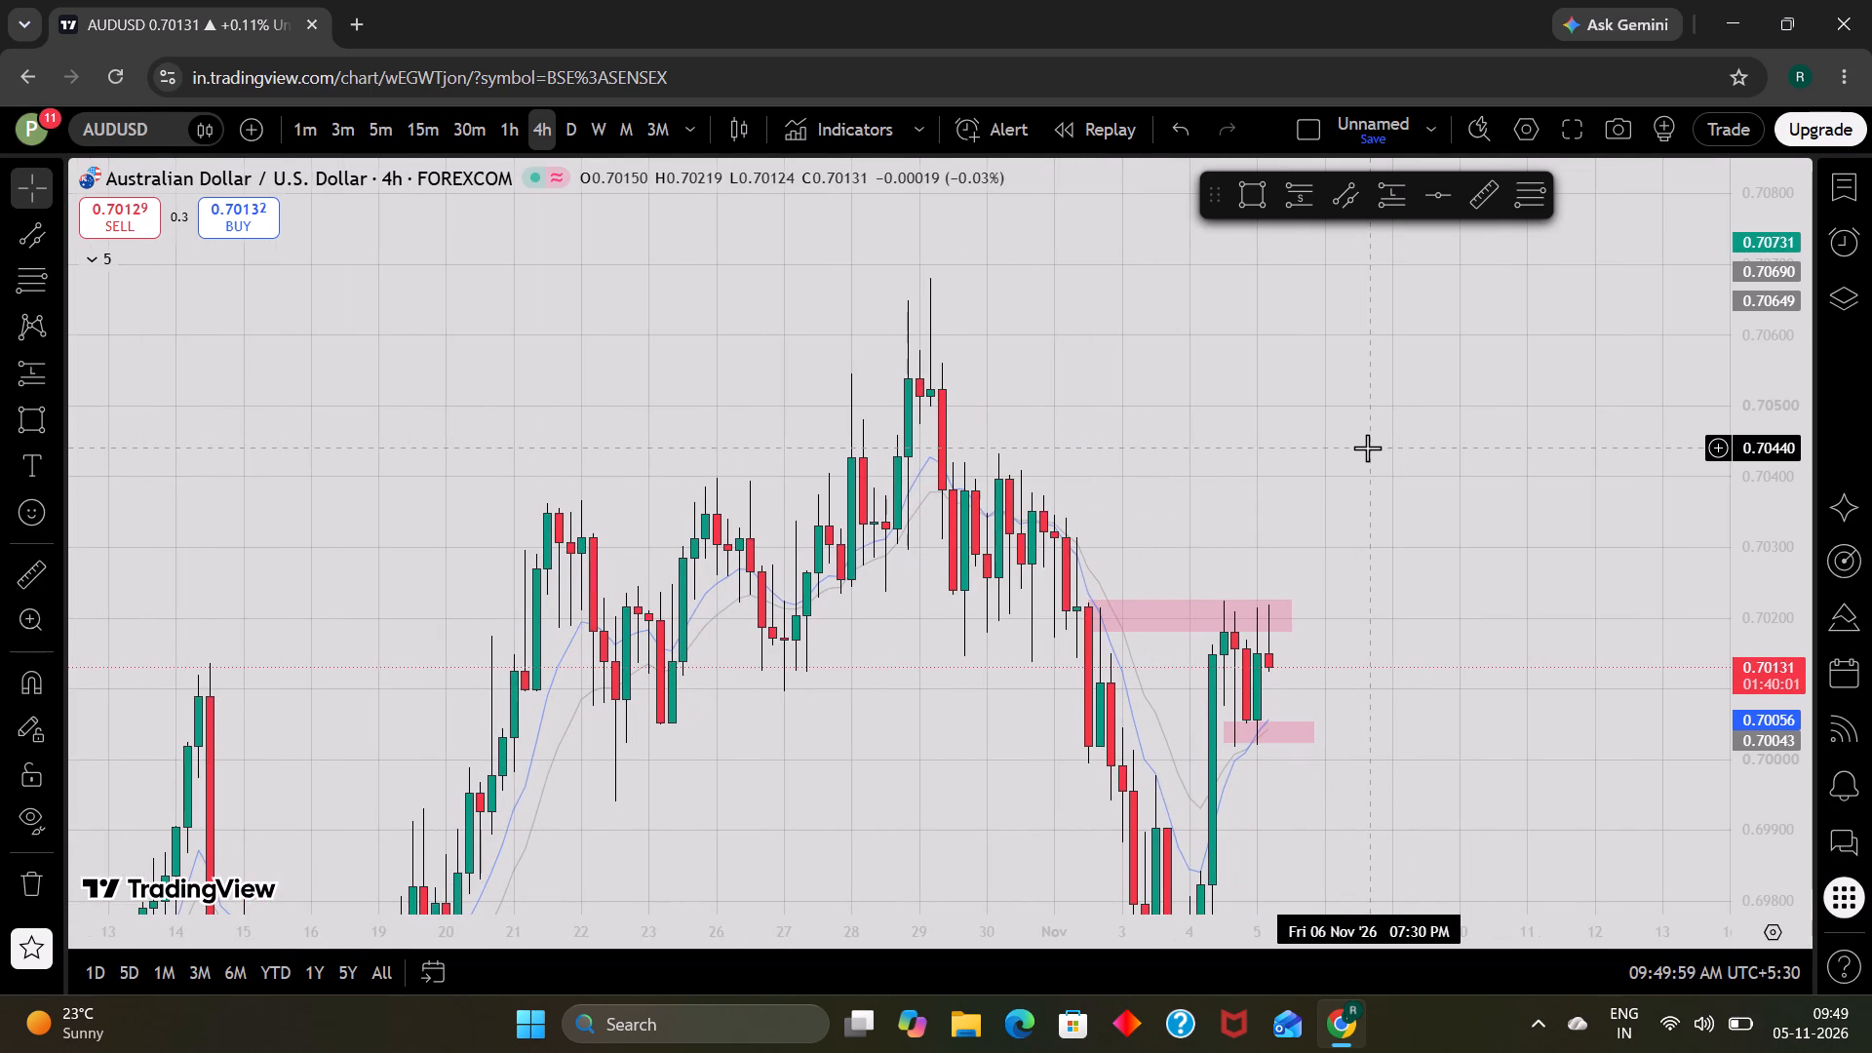
scroll(1367, 448, "up", 1)
scroll(1779, 672, "down", 3)
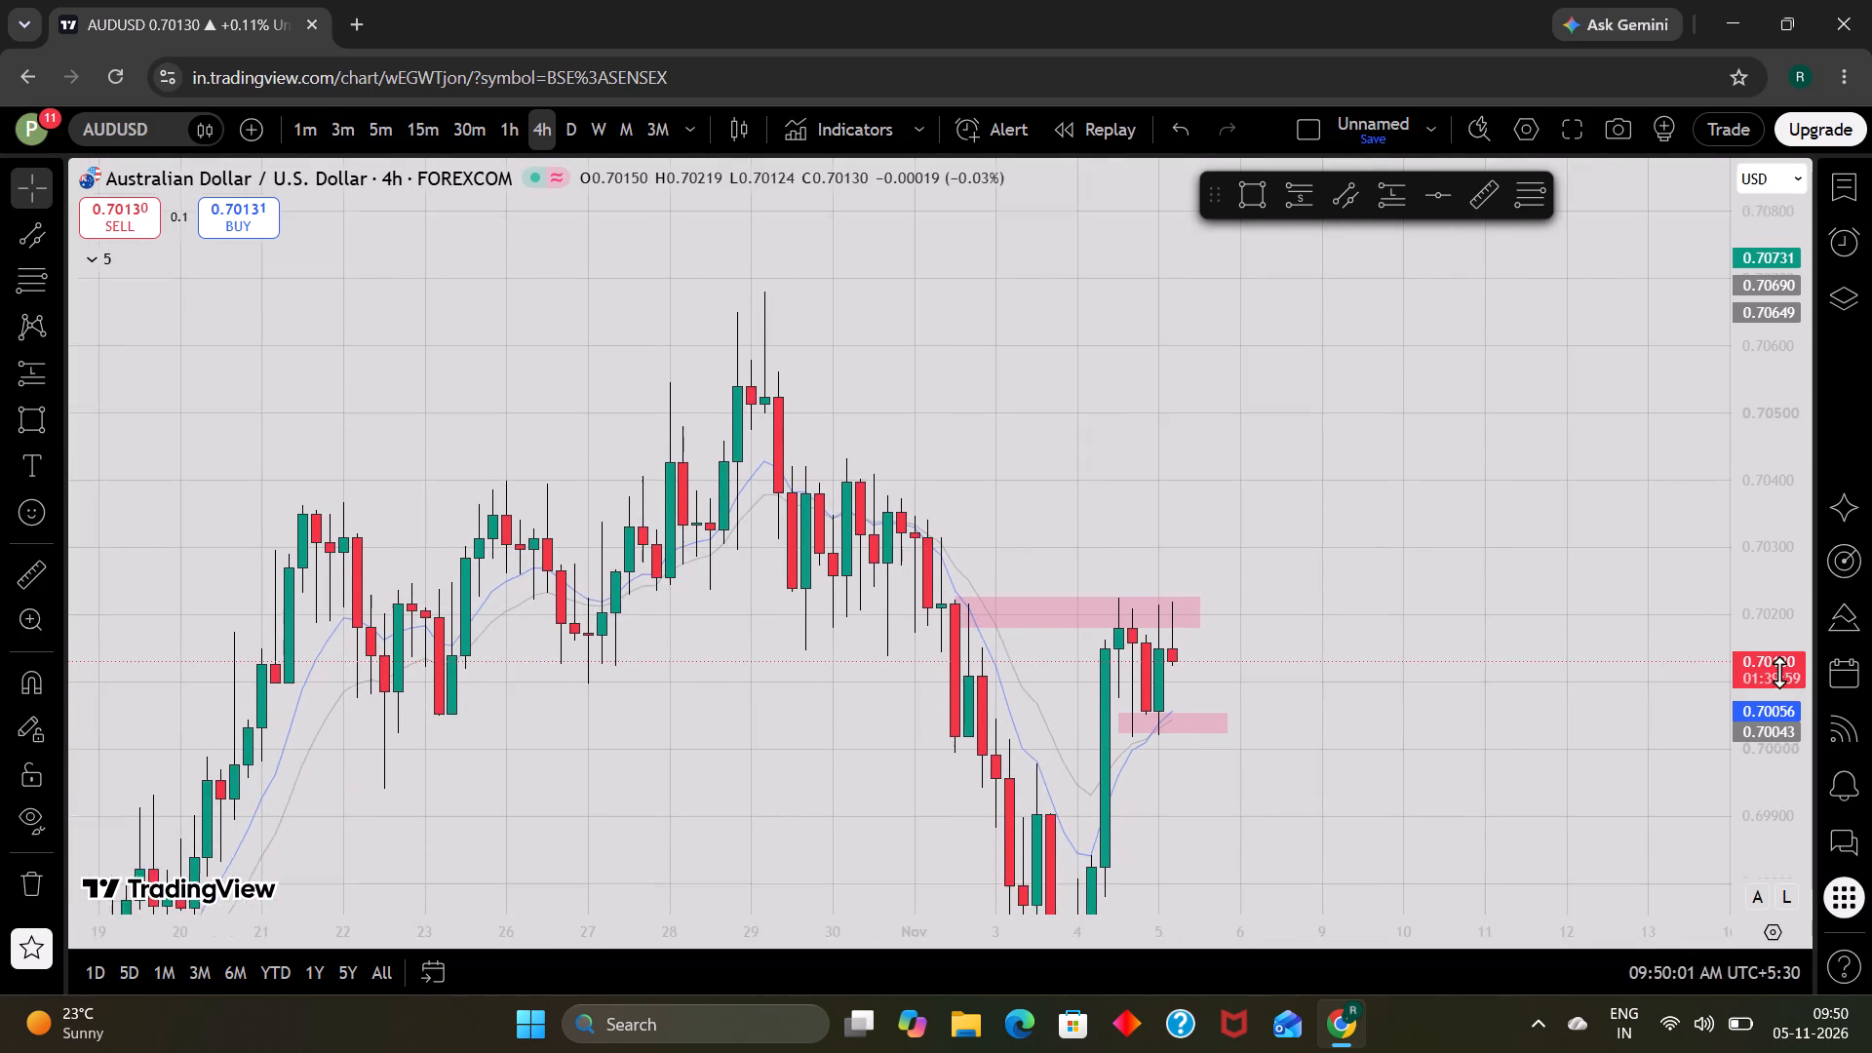
scroll(1779, 672, "down", 3)
scroll(1536, 677, "down", 2)
scroll(1562, 771, "down", 2)
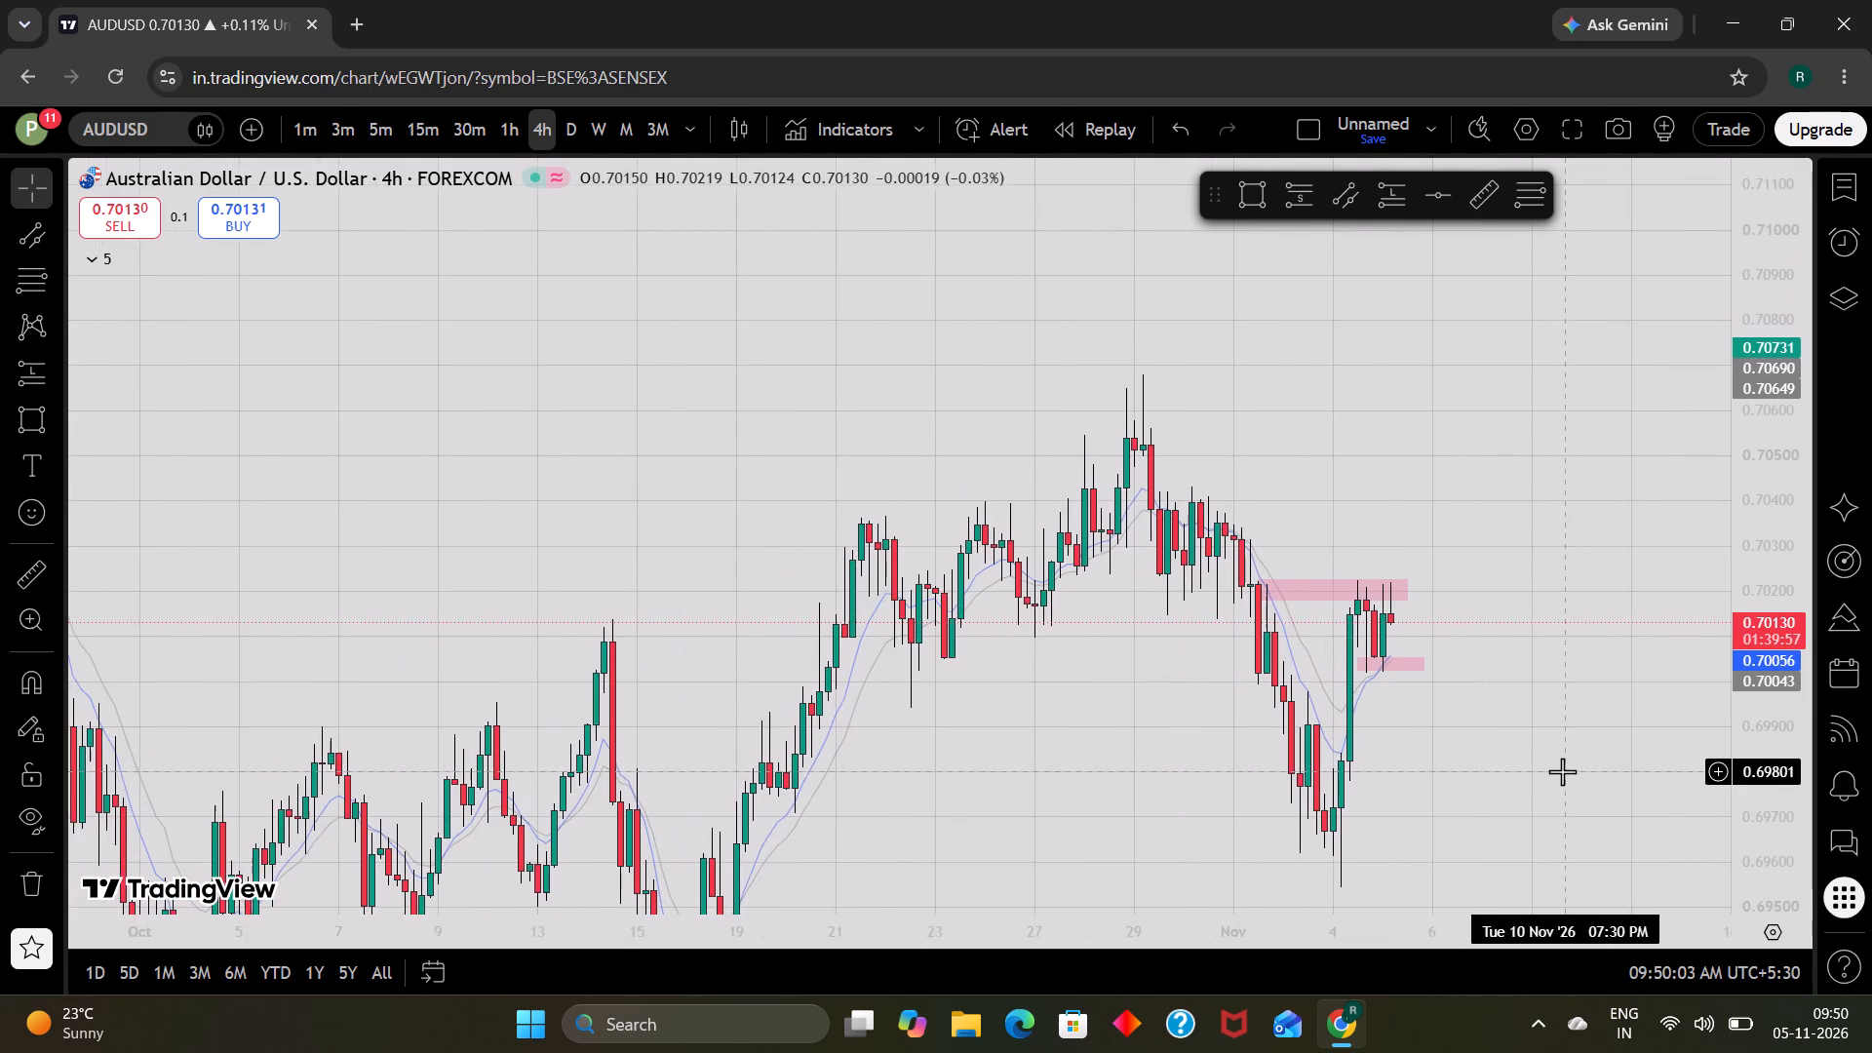
scroll(1562, 764, "down", 2)
scroll(1562, 764, "up", 2)
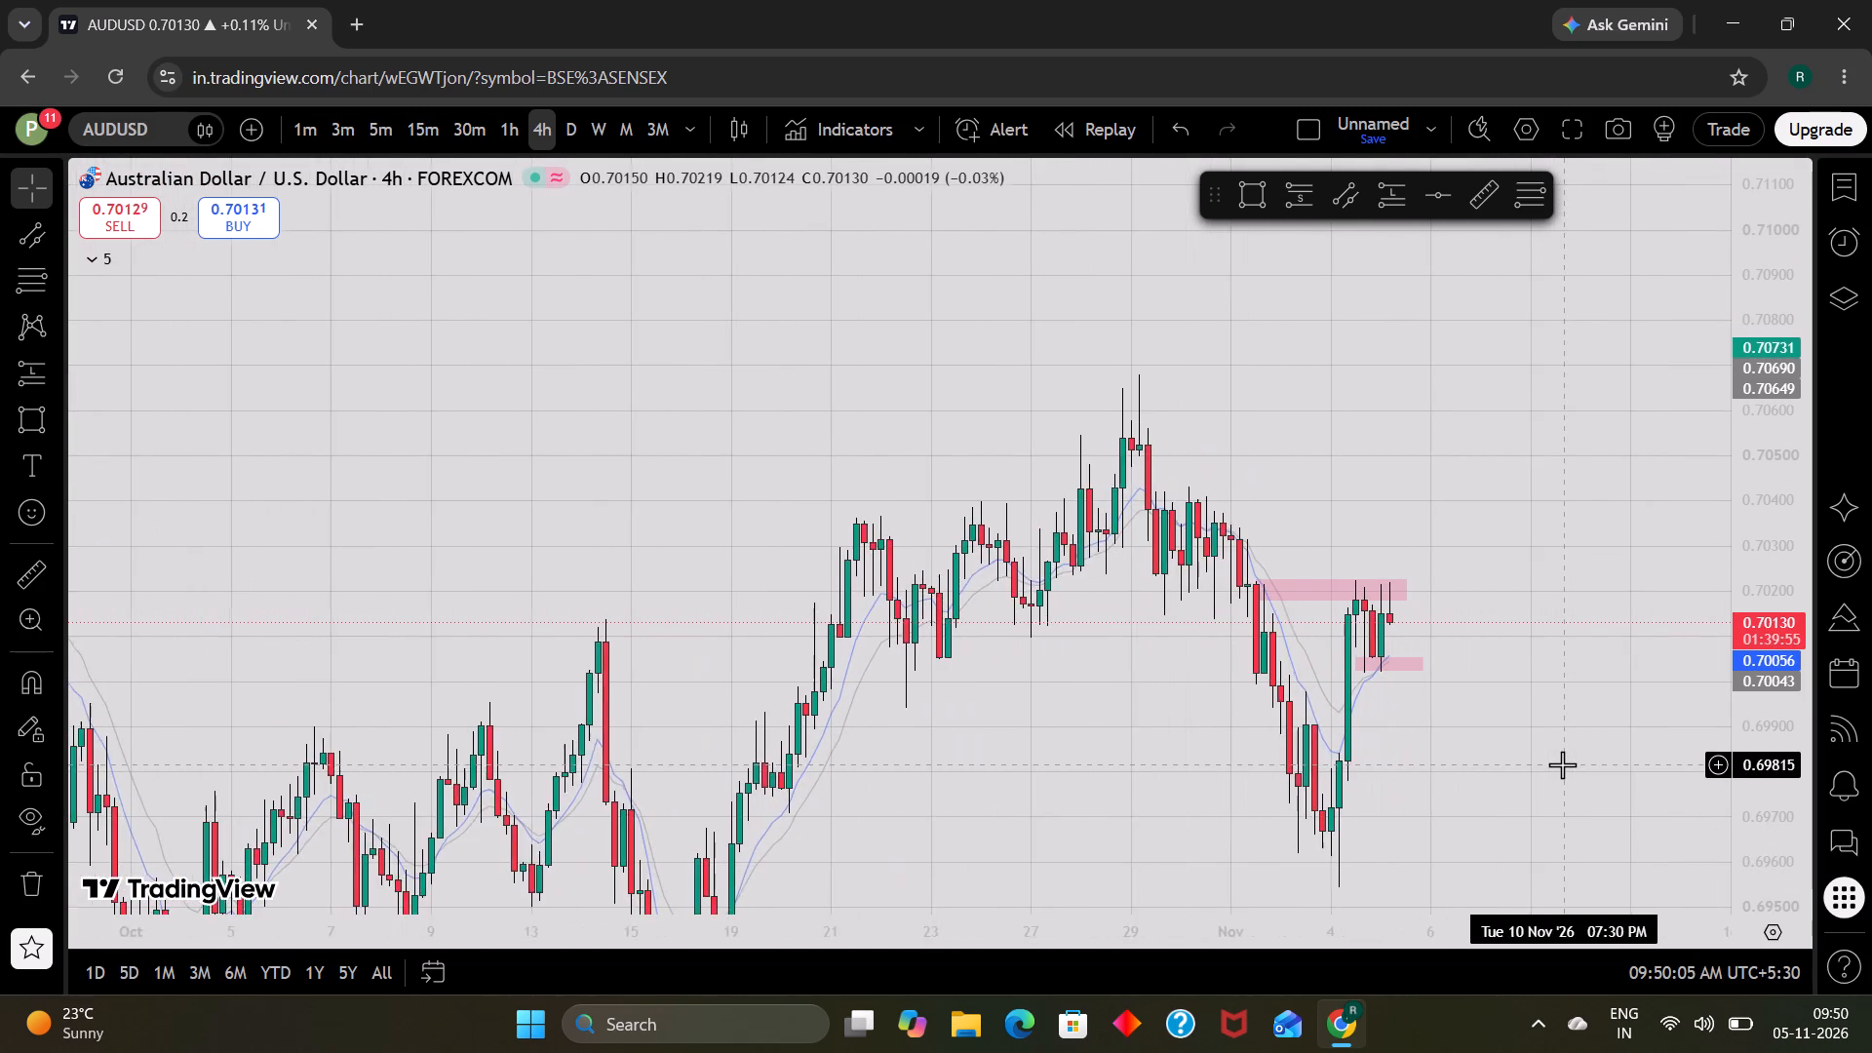
scroll(1562, 764, "up", 1)
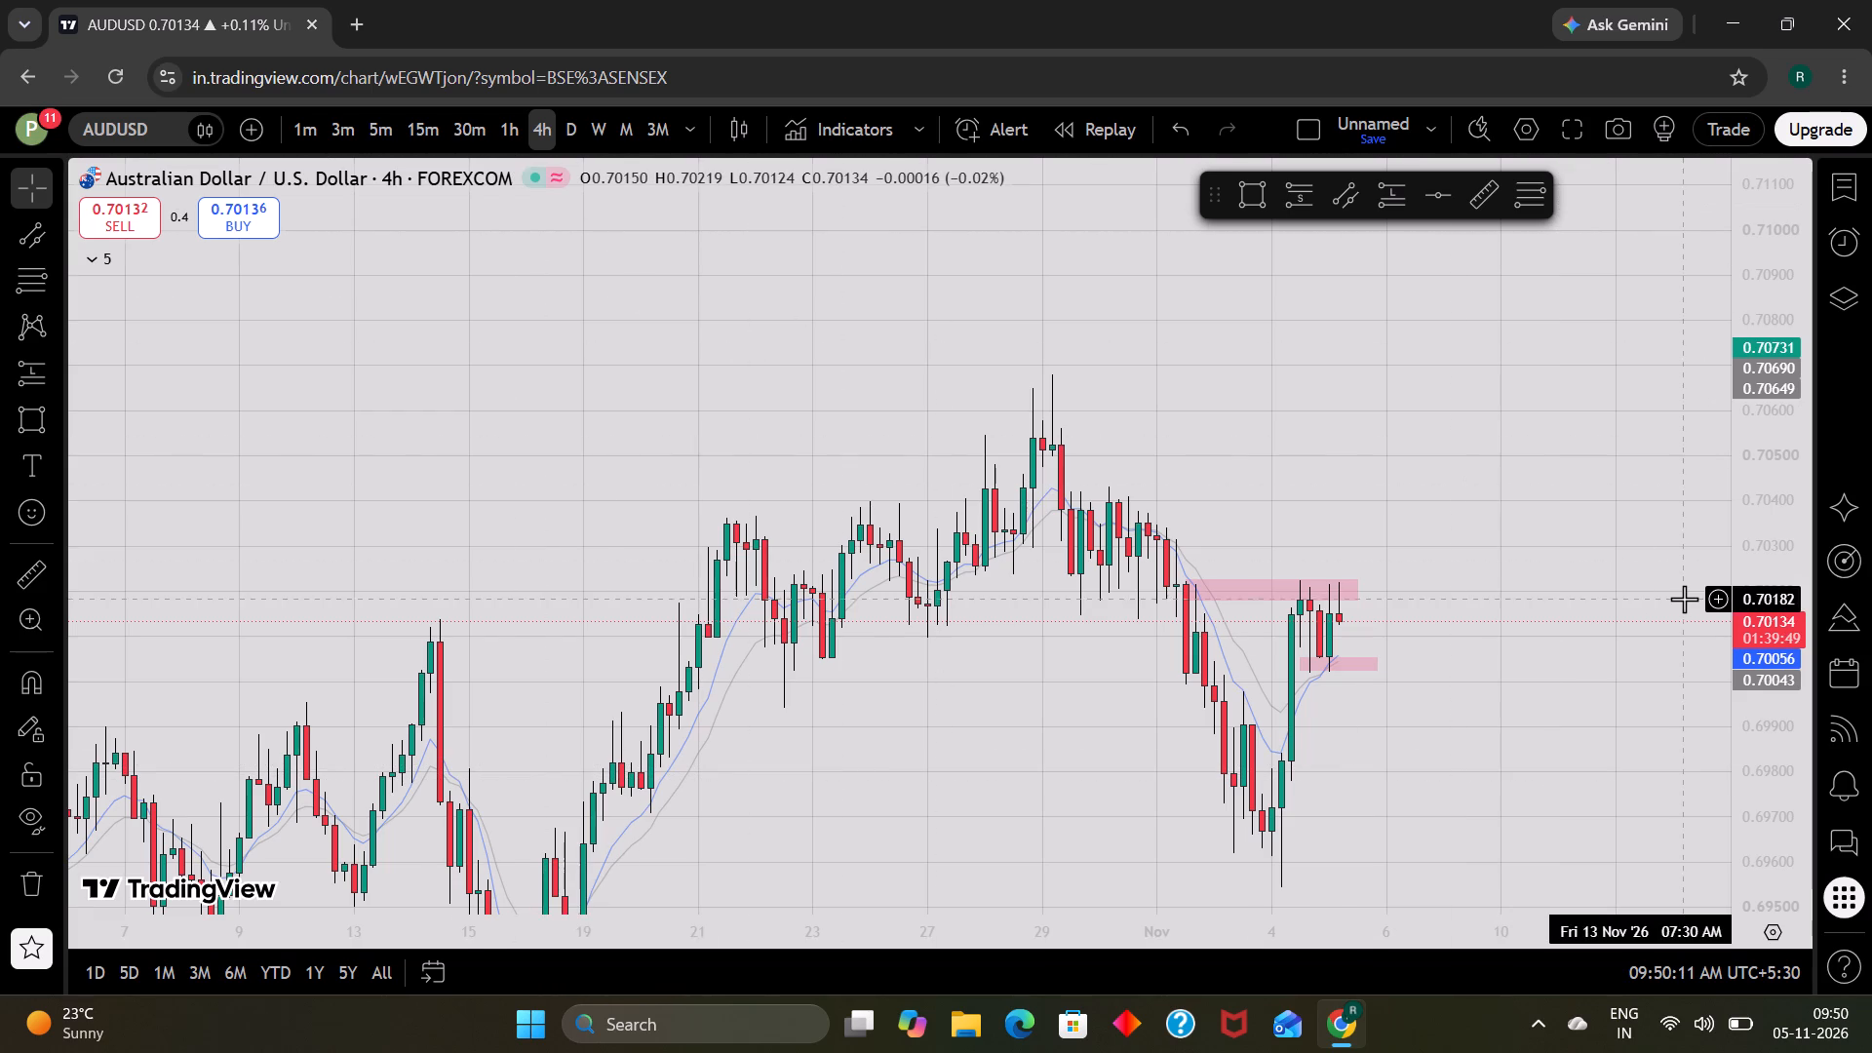
scroll(1684, 599, "down", 2)
scroll(1640, 723, "up", 2)
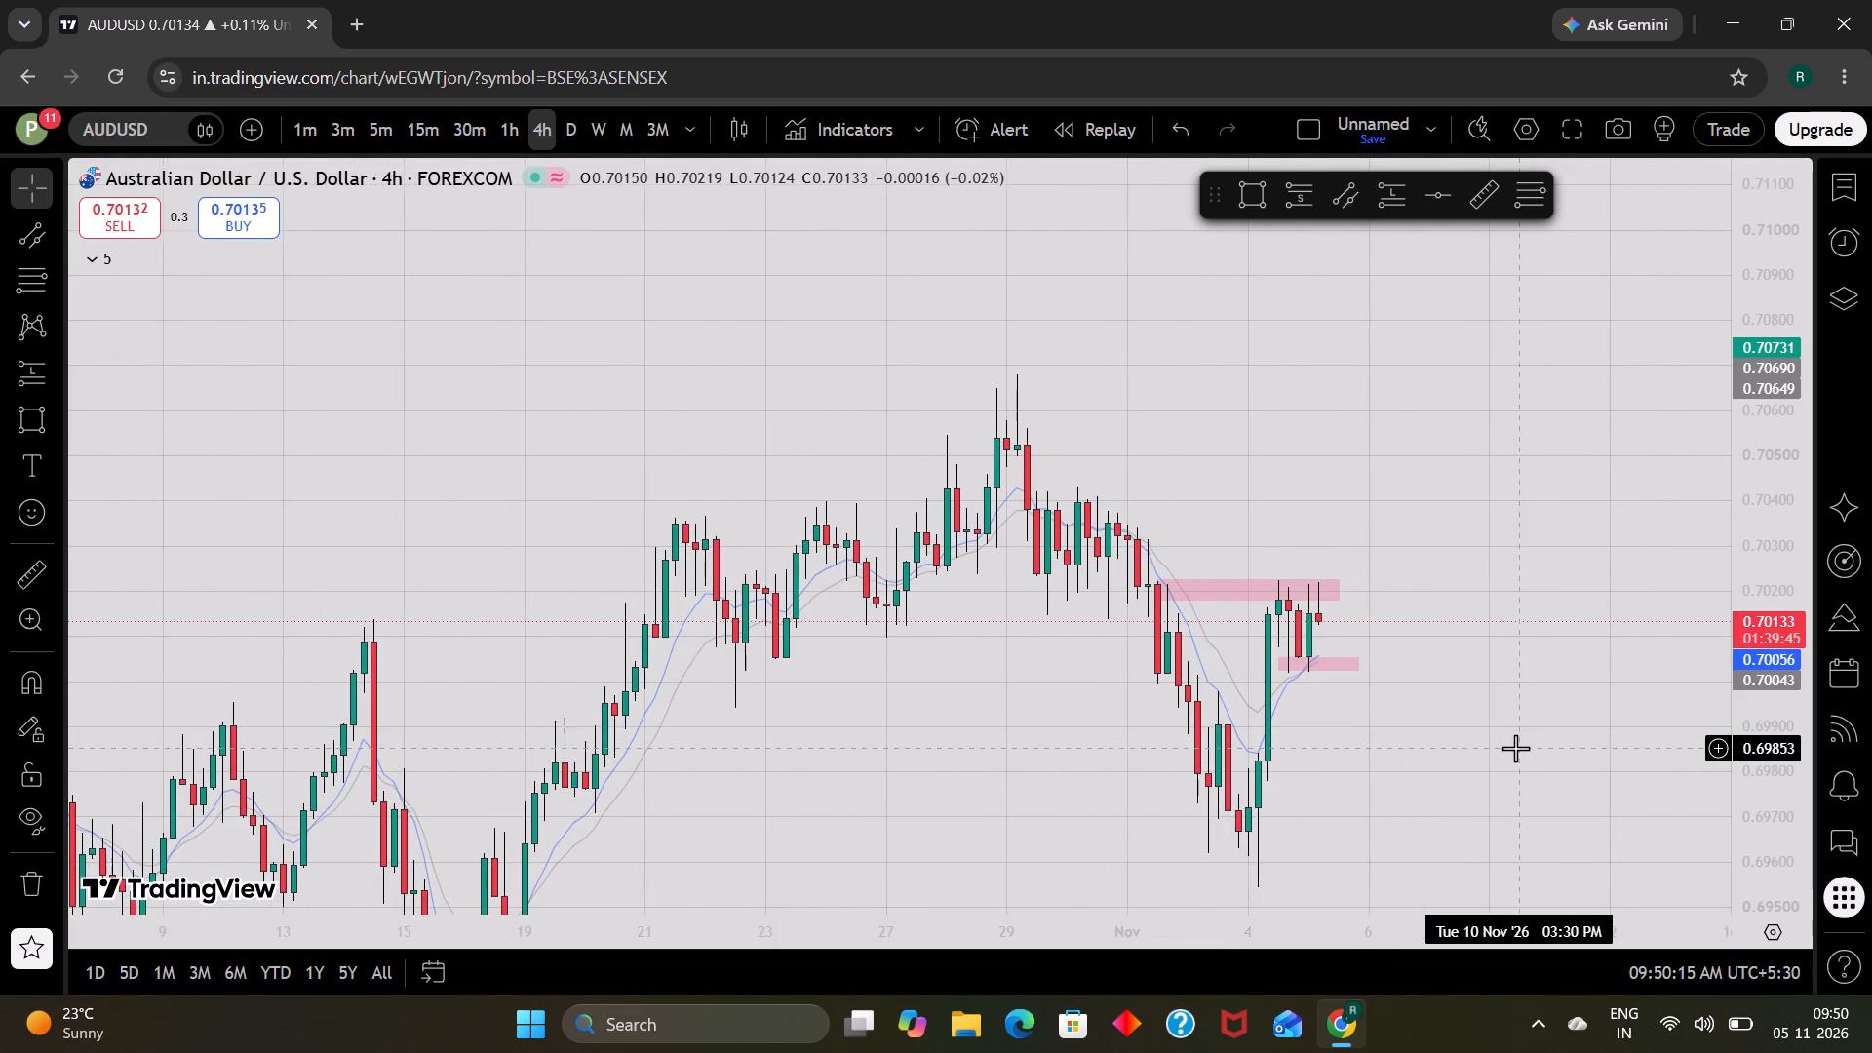
Extend the end of AUDUSD's upper pink zone further past the latest candle on the 4-hour timeframe.
scroll(1515, 748, "up", 1)
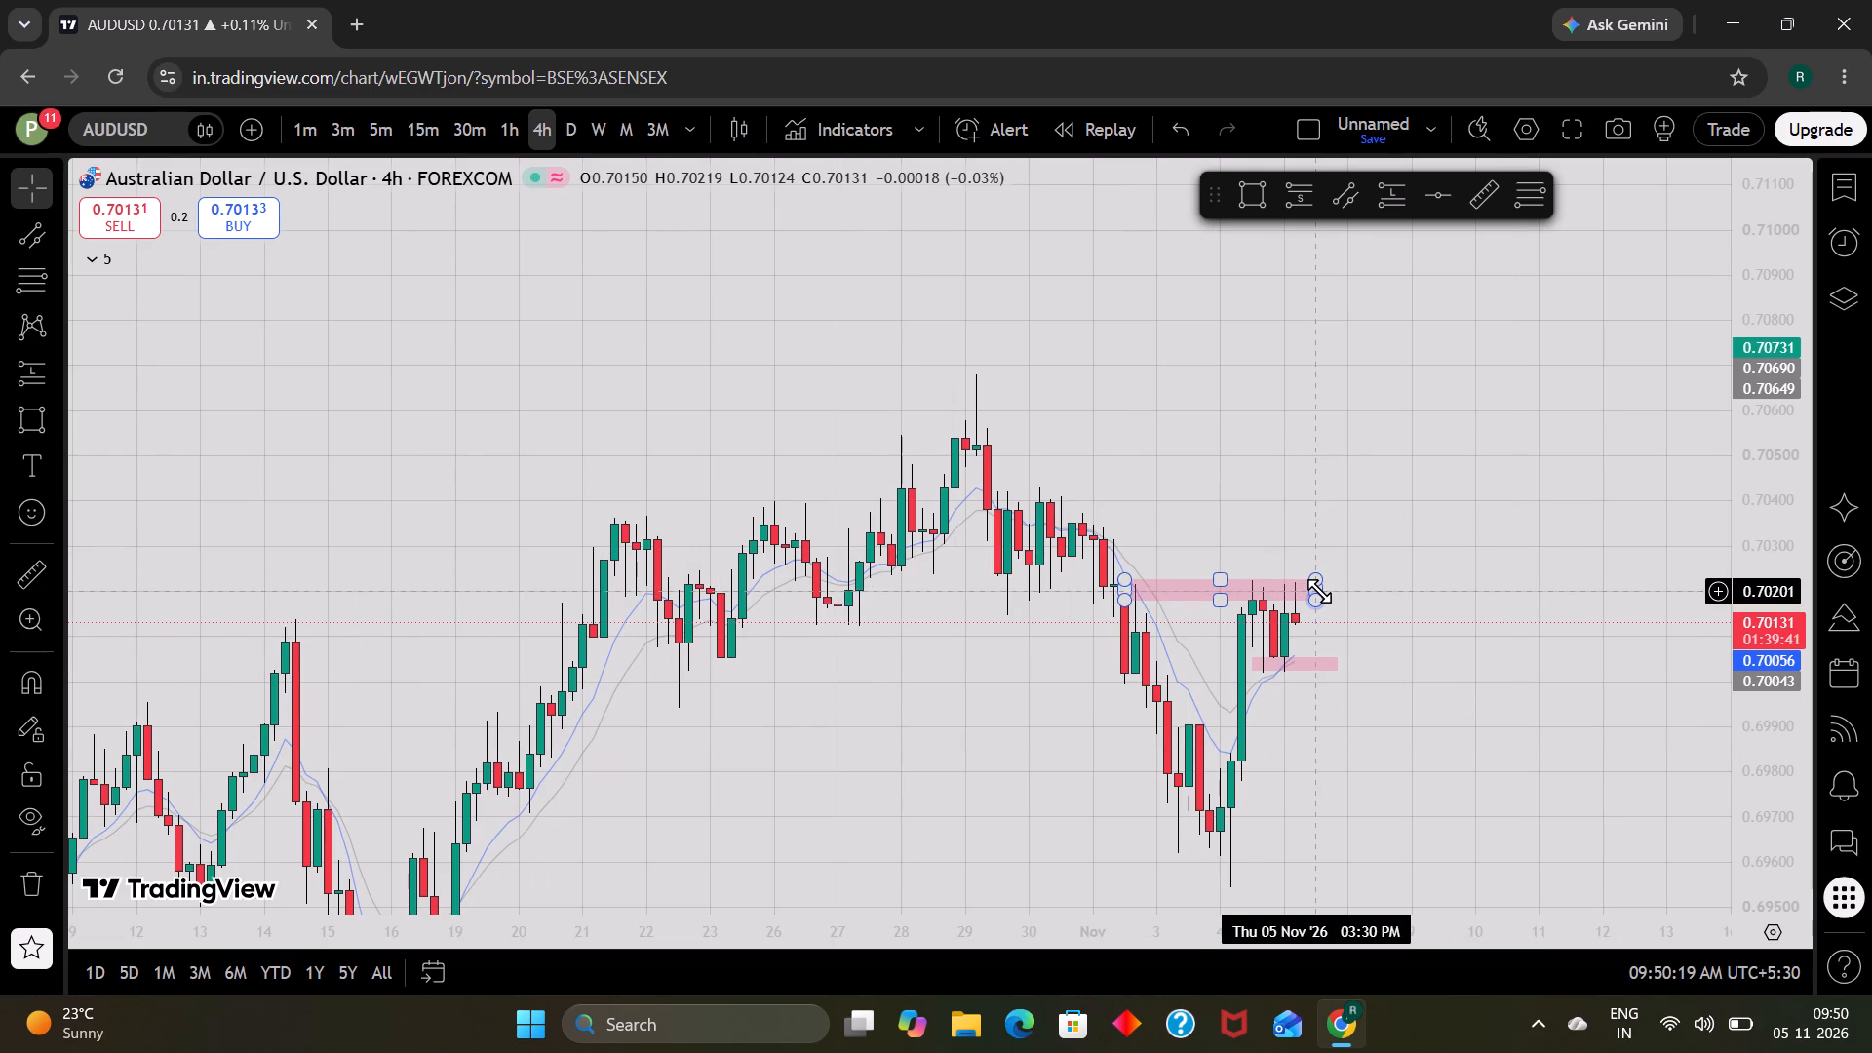
left_click_drag(1324, 592, 1372, 584)
left_click(1406, 727)
Switch to the EURUSD chart and examine its 4-hour price action around the pink zone since October.
scroll(1406, 727, "up", 1)
key("Down")
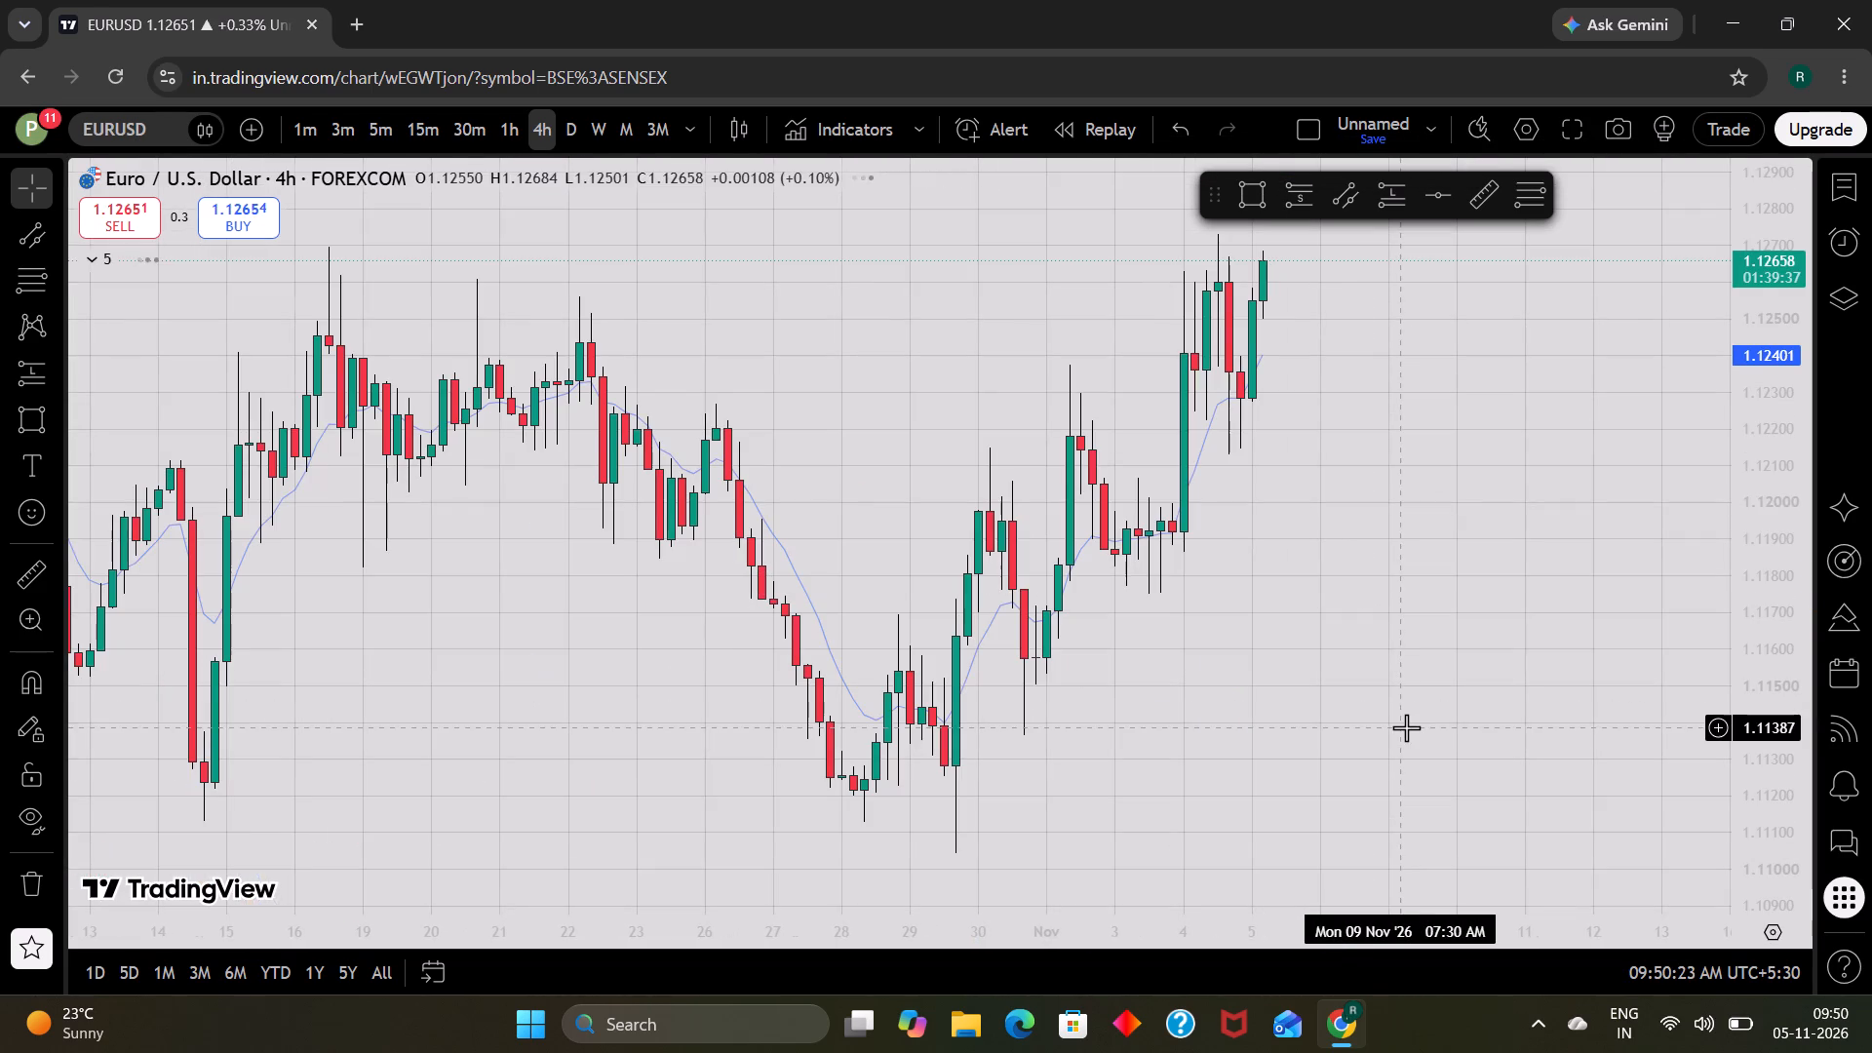
left_click_drag(1424, 487, 1392, 640)
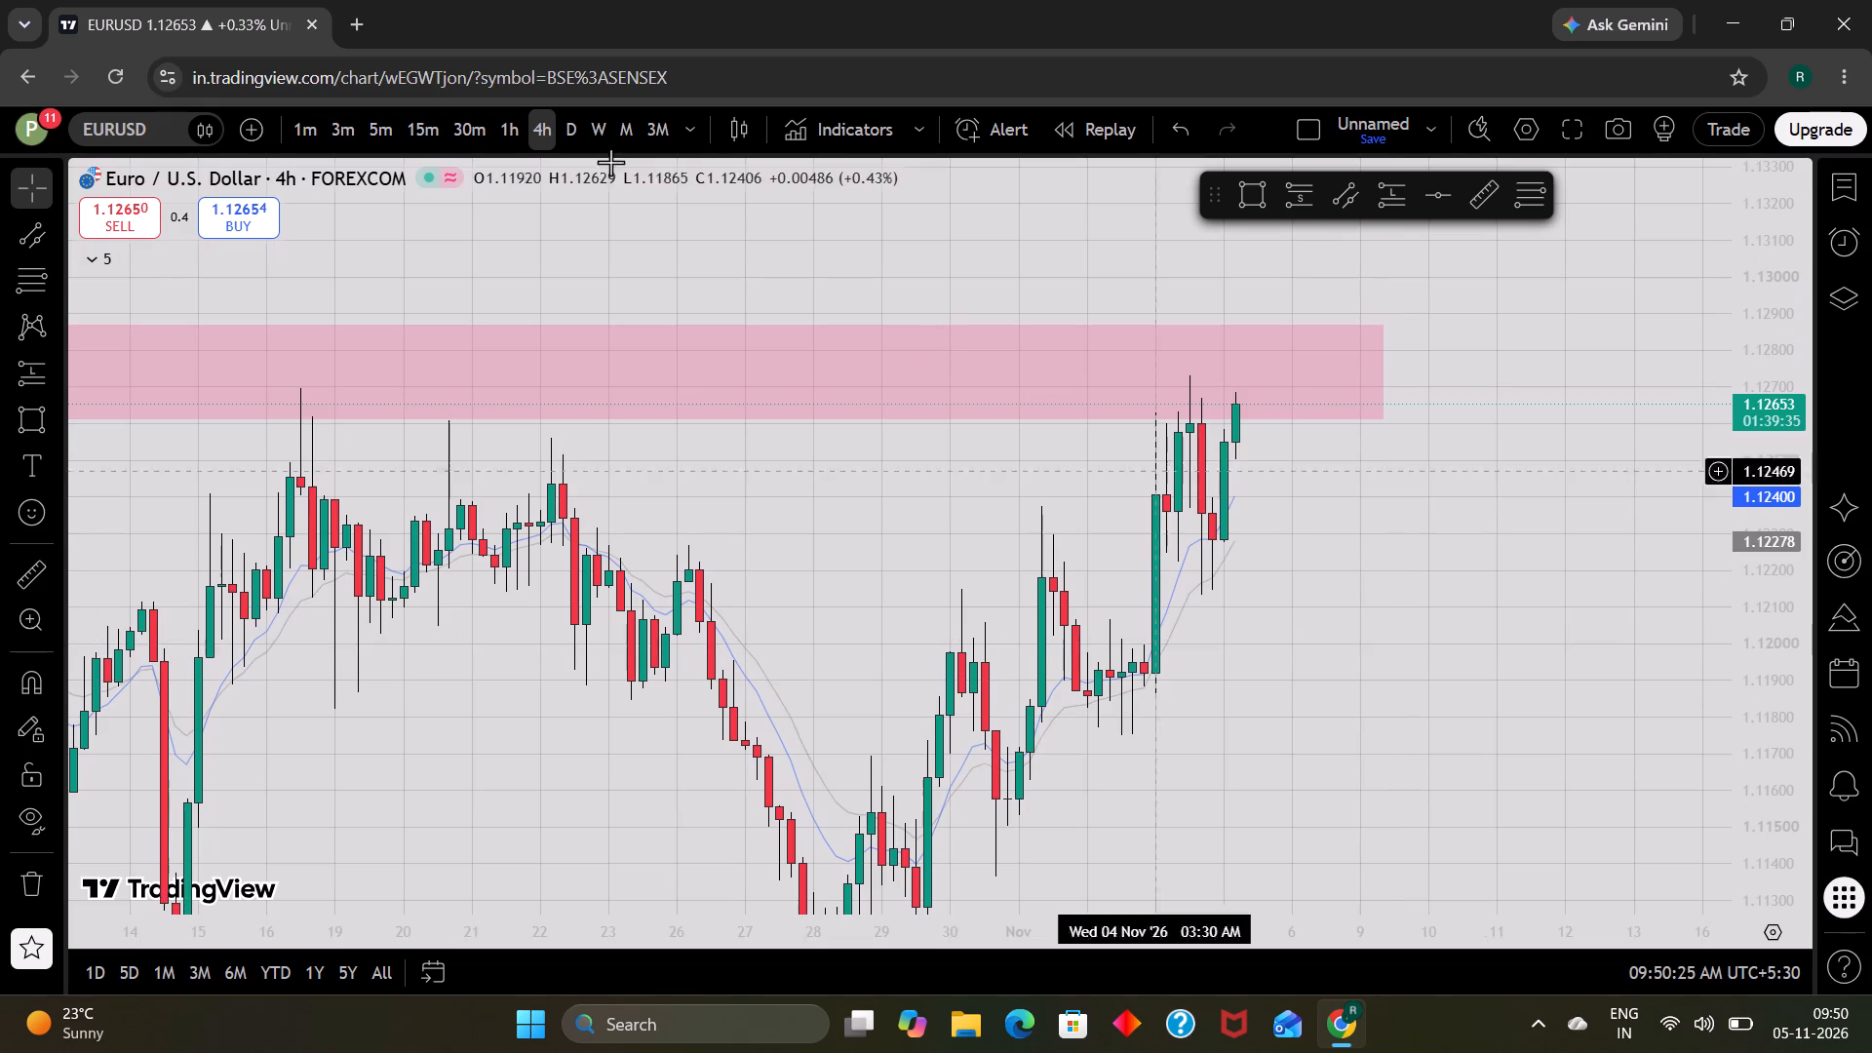
scroll(1536, 640, "down", 4)
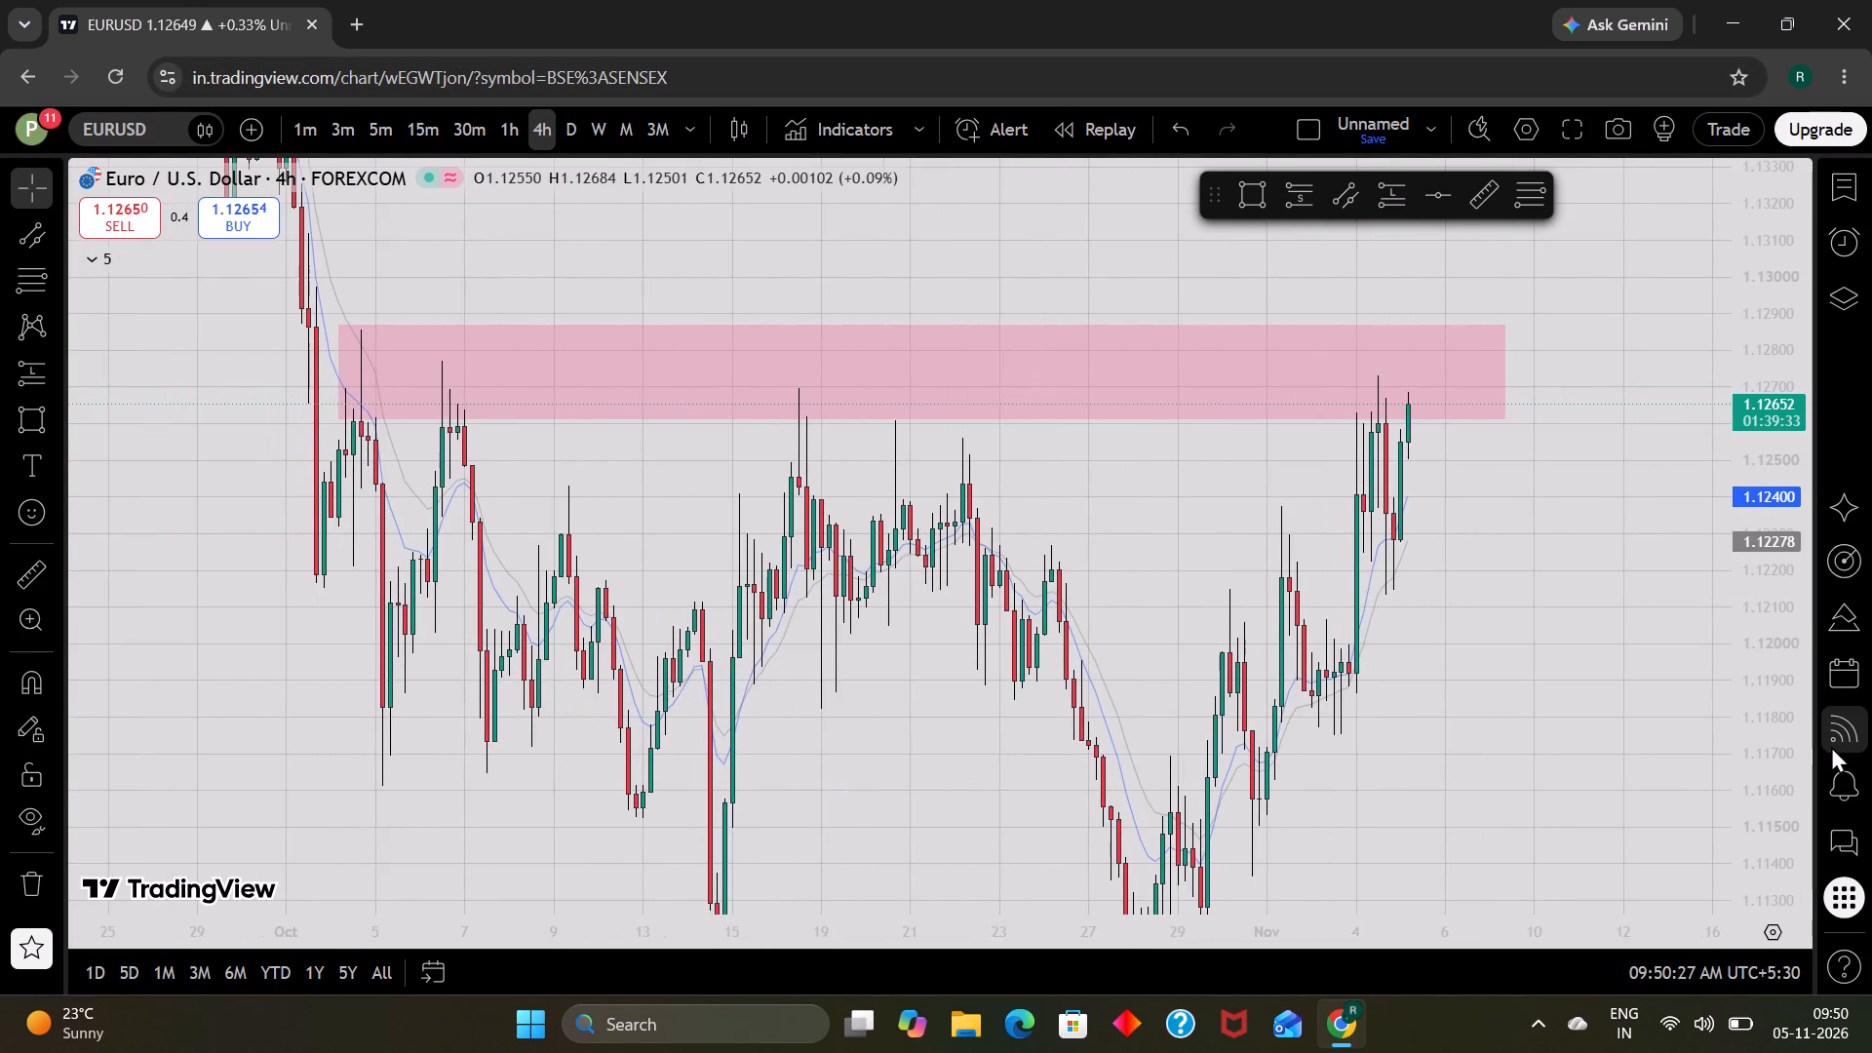
scroll(1780, 748, "down", 6)
scroll(1465, 729, "down", 1)
scroll(1465, 729, "up", 1)
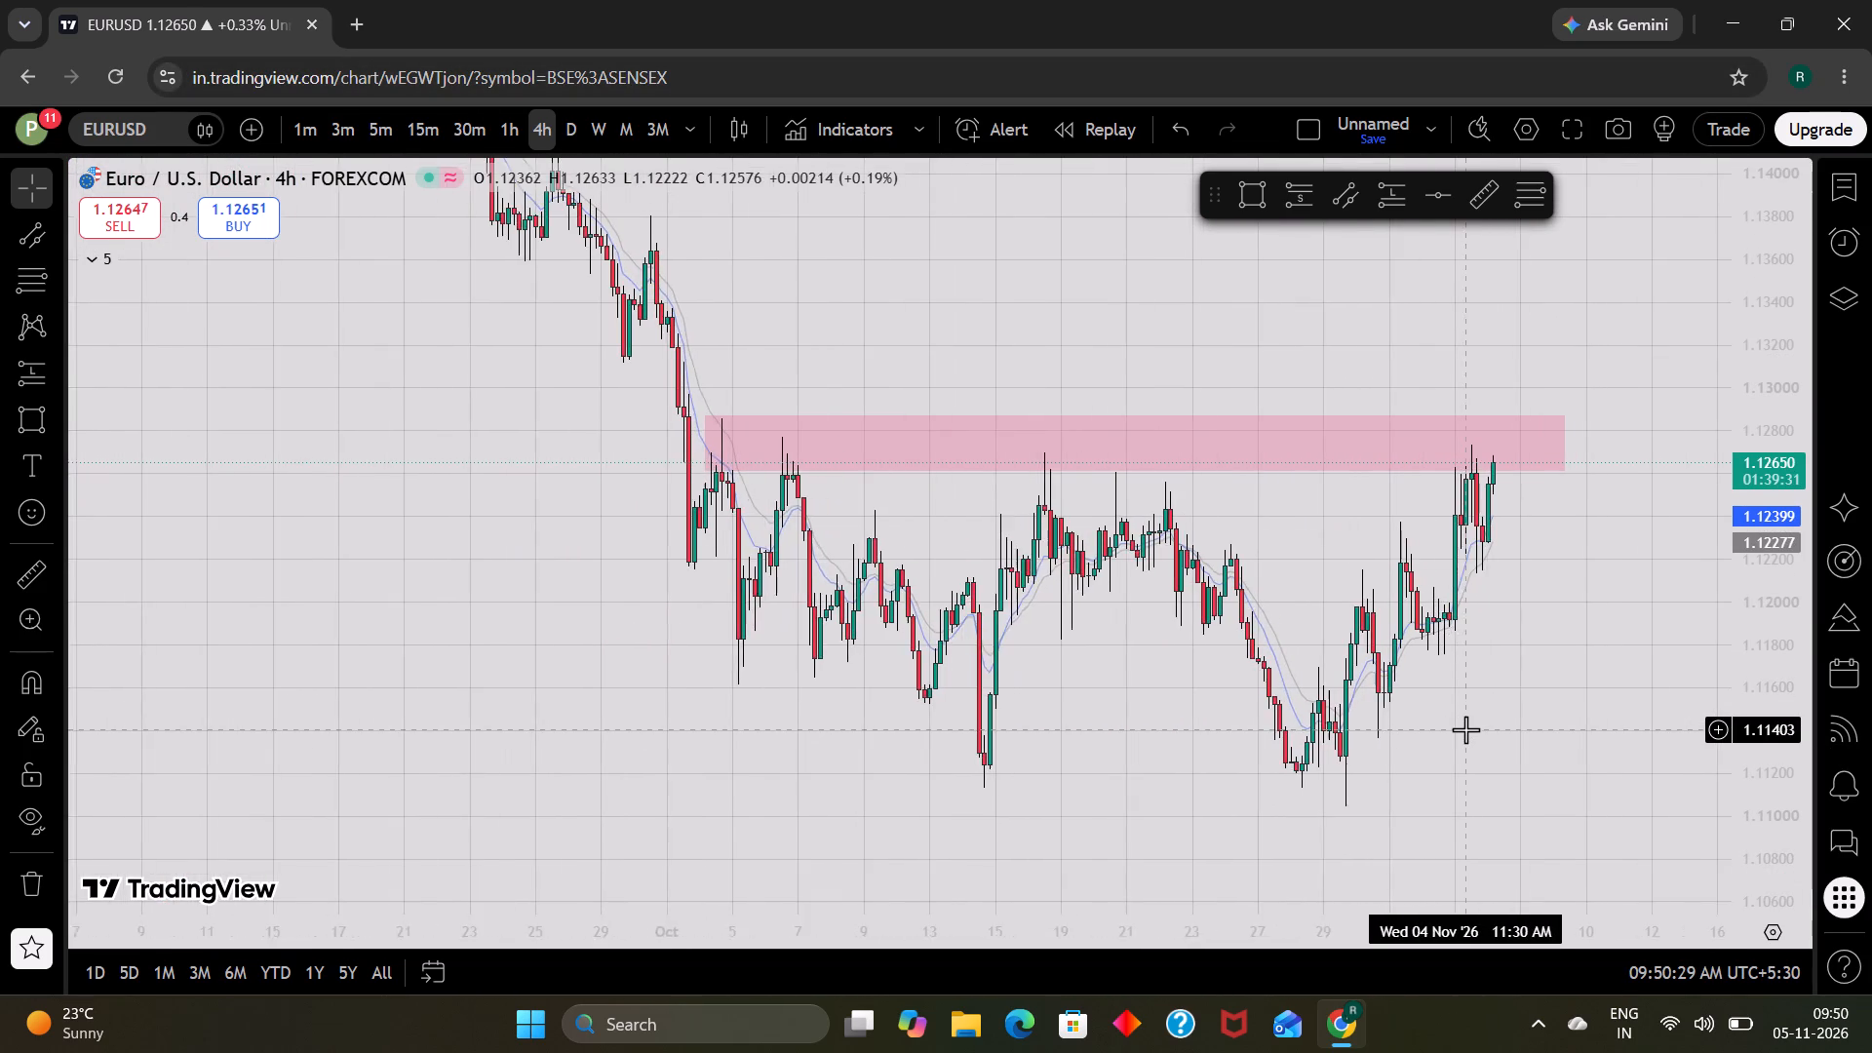
scroll(1465, 729, "up", 2)
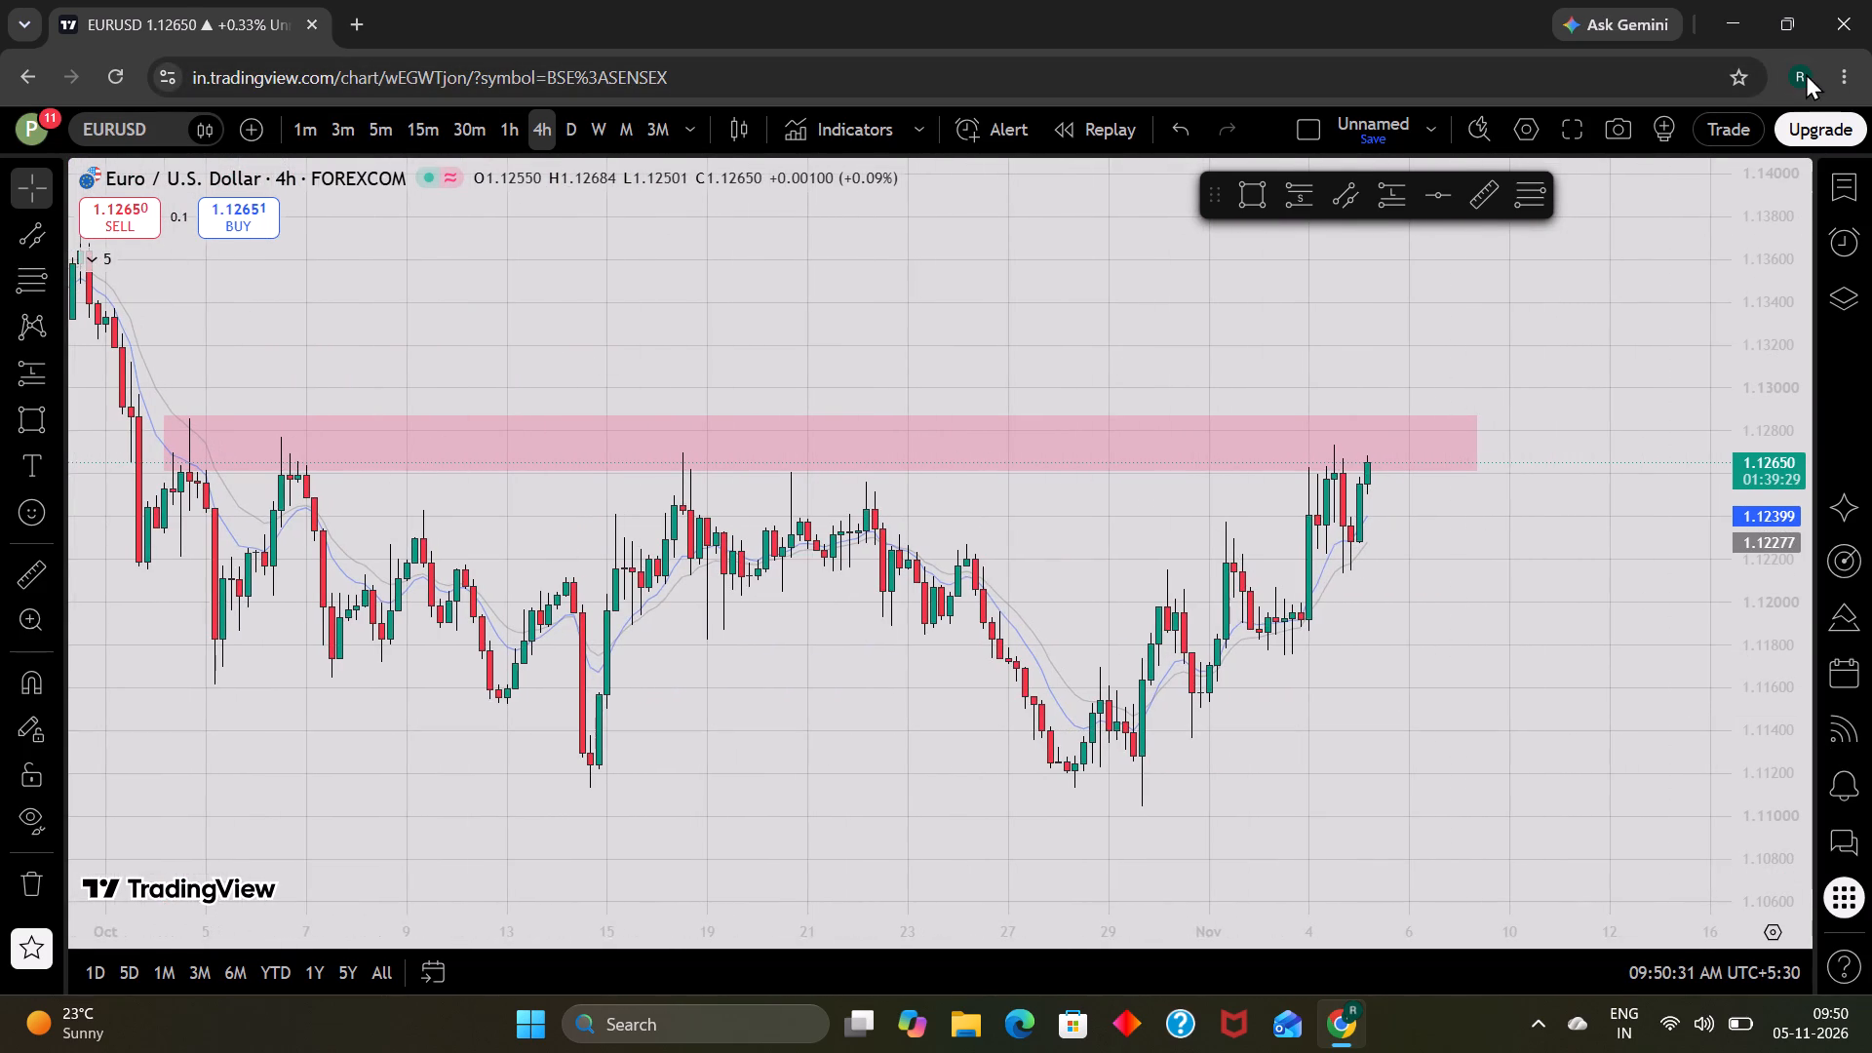
Minimise the browser window to show the desktop.
left_click(1730, 15)
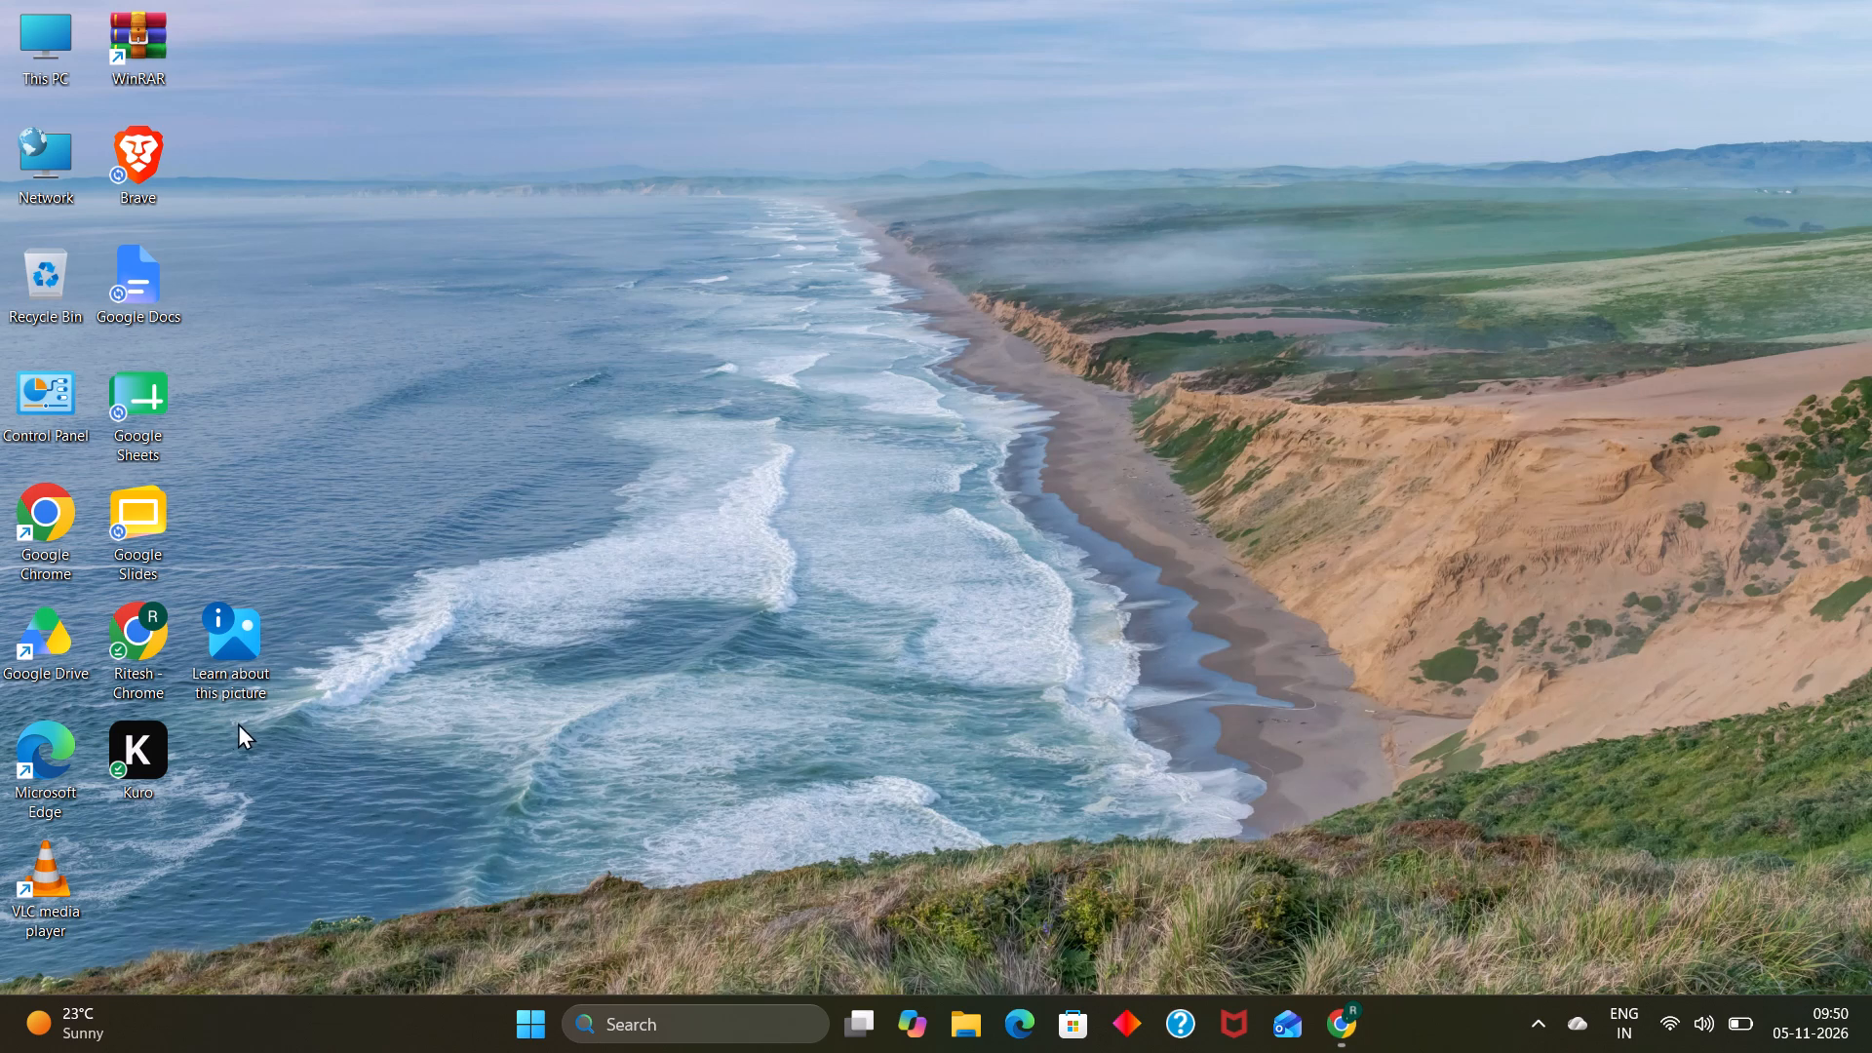
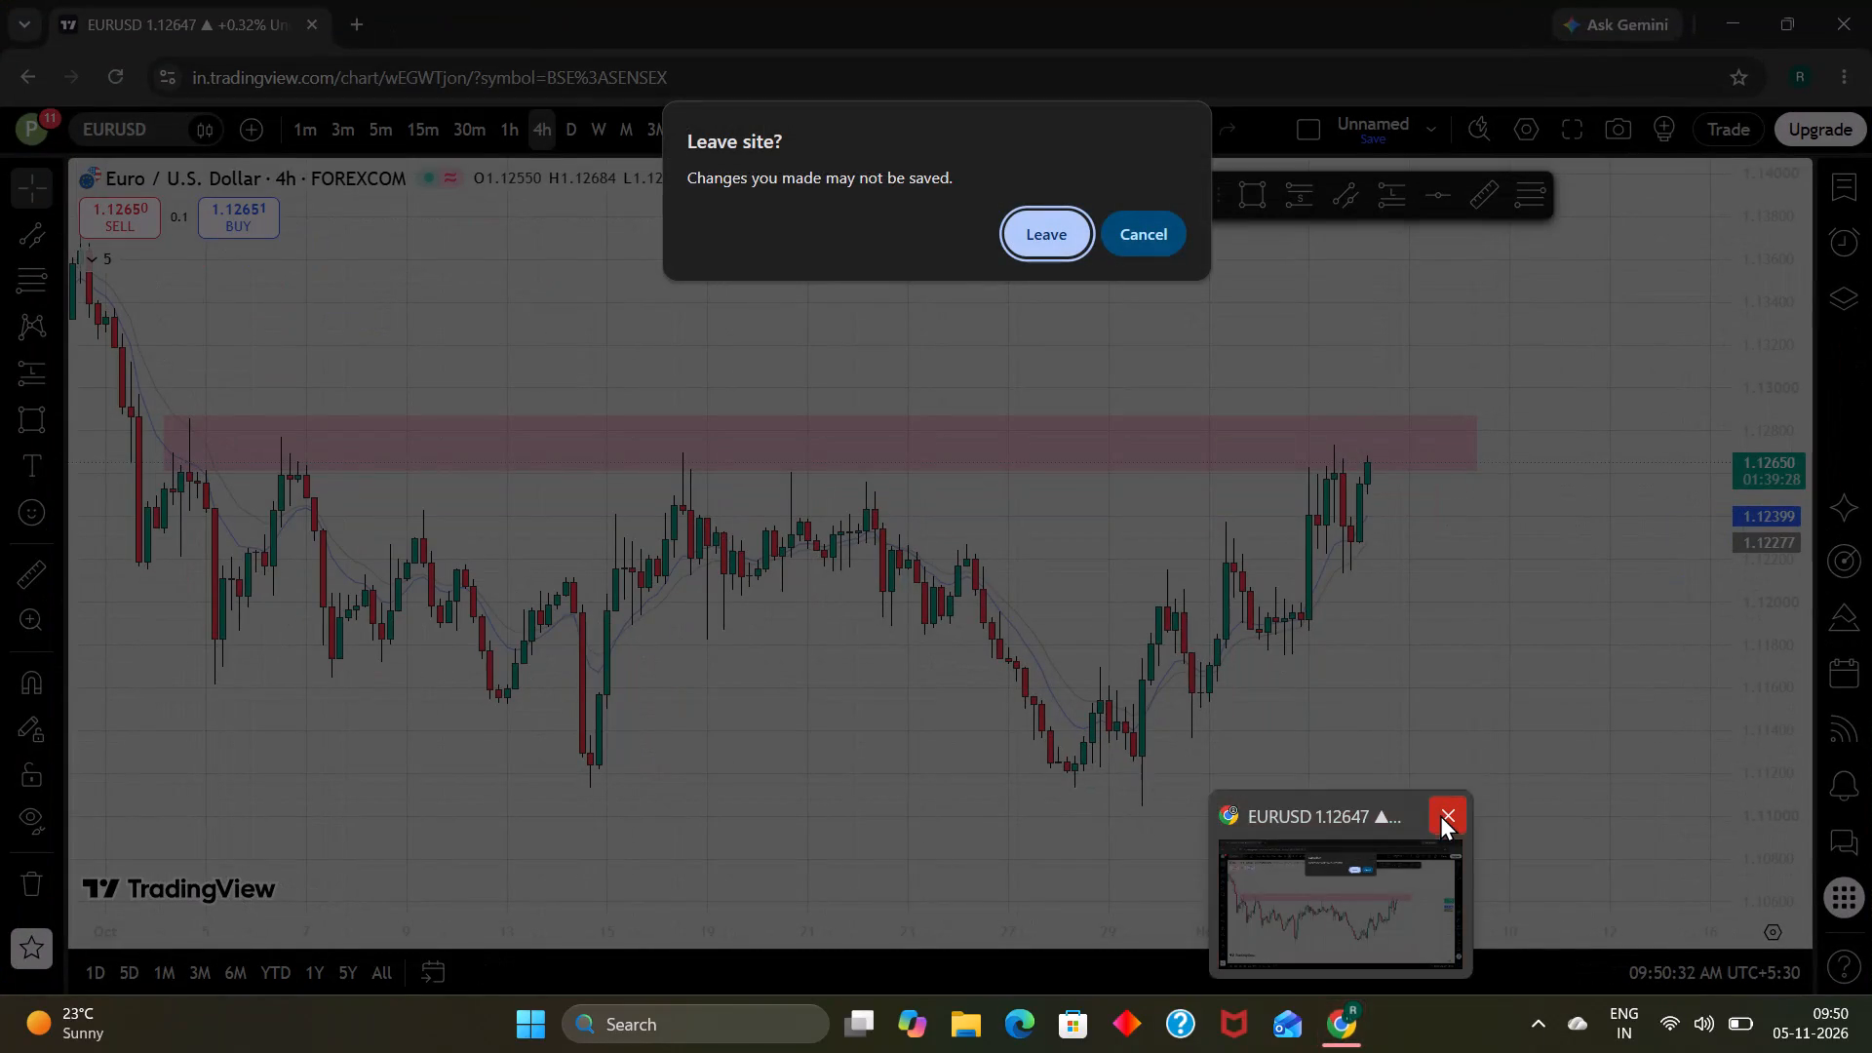
Leave the TradingView site without saving the chart changes, closing the browser window and returning to the desktop.
left_click(1035, 237)
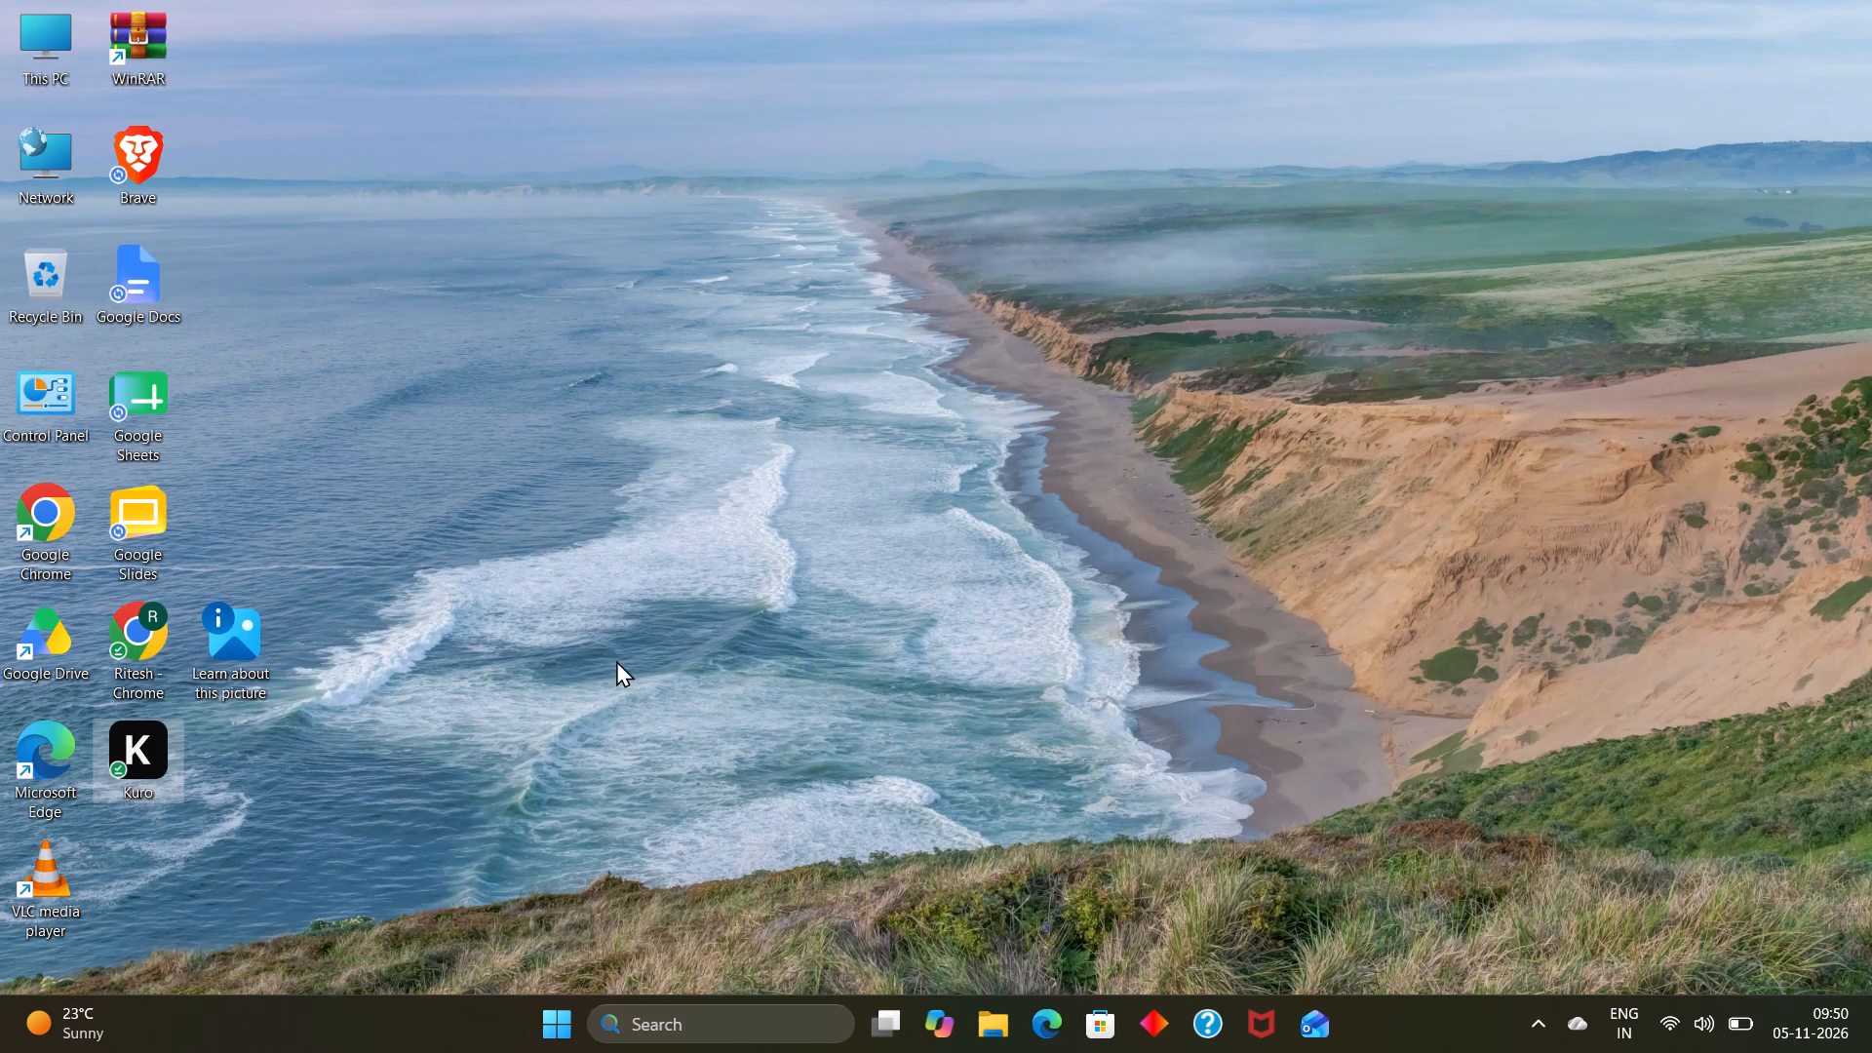
left_click(609, 784)
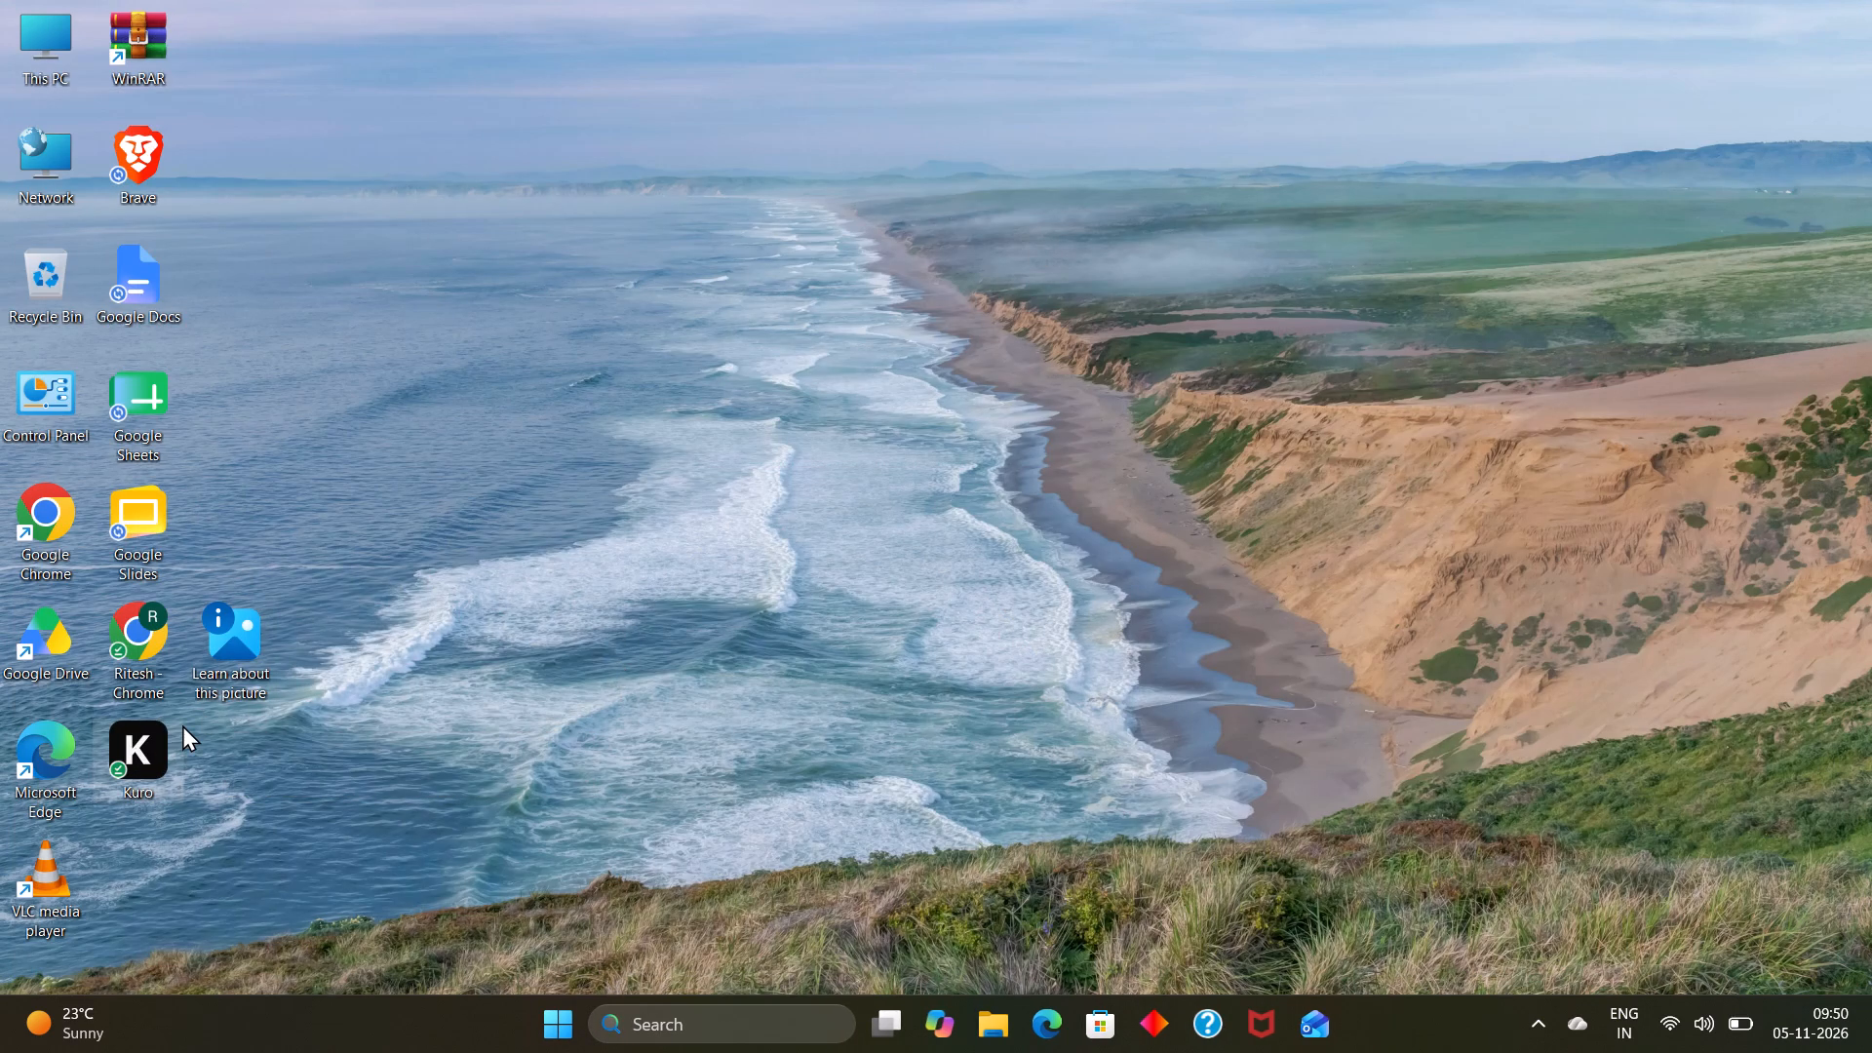